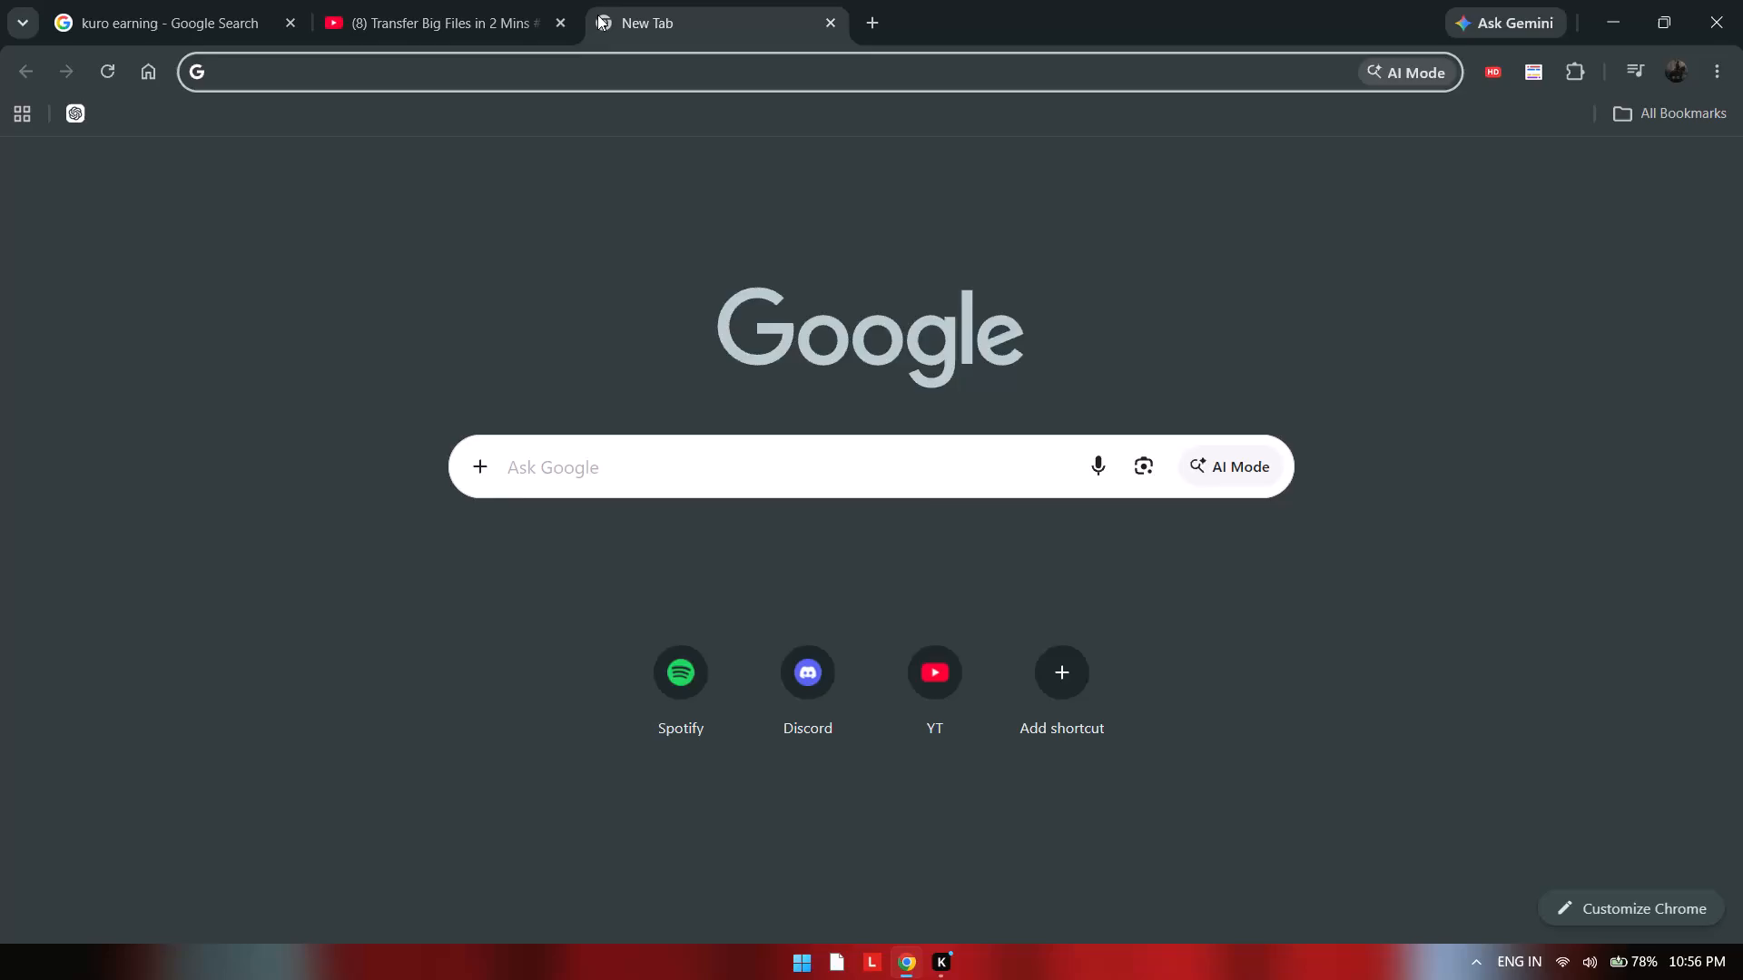
# Open the Spotify web player in the new tab and place that tab first in the tab order.
pyautogui.press('s')
pyautogui.press('Down')
pyautogui.press('Return')
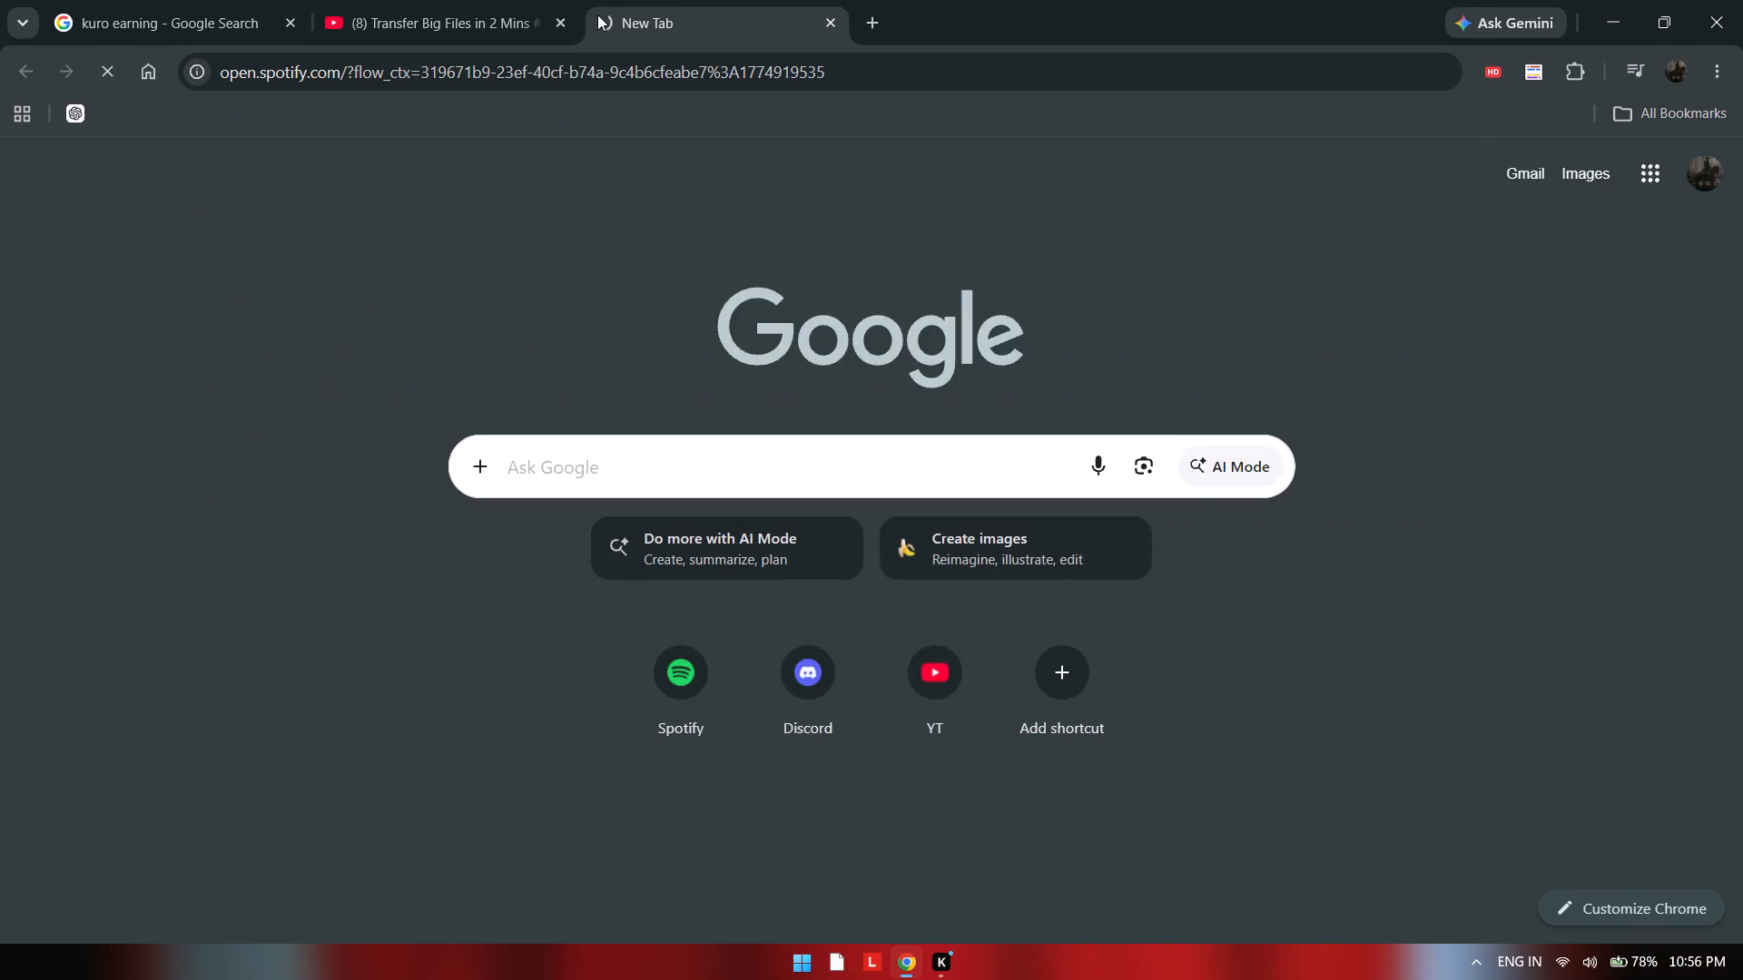
pyautogui.moveTo(665, 20); pyautogui.dragTo(219, 66)
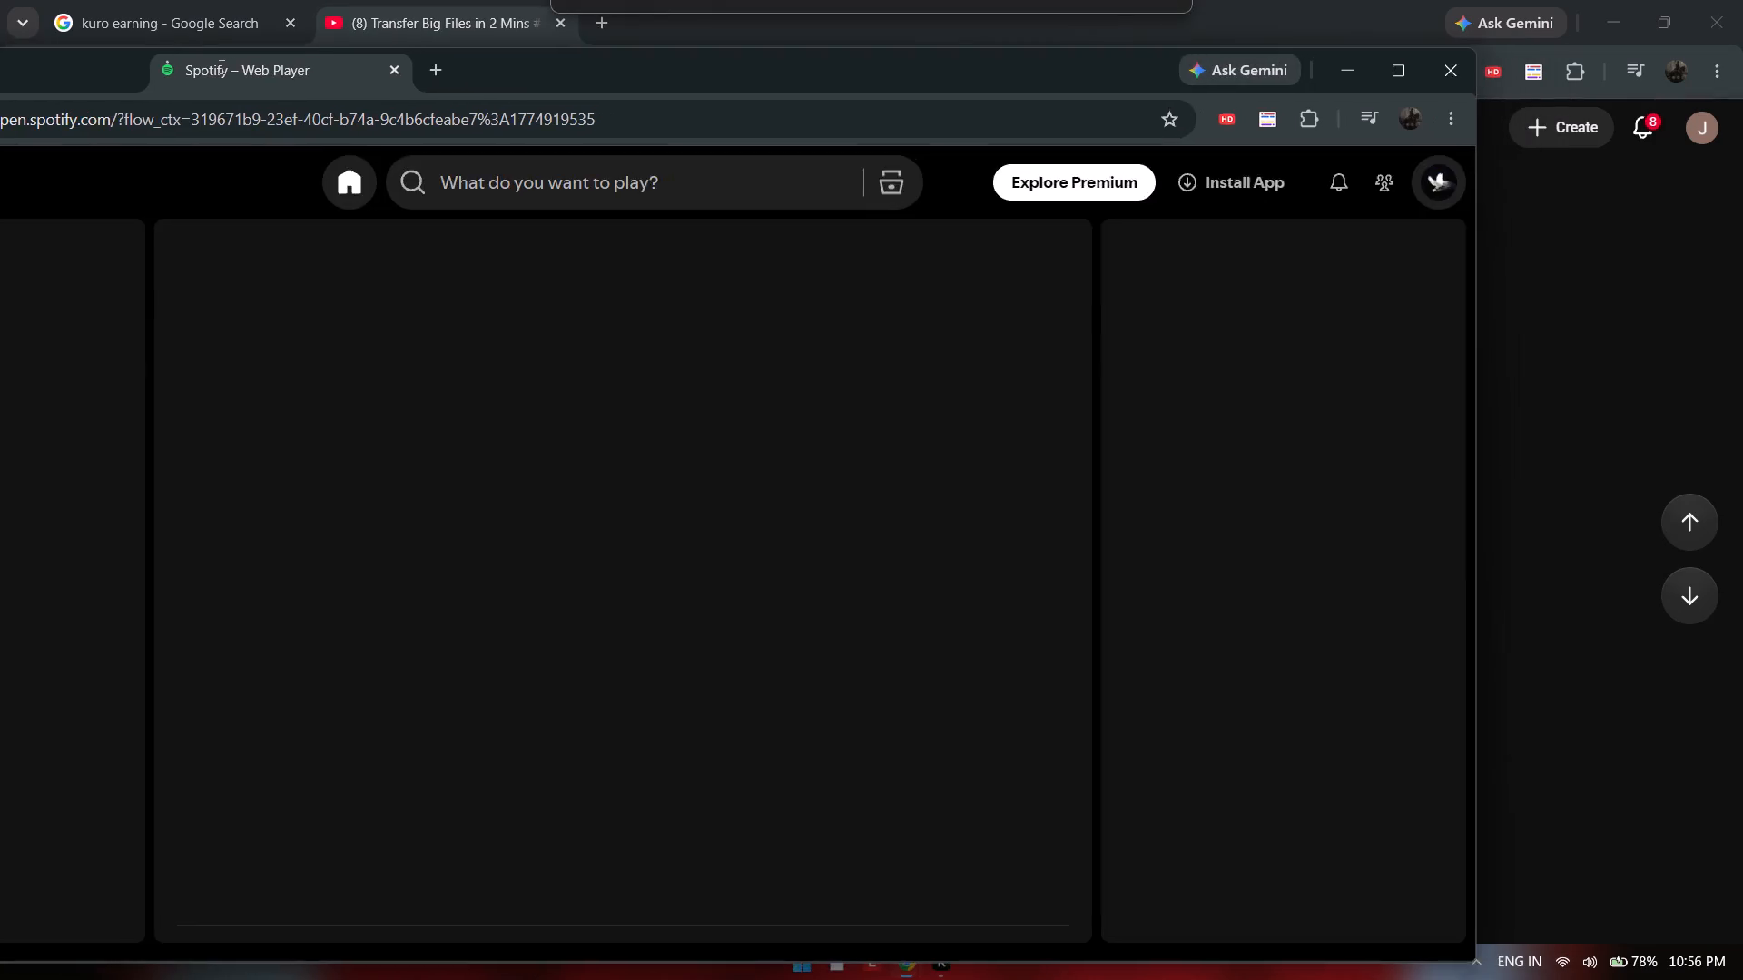
pyautogui.moveTo(219, 66); pyautogui.dragTo(74, 5)
# Search Google for "toffee share" in the tab holding the kuro earning results.
pyautogui.click(468, 11)
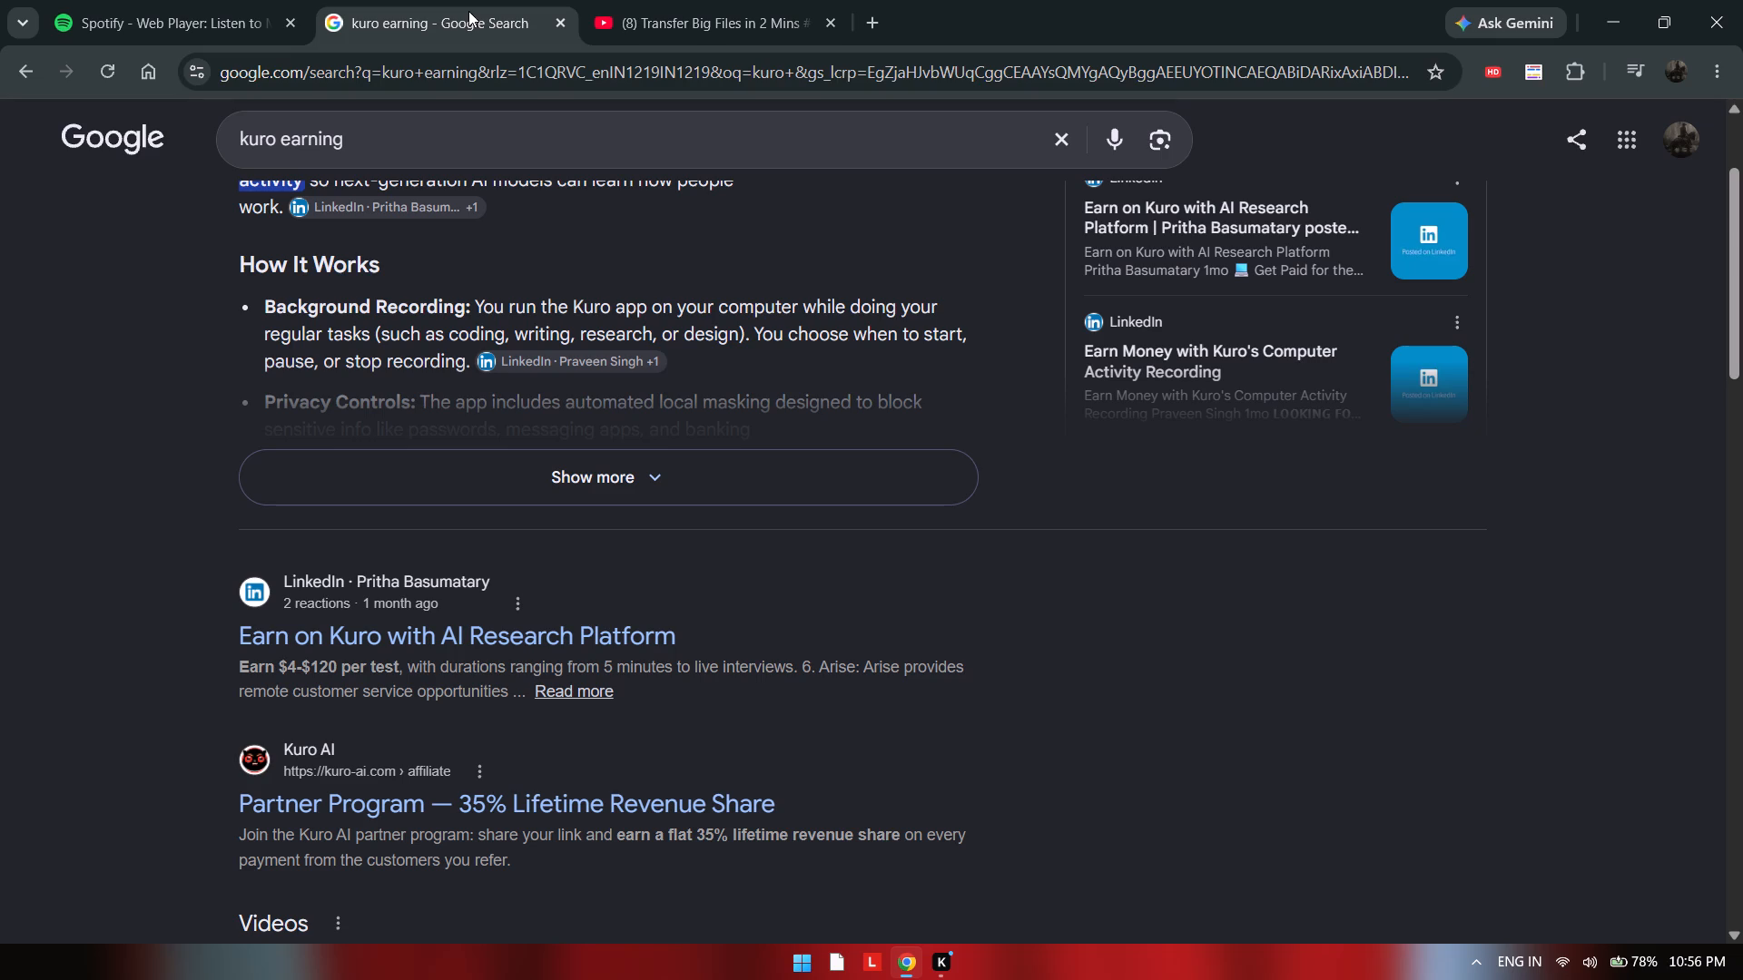
pyautogui.click(522, 77)
pyautogui.press('t')
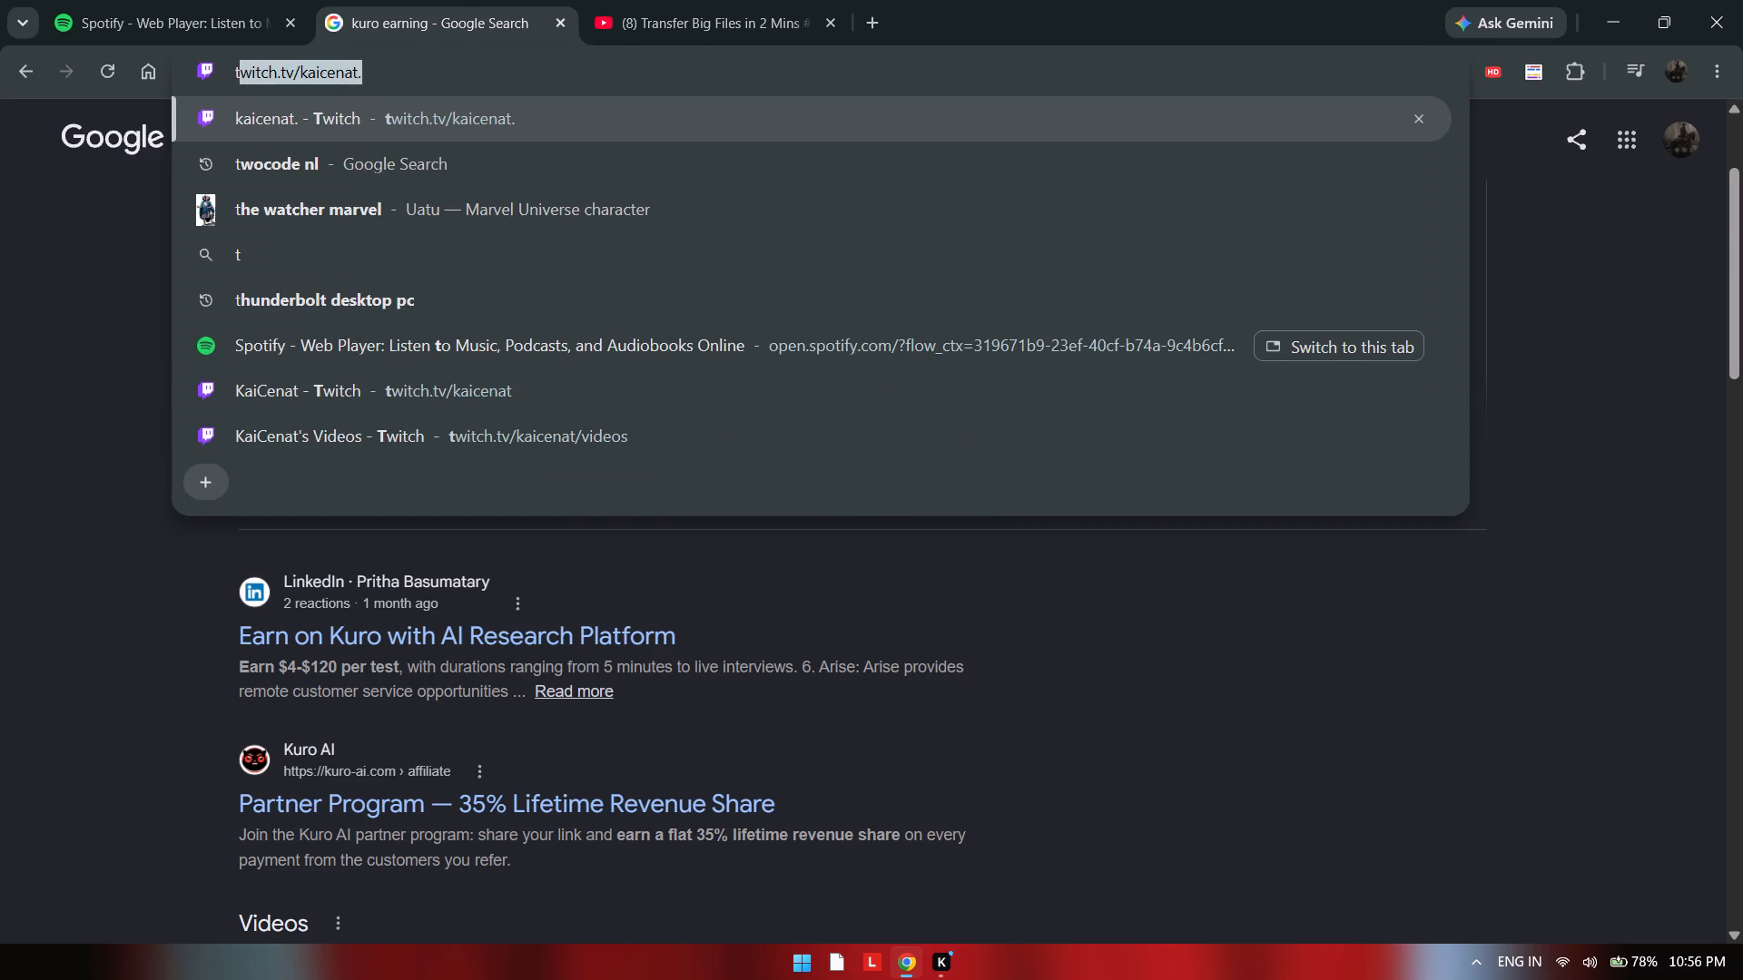
pyautogui.write('offw')
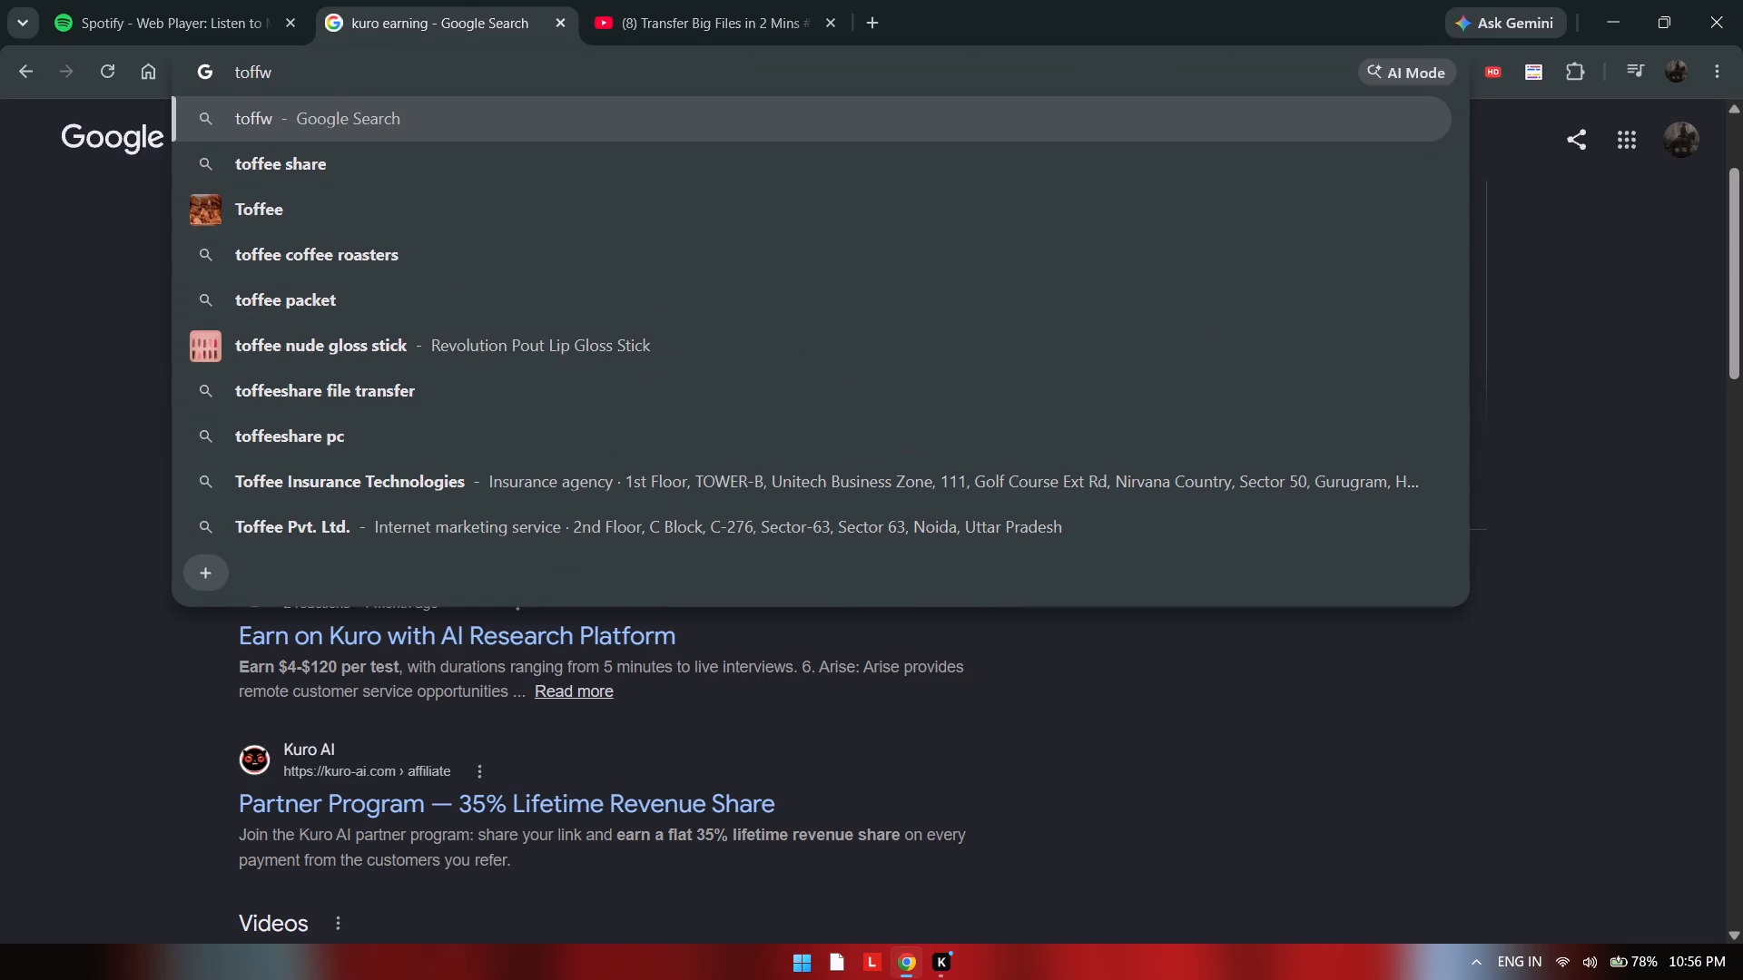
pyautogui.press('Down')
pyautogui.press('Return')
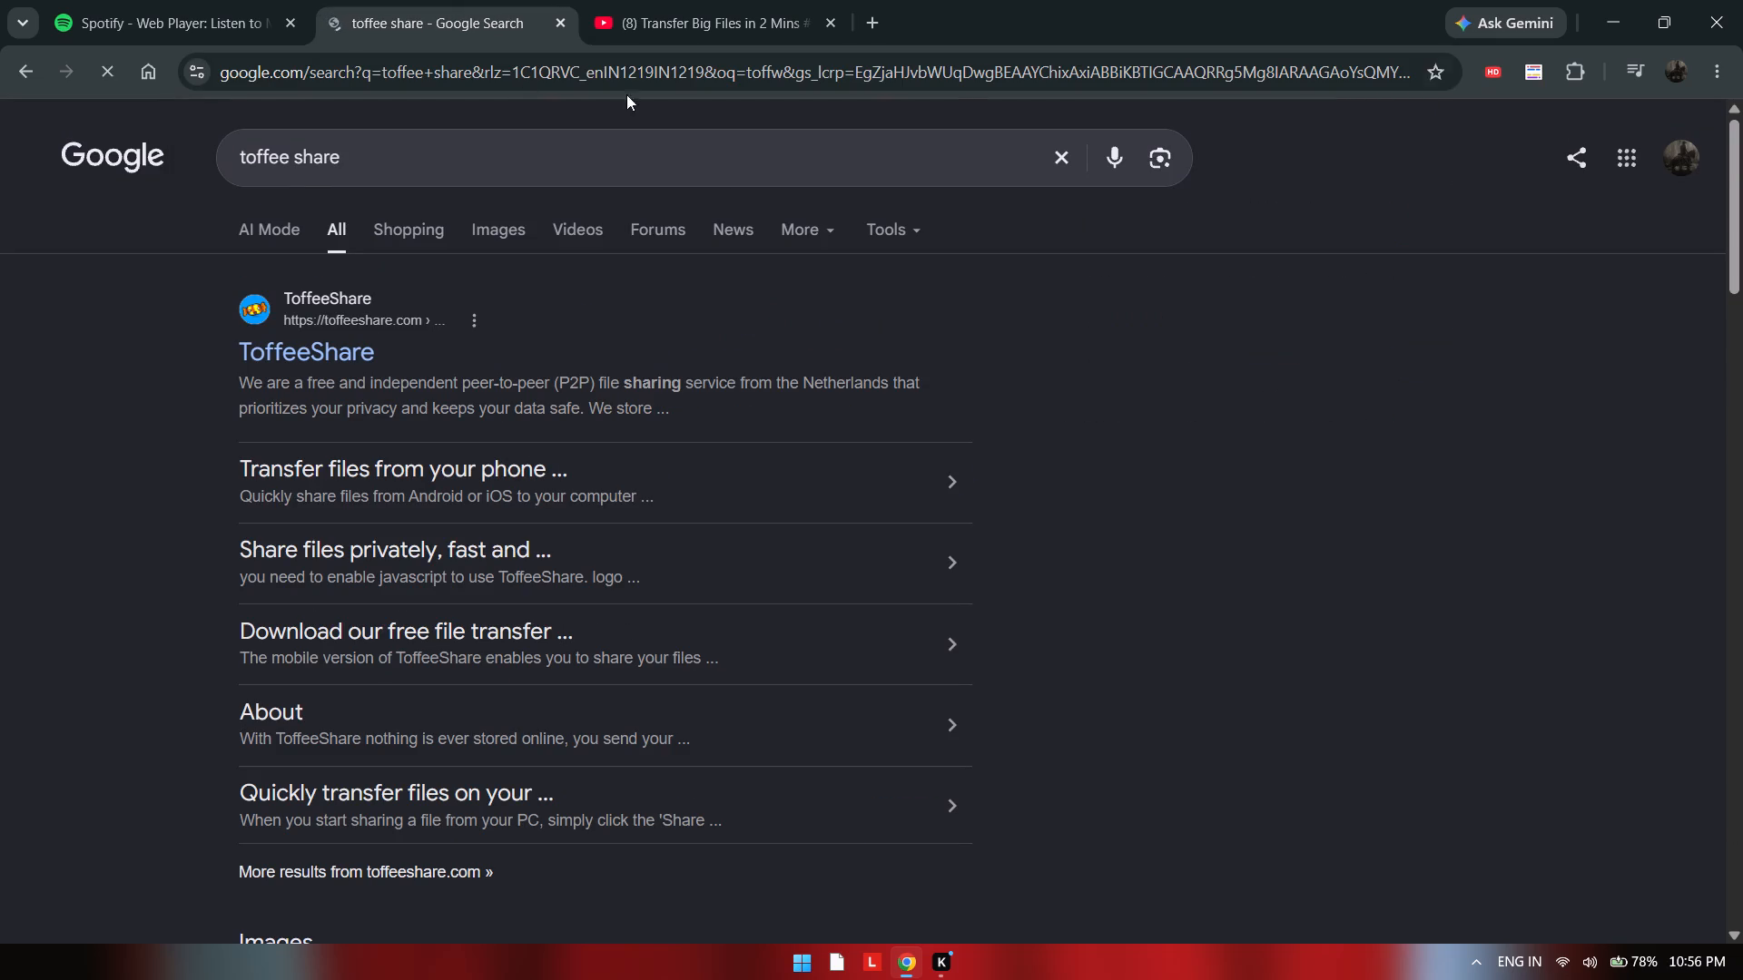
# Start a Windows search with "w" to find the WhatsApp app.
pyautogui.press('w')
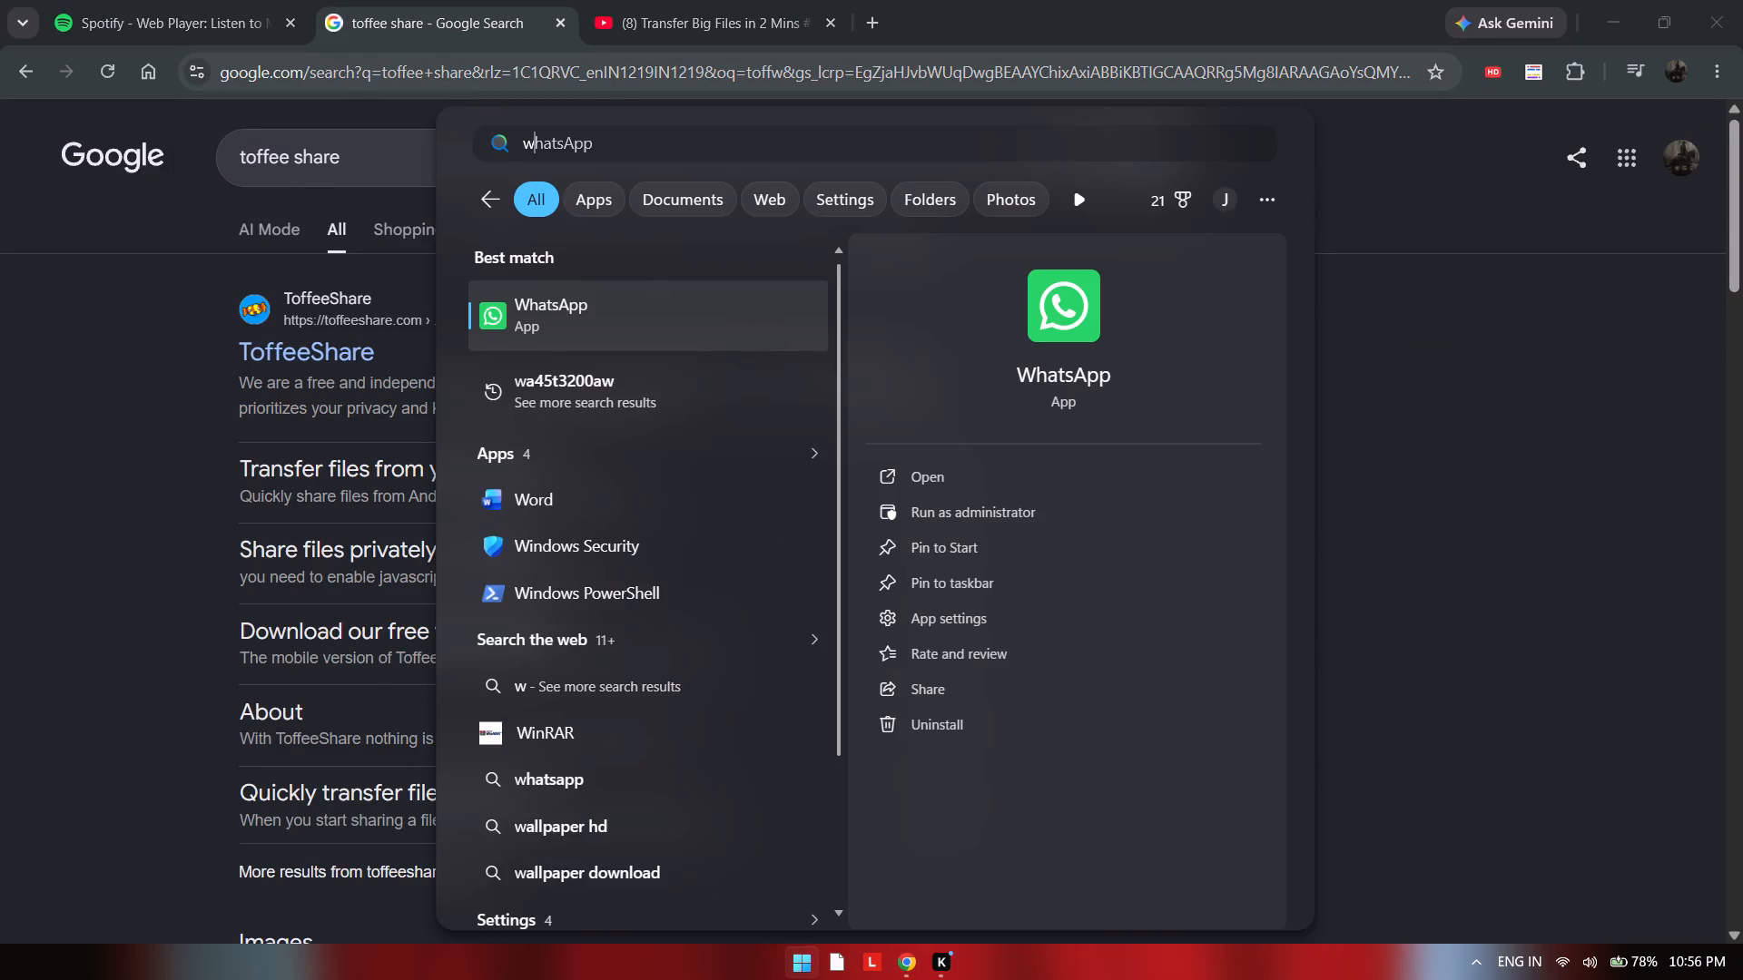
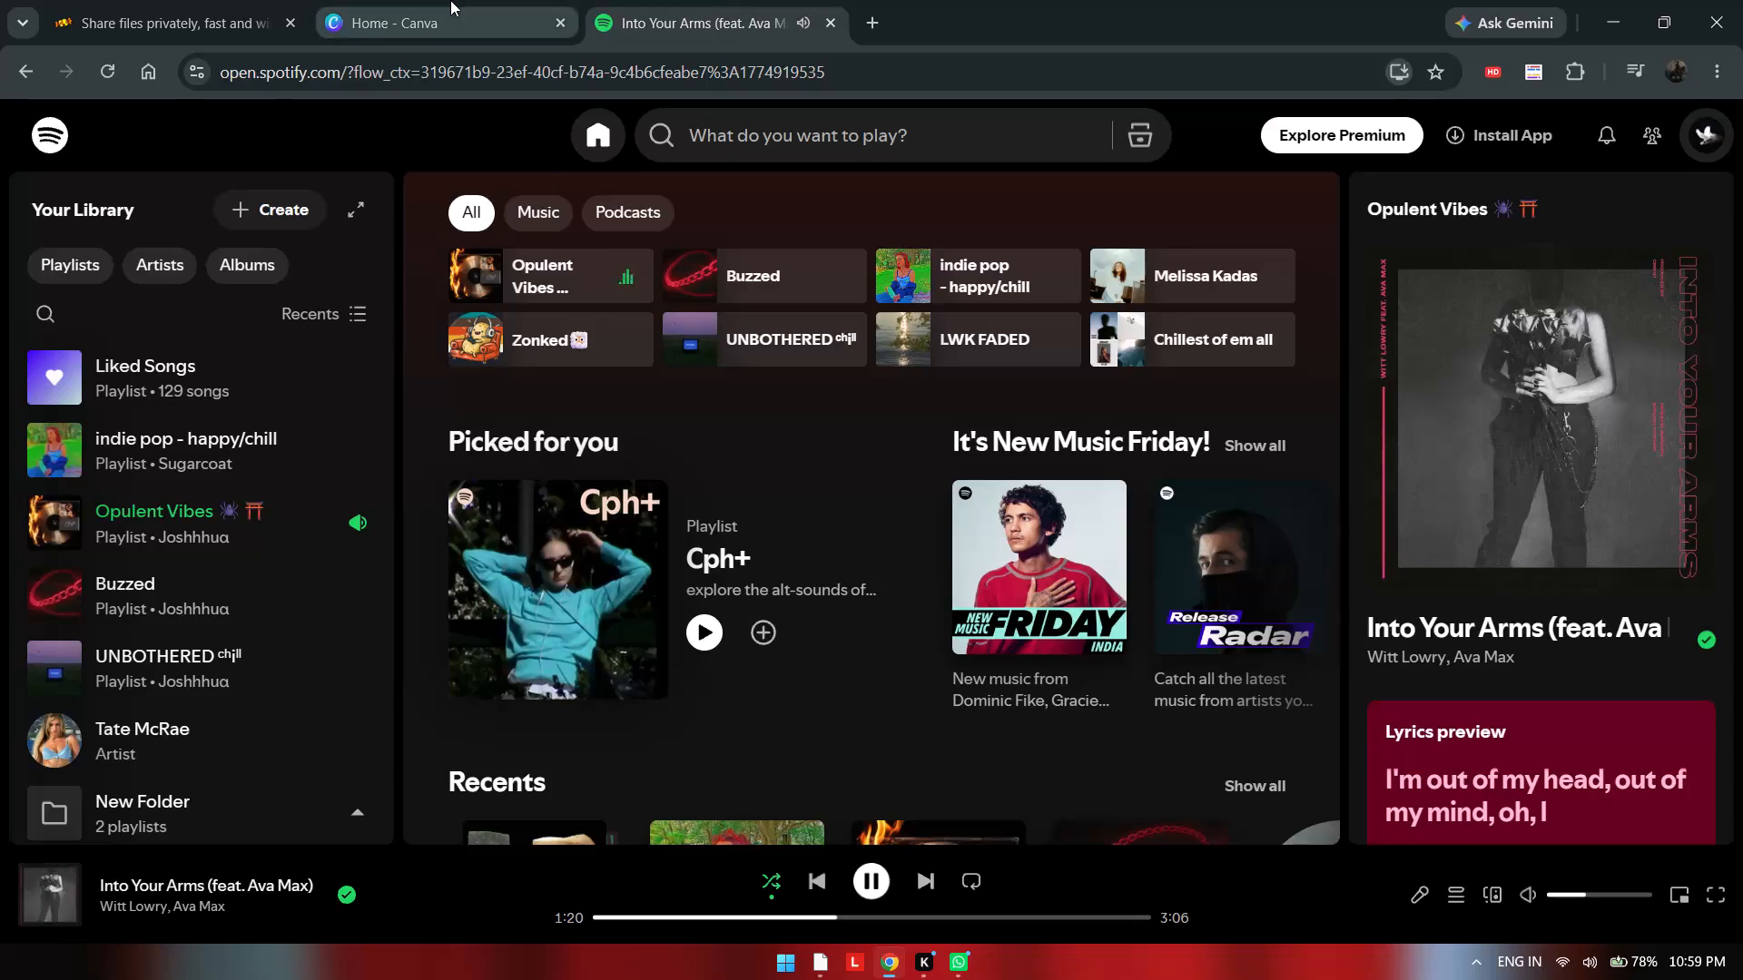
# Switch to the Canva home page and open the recent design named POST for editing.
pyautogui.click(450, 0)
pyautogui.scroll(-1, 451, 503)
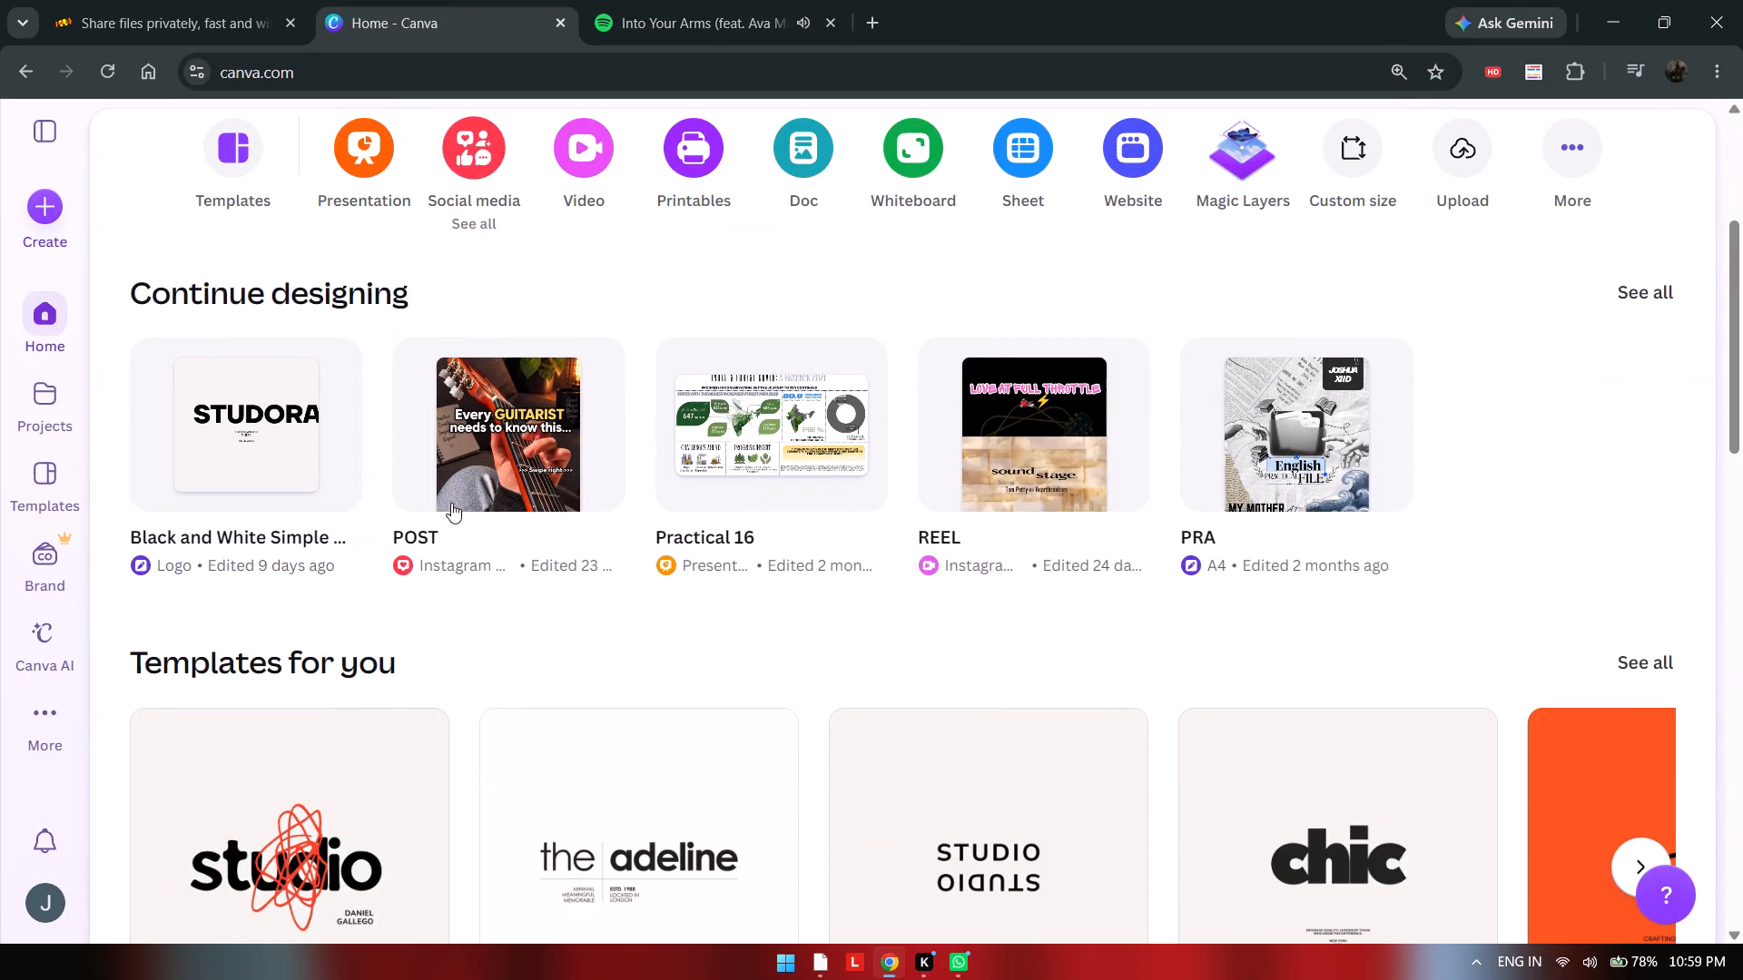
pyautogui.scroll(-1, 451, 503)
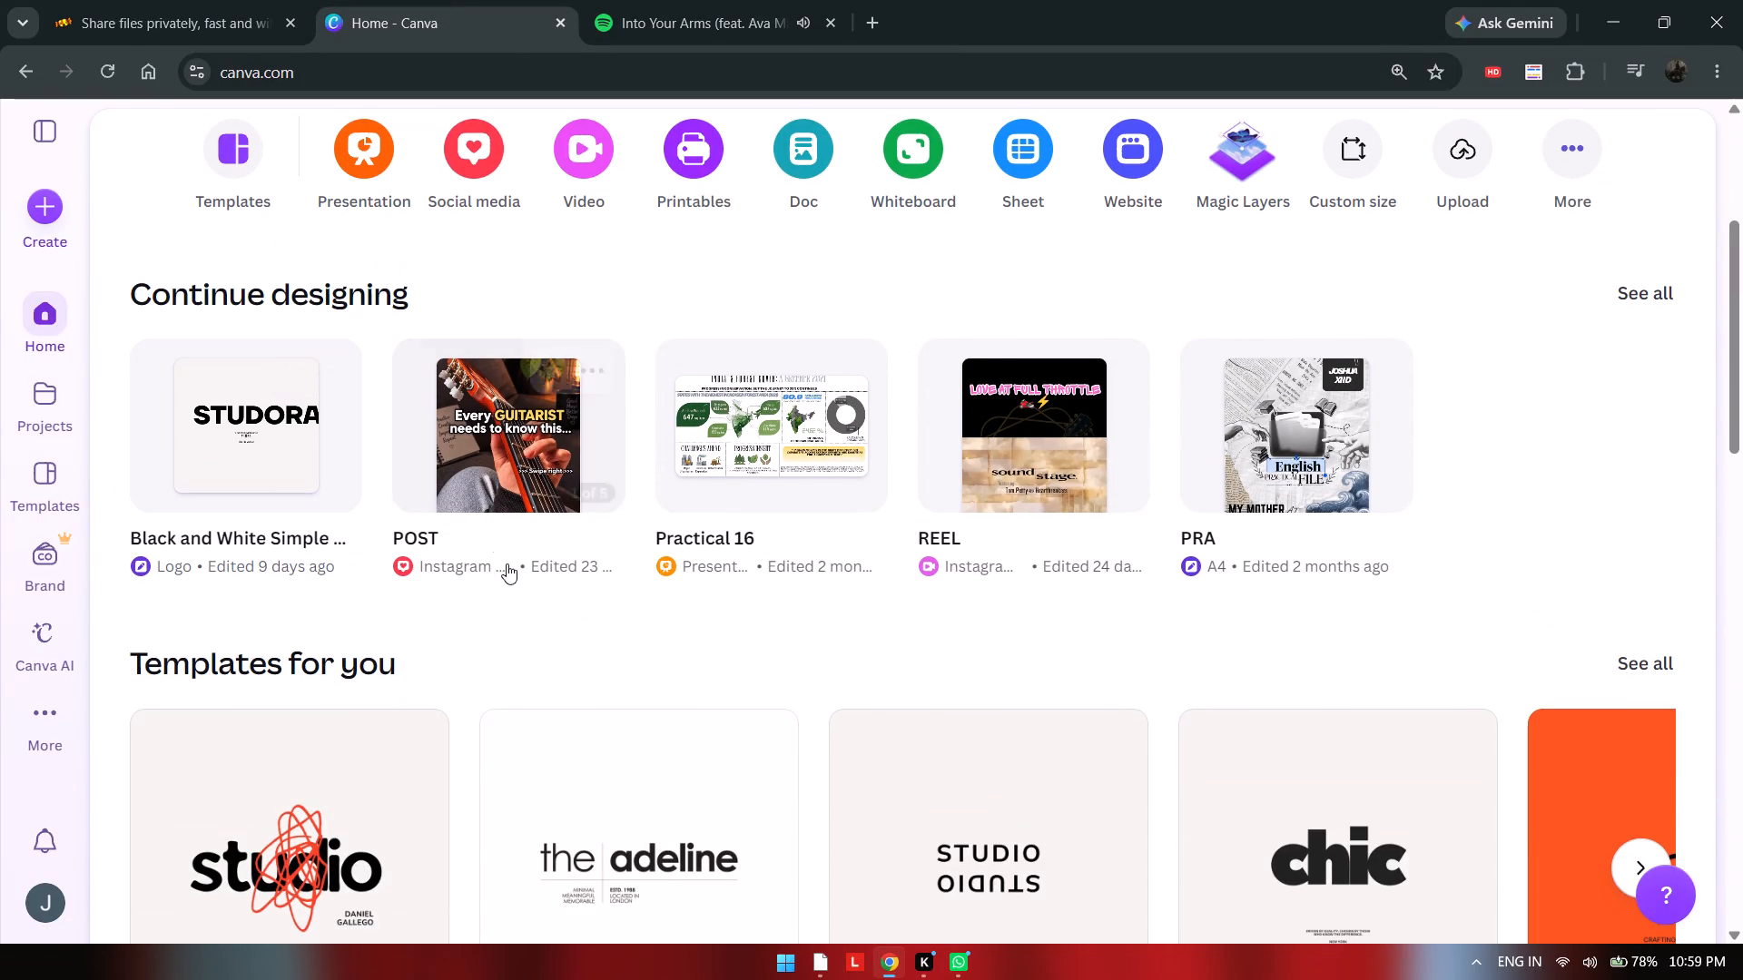
pyautogui.click(488, 515)
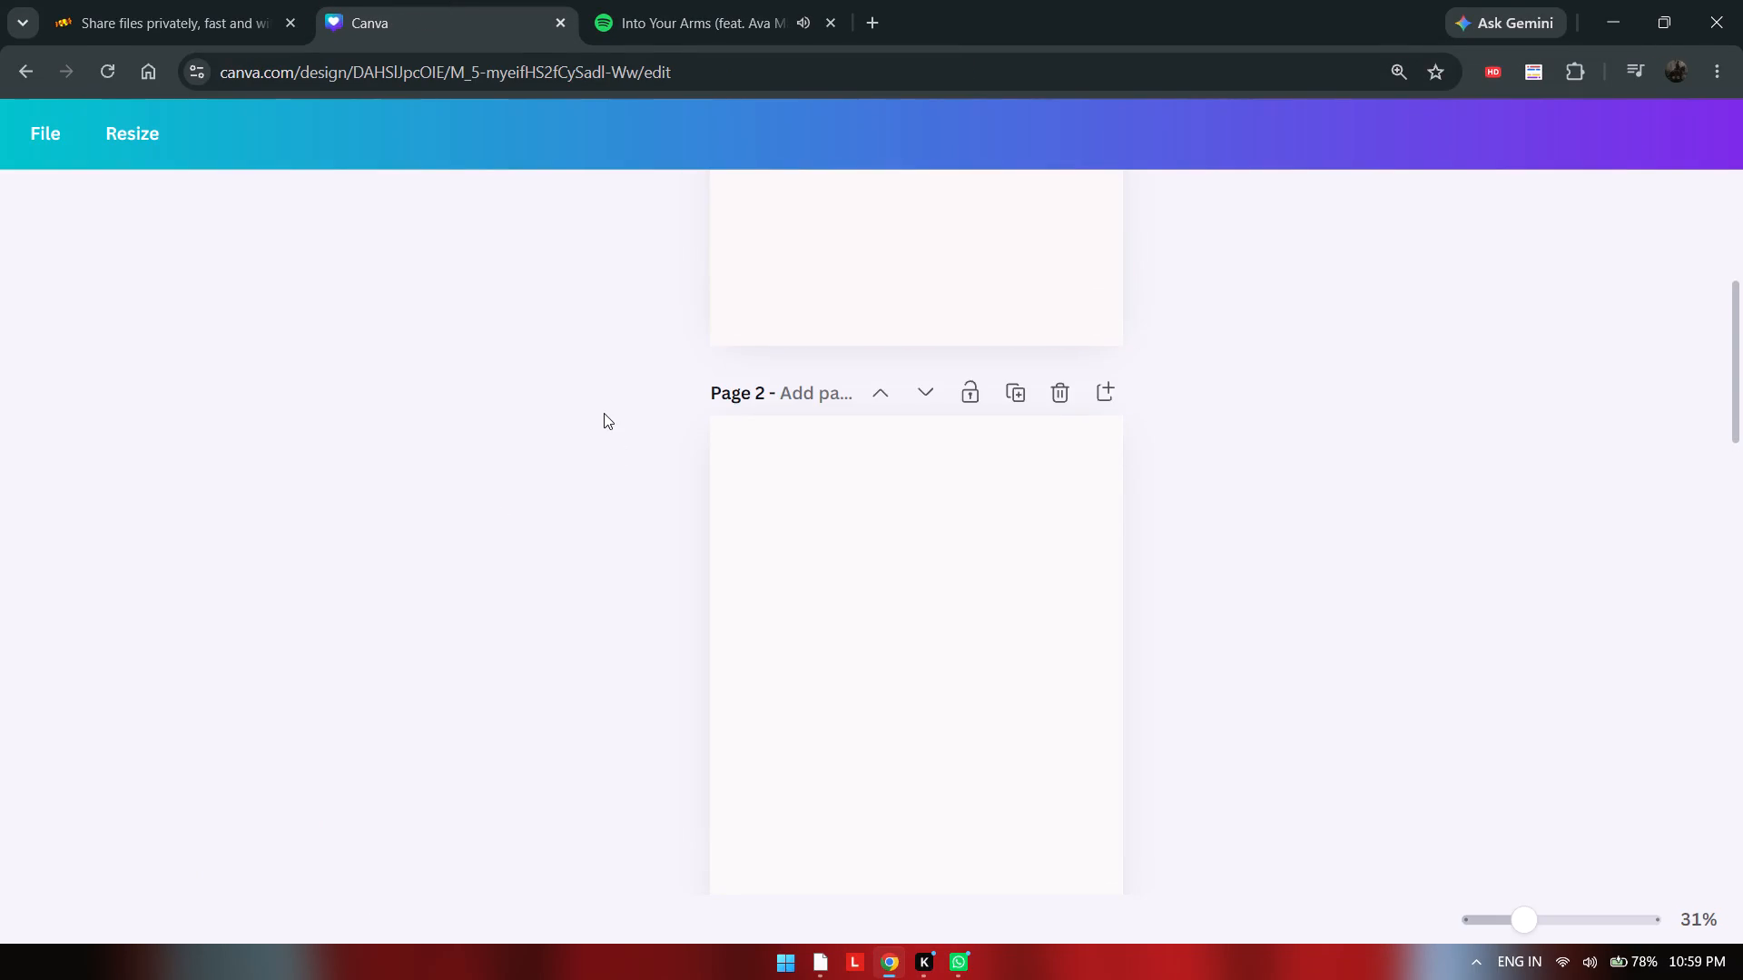
# Delete the "Every GUITARIST needs to know this..." cover image from page 1 of the design.
pyautogui.hscroll(1, 633, 422)
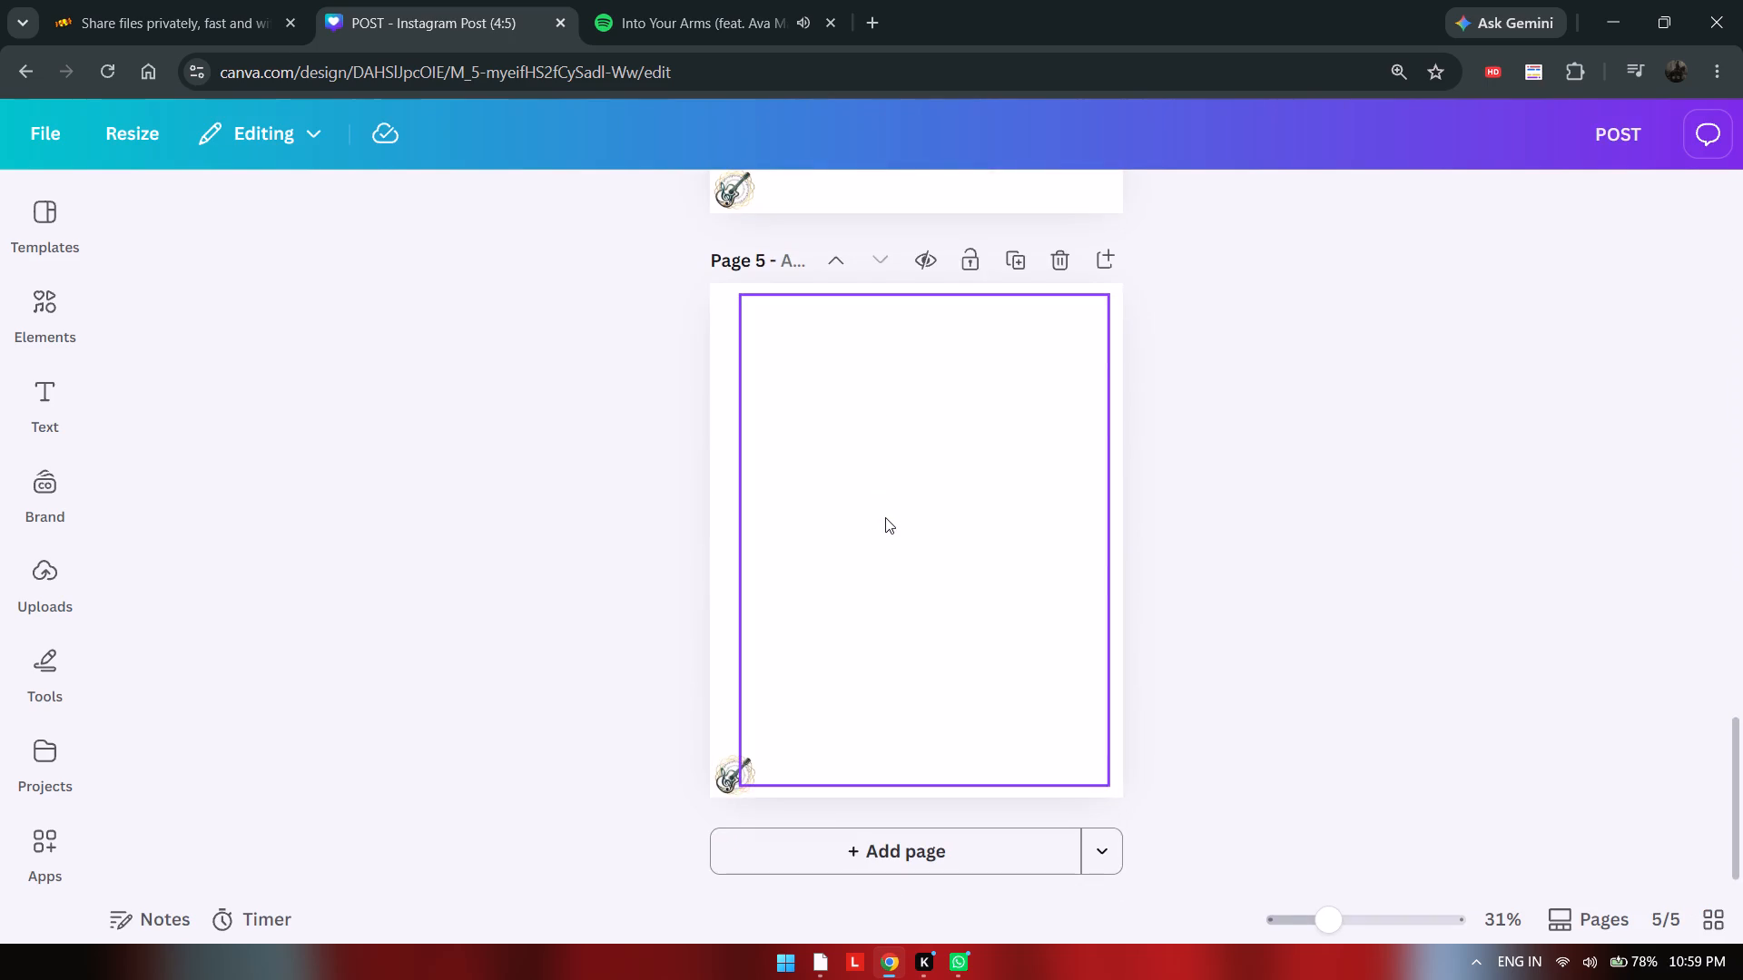
pyautogui.click(850, 423)
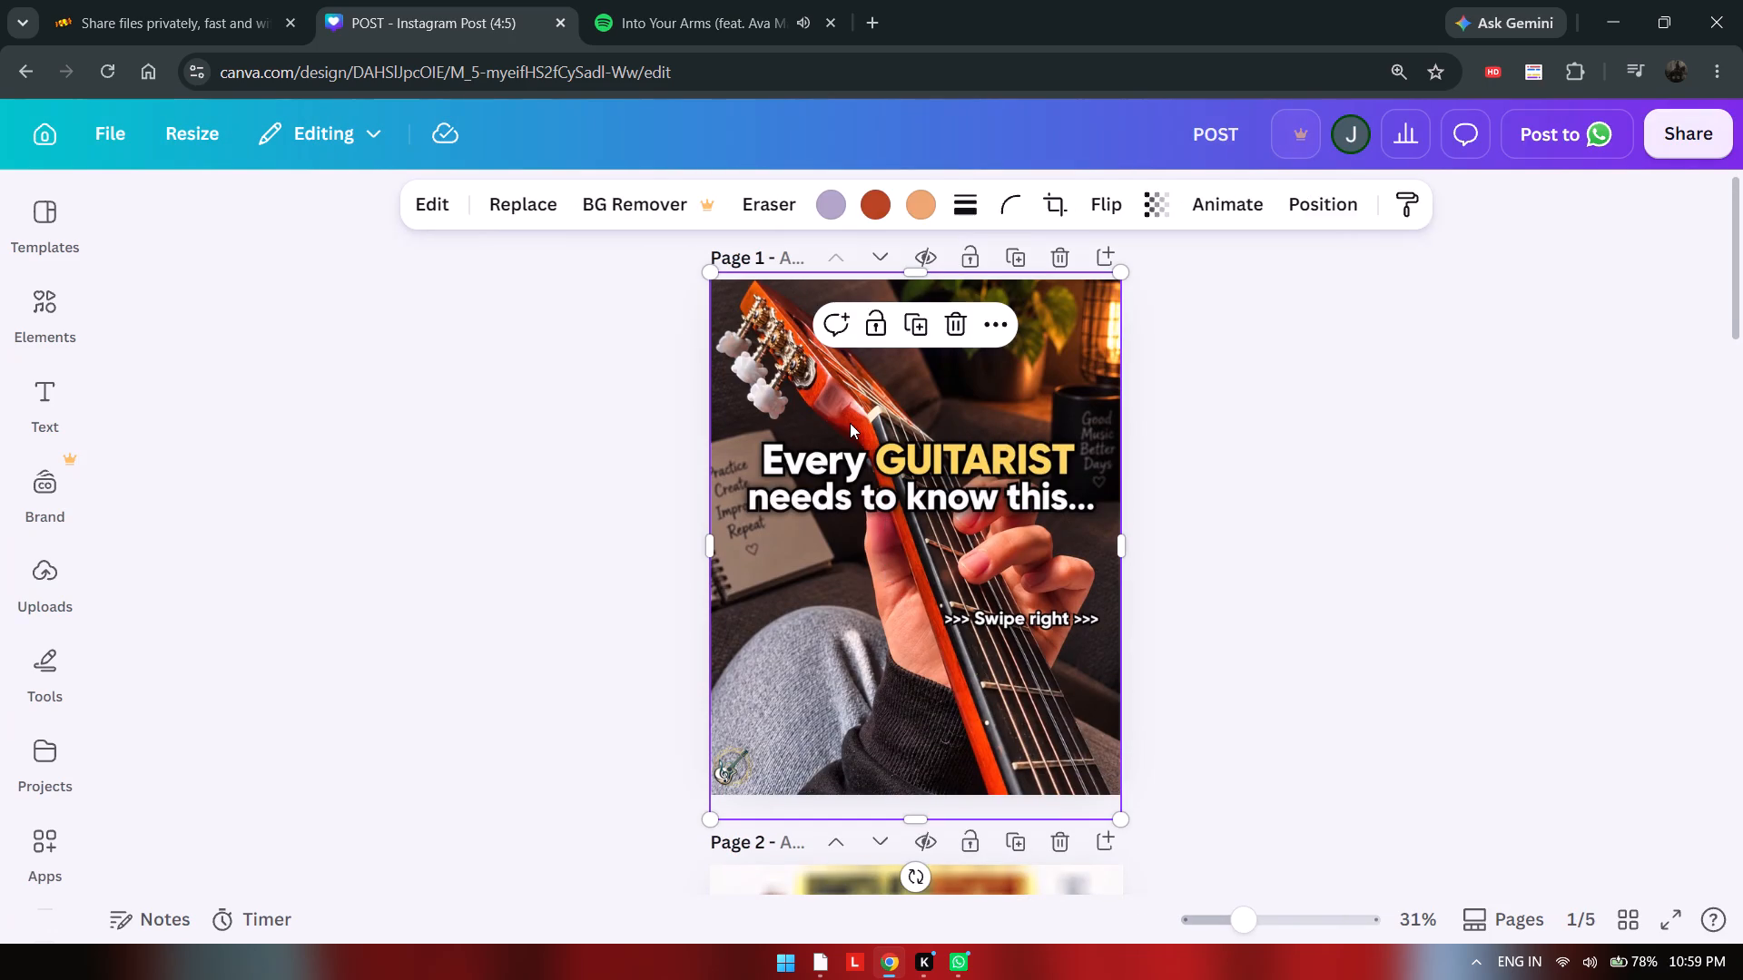
pyautogui.press('Delete')
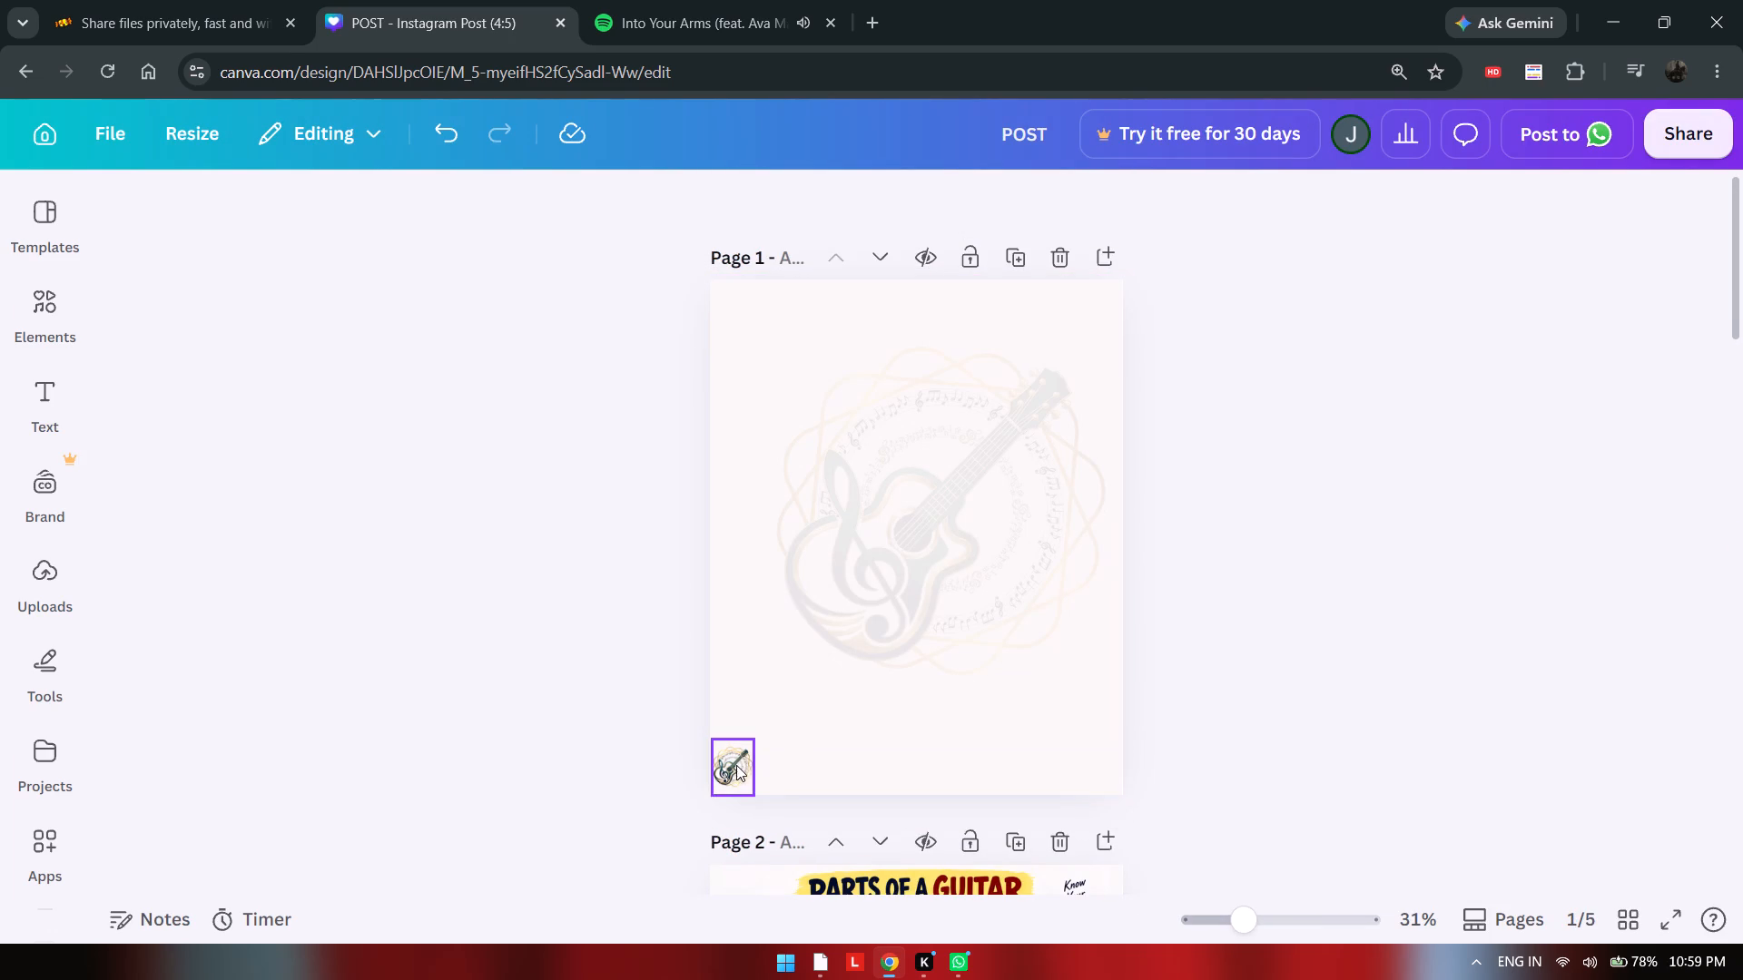
# Show the uploaded images and start uploading a new file to the design's uploads.
pyautogui.rightClick(49, 580)
pyautogui.click(42, 583)
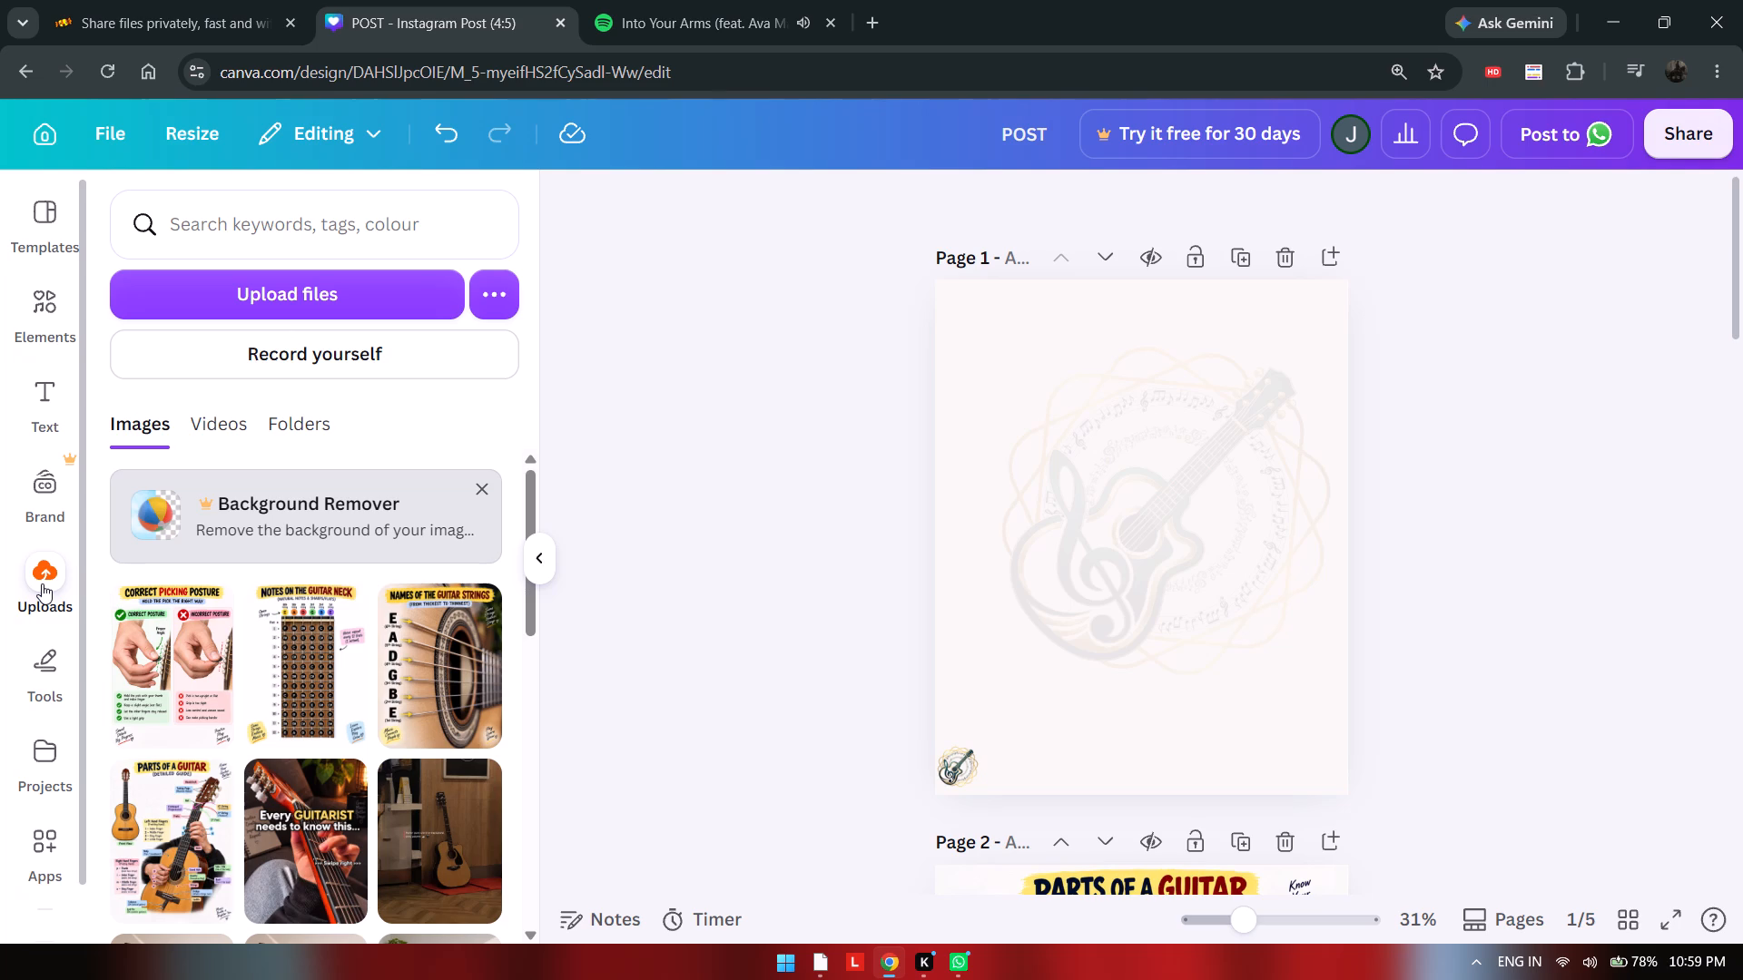
pyautogui.click(121, 527)
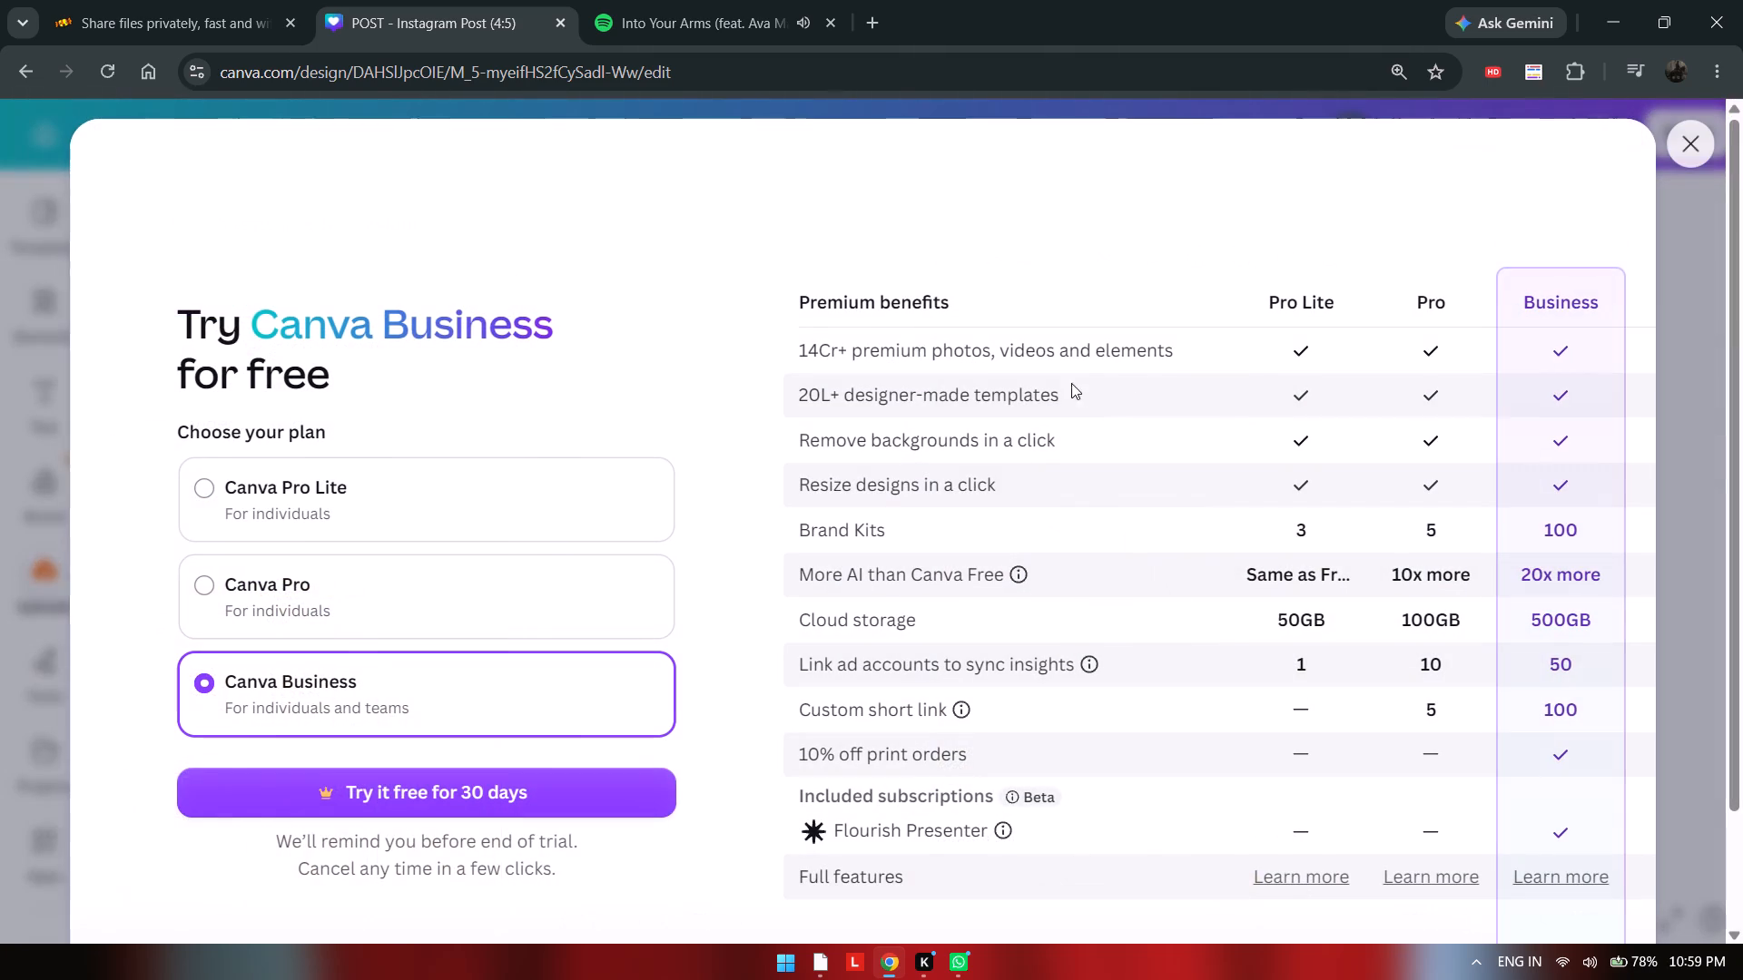
pyautogui.click(1690, 156)
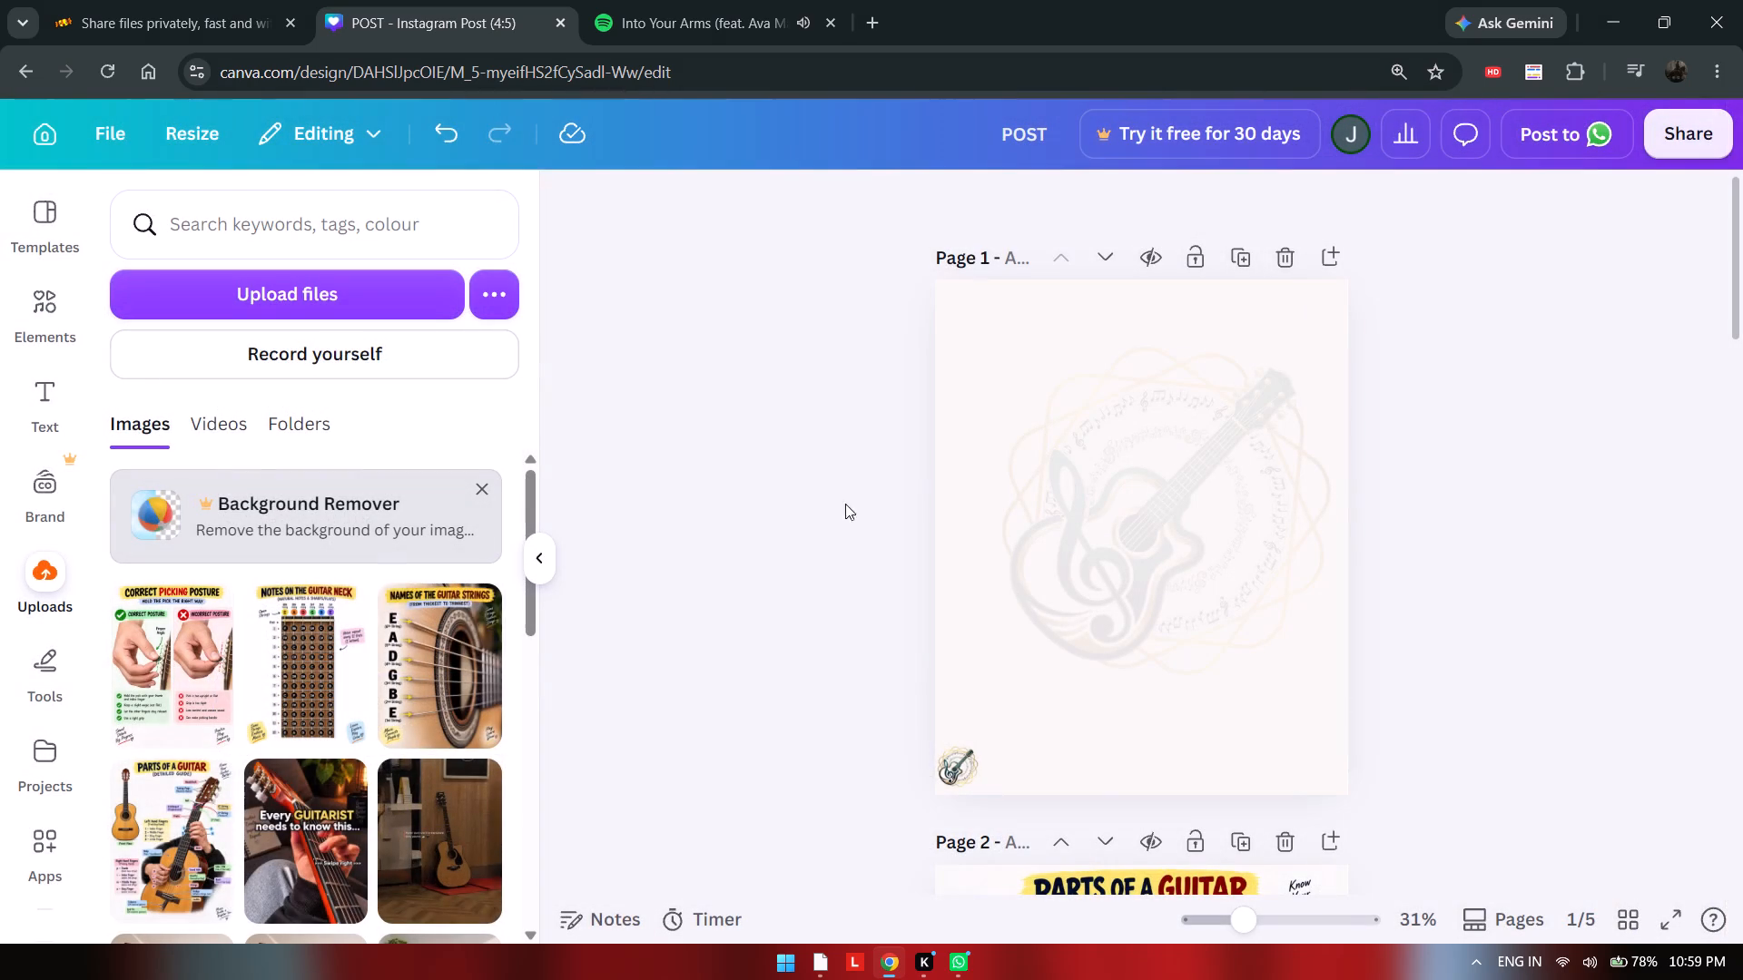
pyautogui.click(317, 291)
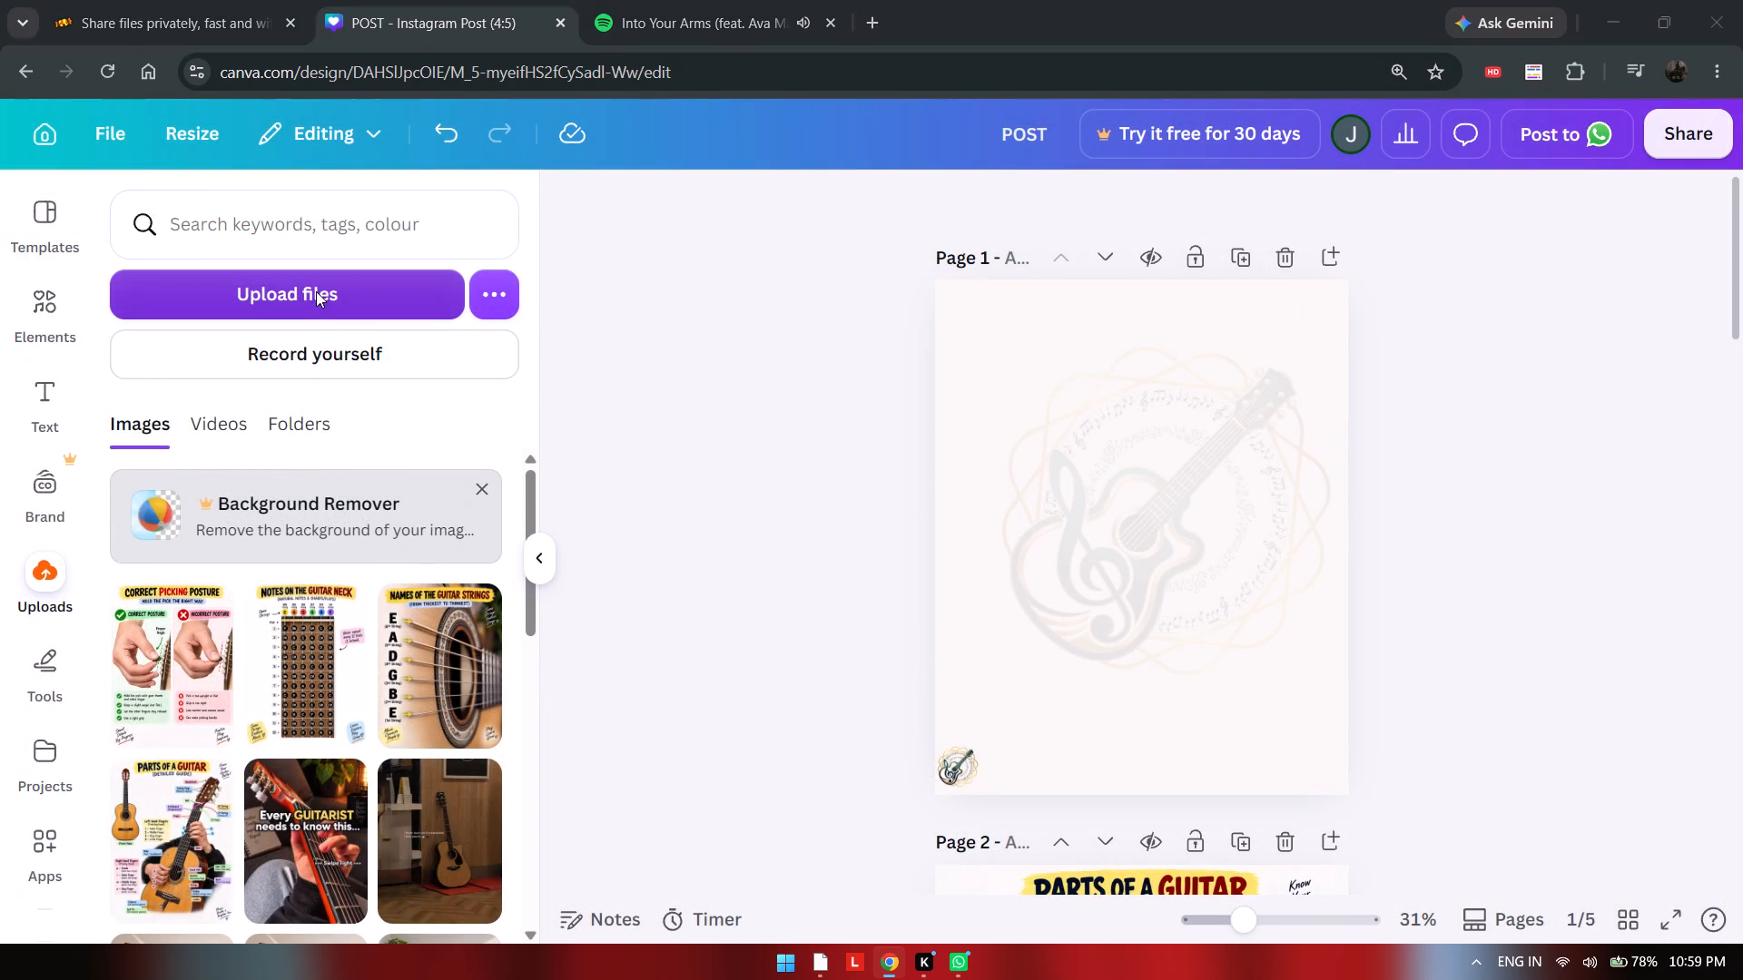
# Upload image 1 from the stringcraft folder to the design's uploads.
pyautogui.click(91, 357)
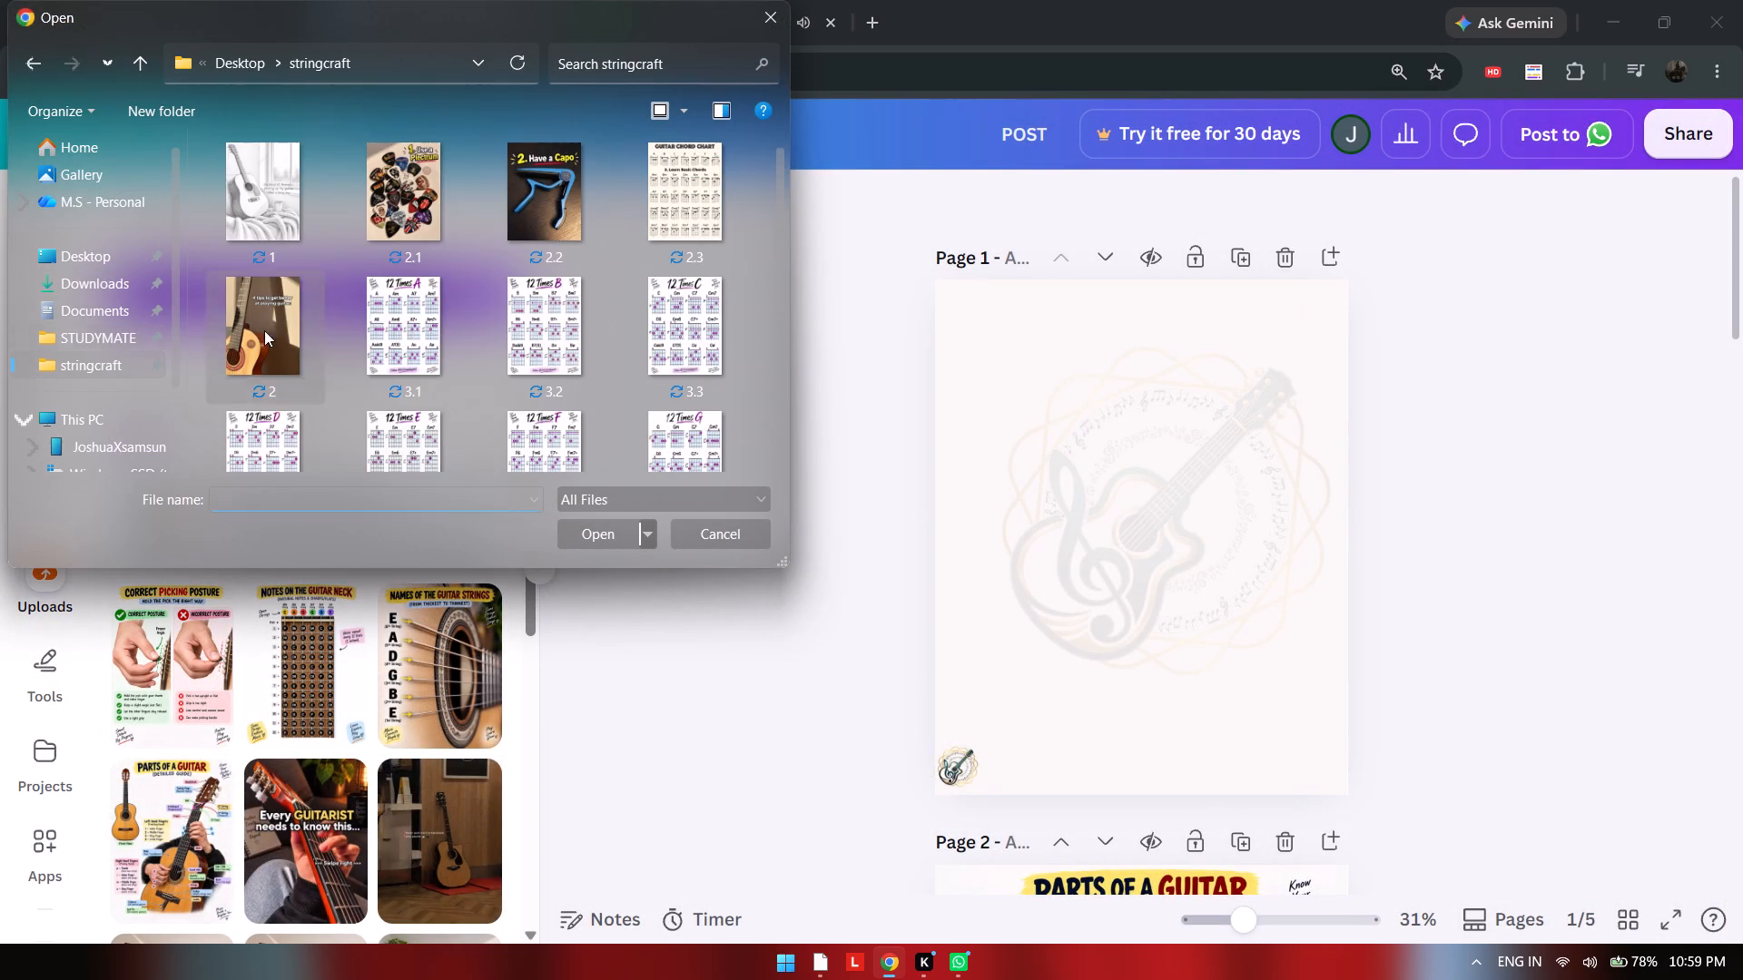
pyautogui.click(252, 220)
pyautogui.click(566, 532)
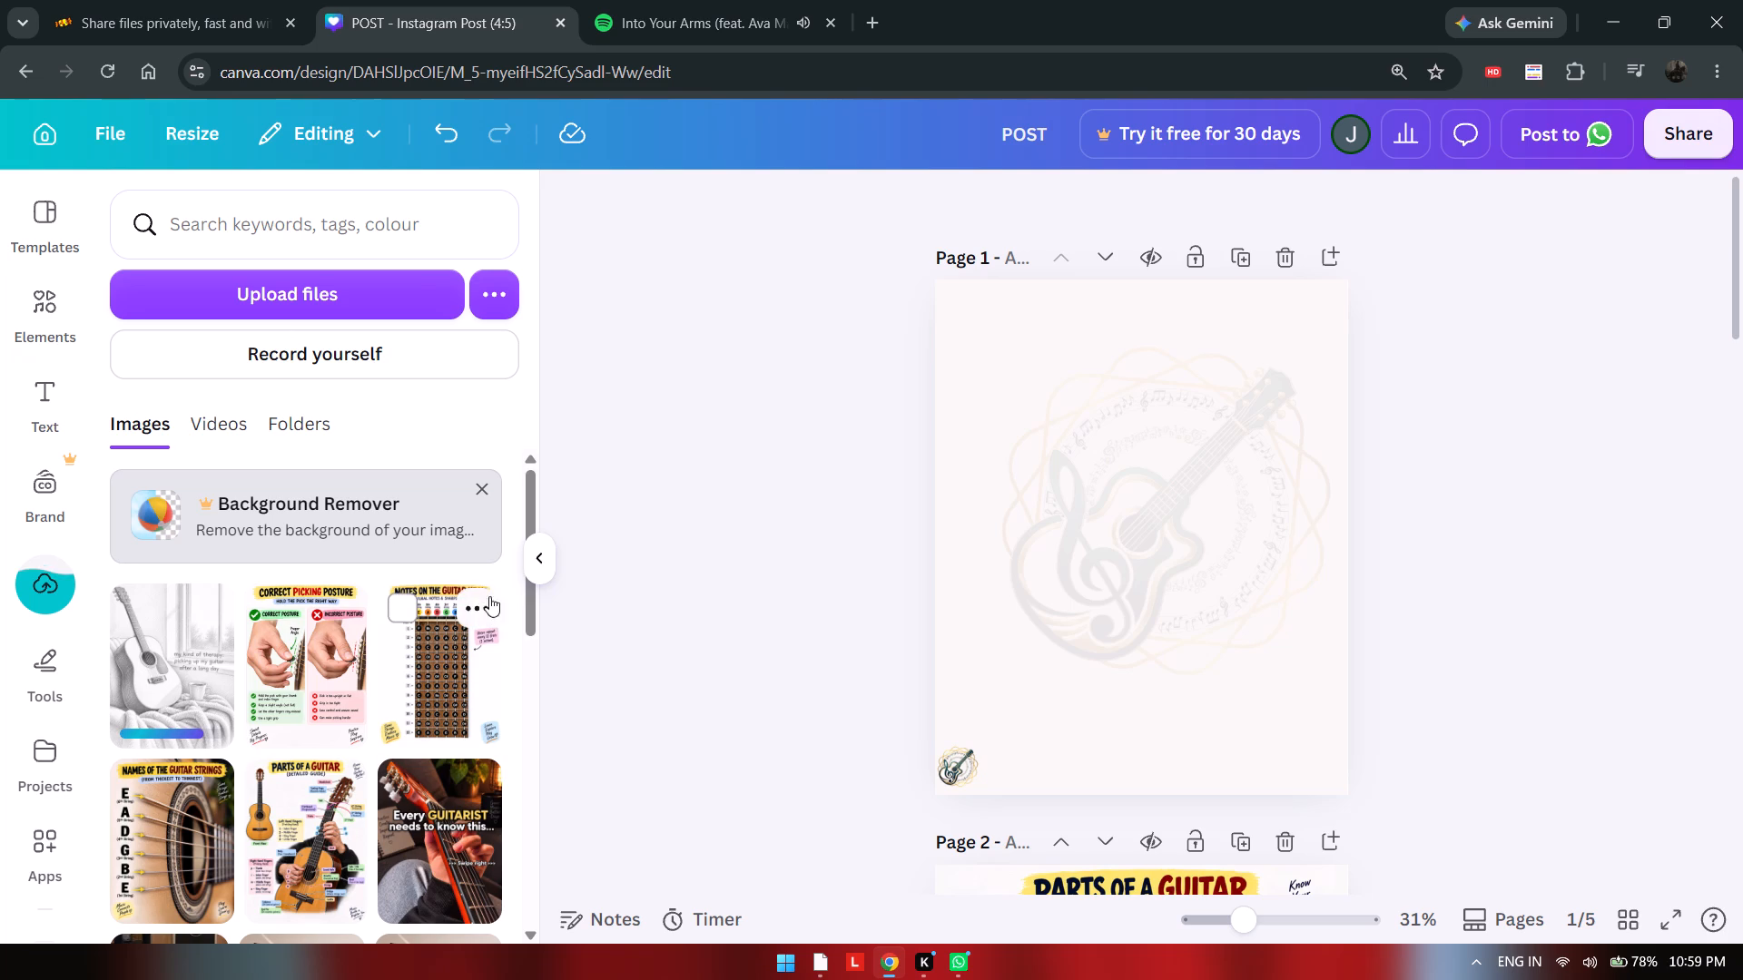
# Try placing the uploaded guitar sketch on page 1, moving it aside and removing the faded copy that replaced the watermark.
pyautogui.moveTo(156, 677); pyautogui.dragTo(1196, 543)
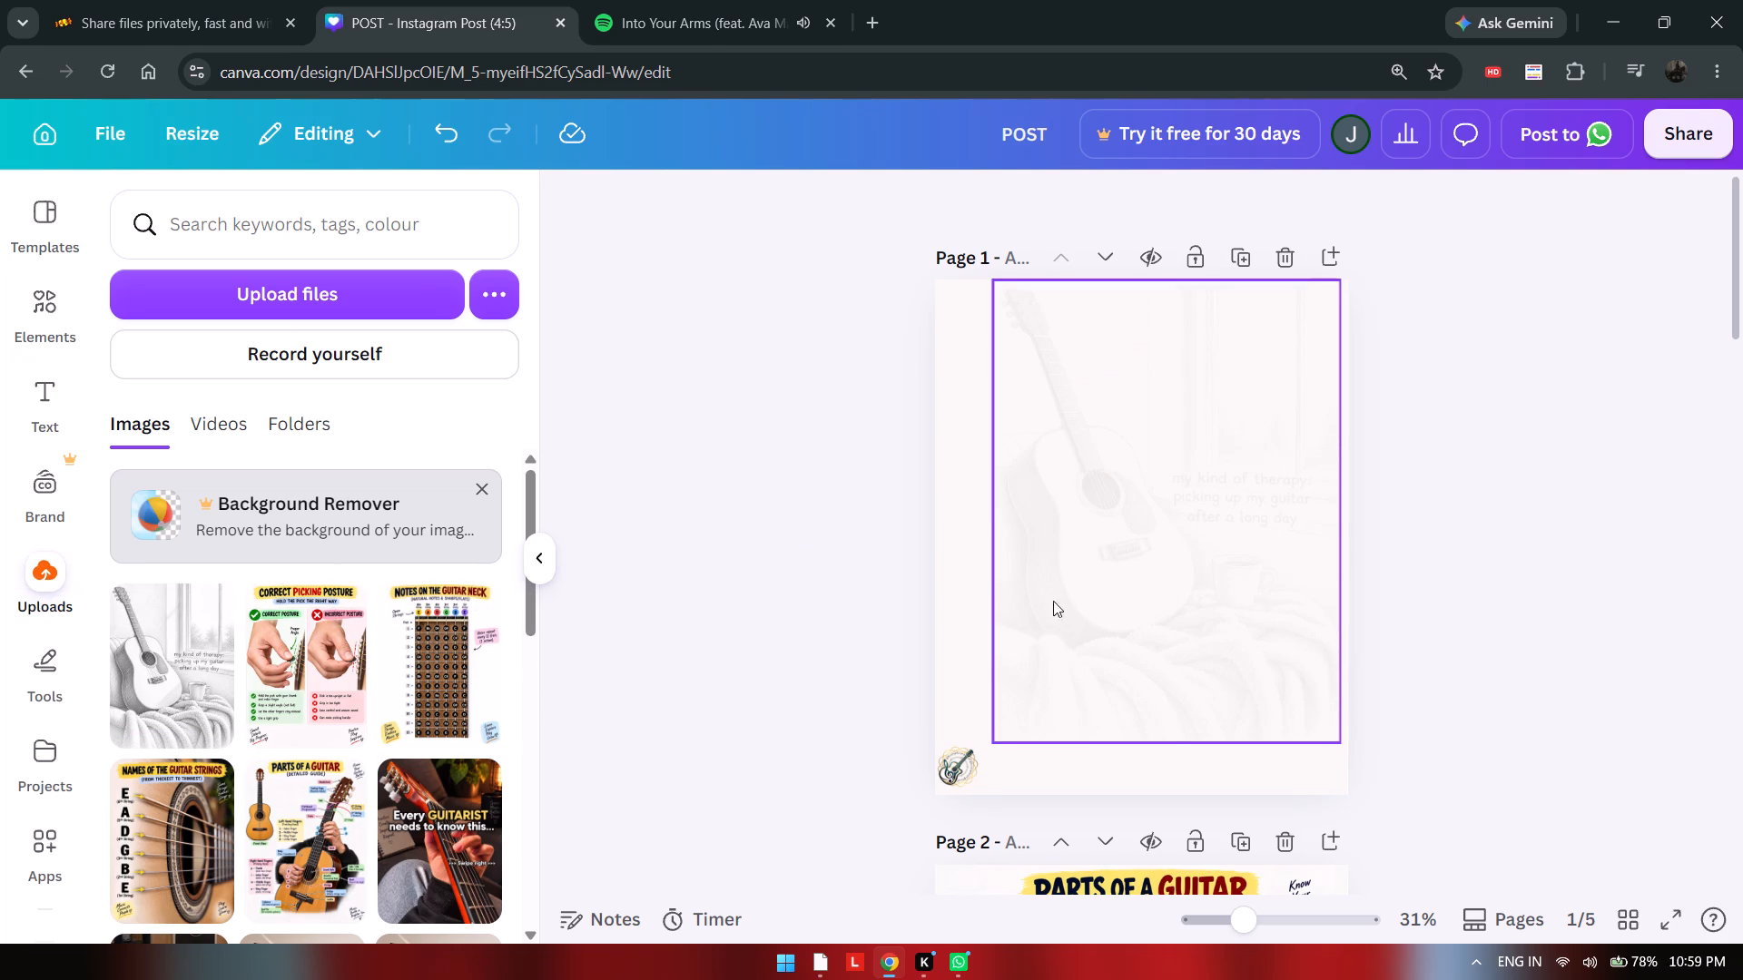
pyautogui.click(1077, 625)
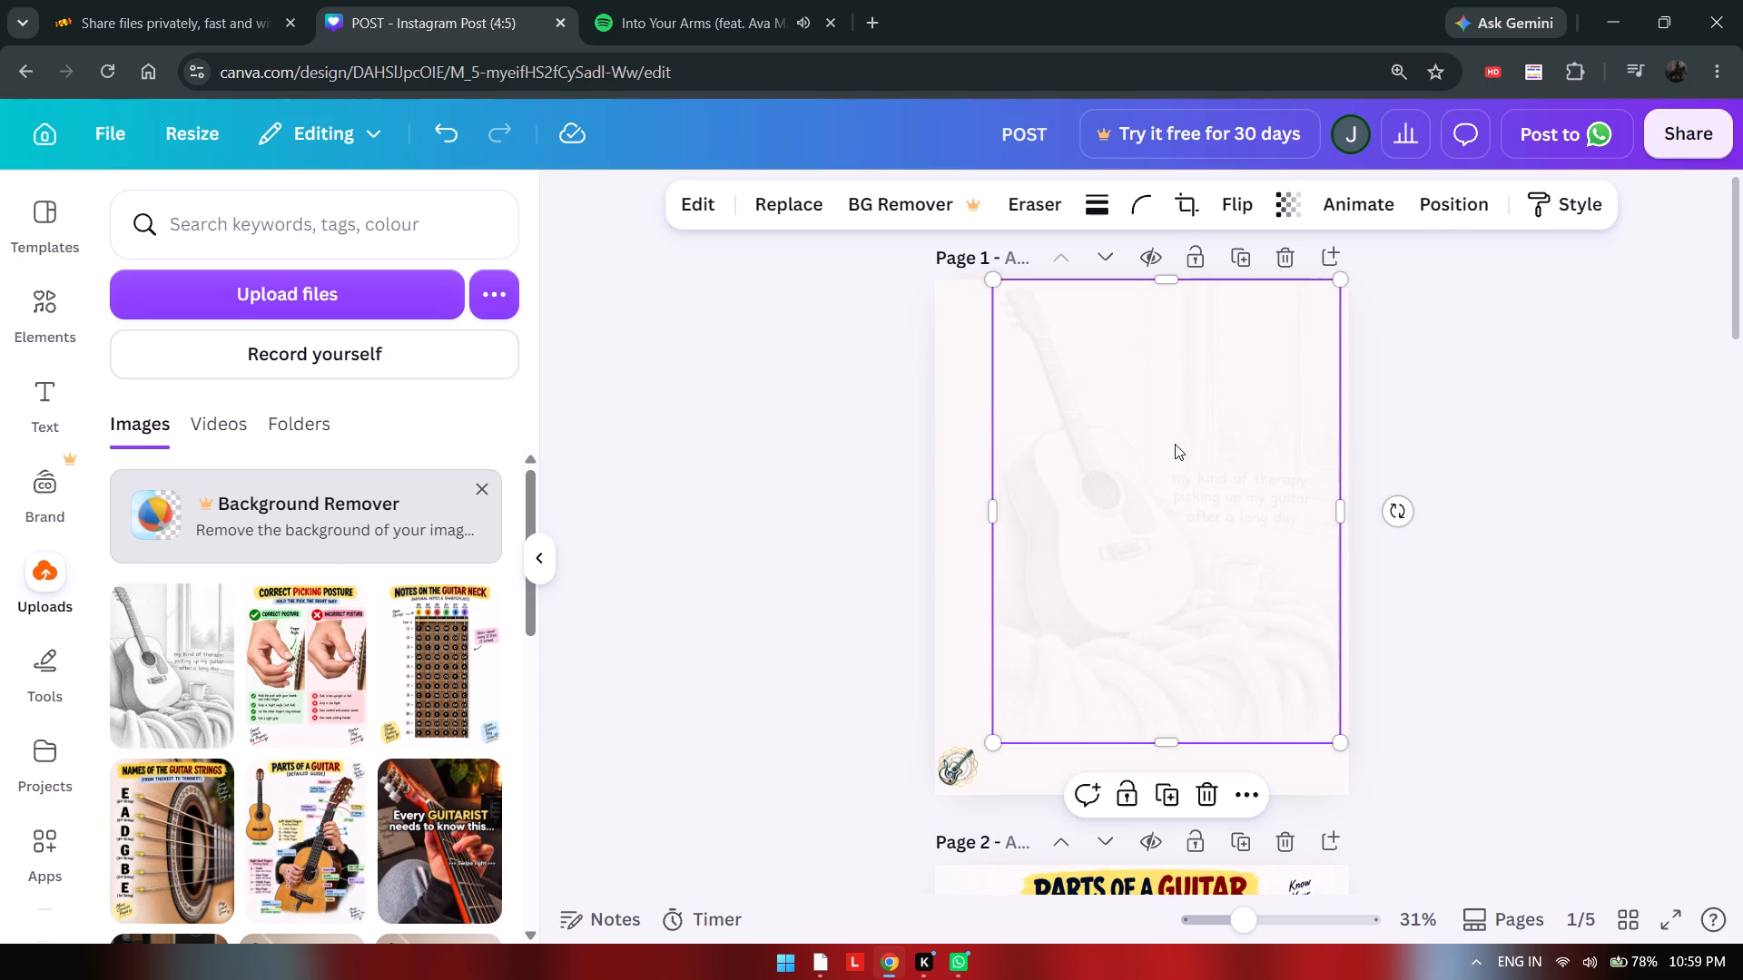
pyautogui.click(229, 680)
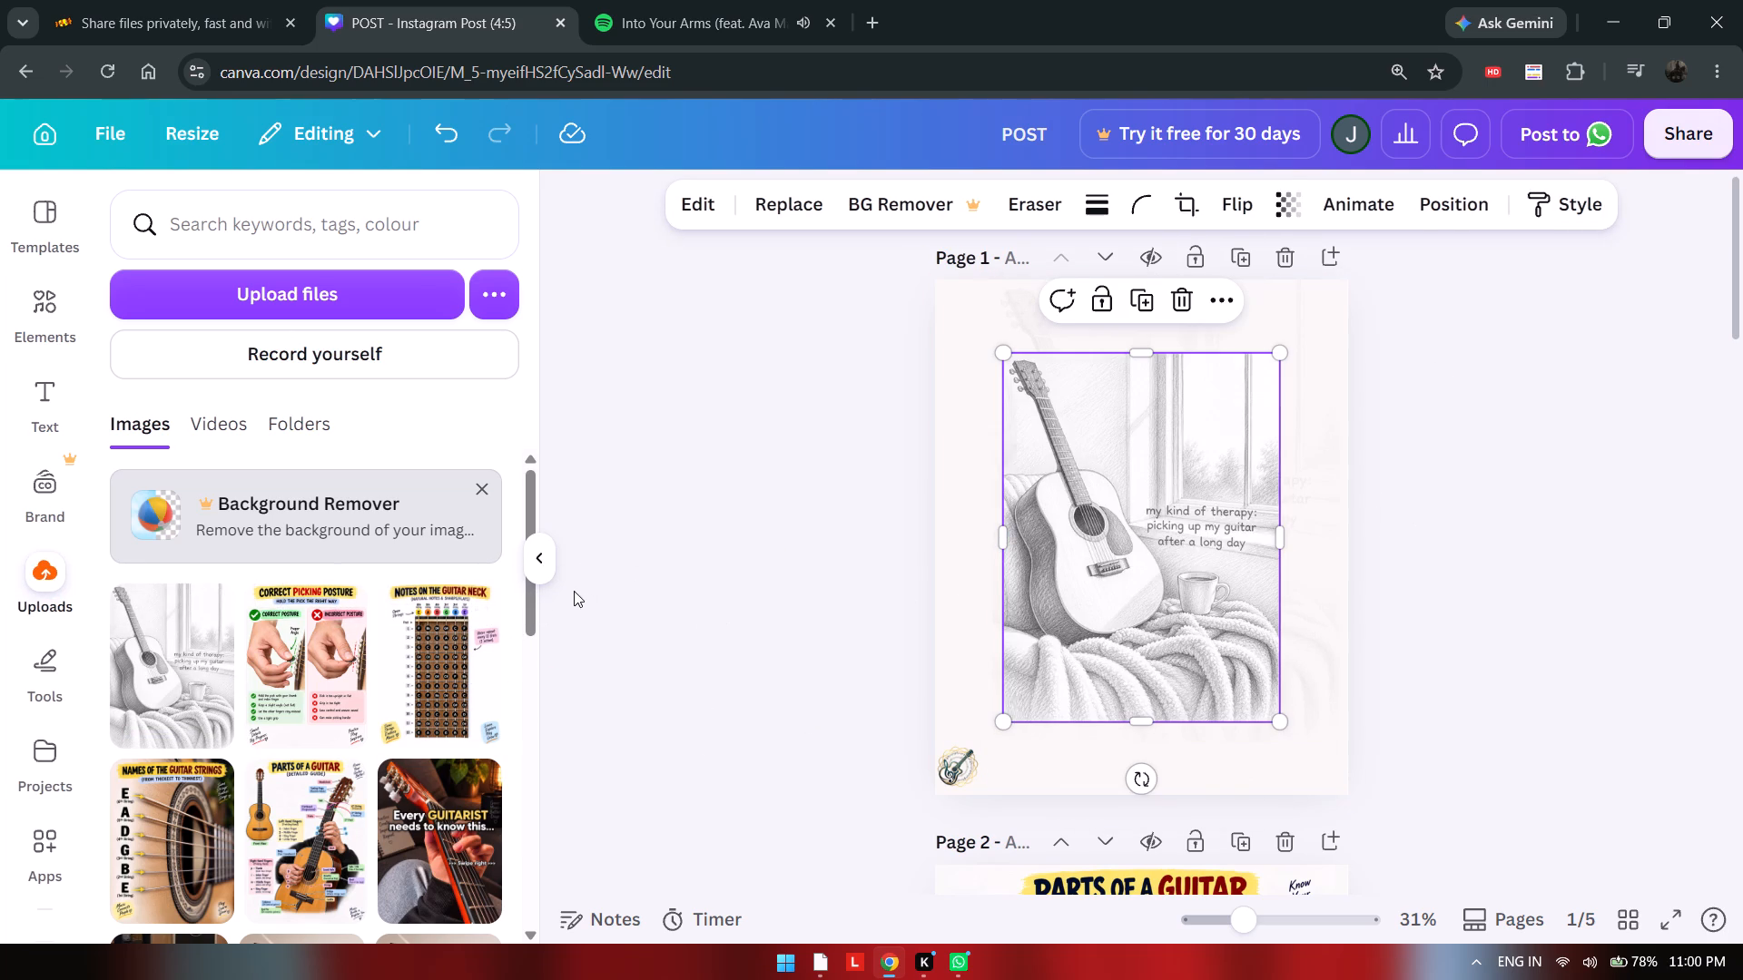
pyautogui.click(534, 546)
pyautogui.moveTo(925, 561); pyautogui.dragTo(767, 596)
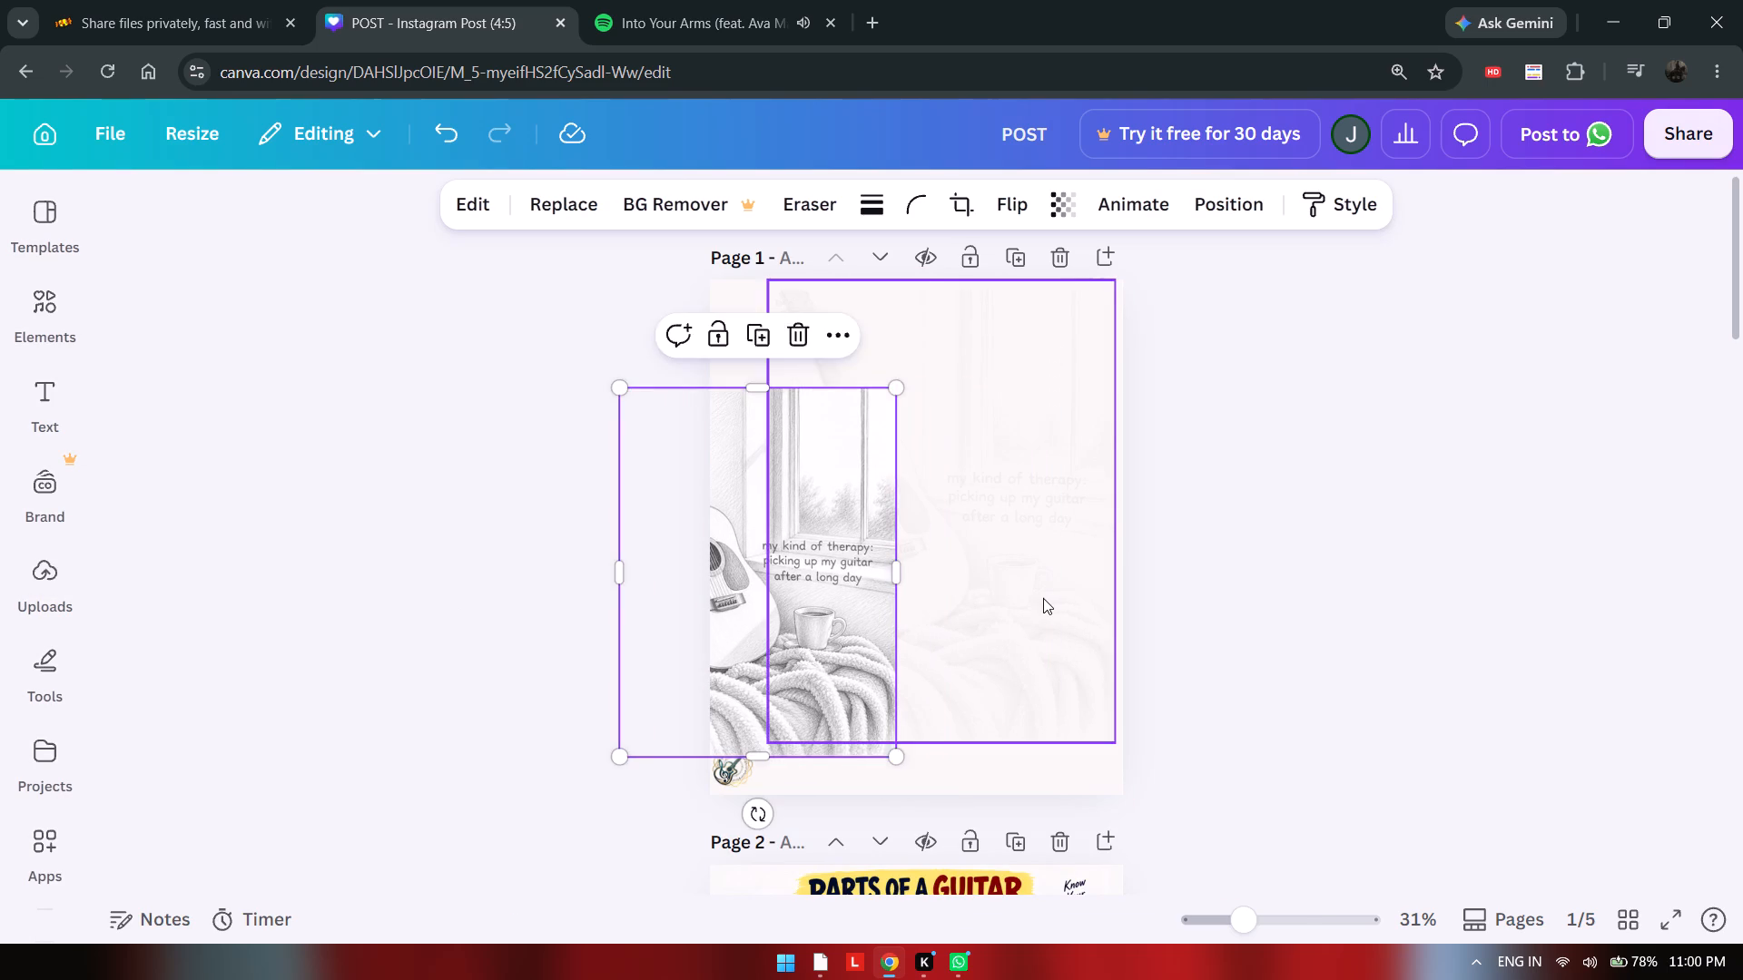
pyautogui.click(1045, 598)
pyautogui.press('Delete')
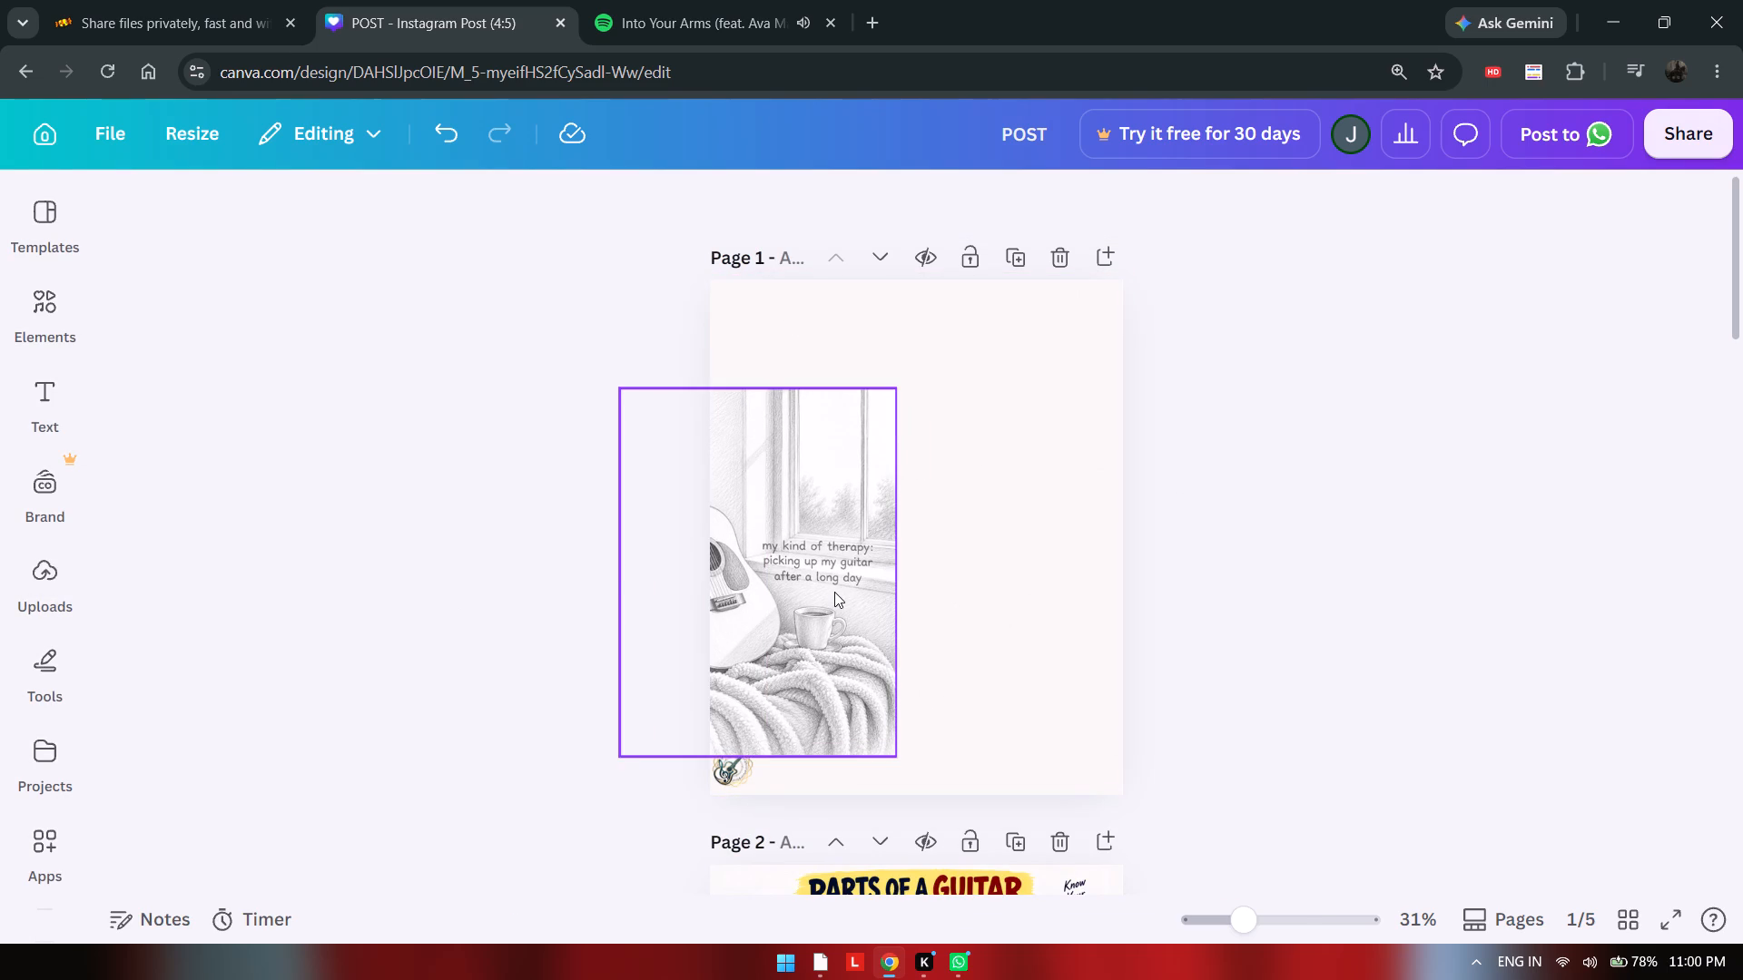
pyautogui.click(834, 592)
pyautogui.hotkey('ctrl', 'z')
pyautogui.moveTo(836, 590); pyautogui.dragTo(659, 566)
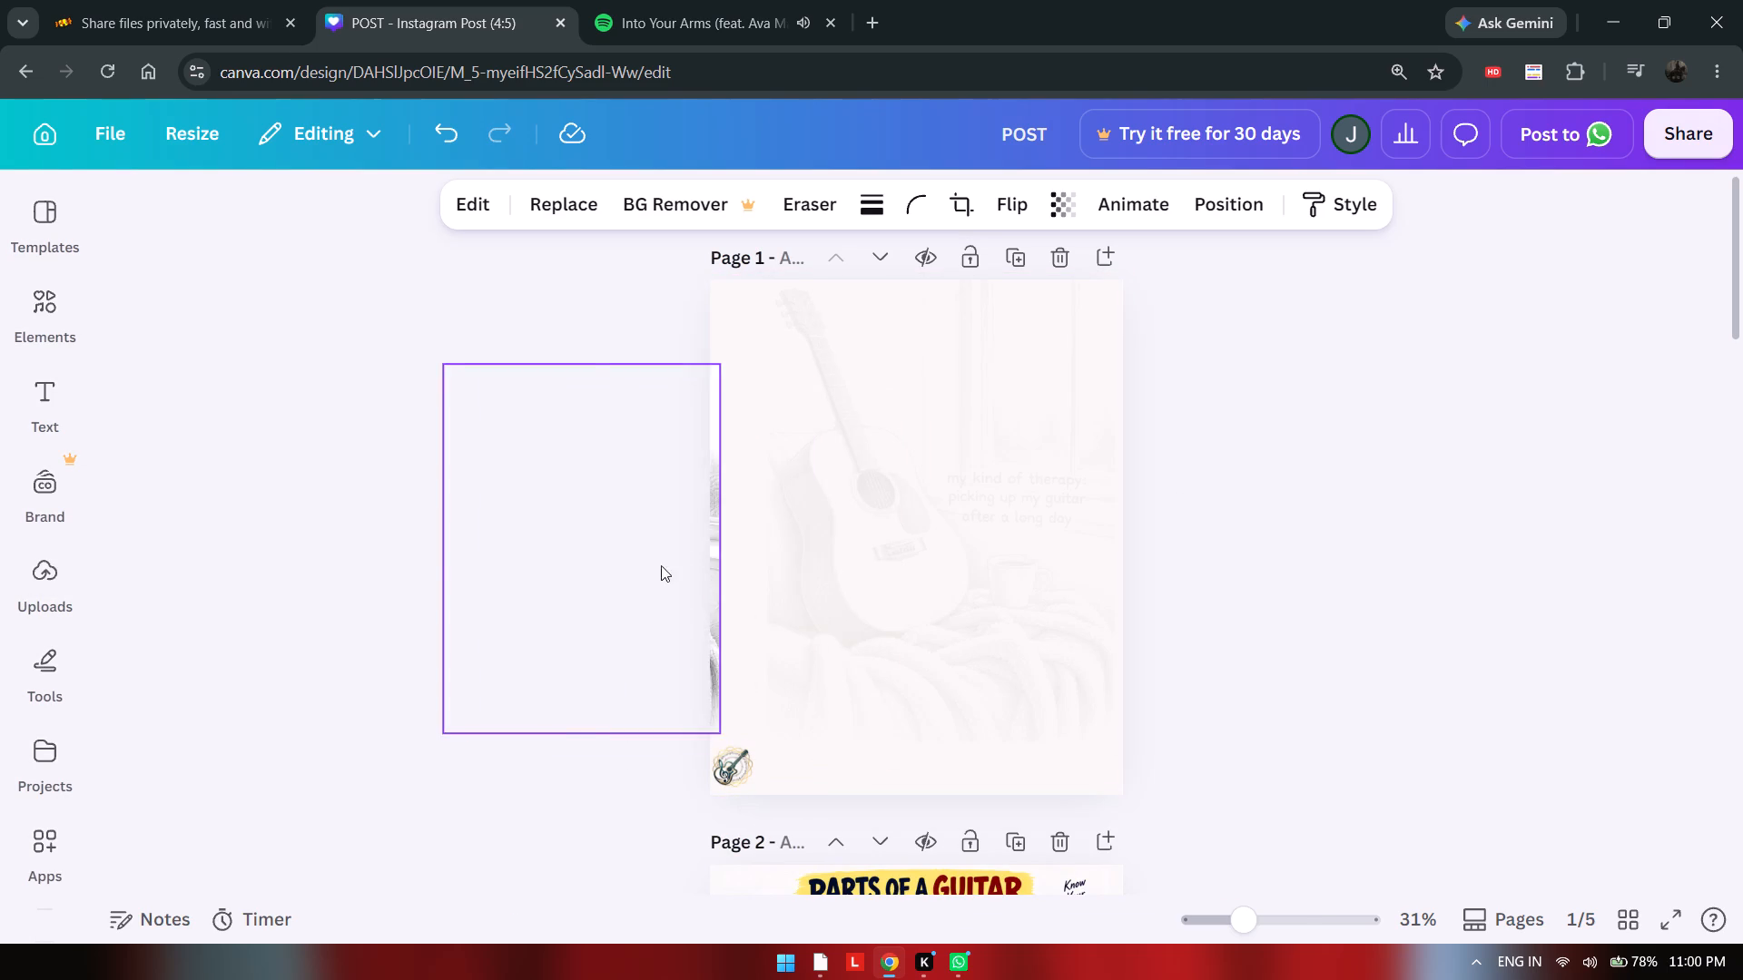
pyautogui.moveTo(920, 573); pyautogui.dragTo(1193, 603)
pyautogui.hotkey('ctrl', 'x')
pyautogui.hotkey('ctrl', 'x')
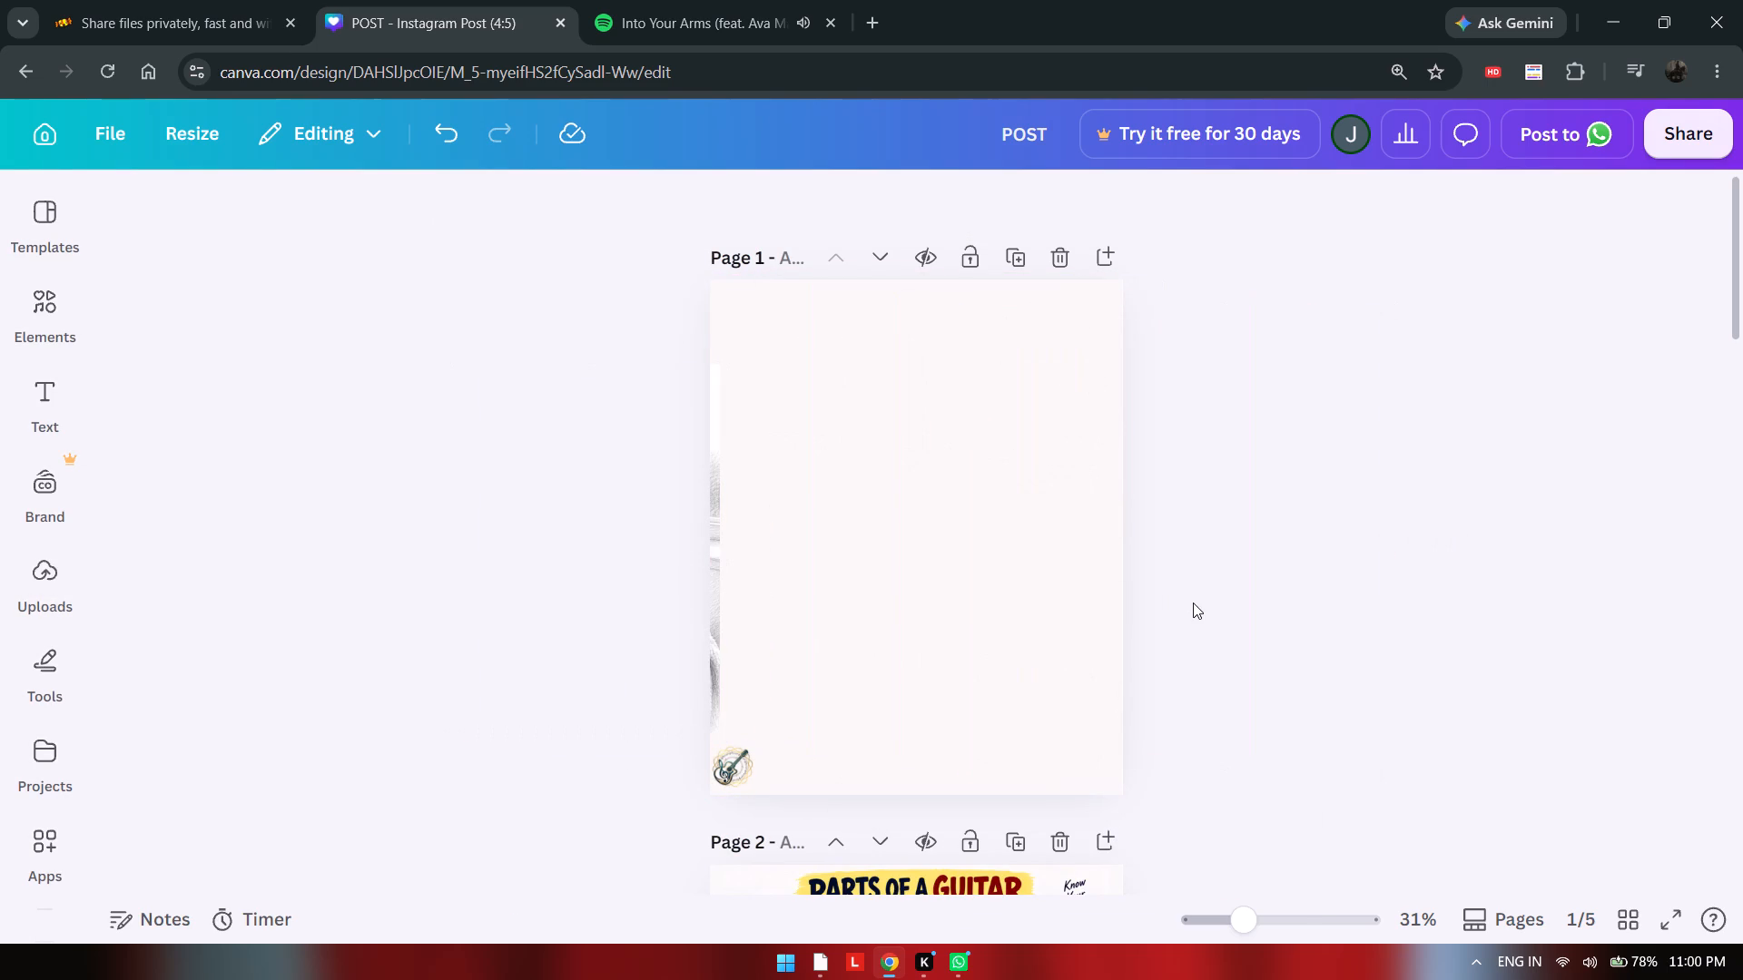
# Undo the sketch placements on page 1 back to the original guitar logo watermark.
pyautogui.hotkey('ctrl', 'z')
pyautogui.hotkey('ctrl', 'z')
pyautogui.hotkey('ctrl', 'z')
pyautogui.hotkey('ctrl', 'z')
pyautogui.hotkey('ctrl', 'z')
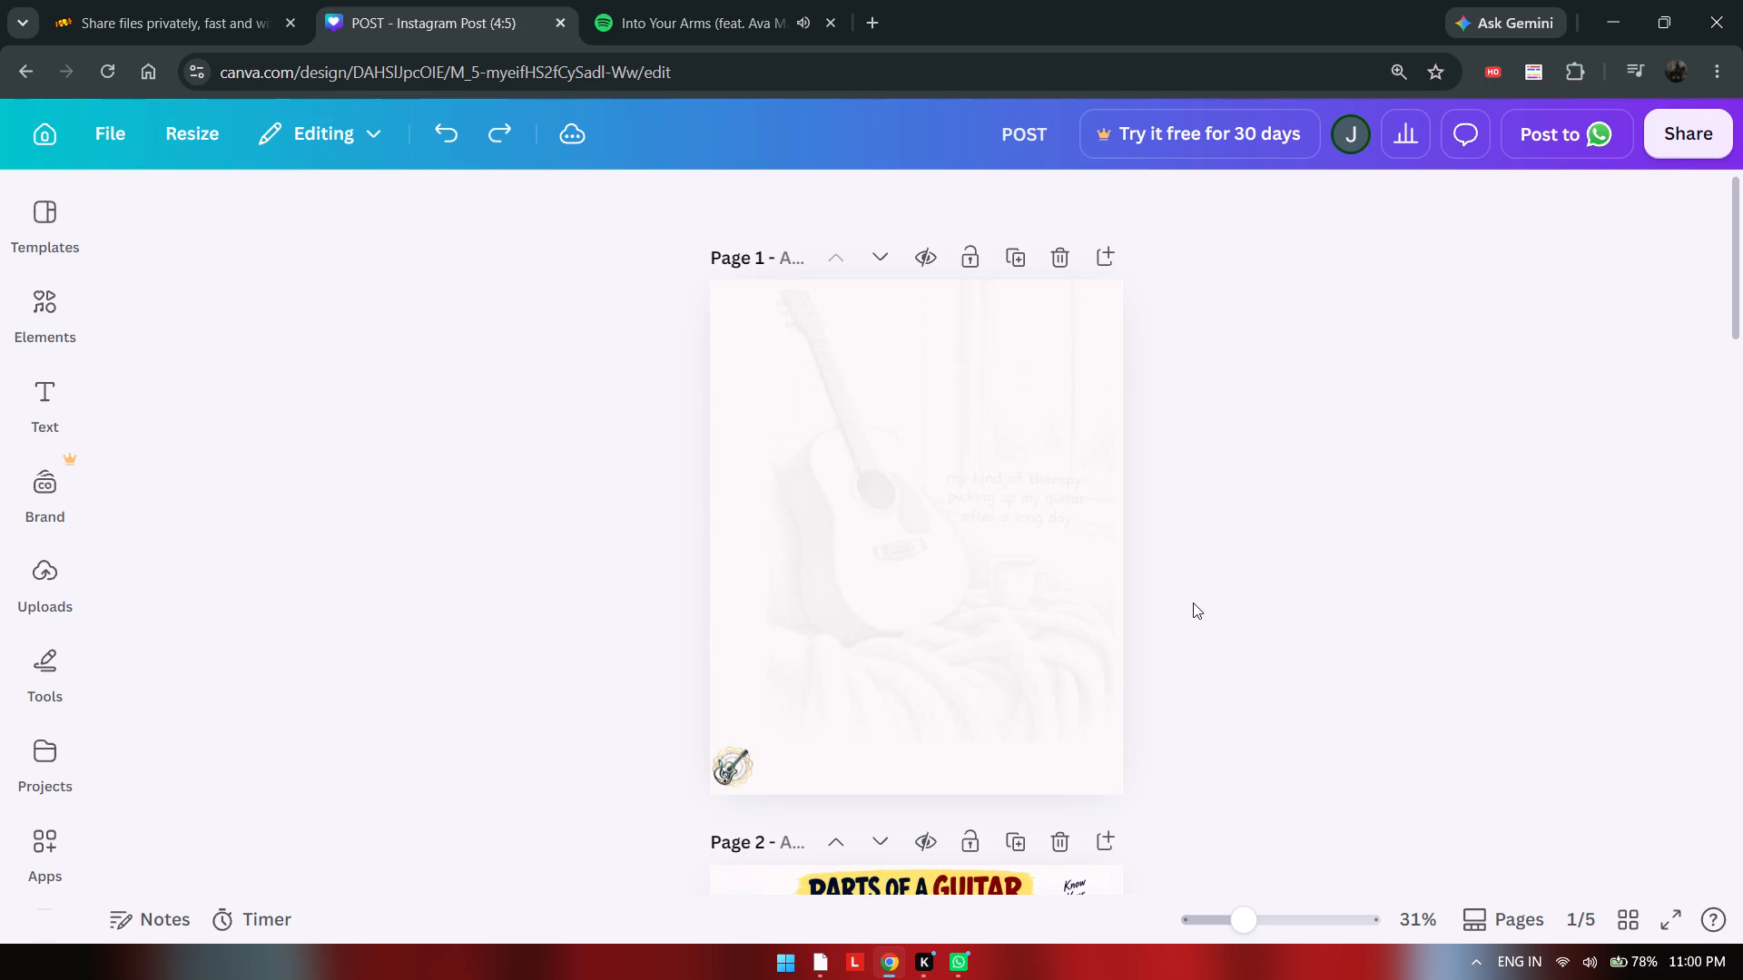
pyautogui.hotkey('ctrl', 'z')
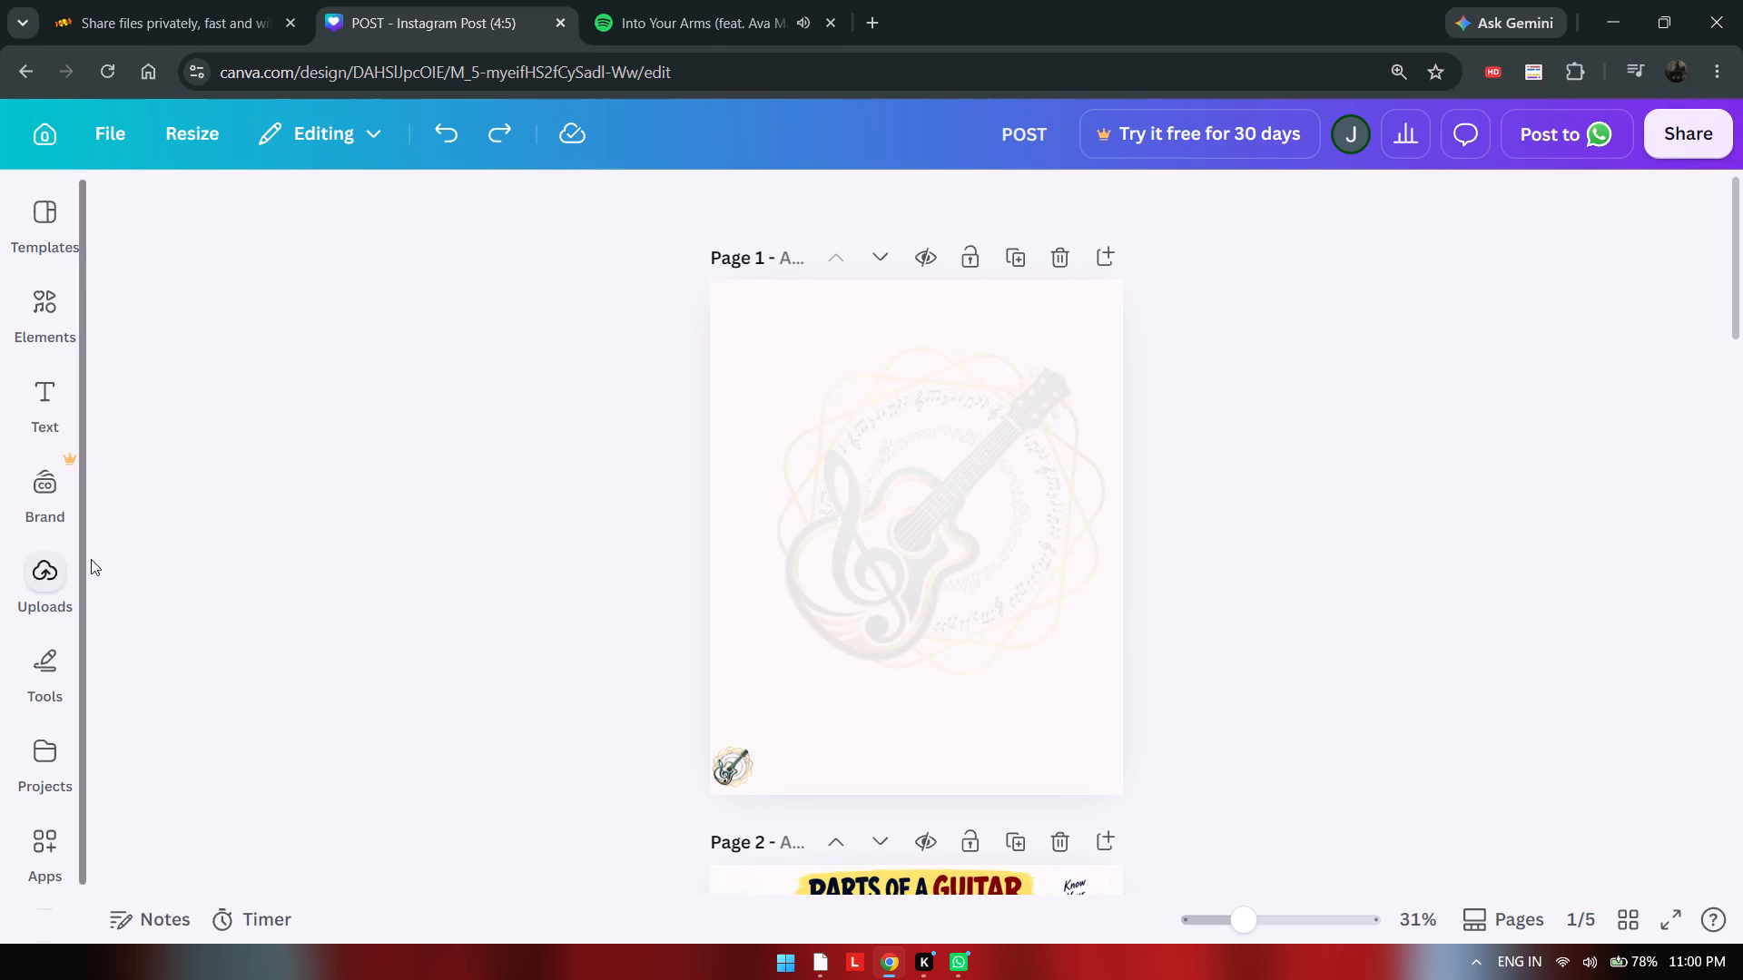
# Place the uploaded guitar sketch on page 1 so that it fills the whole page.
pyautogui.click(34, 573)
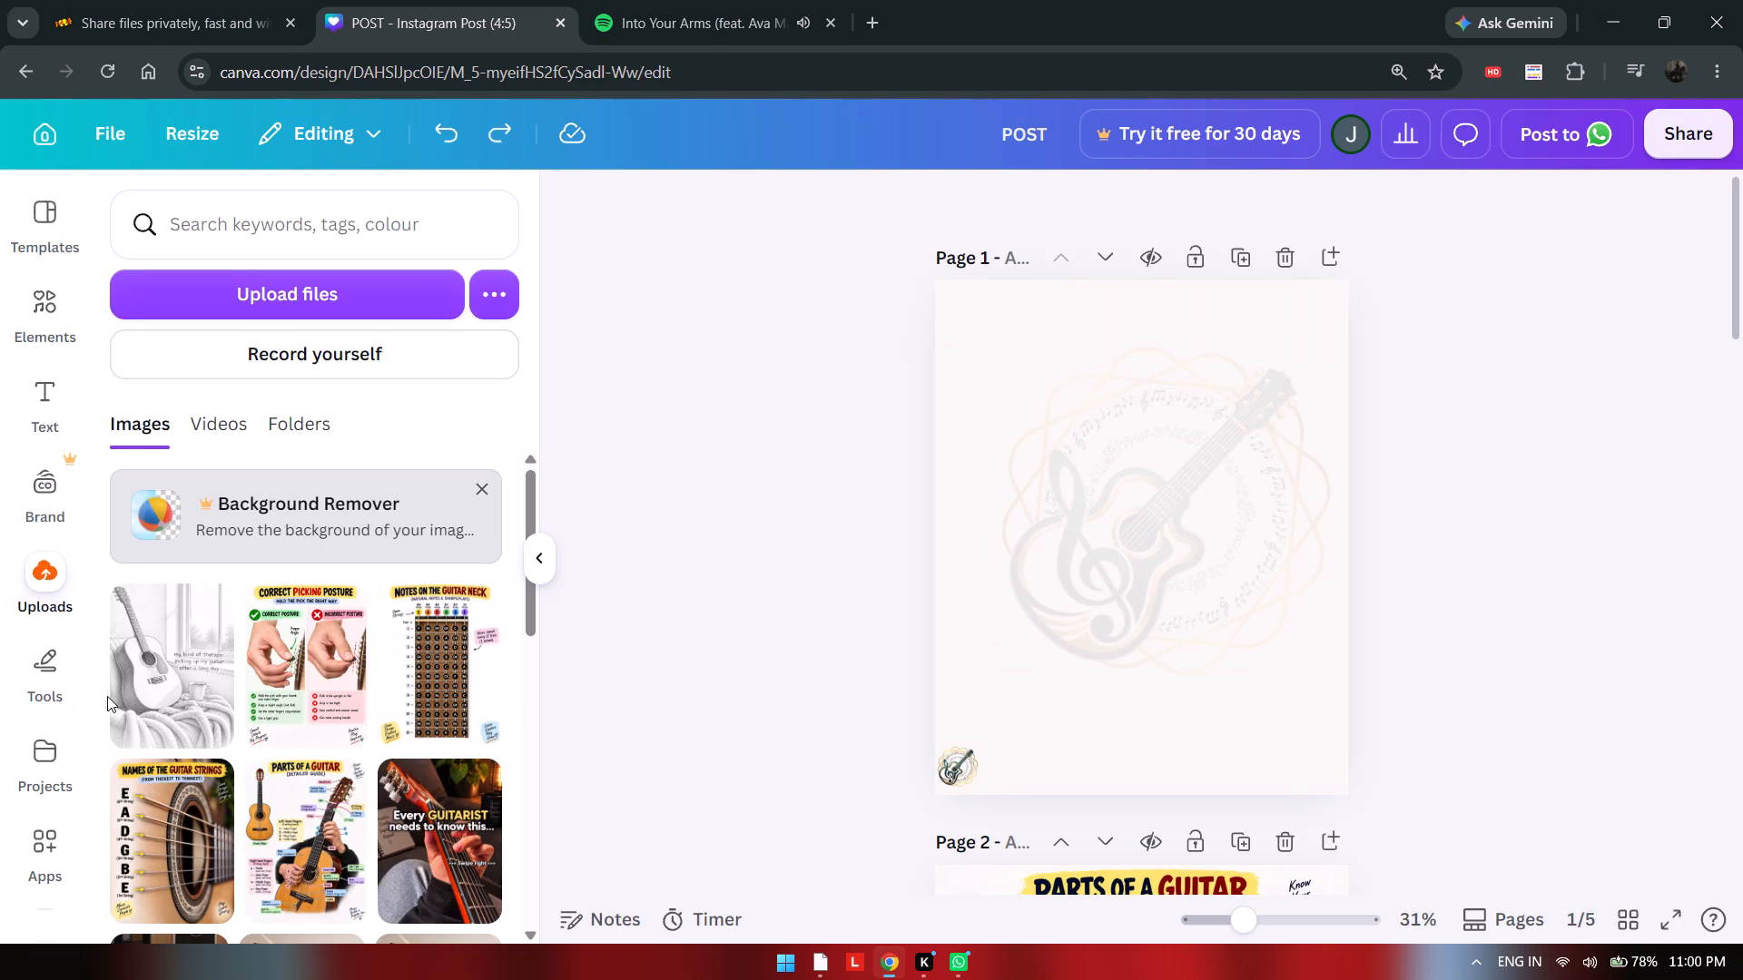
pyautogui.moveTo(146, 676); pyautogui.dragTo(866, 608)
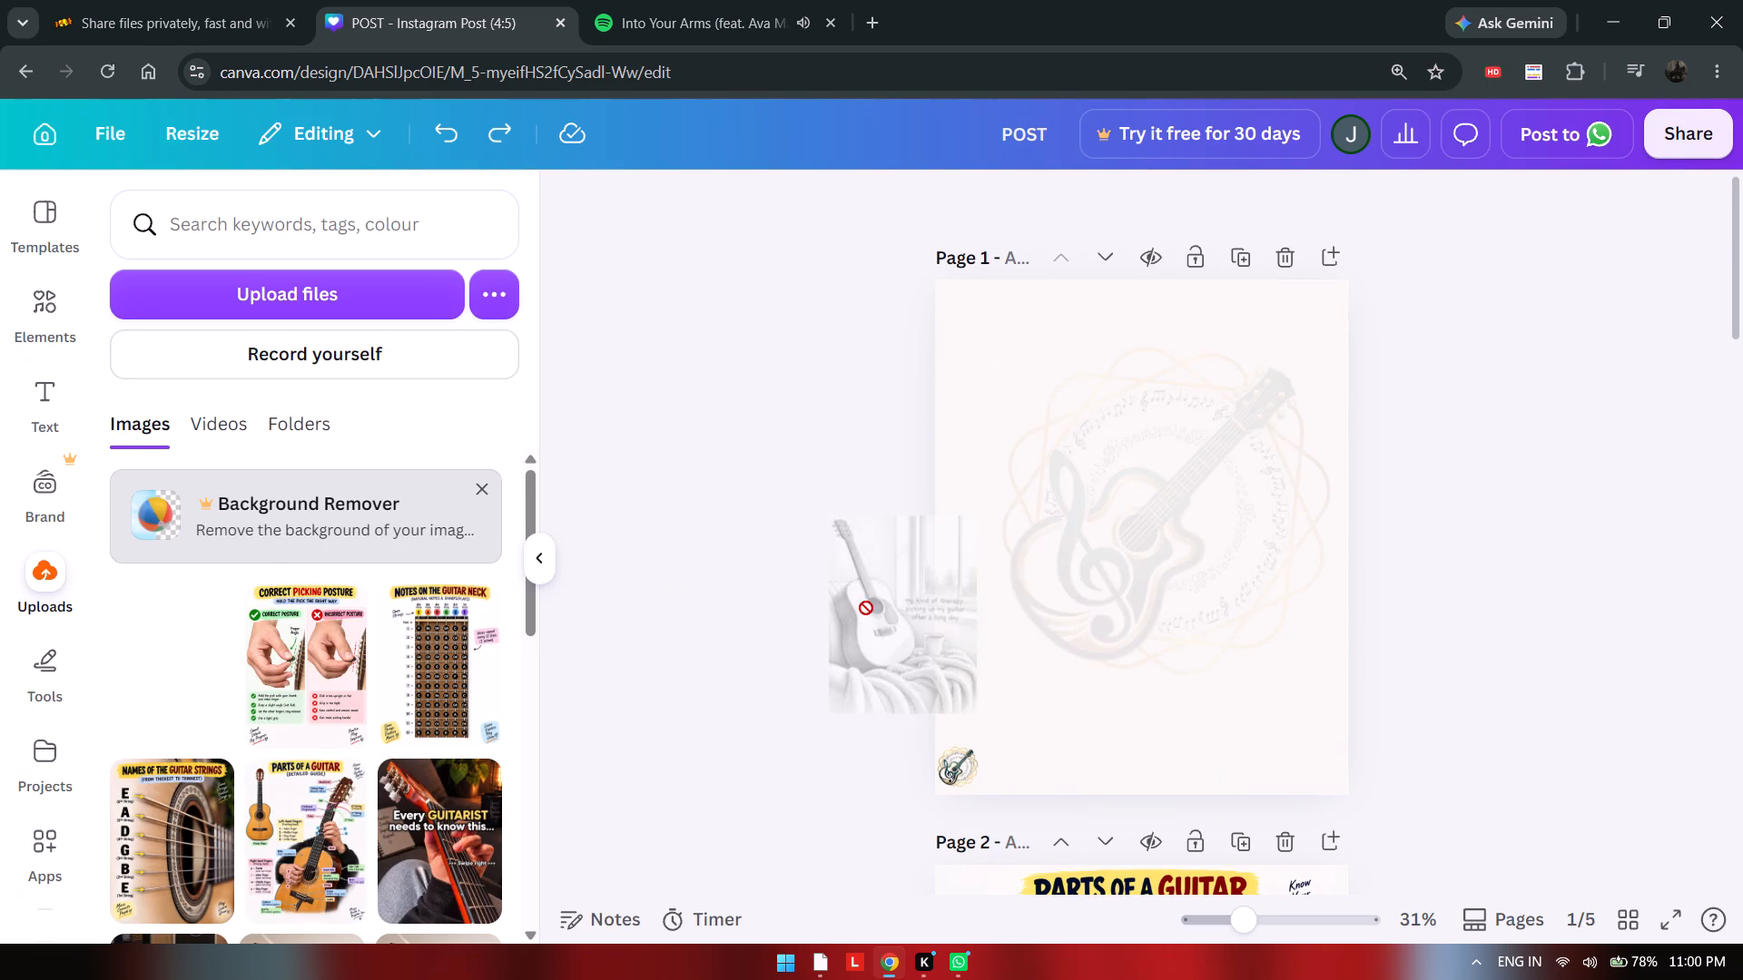
pyautogui.moveTo(866, 608); pyautogui.dragTo(944, 619)
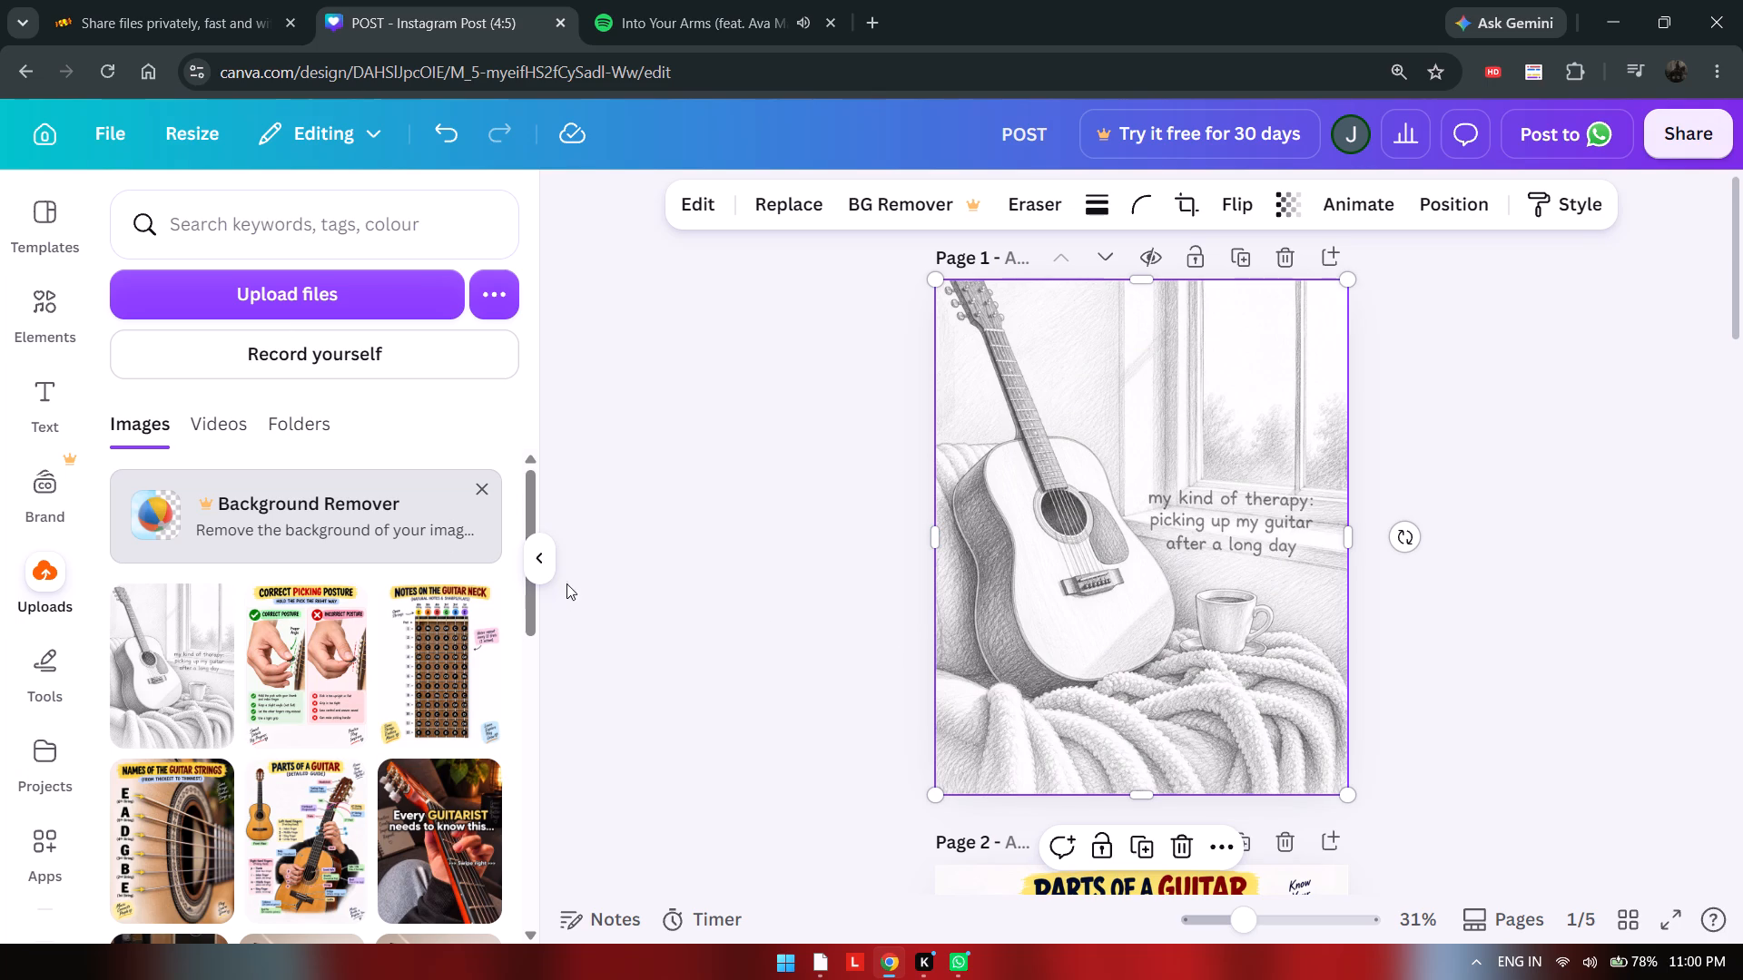
pyautogui.click(533, 559)
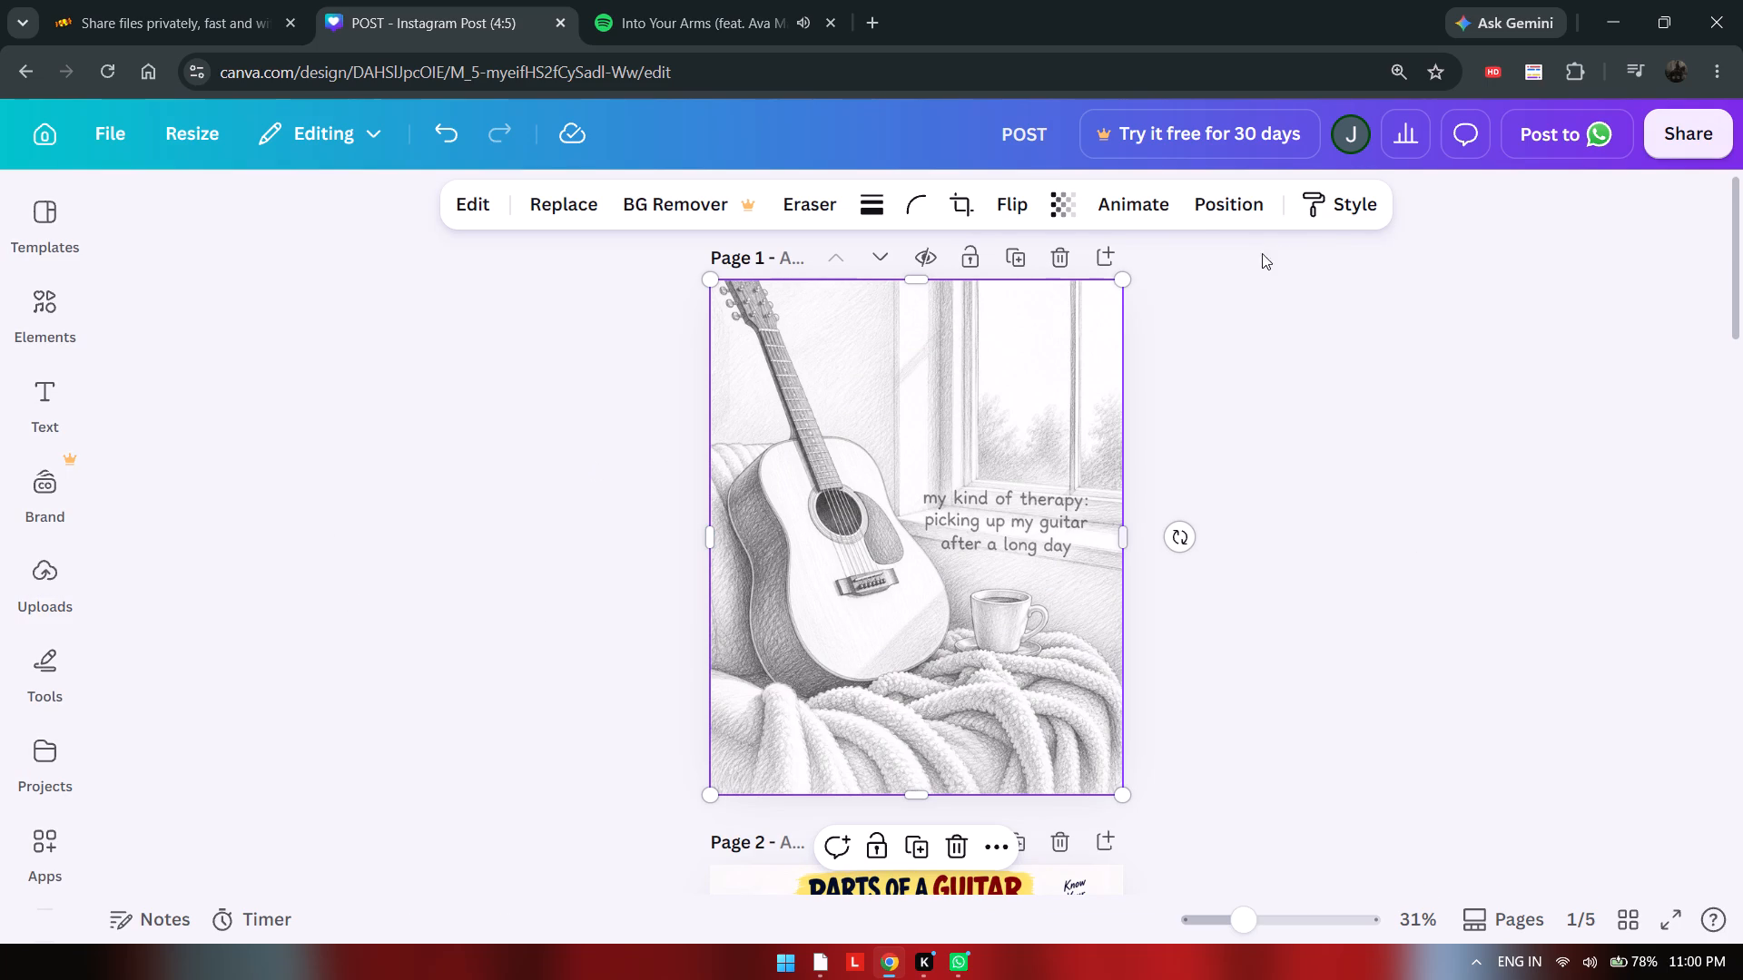
pyautogui.click(1220, 355)
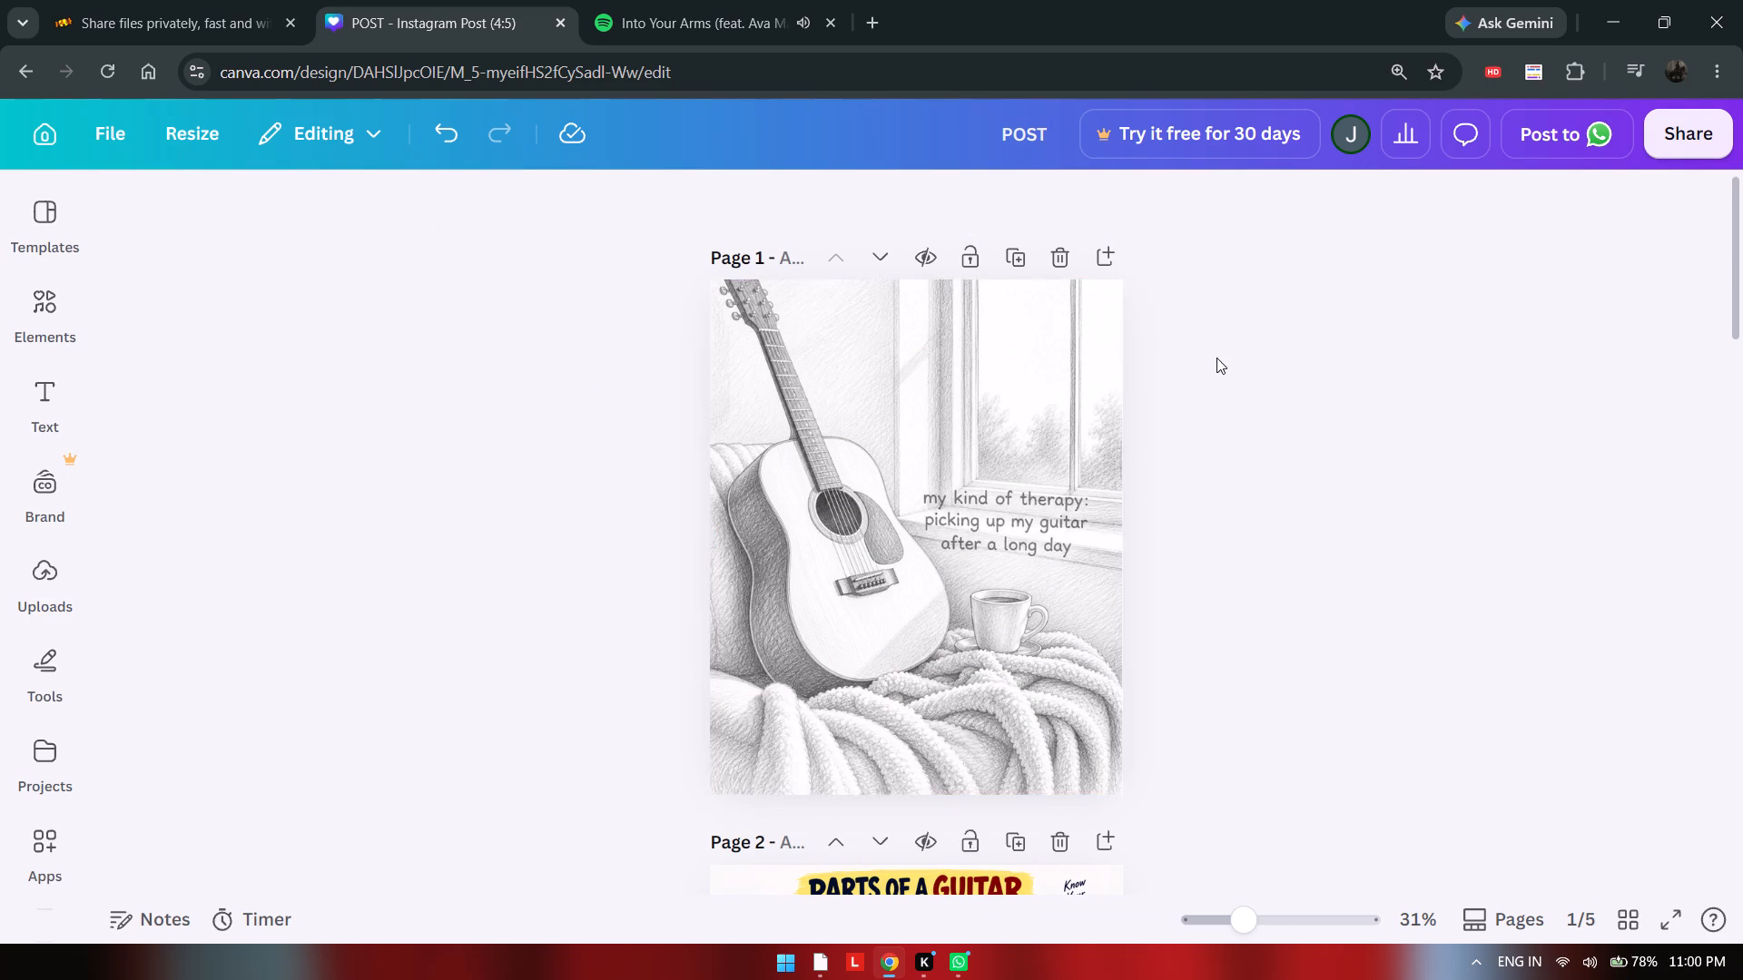
pyautogui.click(1037, 412)
pyautogui.click(1188, 207)
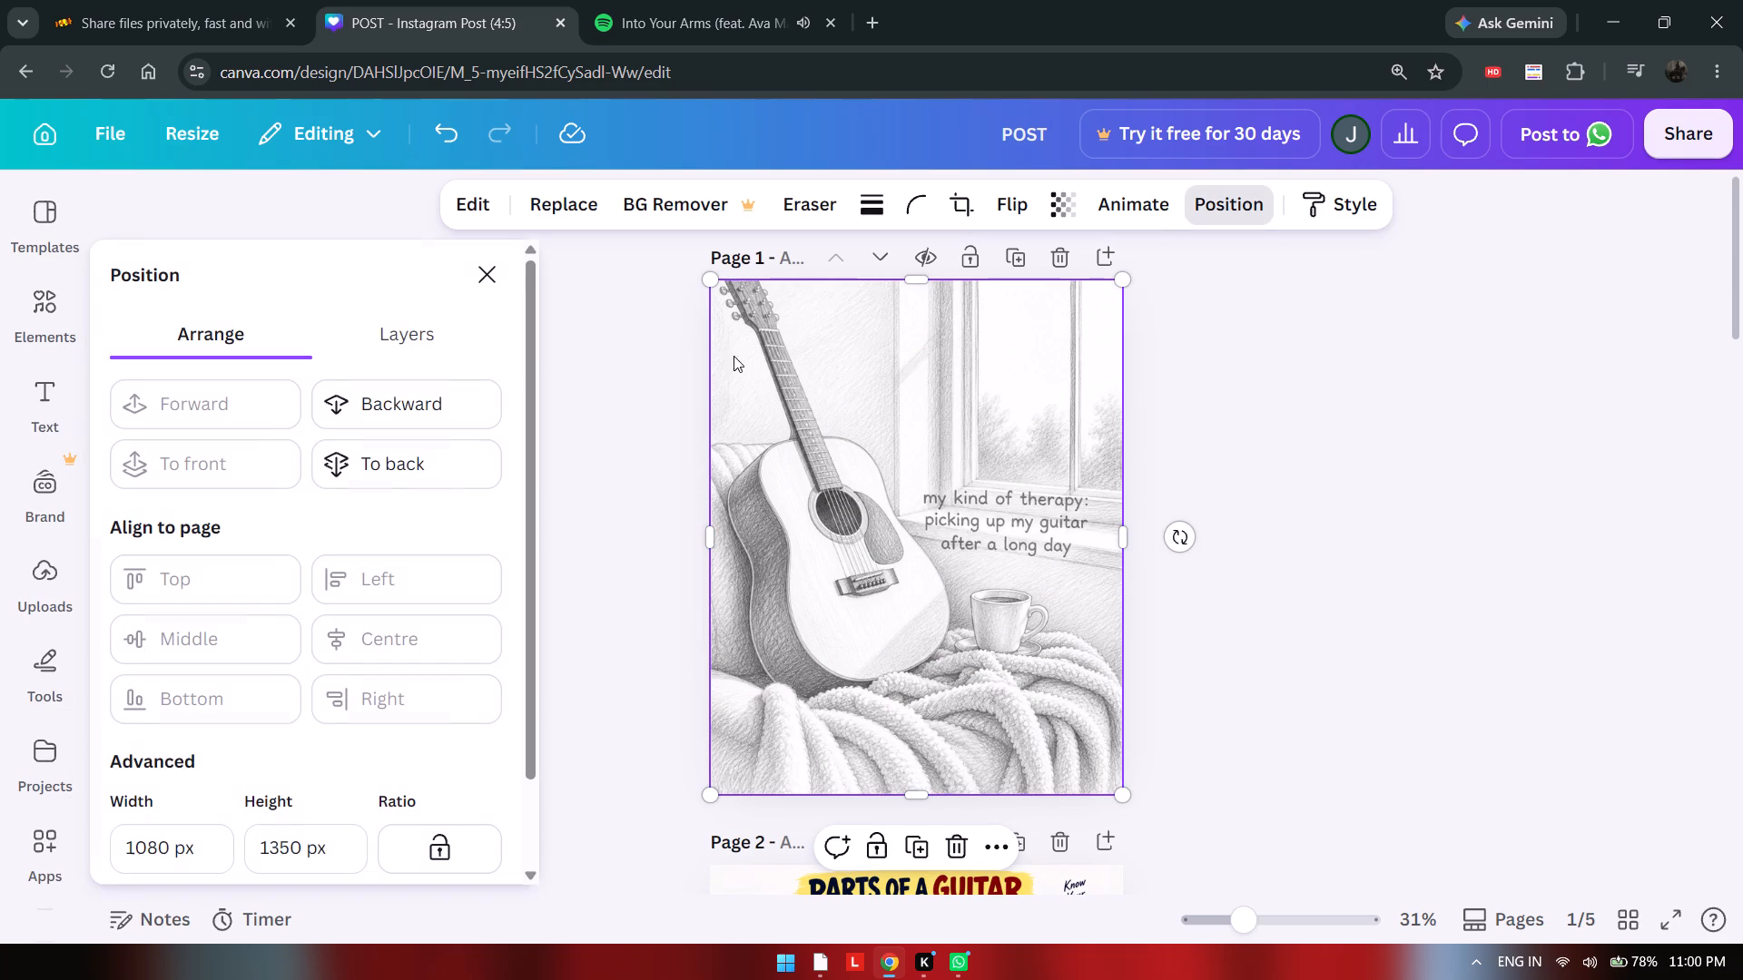
pyautogui.click(397, 360)
pyautogui.click(404, 349)
pyautogui.moveTo(314, 561); pyautogui.dragTo(340, 465)
pyautogui.moveTo(304, 656); pyautogui.dragTo(354, 450)
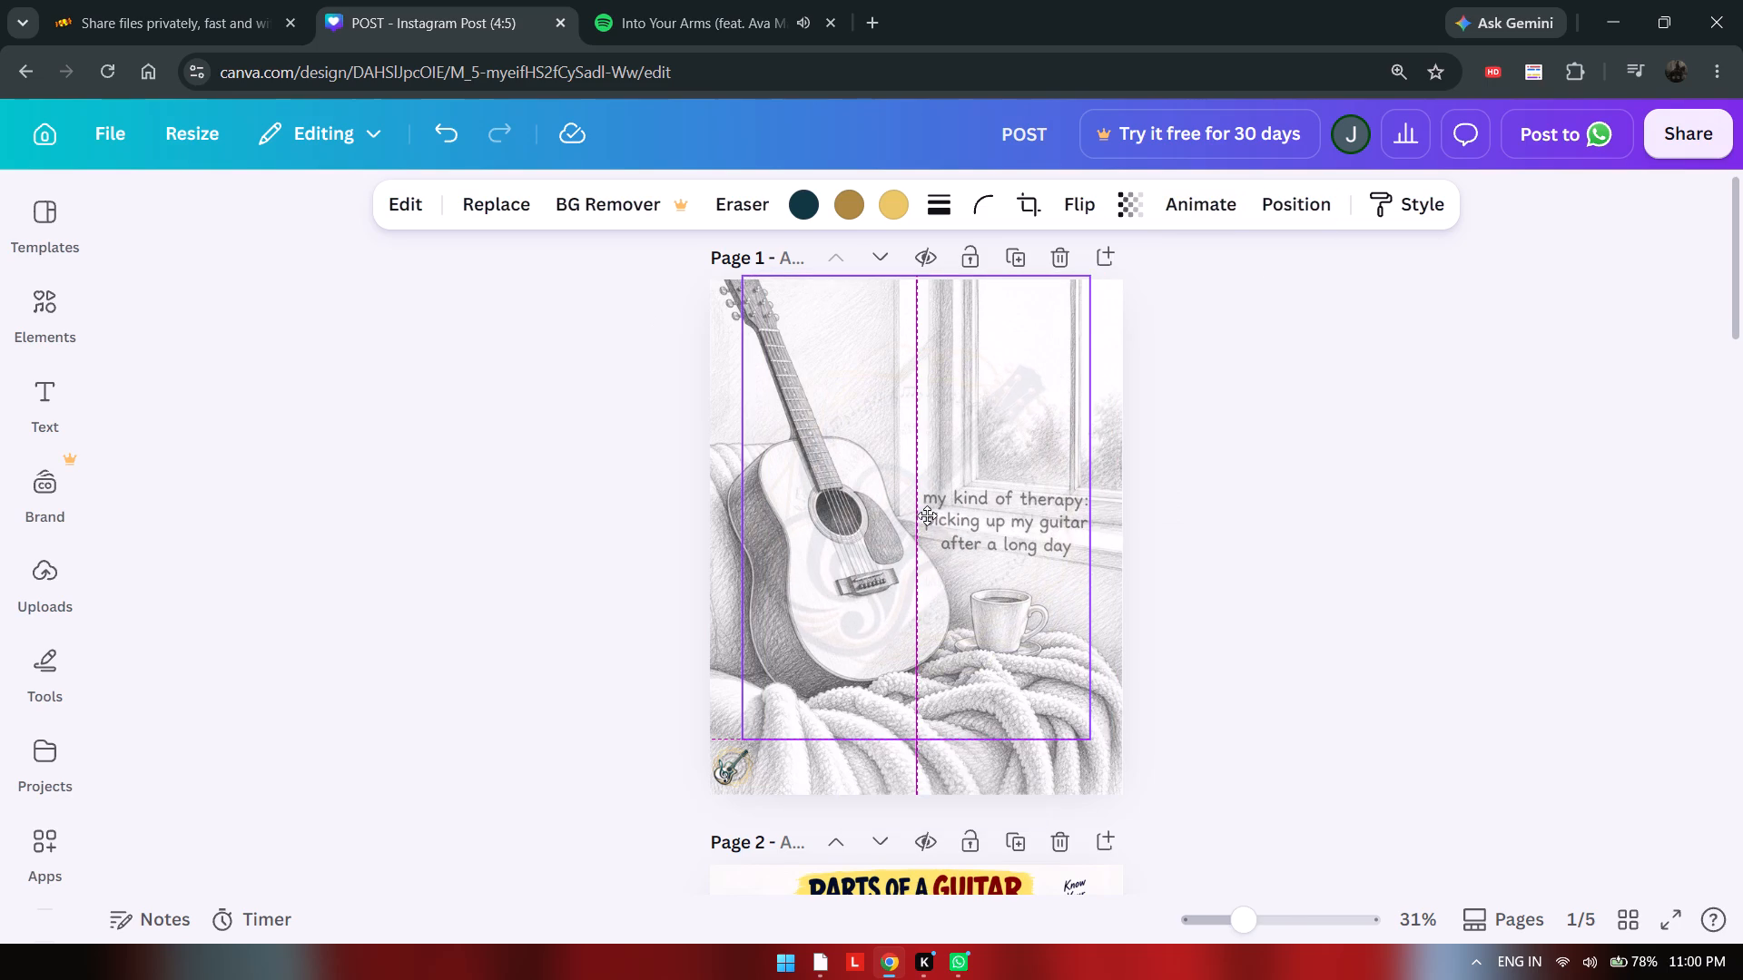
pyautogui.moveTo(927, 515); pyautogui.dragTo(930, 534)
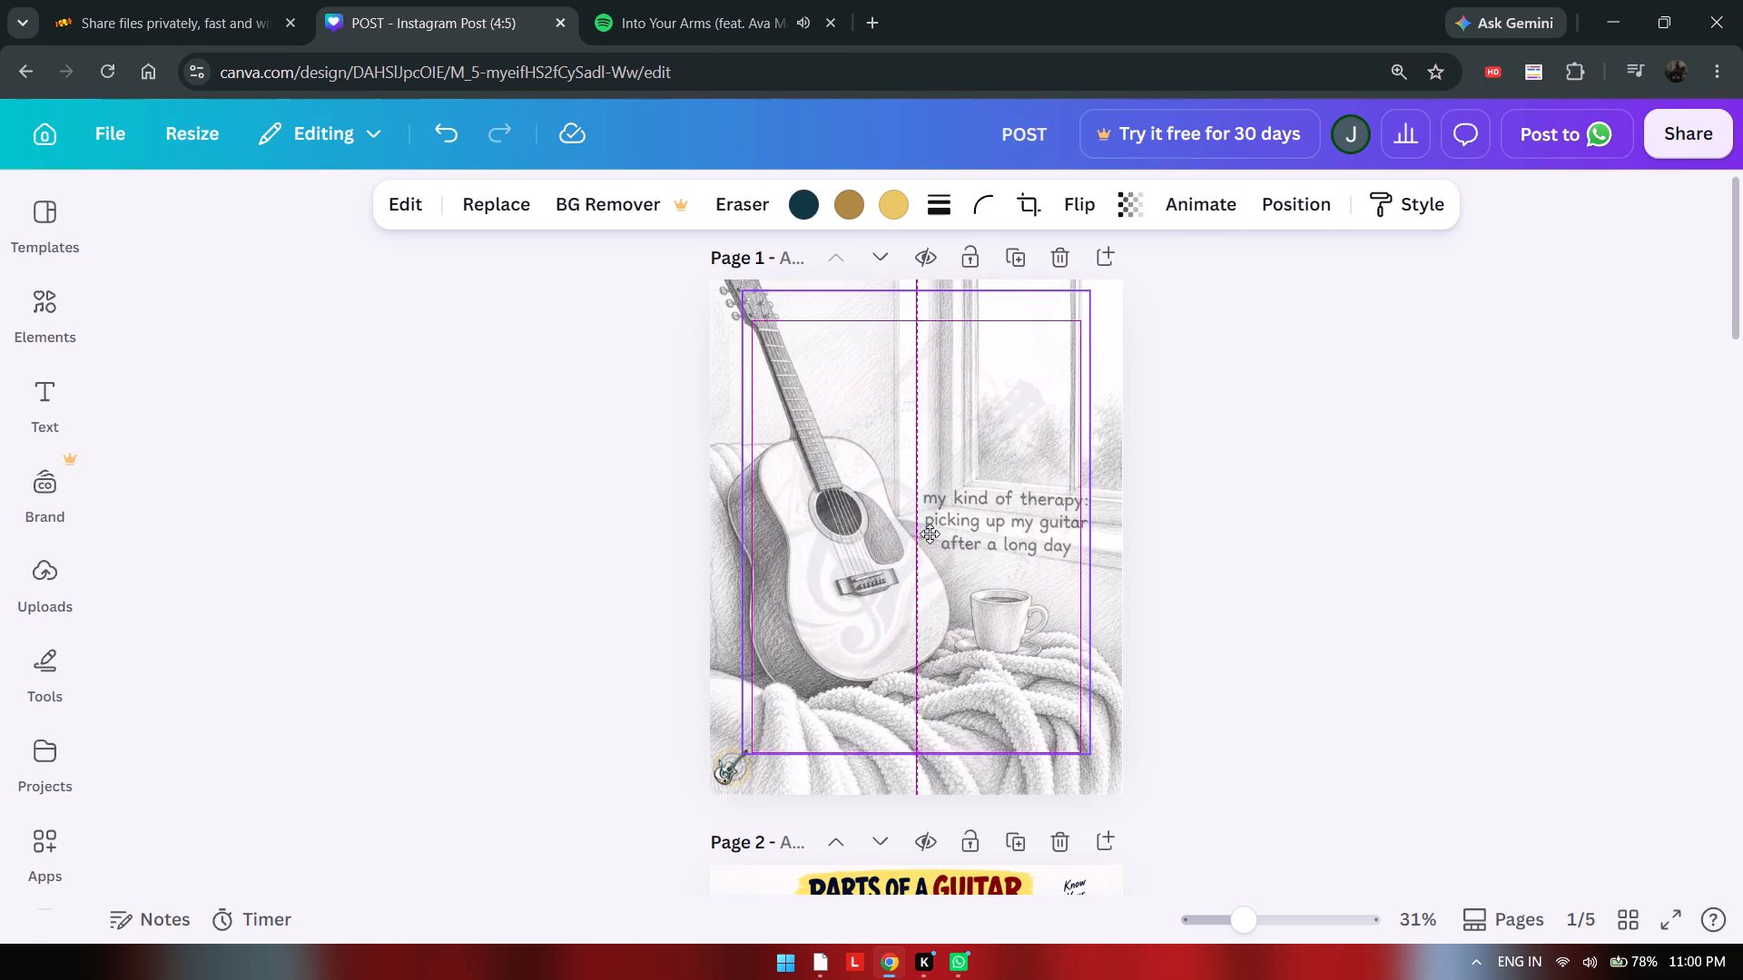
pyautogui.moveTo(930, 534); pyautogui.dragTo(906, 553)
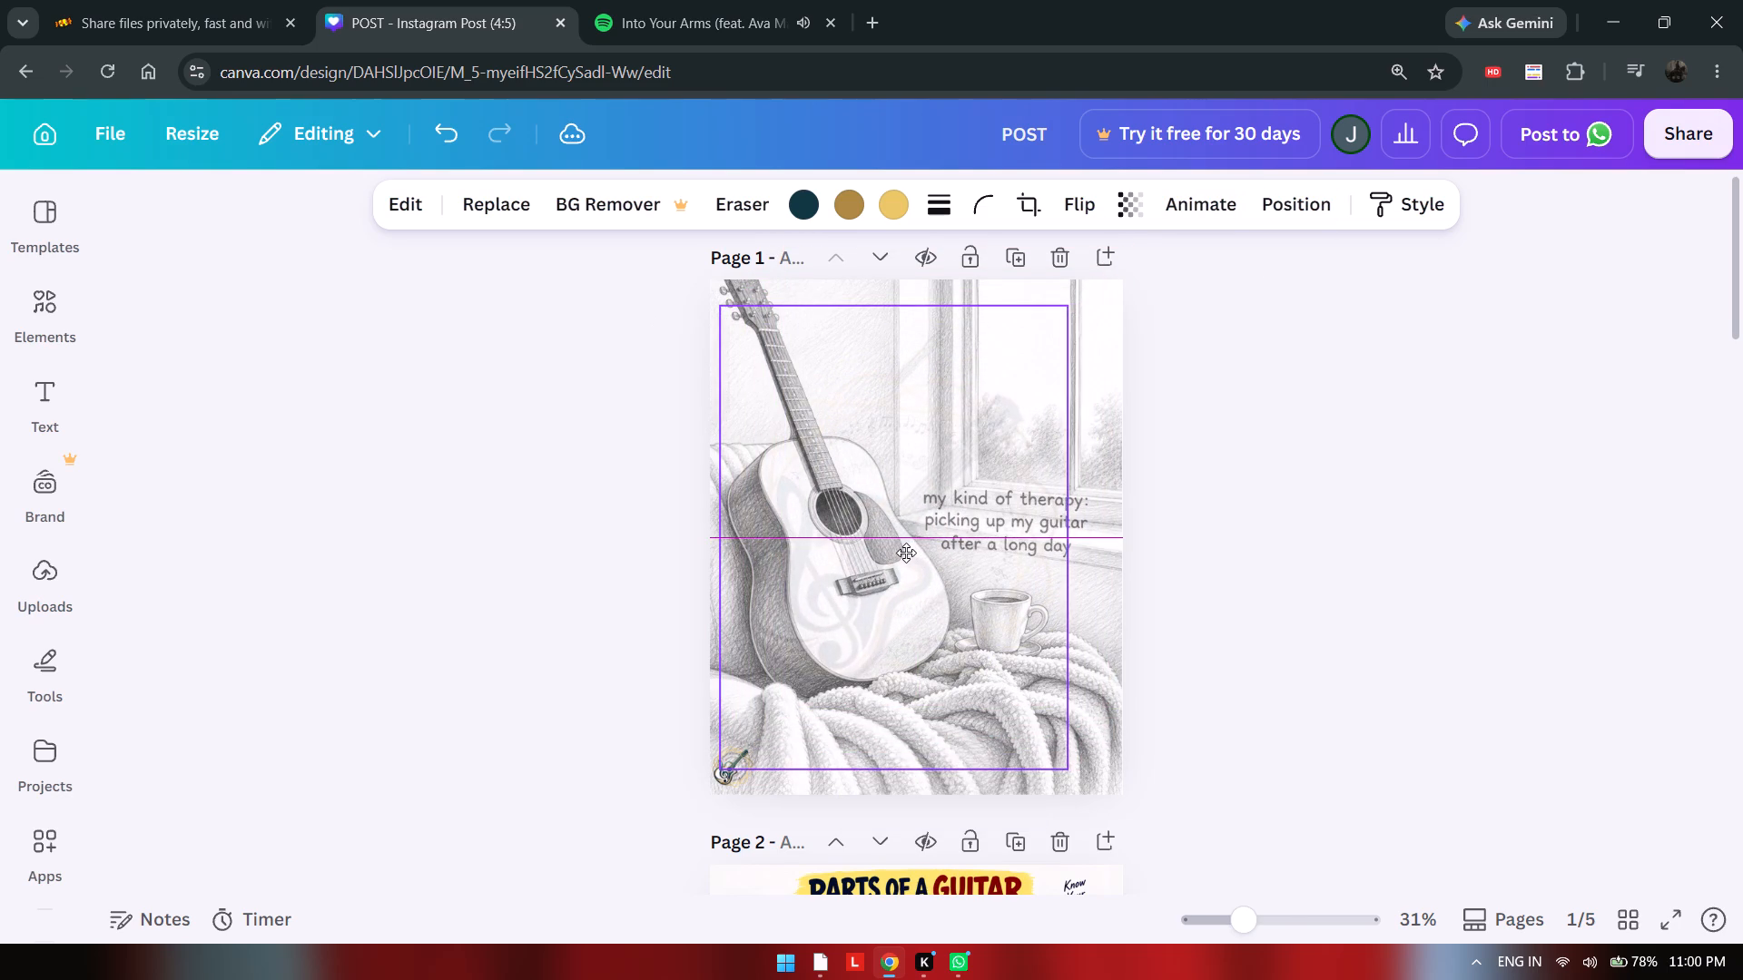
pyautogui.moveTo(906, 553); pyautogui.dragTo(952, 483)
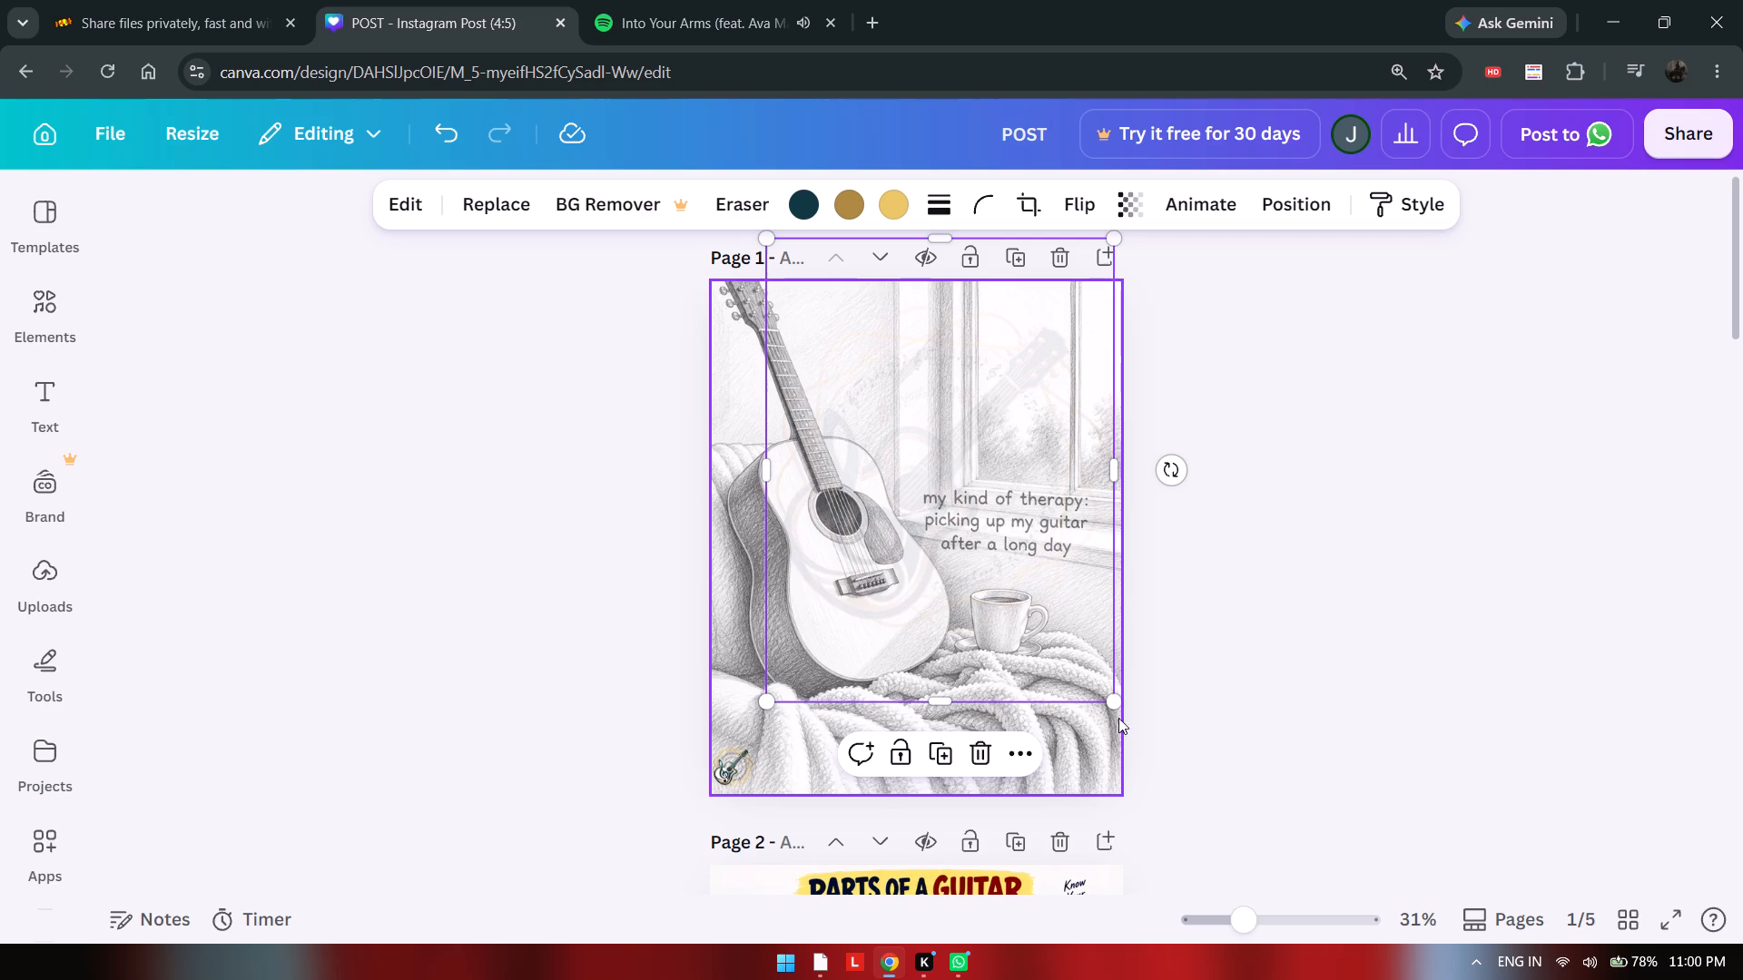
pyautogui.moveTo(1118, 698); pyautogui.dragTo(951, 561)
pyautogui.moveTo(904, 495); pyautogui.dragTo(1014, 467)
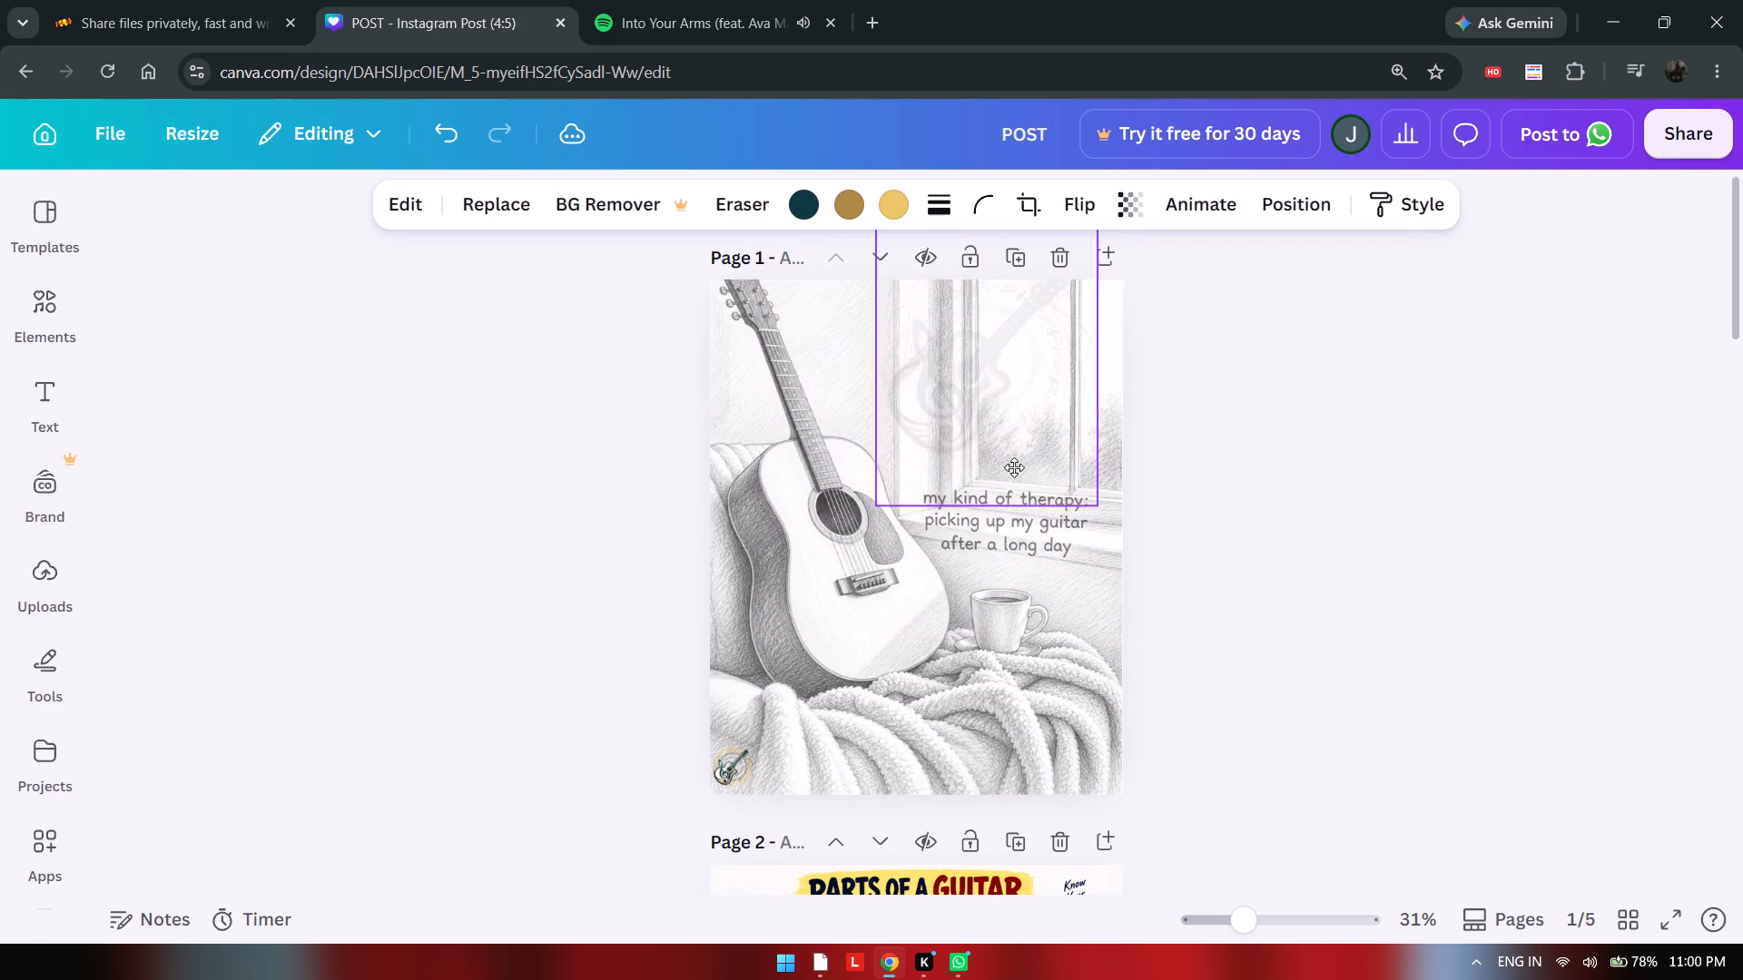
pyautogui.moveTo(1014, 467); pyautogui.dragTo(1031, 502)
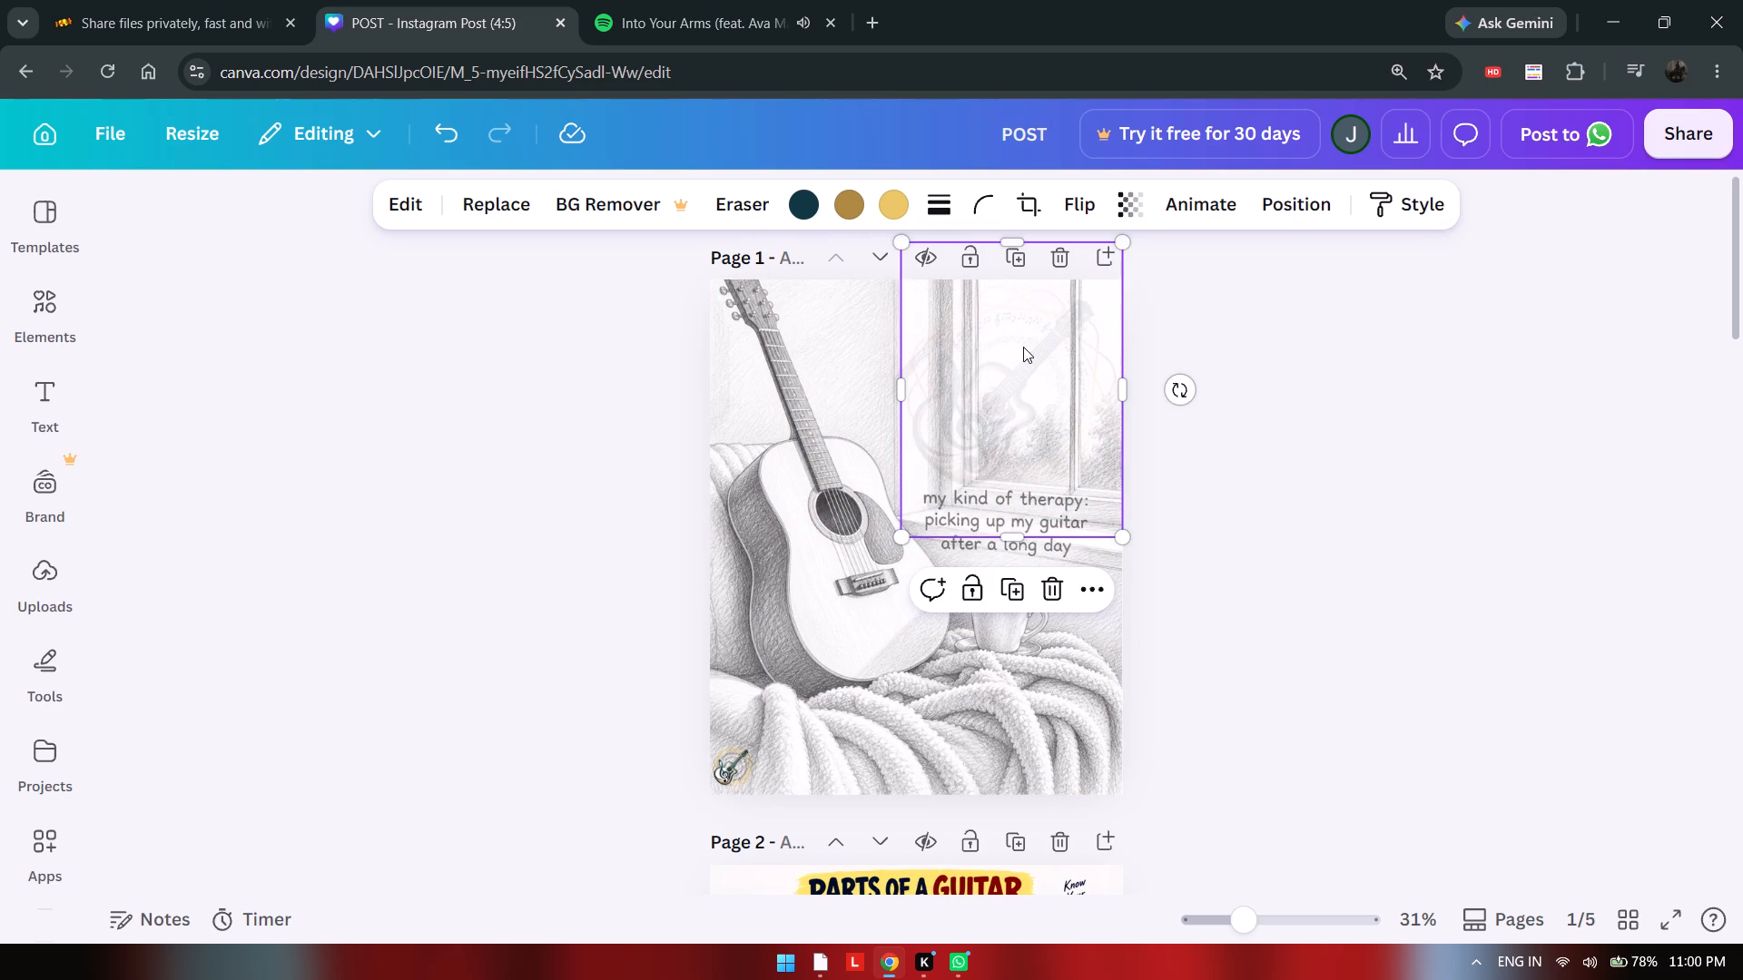
# Delete the faded guitar watermark from page 1.
pyautogui.click(1043, 591)
# Nudge page 1's small guitar logo slightly inward from the page's left edge and slightly down in the bottom-left corner.
pyautogui.click(735, 771)
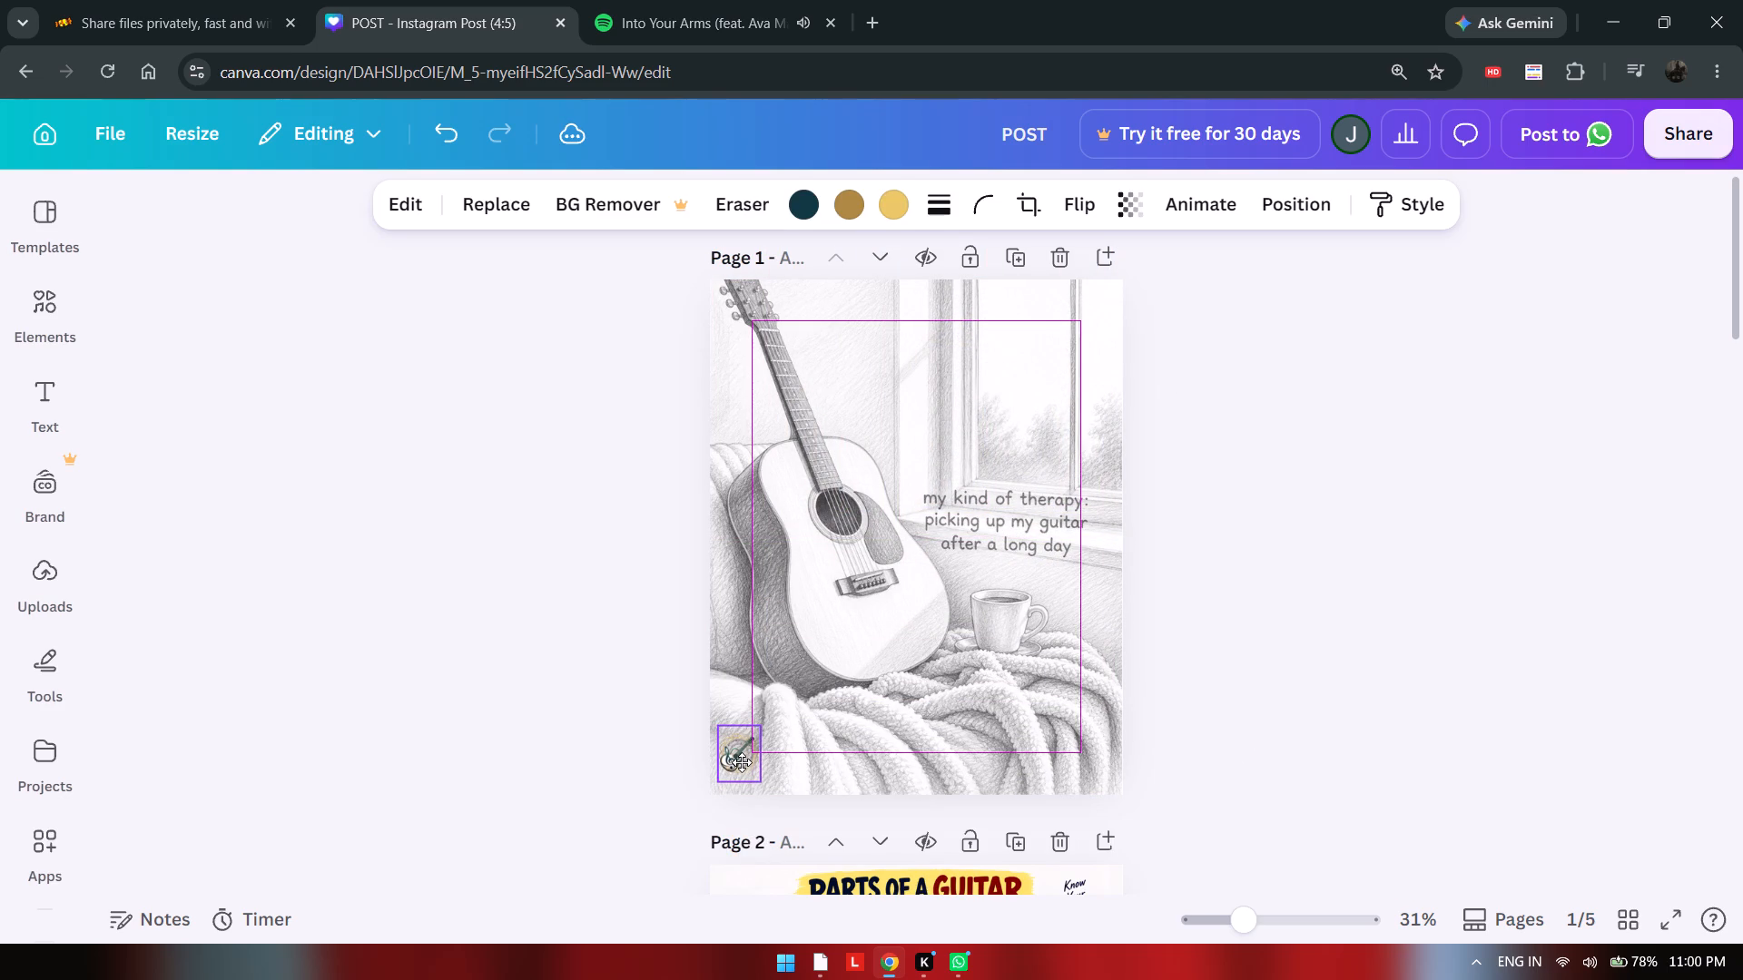
pyautogui.click(1201, 737)
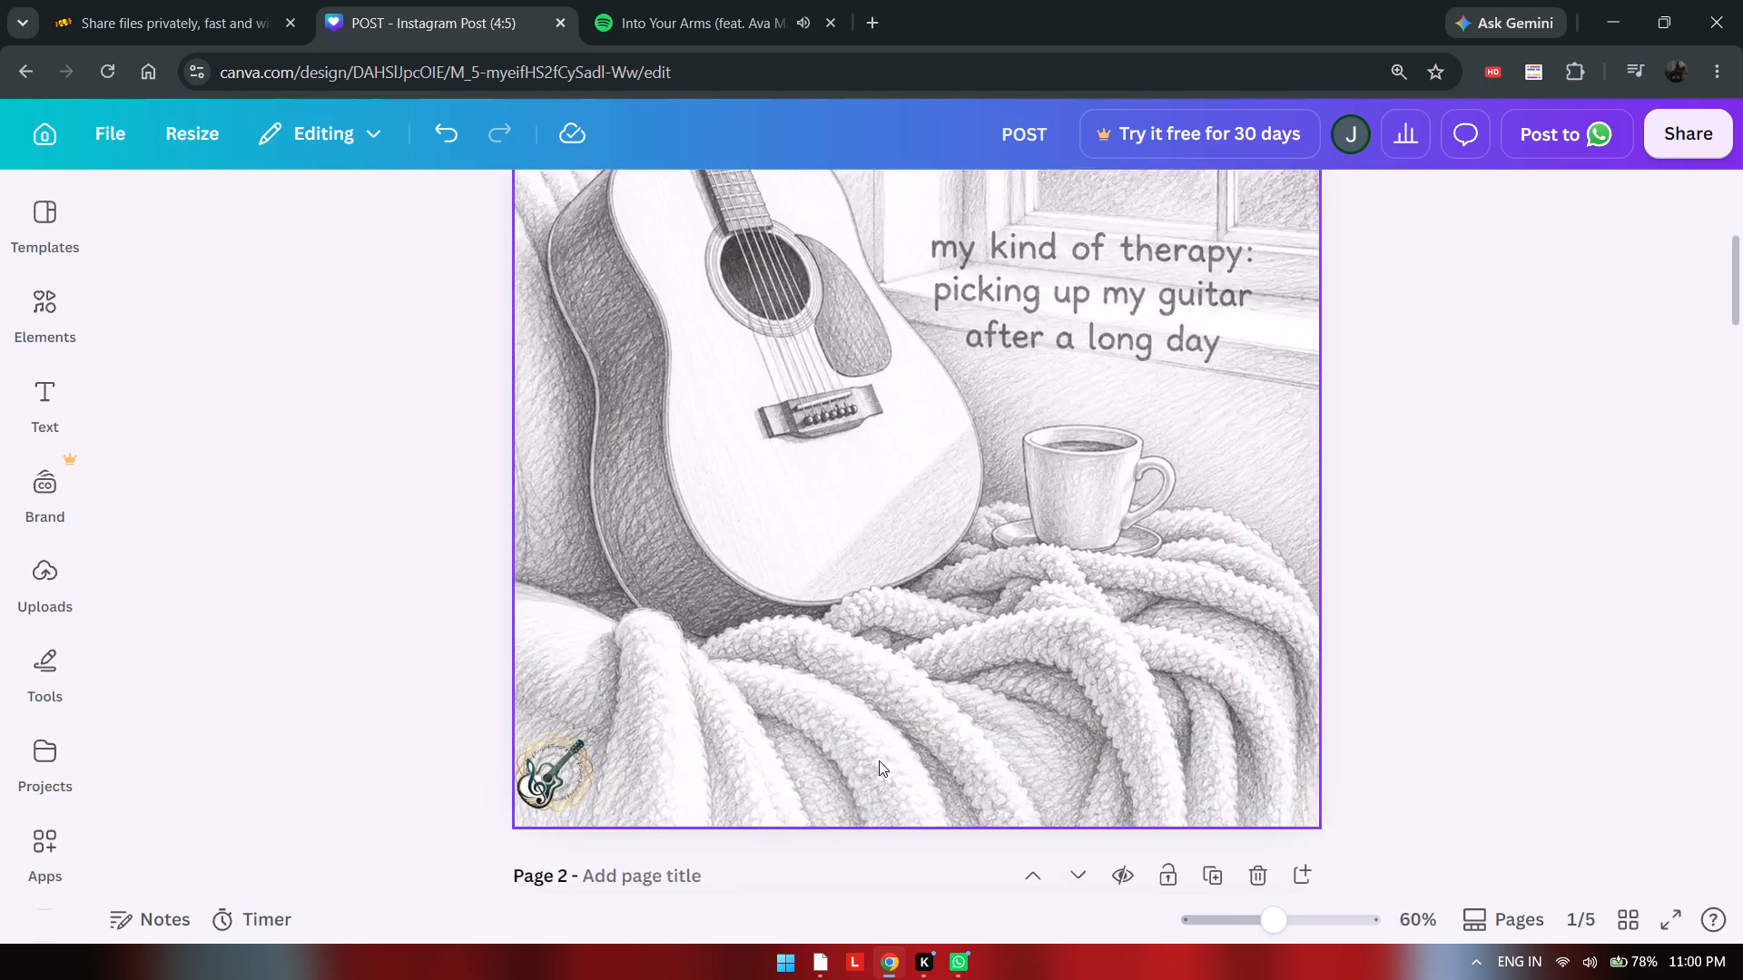
pyautogui.click(248, 757)
pyautogui.press('Right')
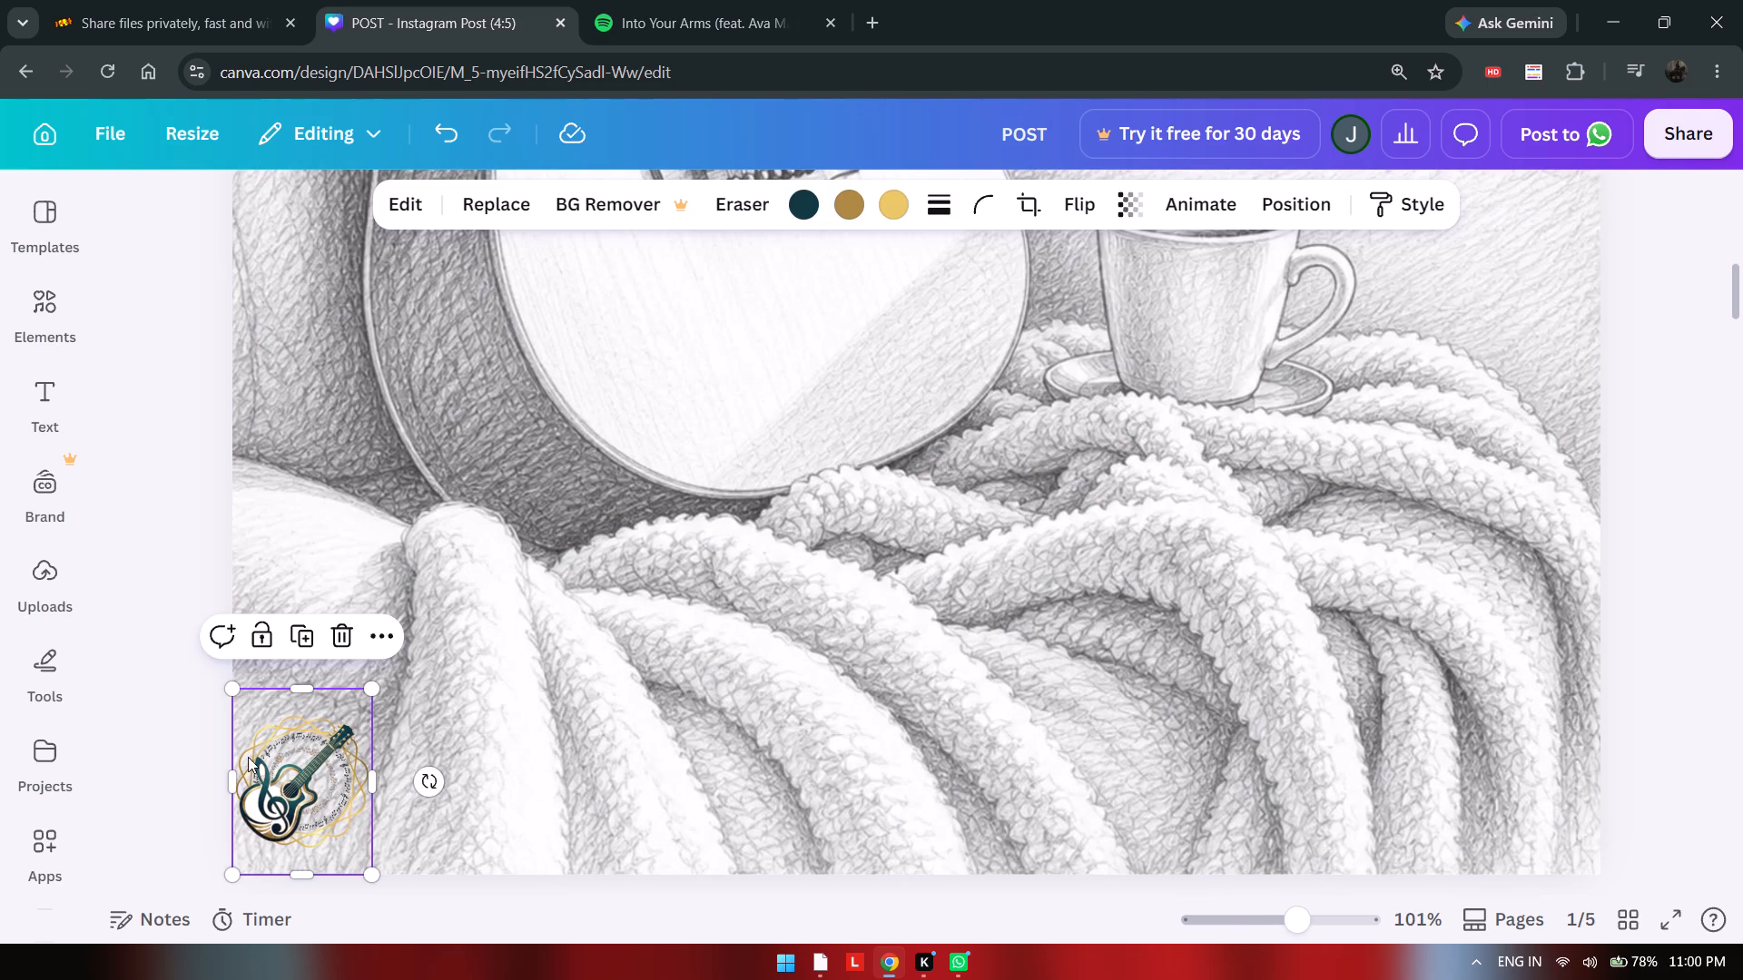
pyautogui.press('Right')
pyautogui.press('Right')
pyautogui.press('Right')
pyautogui.press('Right')
pyautogui.press('Right')
pyautogui.press('Right')
pyautogui.press('Right')
pyautogui.press('Right')
pyautogui.press('Right')
pyautogui.press('Right')
pyautogui.press('Right')
pyautogui.press('Right')
pyautogui.press('Right')
pyautogui.press('Right')
pyautogui.press('Right')
pyautogui.press('Right')
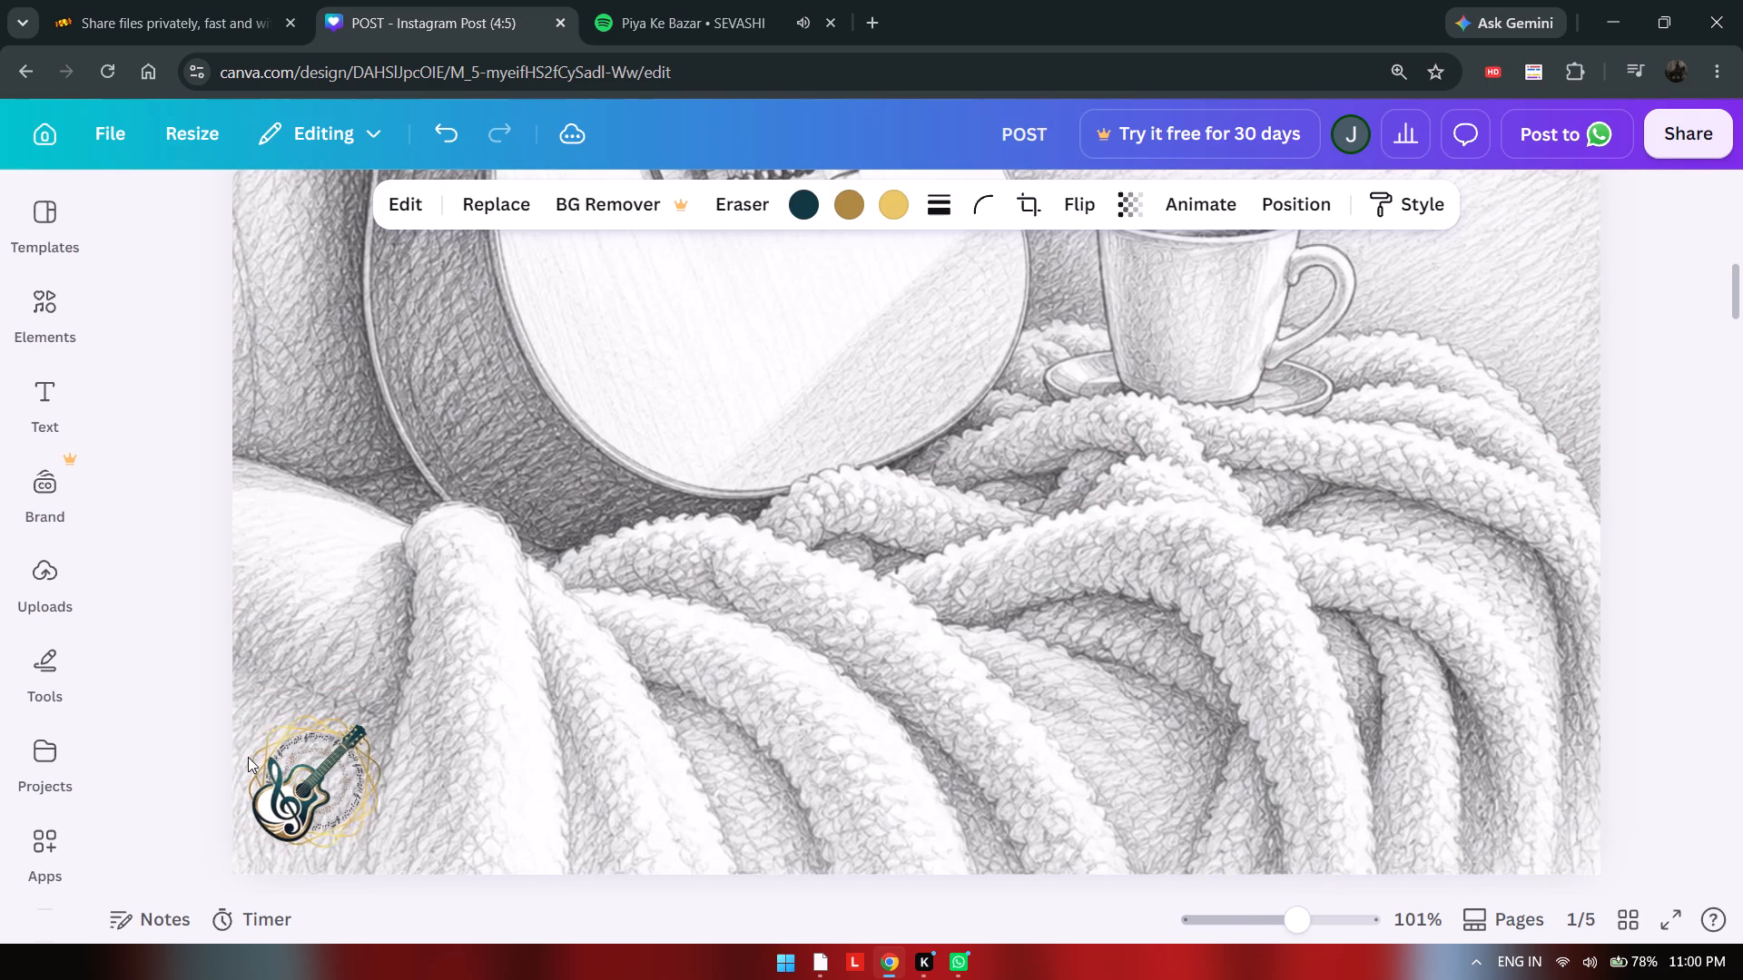
pyautogui.press('Down')
pyautogui.press('Down')
pyautogui.press('Down')
pyautogui.press('Down')
pyautogui.press('Down')
pyautogui.press('Down')
pyautogui.press('Left')
pyautogui.press('Left')
pyautogui.press('Left')
pyautogui.press('Left')
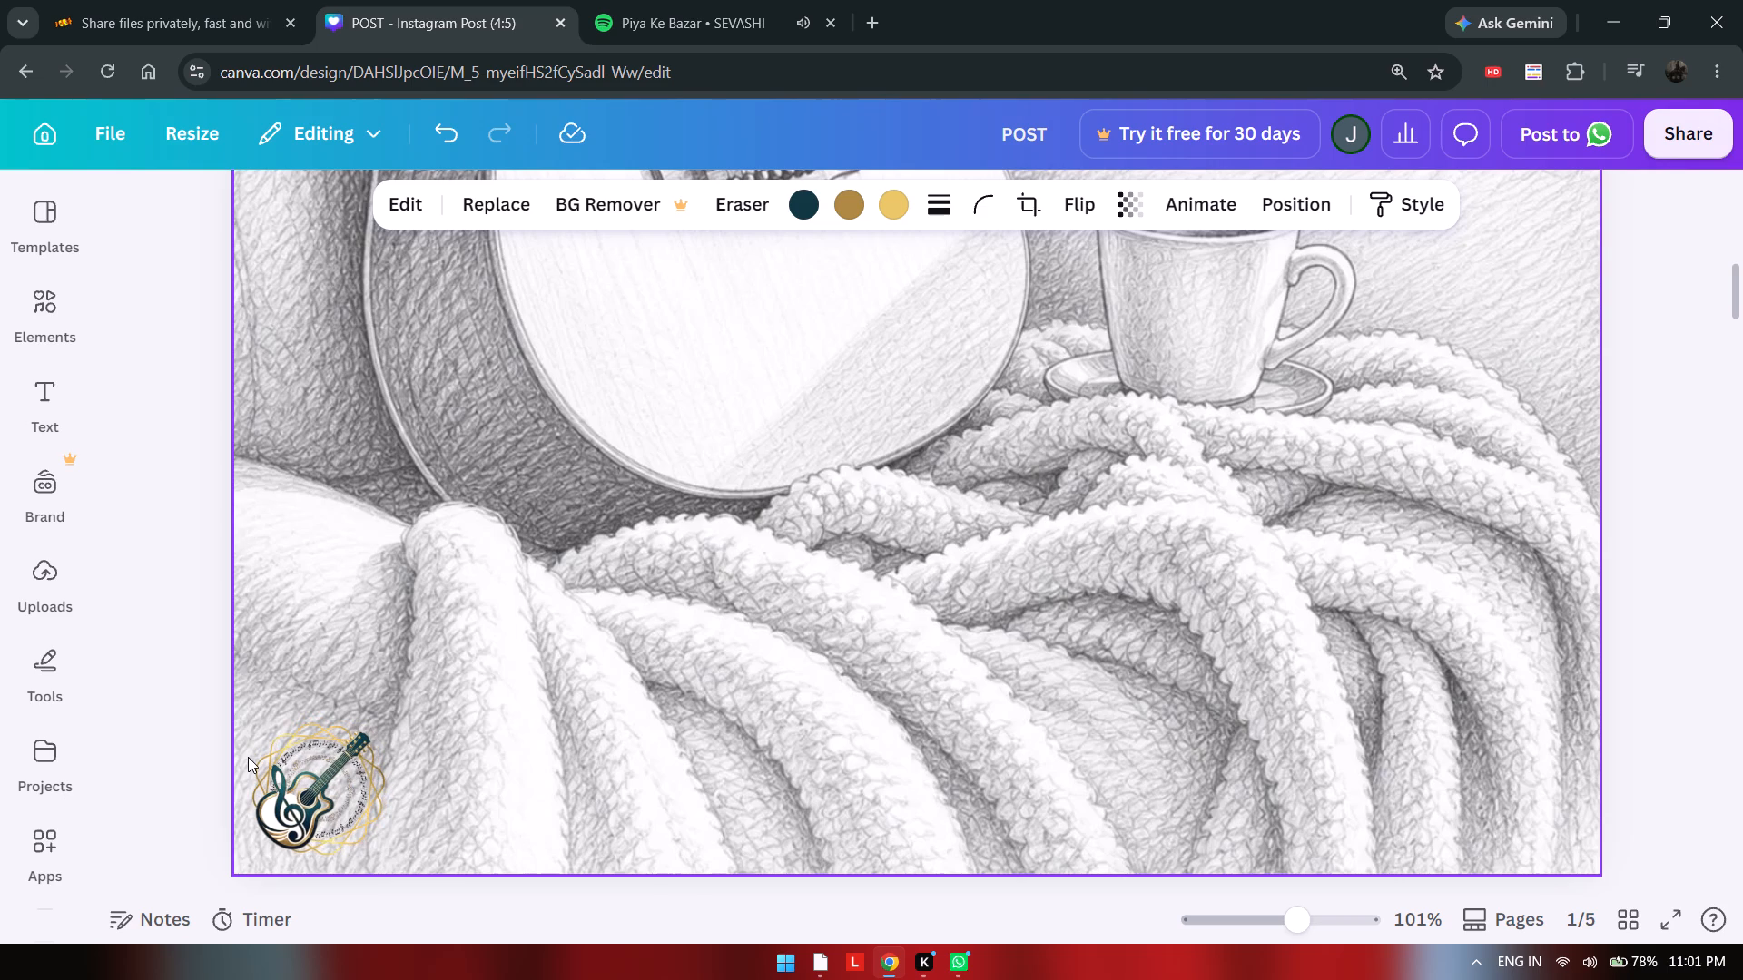
pyautogui.press('Left')
pyautogui.press('Left')
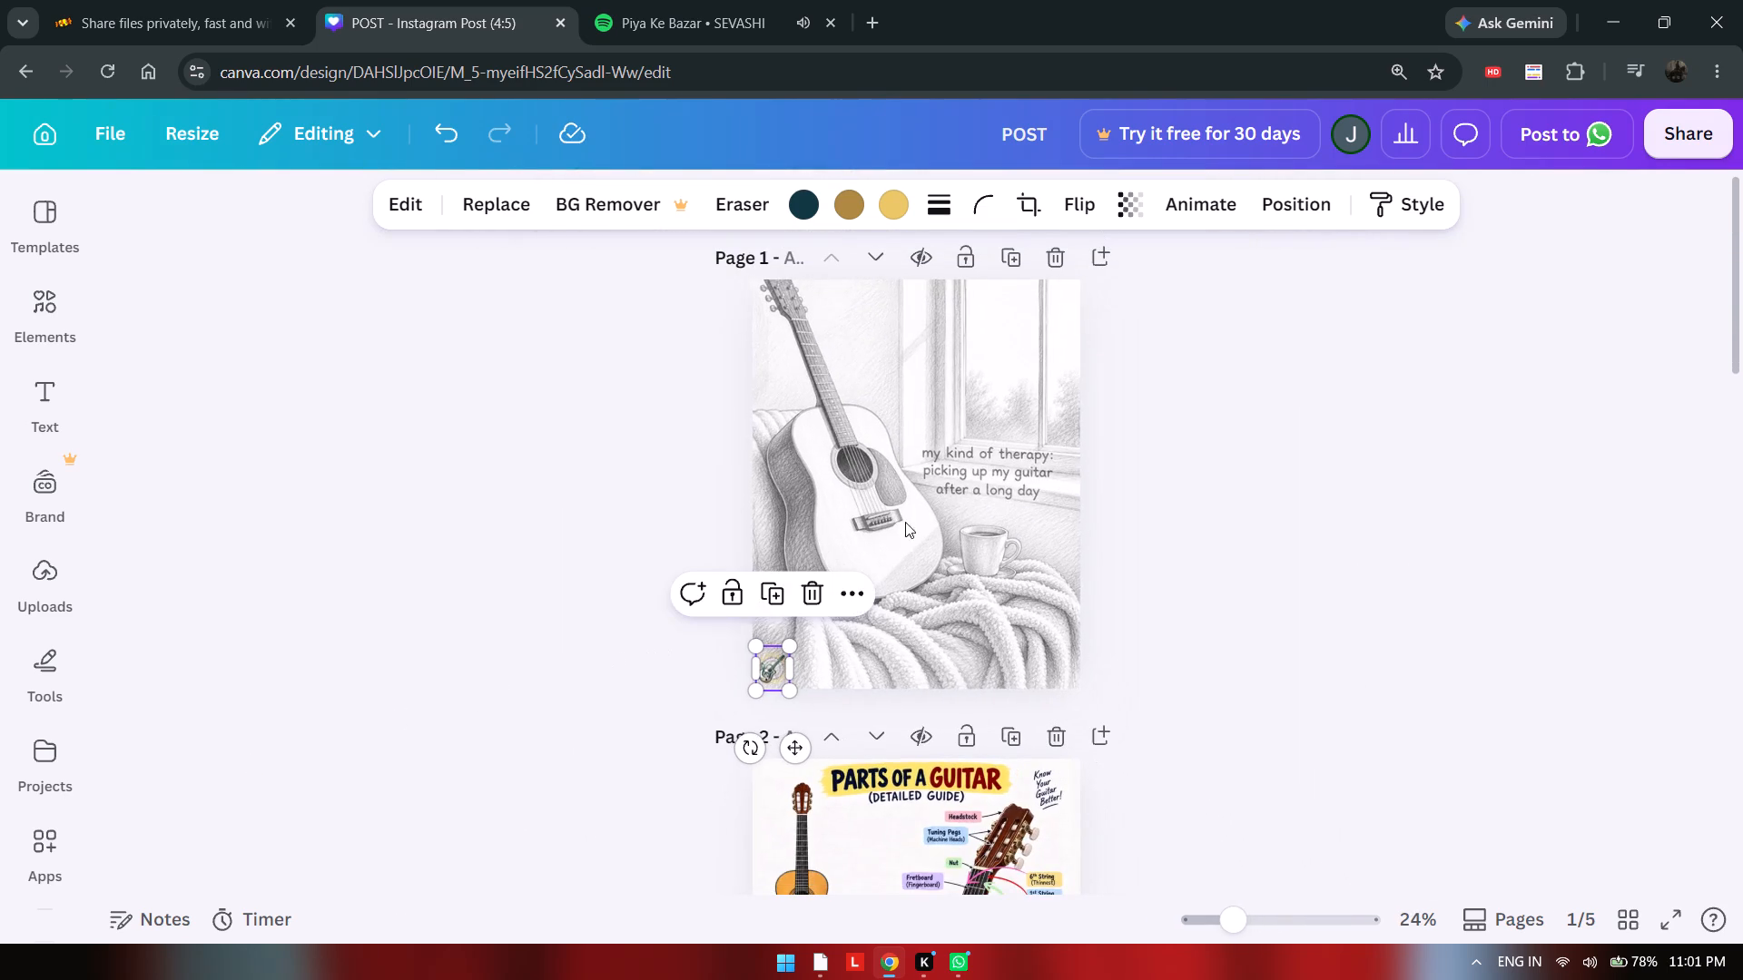
pyautogui.click(1246, 472)
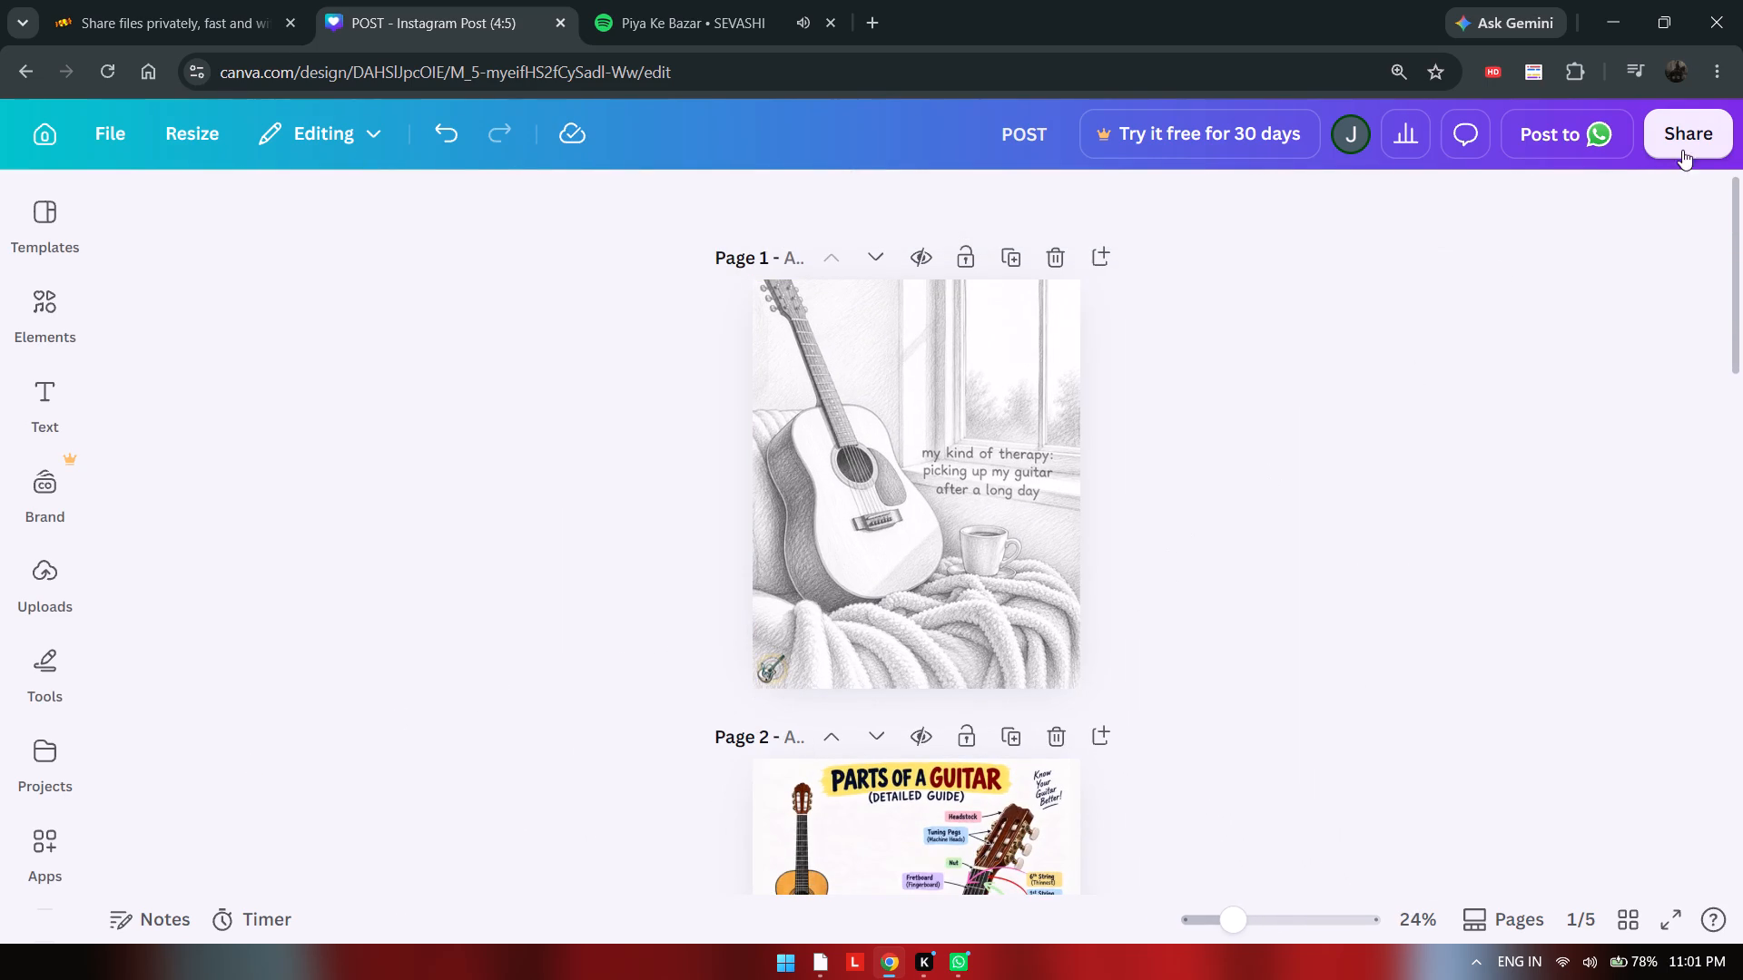
# Download all pages of the design as PNG in high quality.
pyautogui.click(1697, 131)
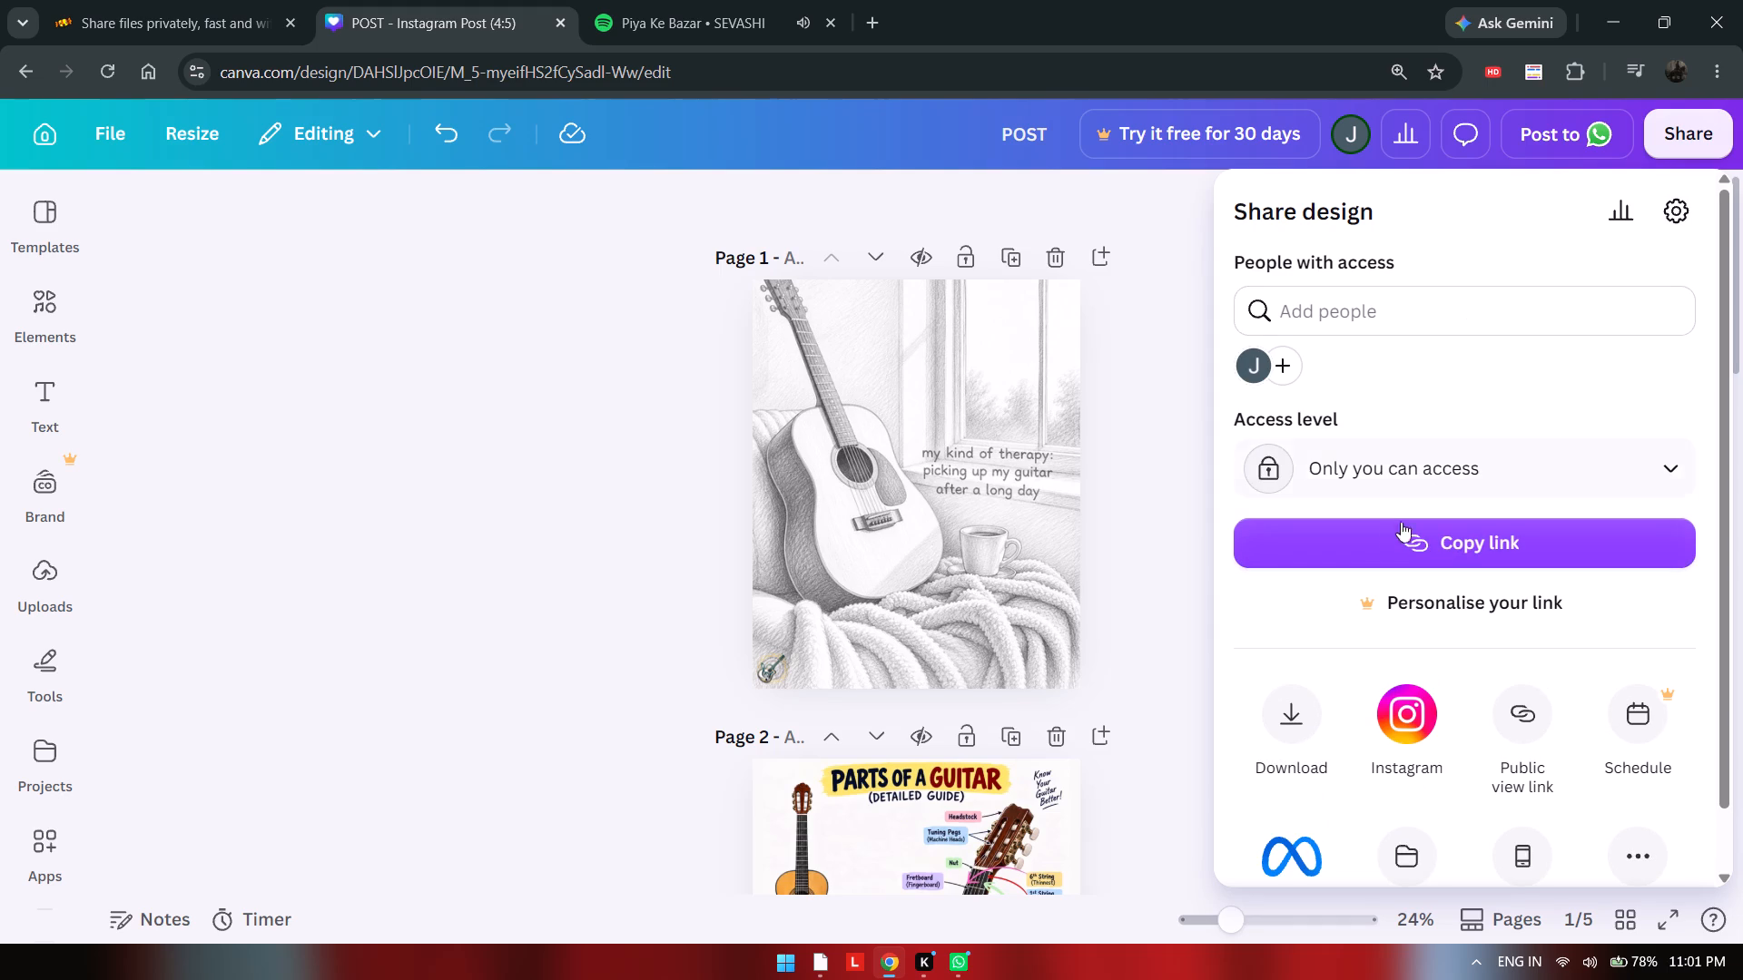
pyautogui.scroll(-2, 1392, 541)
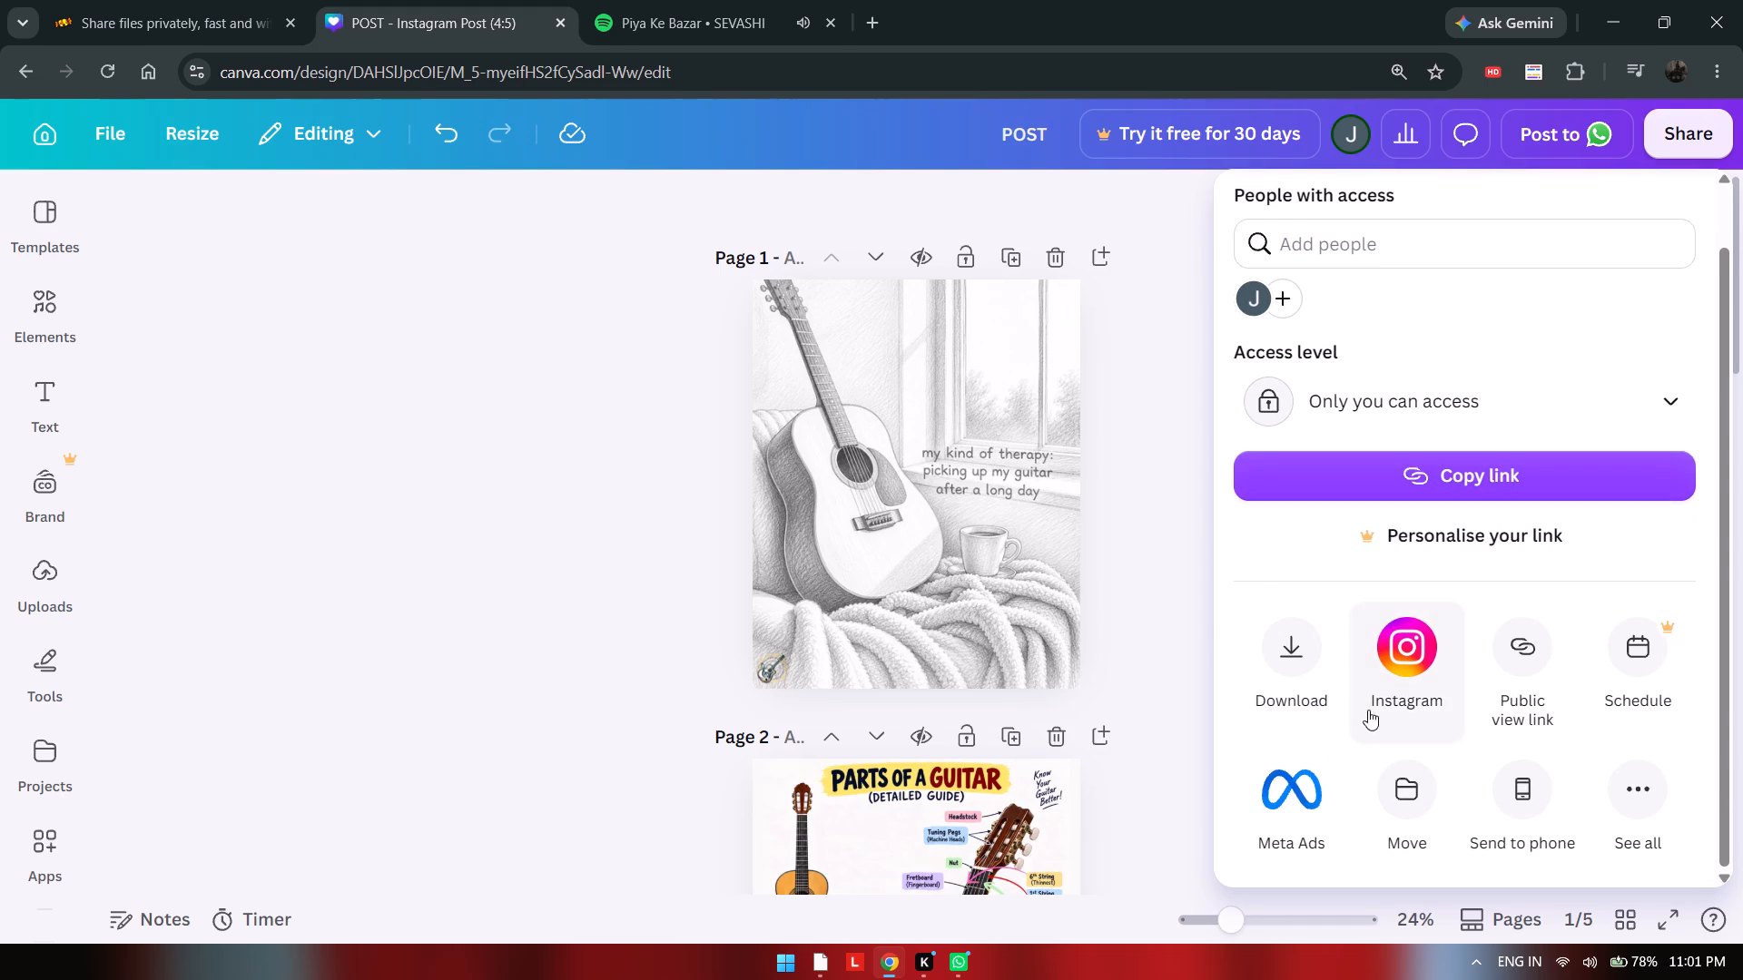
pyautogui.click(1321, 659)
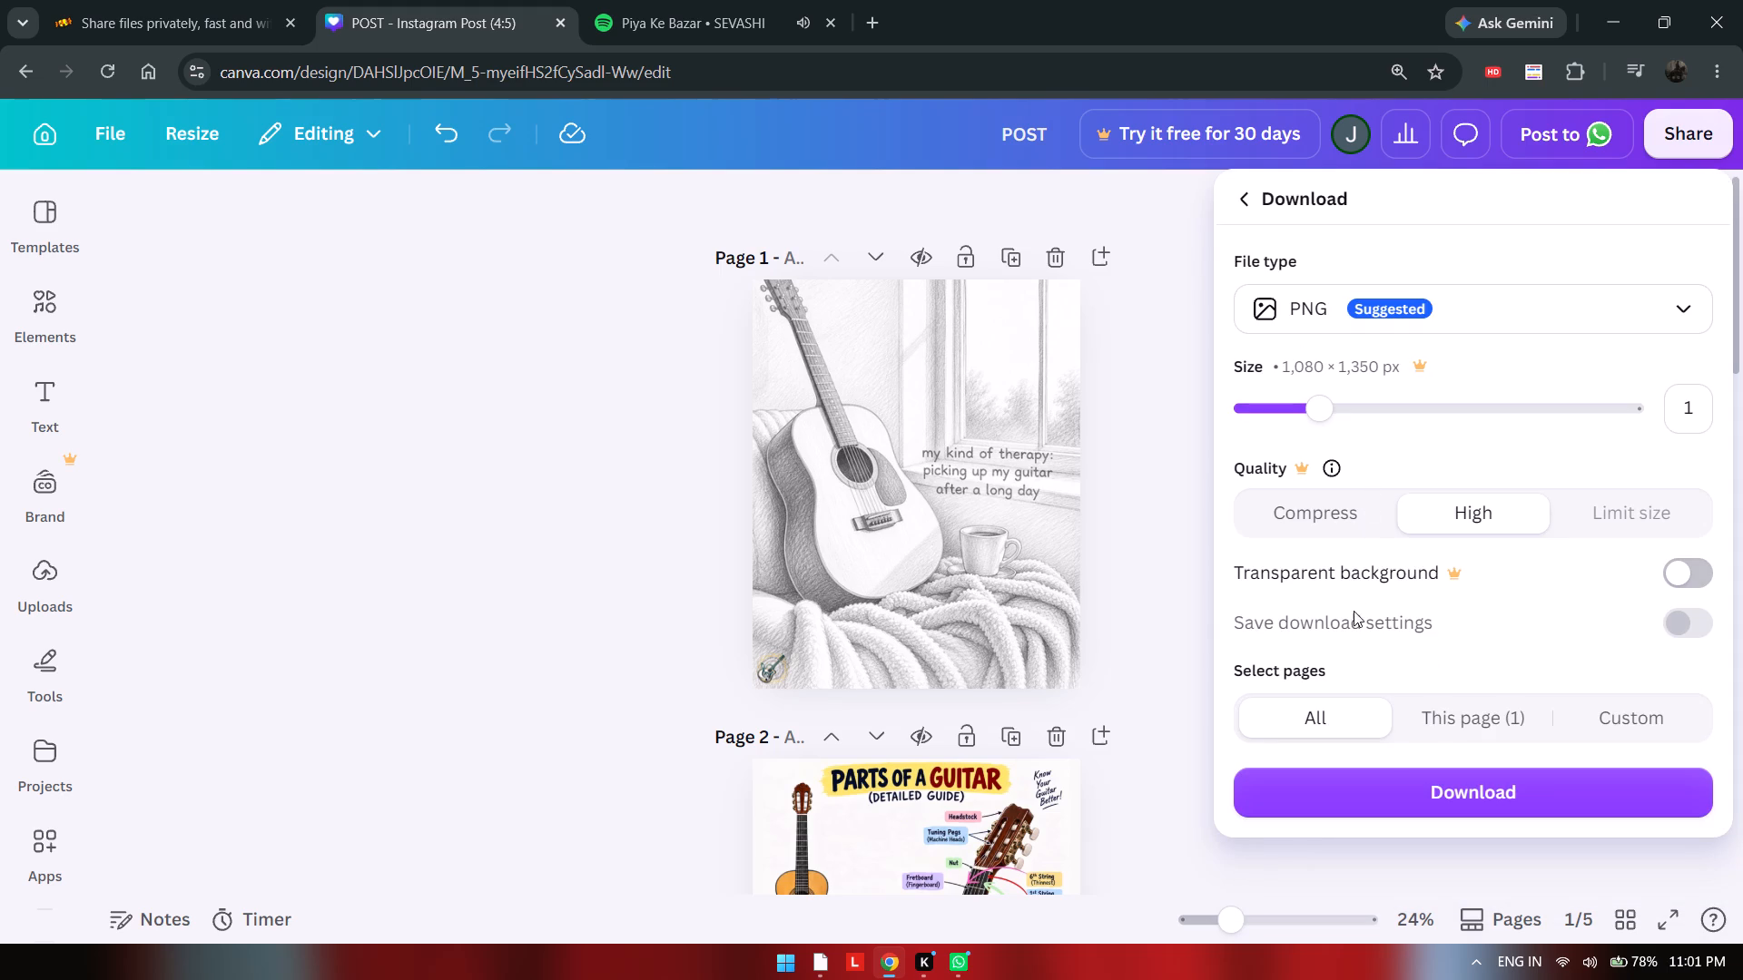
pyautogui.click(1372, 788)
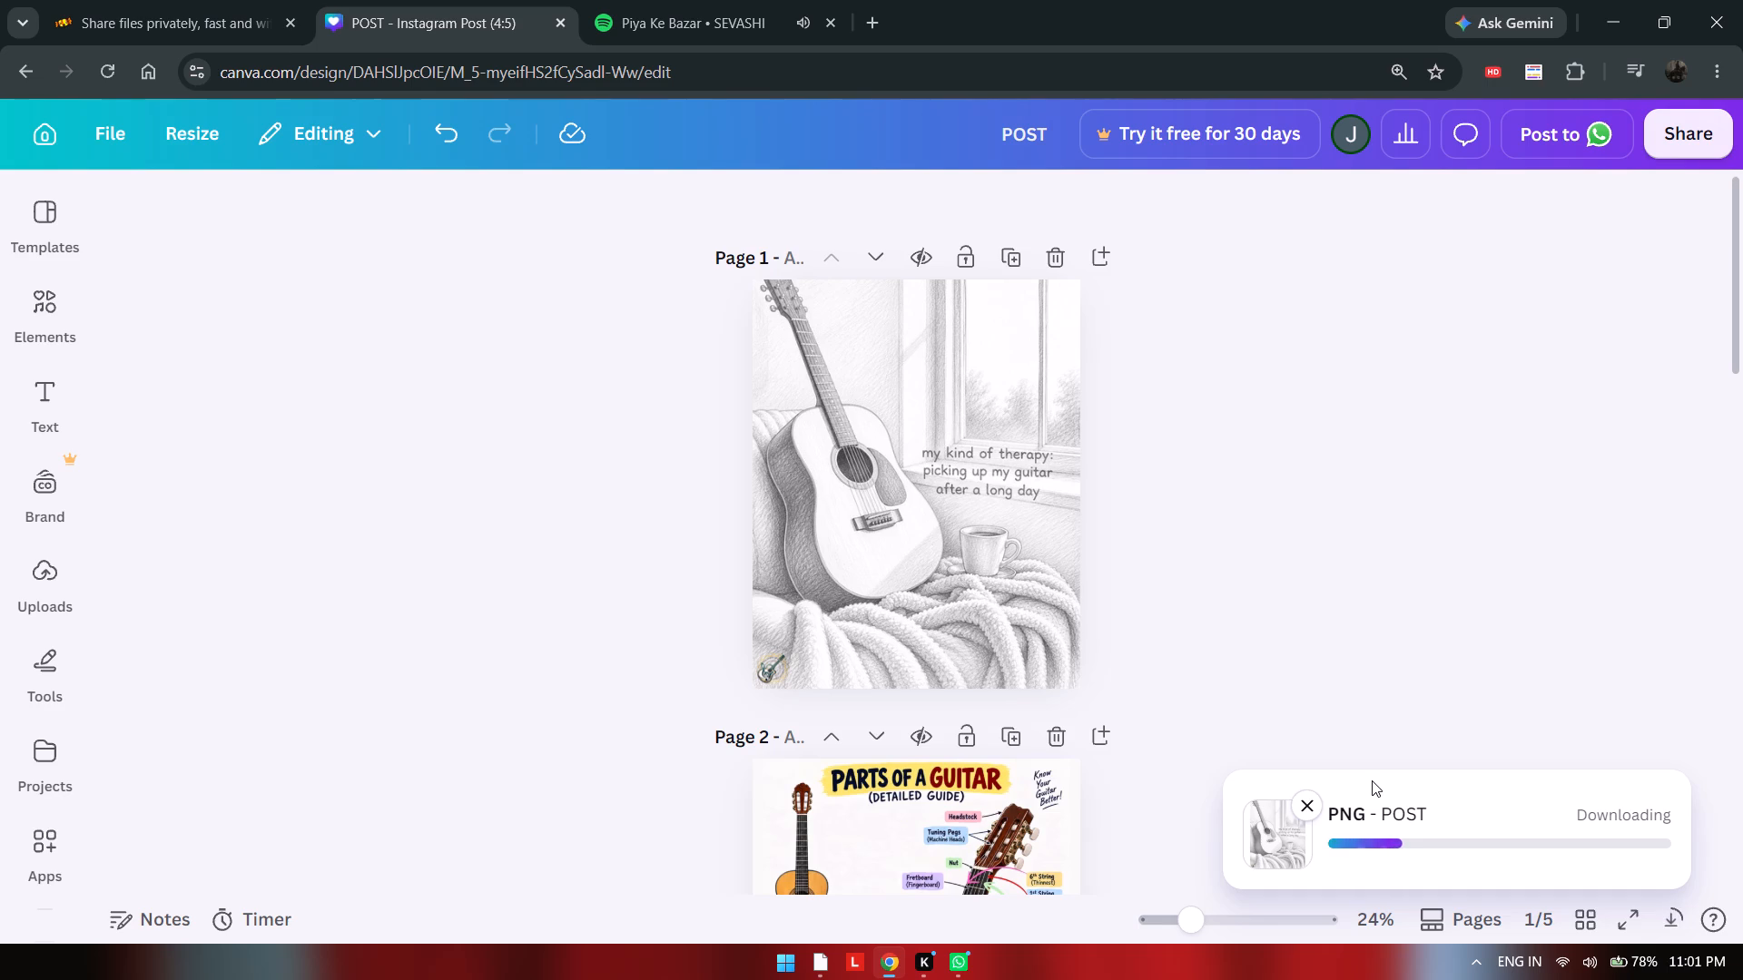
# Open the stringcraft folder in File Explorer and return to the Canva design.
pyautogui.press('super+e')
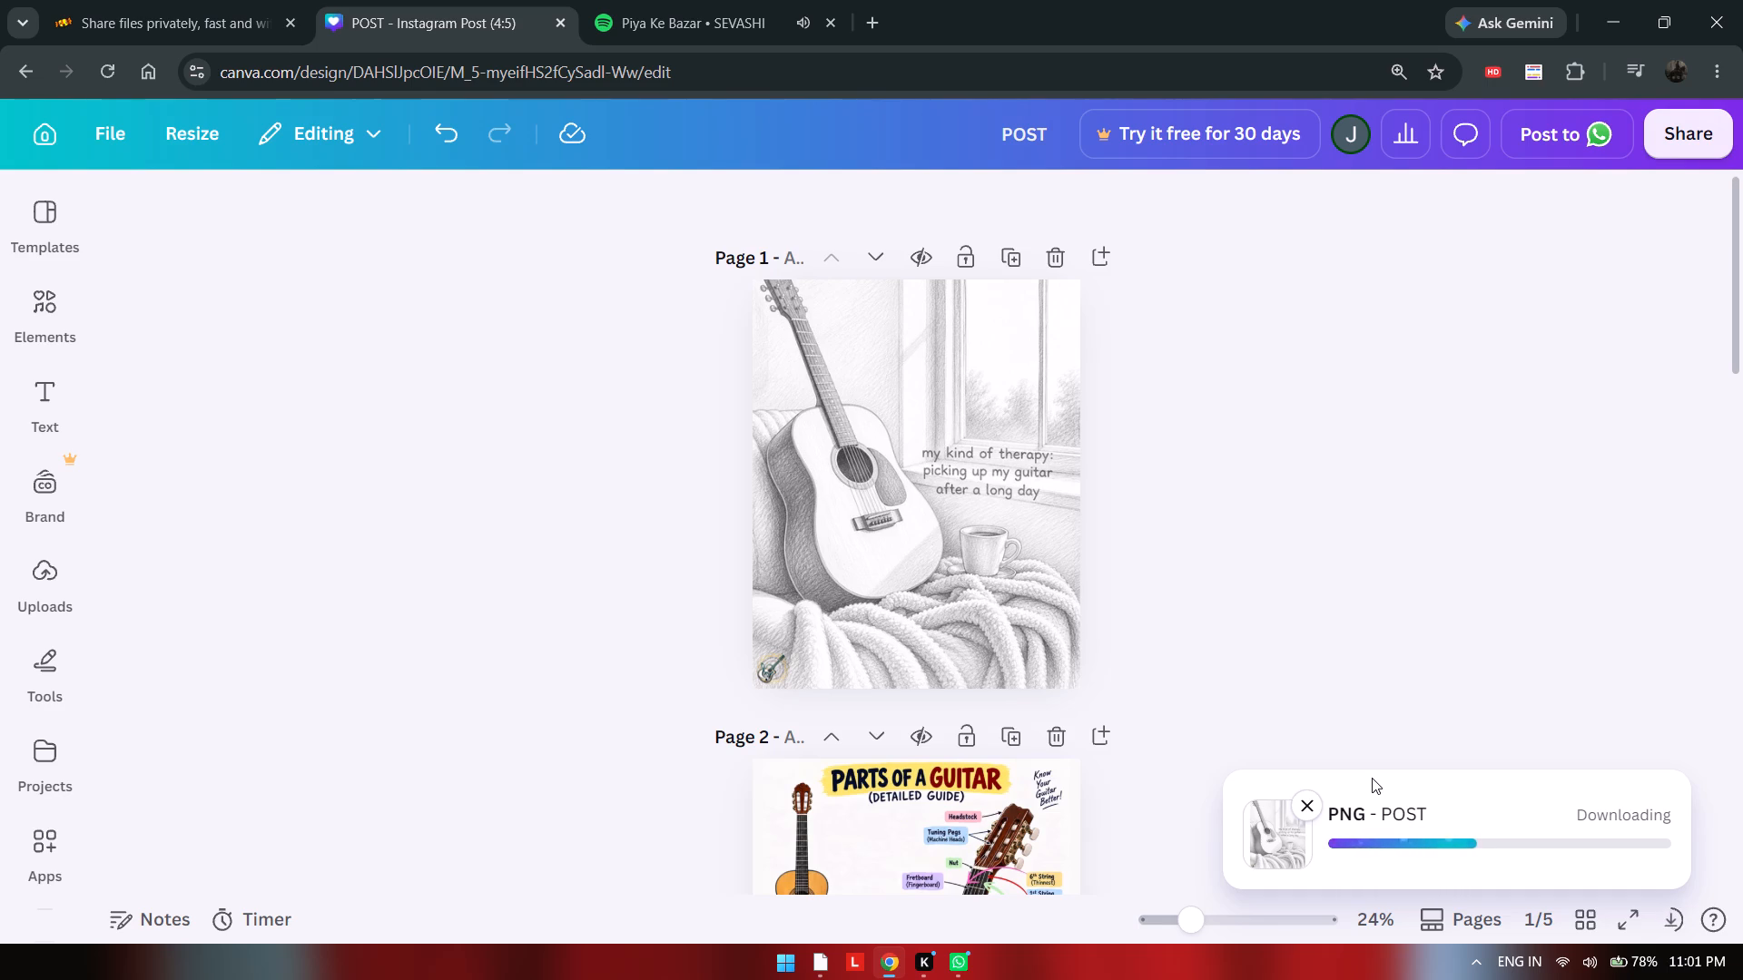
pyautogui.click(65, 391)
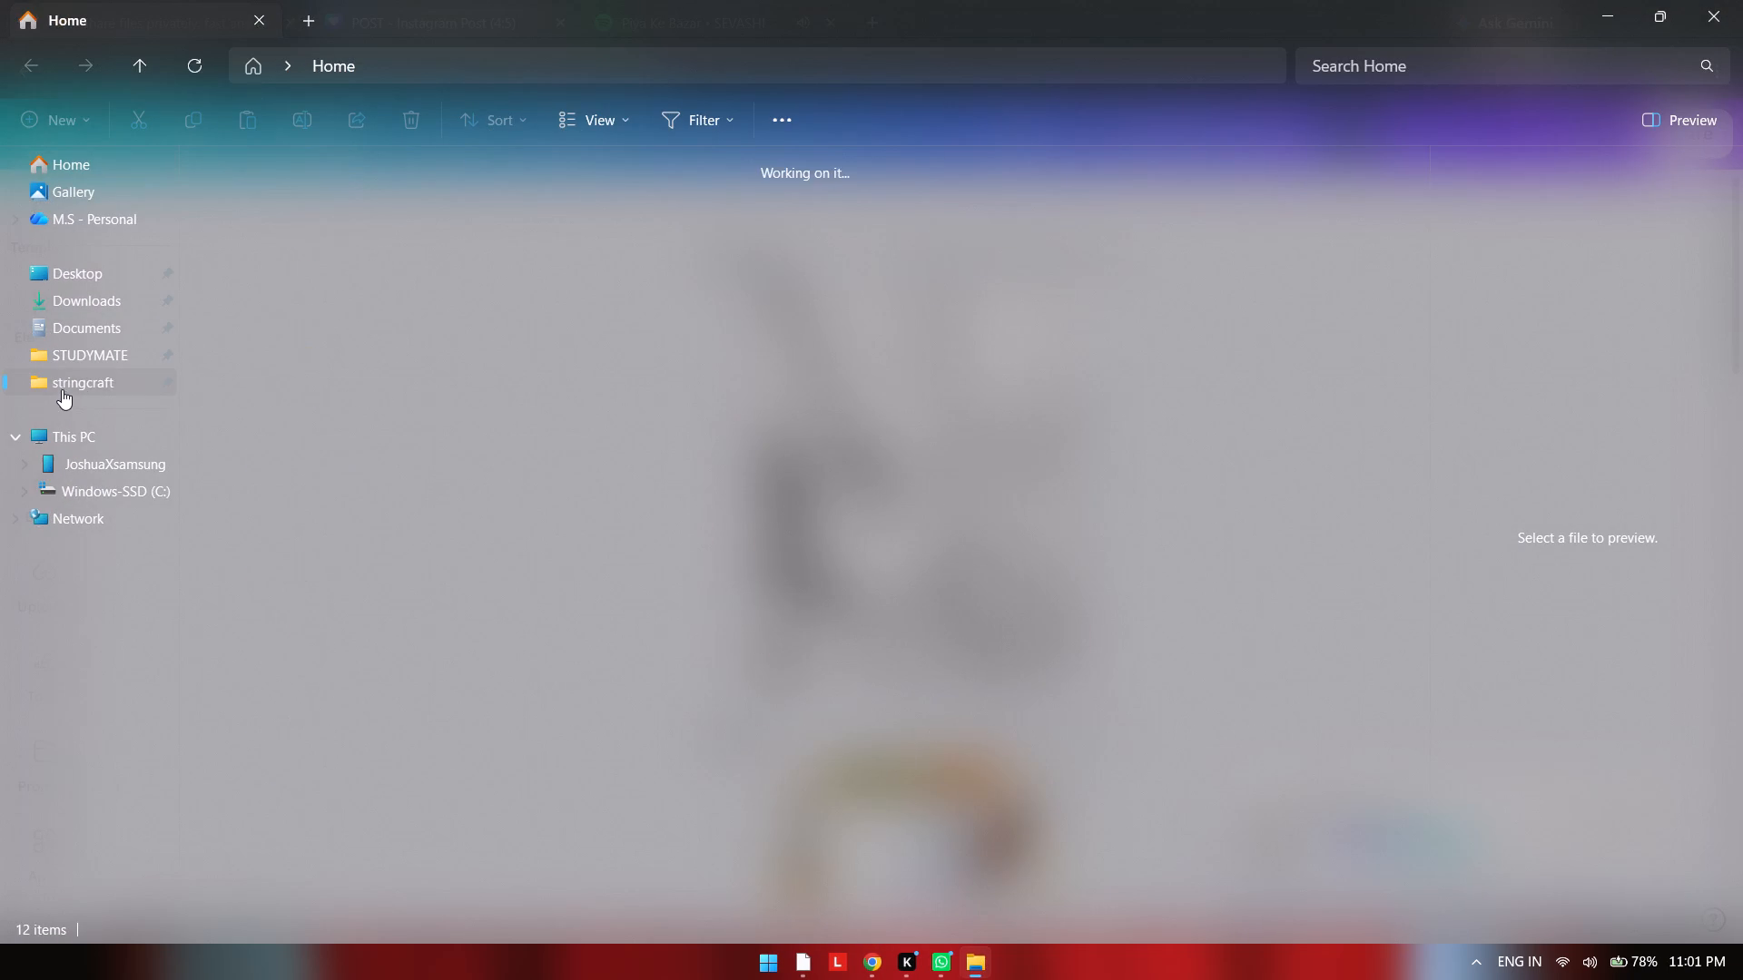
pyautogui.hotkey('alt', 'Tab')
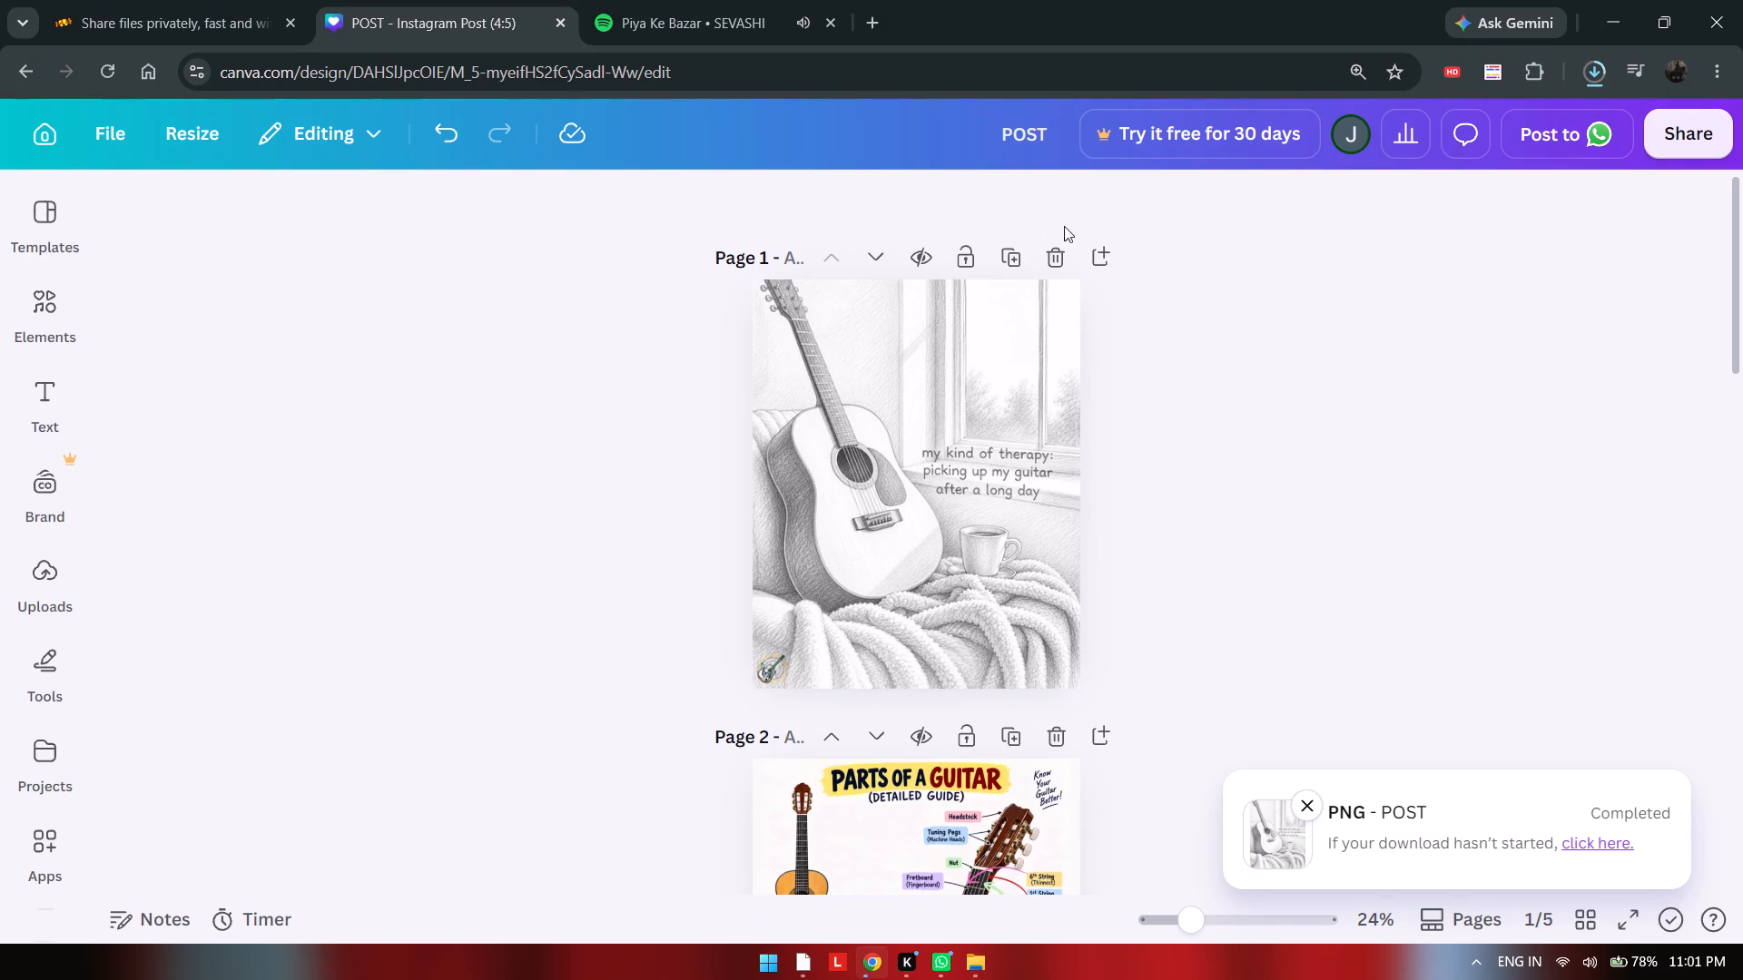
# Open the downloaded POST.zip archive from the recent downloads and switch away from the Canva design.
pyautogui.click(1602, 74)
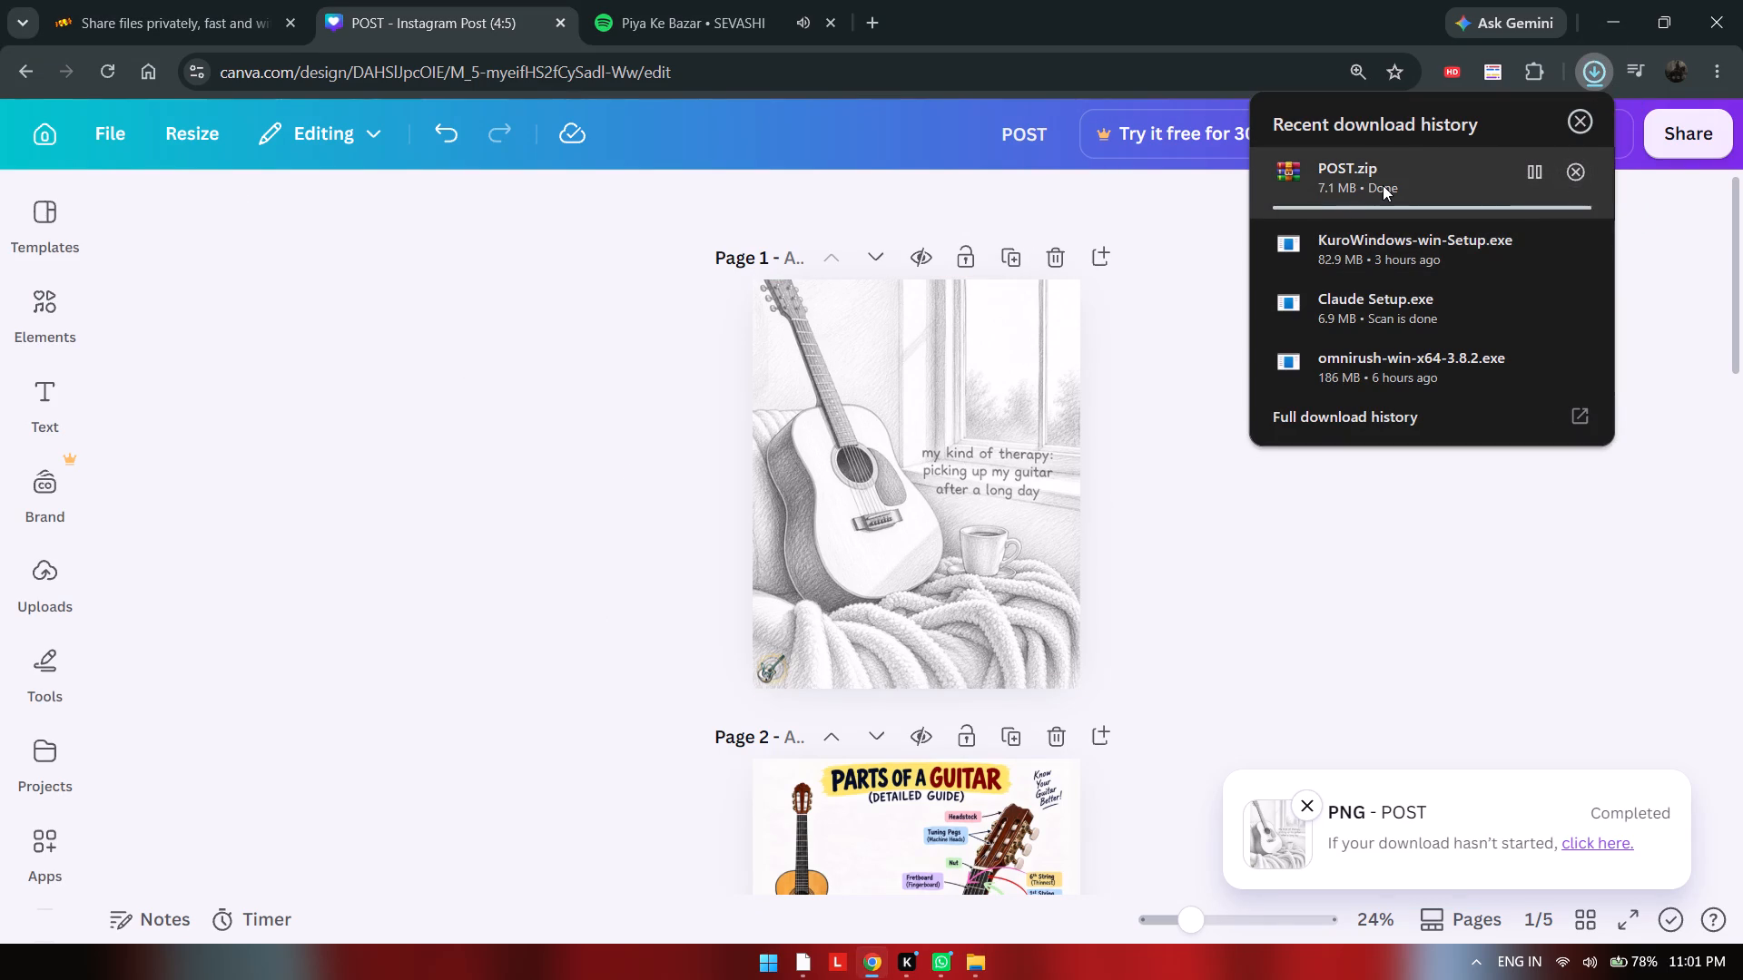
pyautogui.doubleClick(1360, 171)
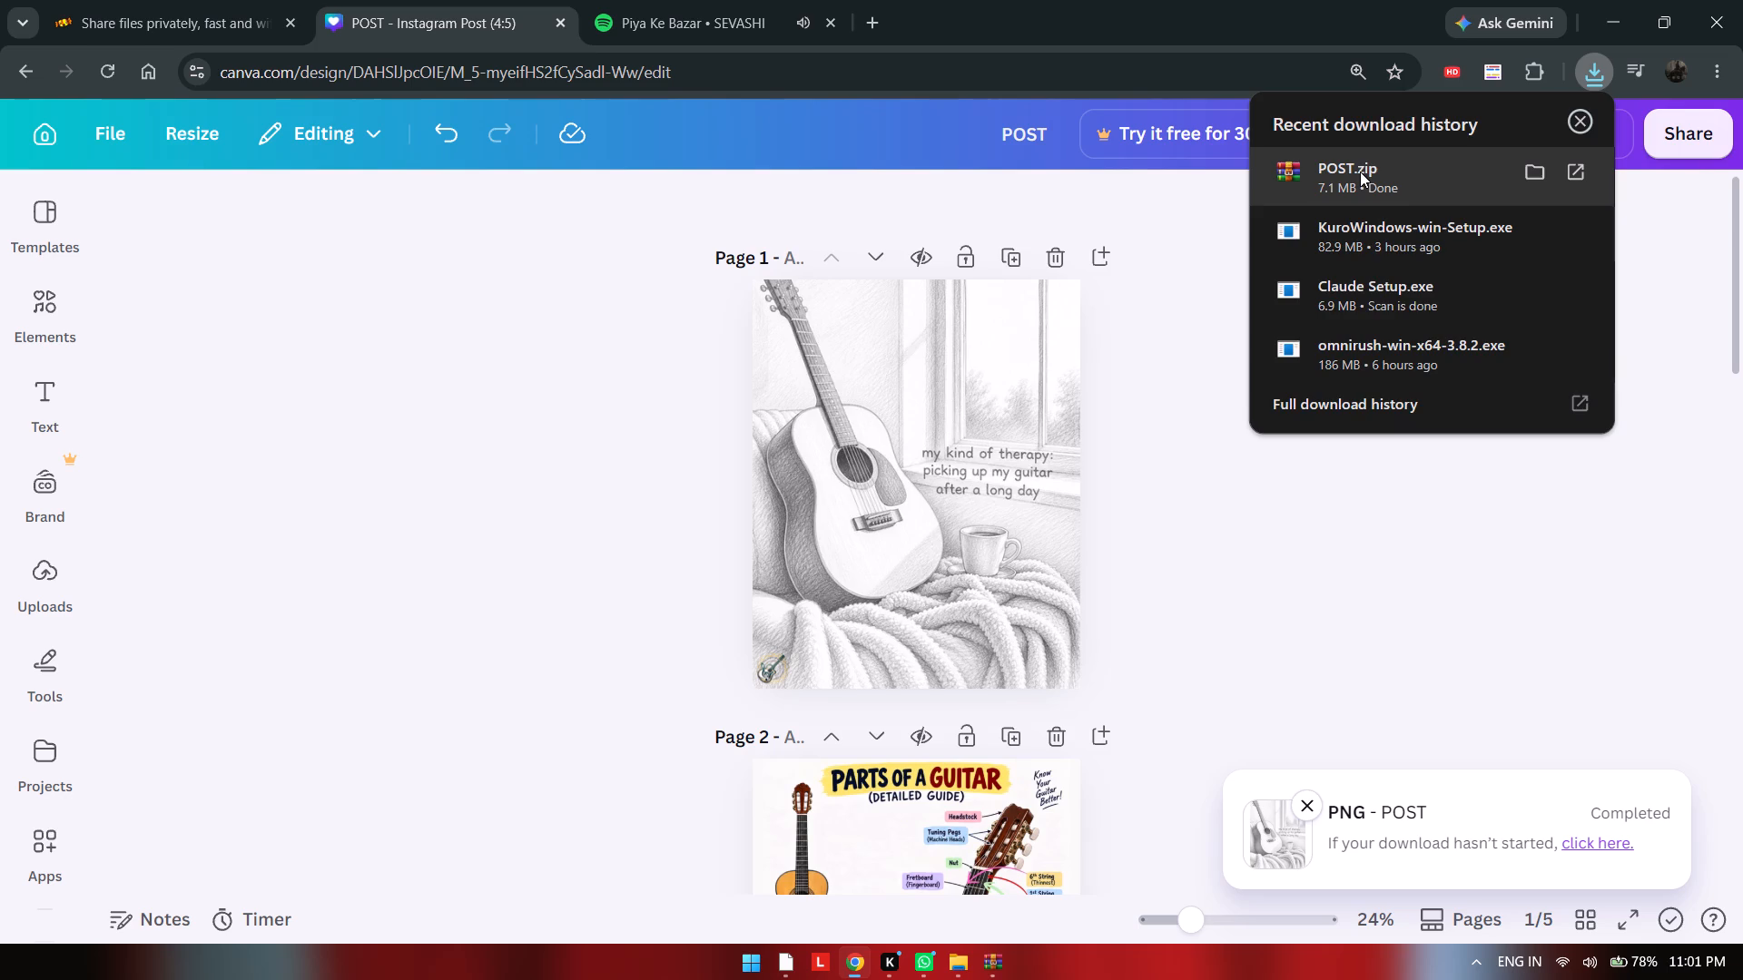
pyautogui.hotkey('alt', 'Tab')
pyautogui.hotkey('alt', 'Tab')
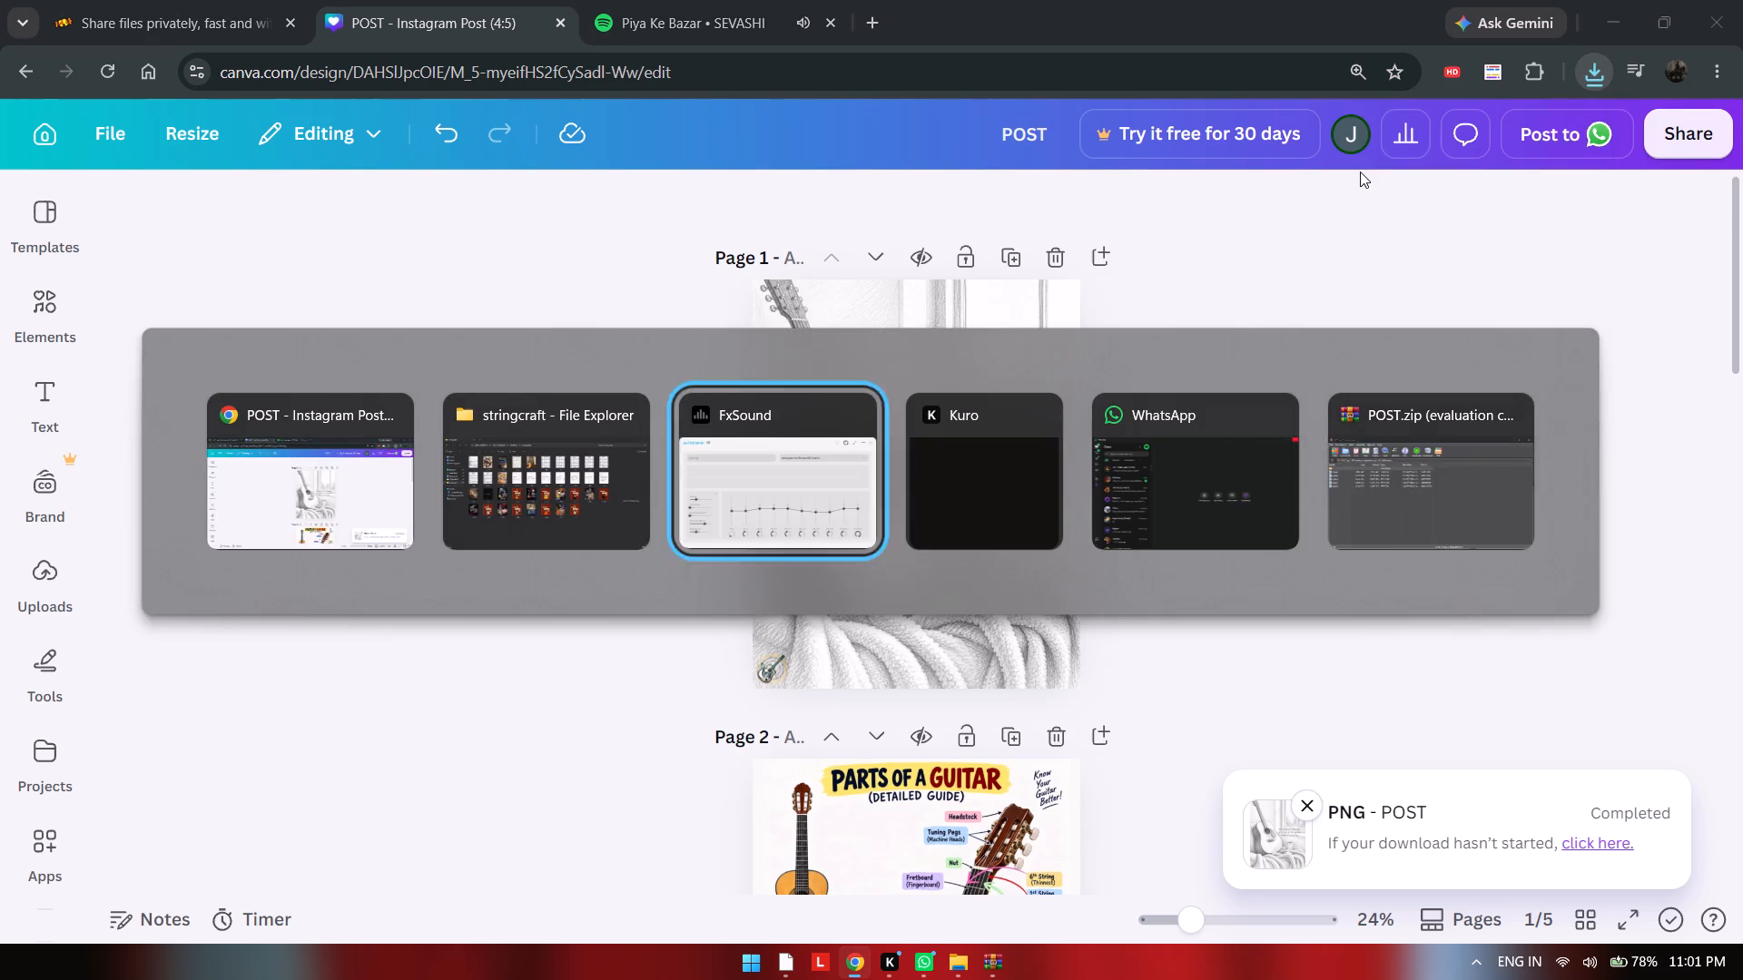
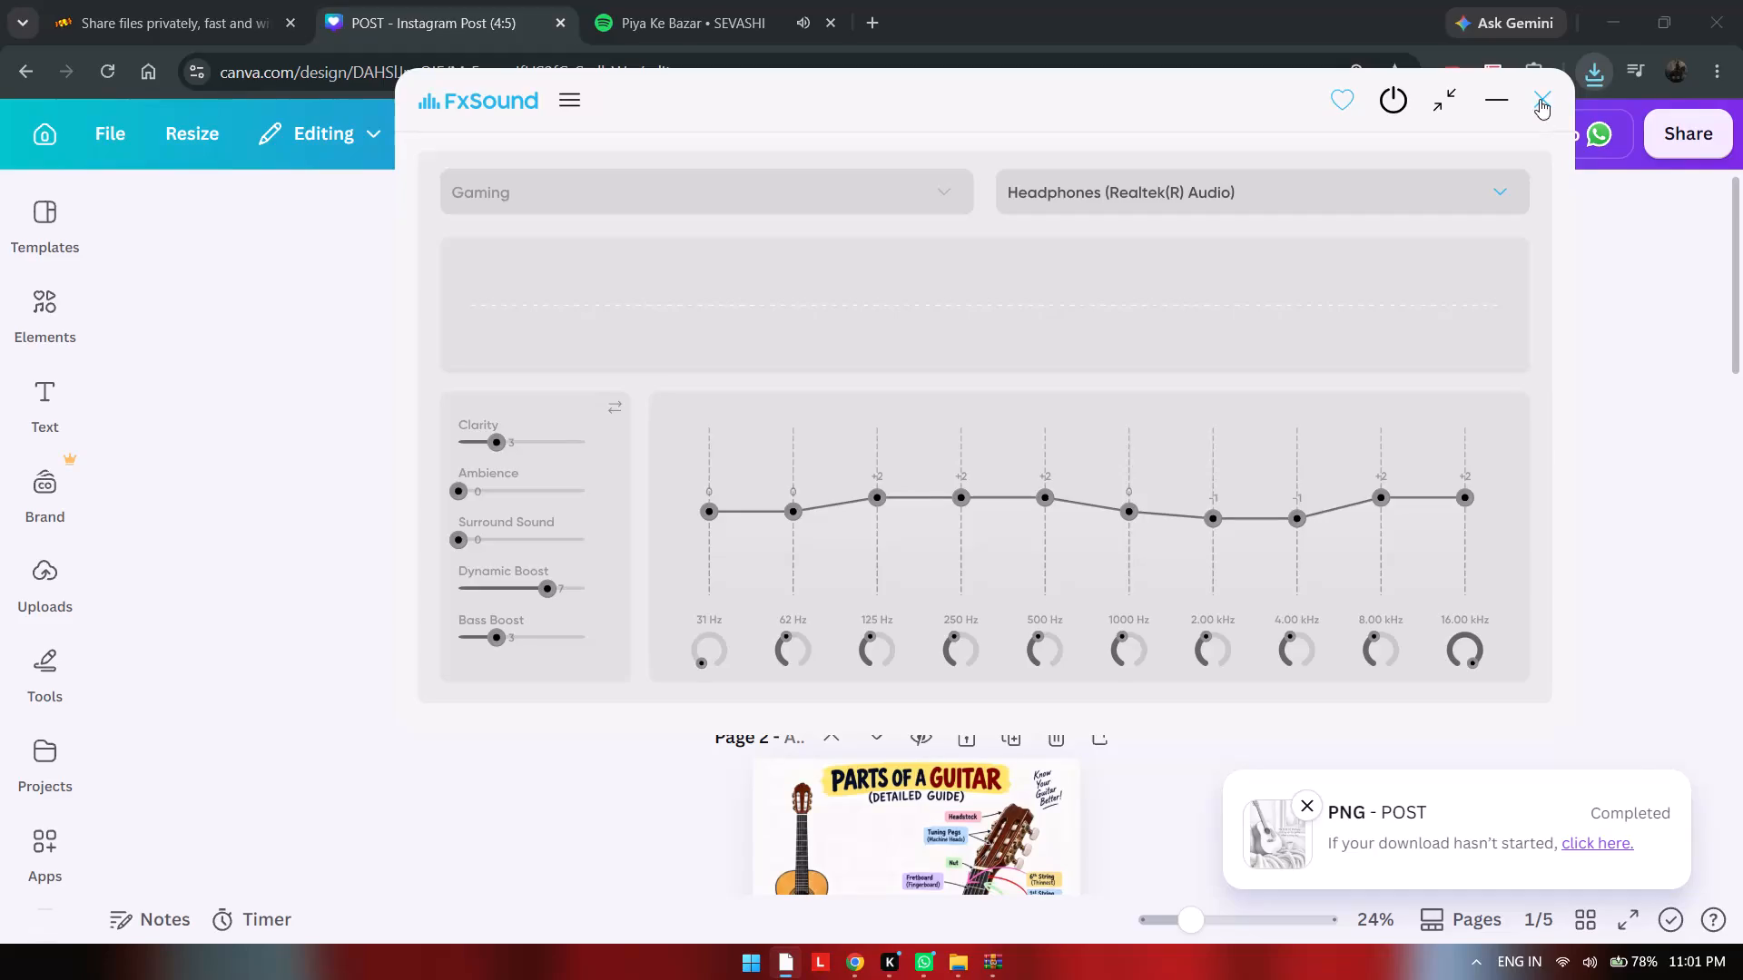
# Close the FxSound window.
pyautogui.click(1540, 99)
# Switch to WinRAR, dismiss its licence purchase notice and close the POST.zip archive window.
pyautogui.hotkey('alt', 'Tab')
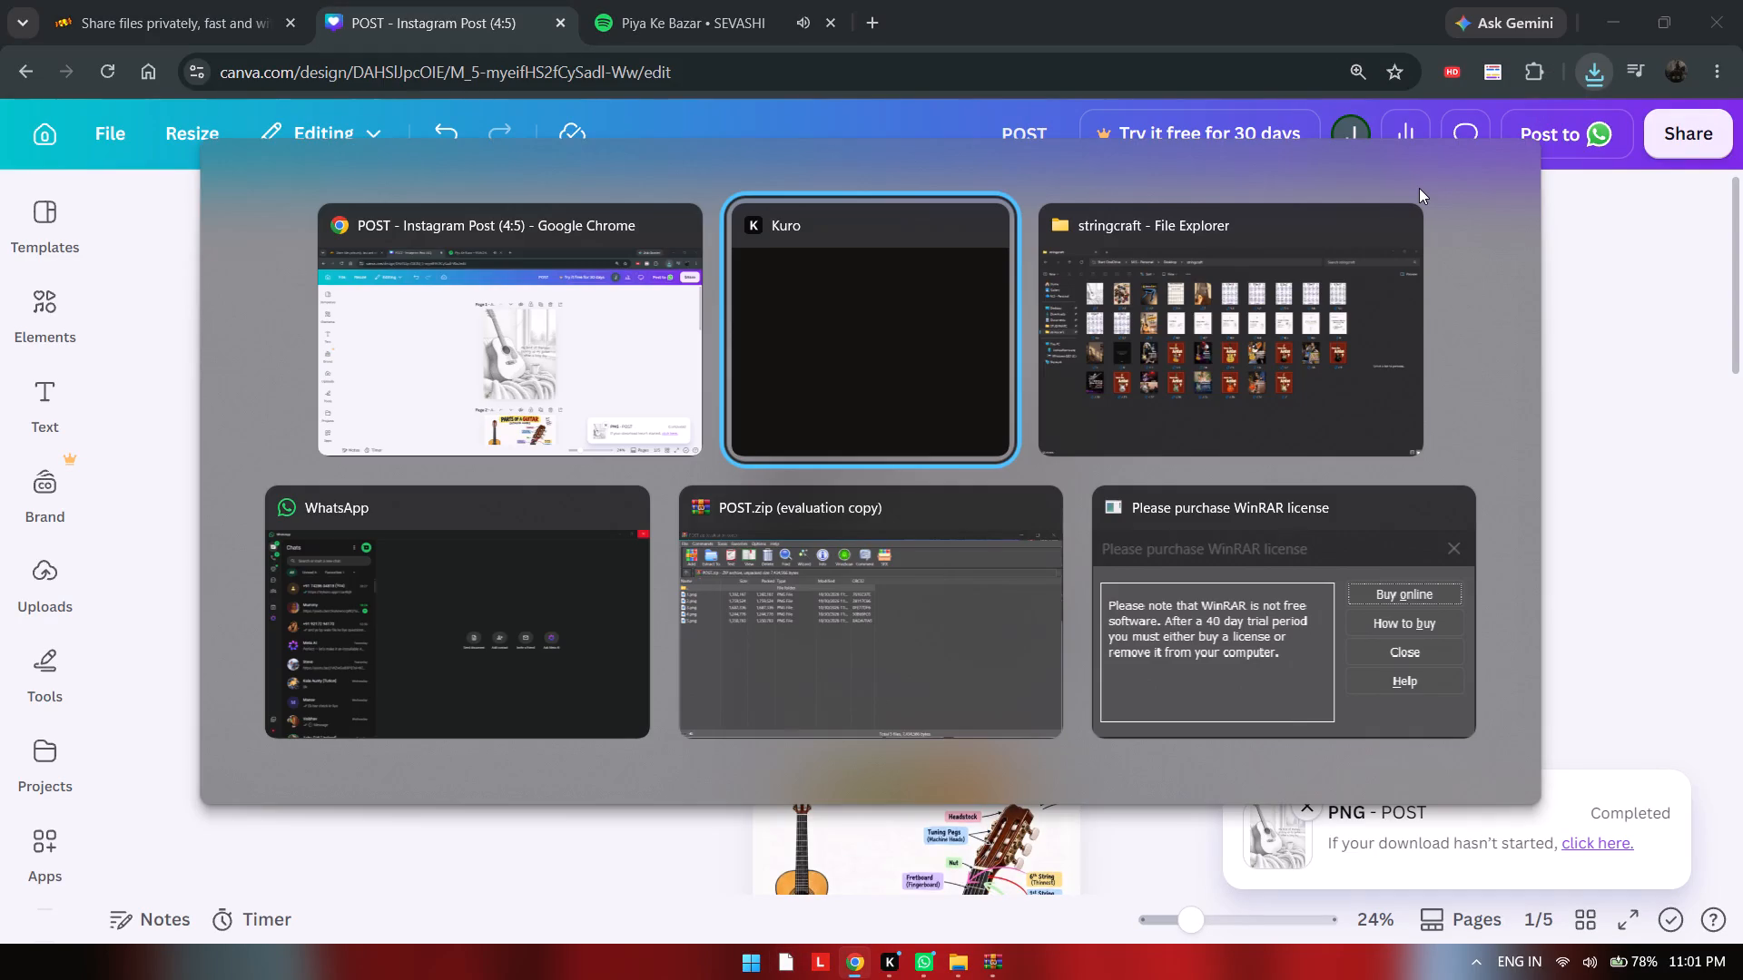
pyautogui.hotkey('alt', 'Tab')
pyautogui.hotkey('alt', 'Tab')
pyautogui.hotkey('alt', 'Tab')
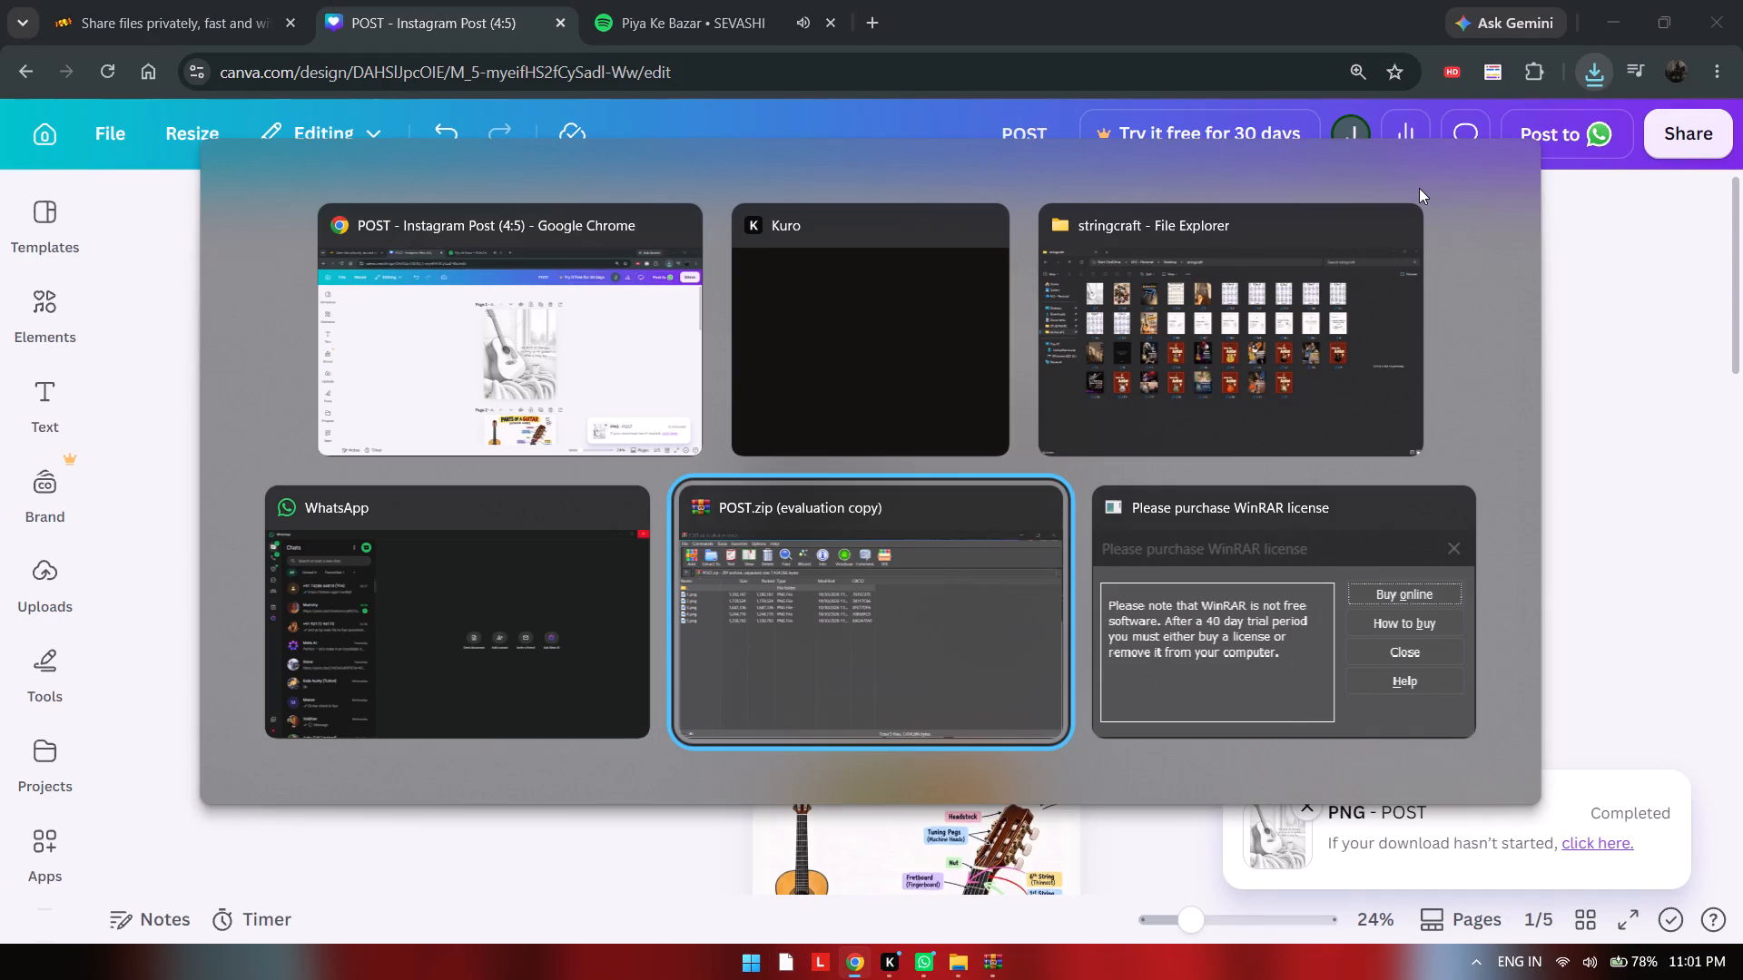
pyautogui.hotkey('alt', 'Tab')
pyautogui.click(1020, 406)
pyautogui.press('Tab')
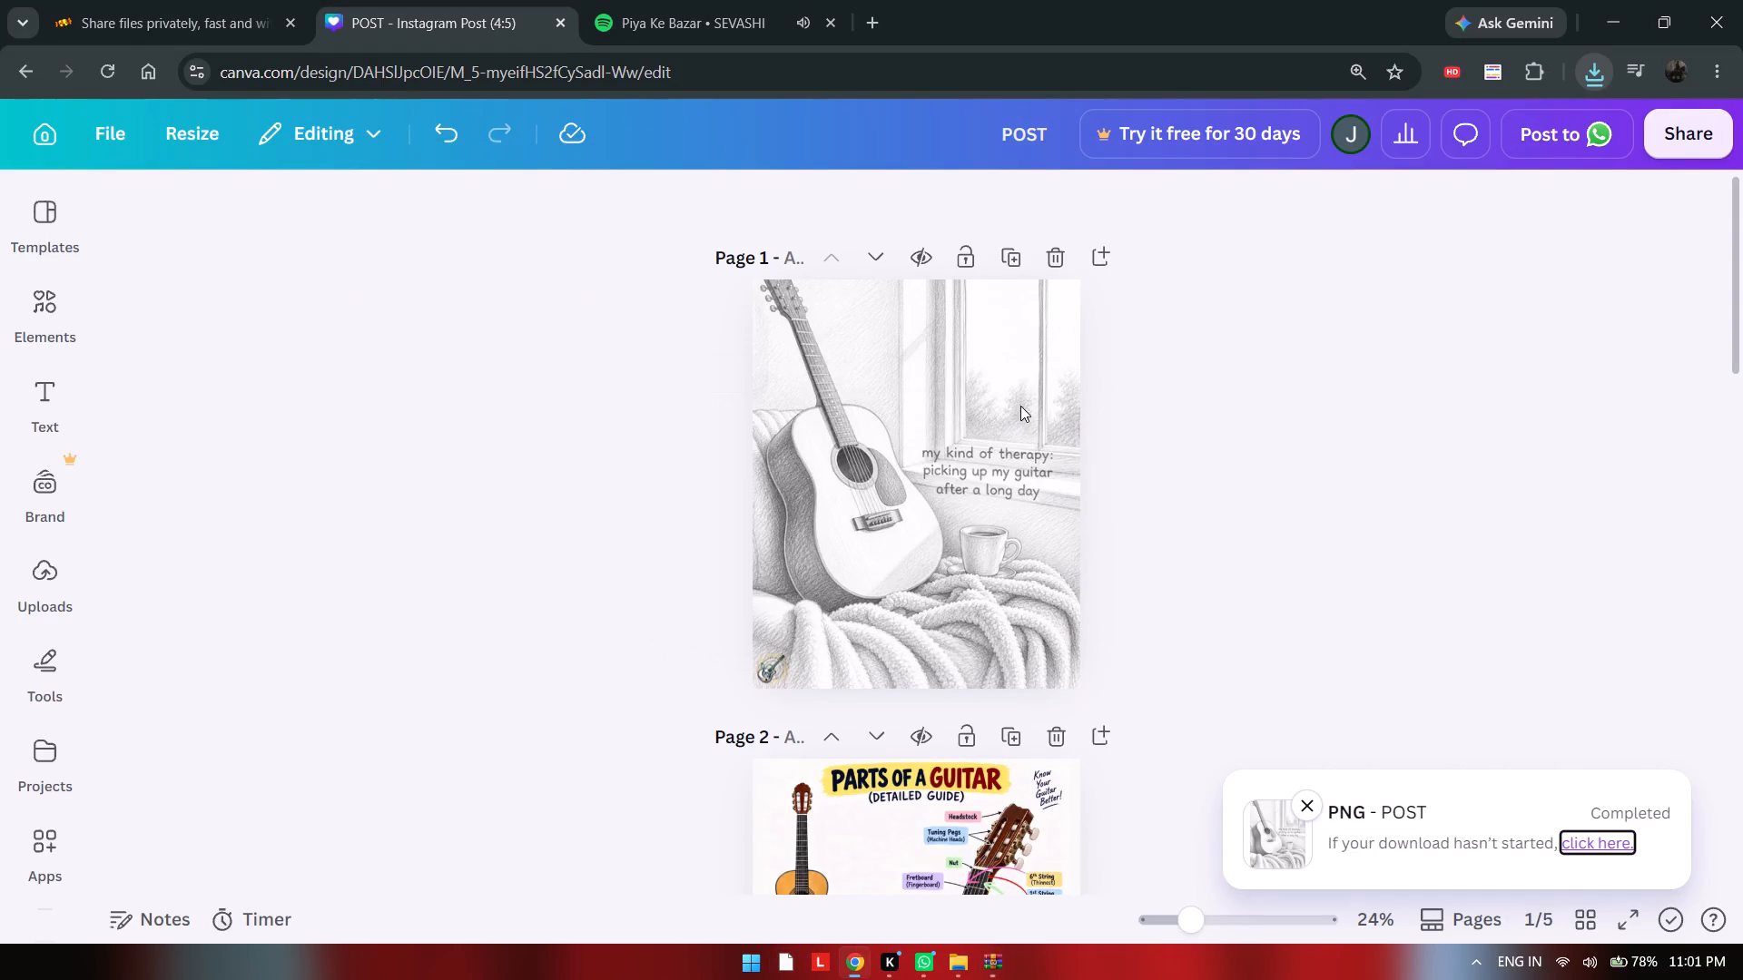
pyautogui.hotkey('alt', 'Tab')
pyautogui.hotkey('alt', 'Tab')
pyautogui.hotkey('alt', 'Tab')
pyautogui.hotkey('alt', 'Tab')
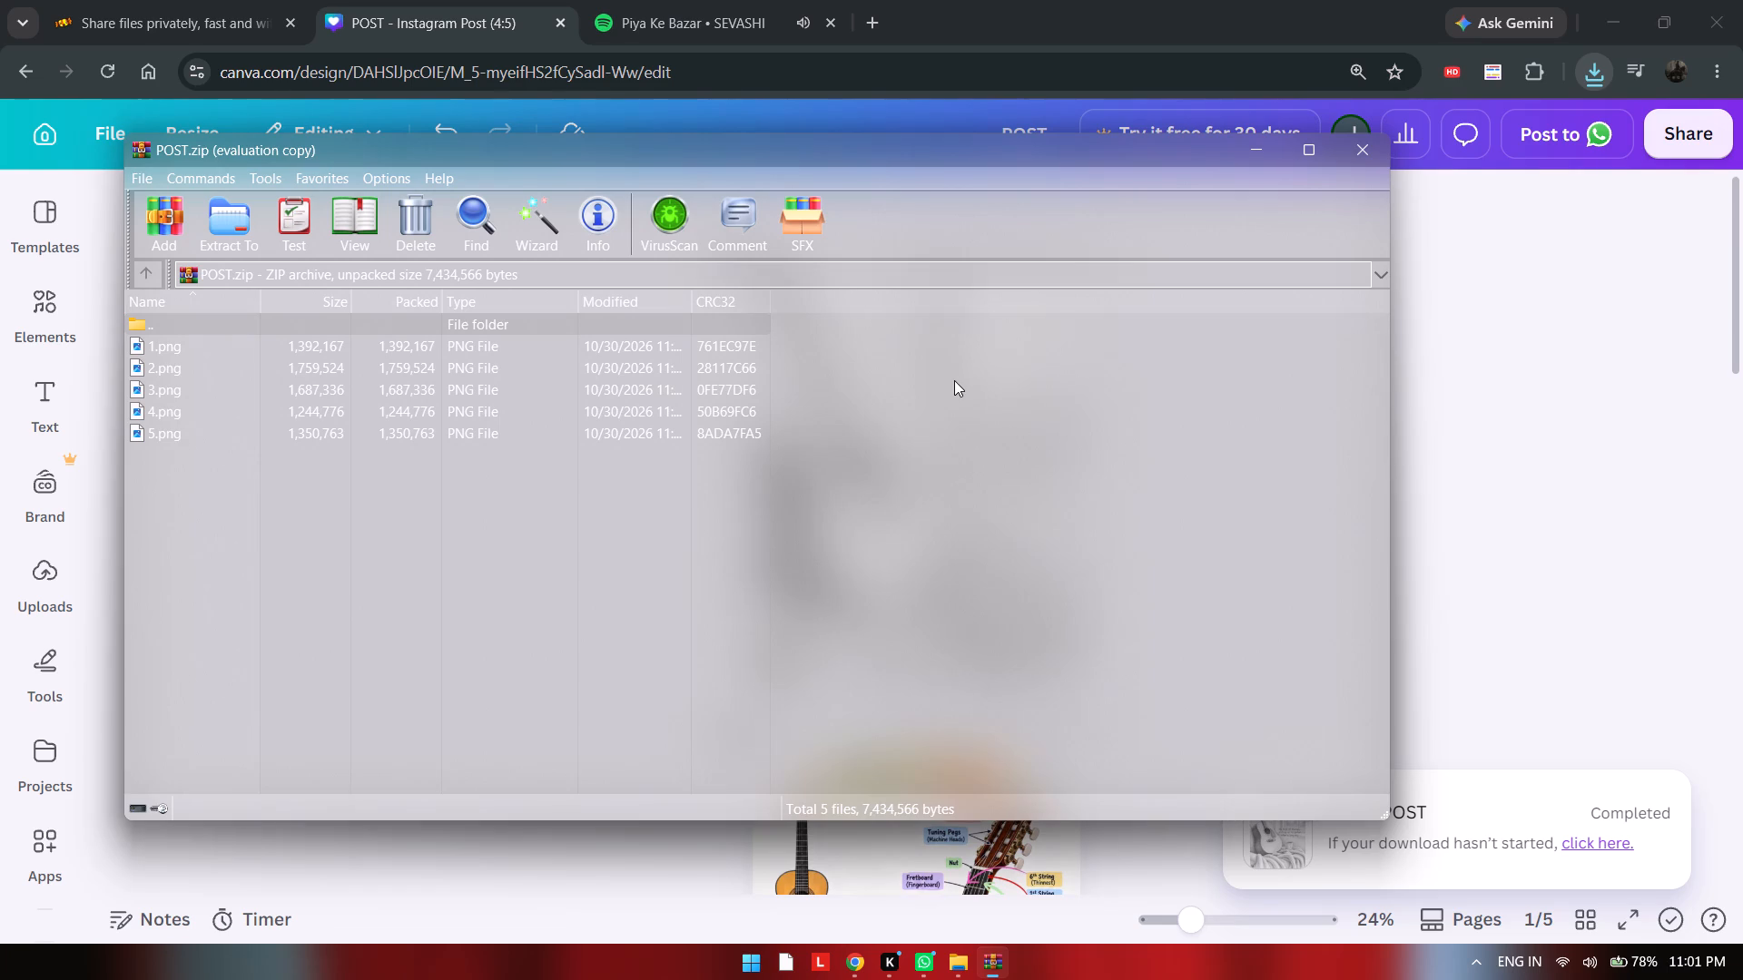
pyautogui.click(1348, 153)
# Open the sharing options of the POST design in Canva.
pyautogui.click(1679, 134)
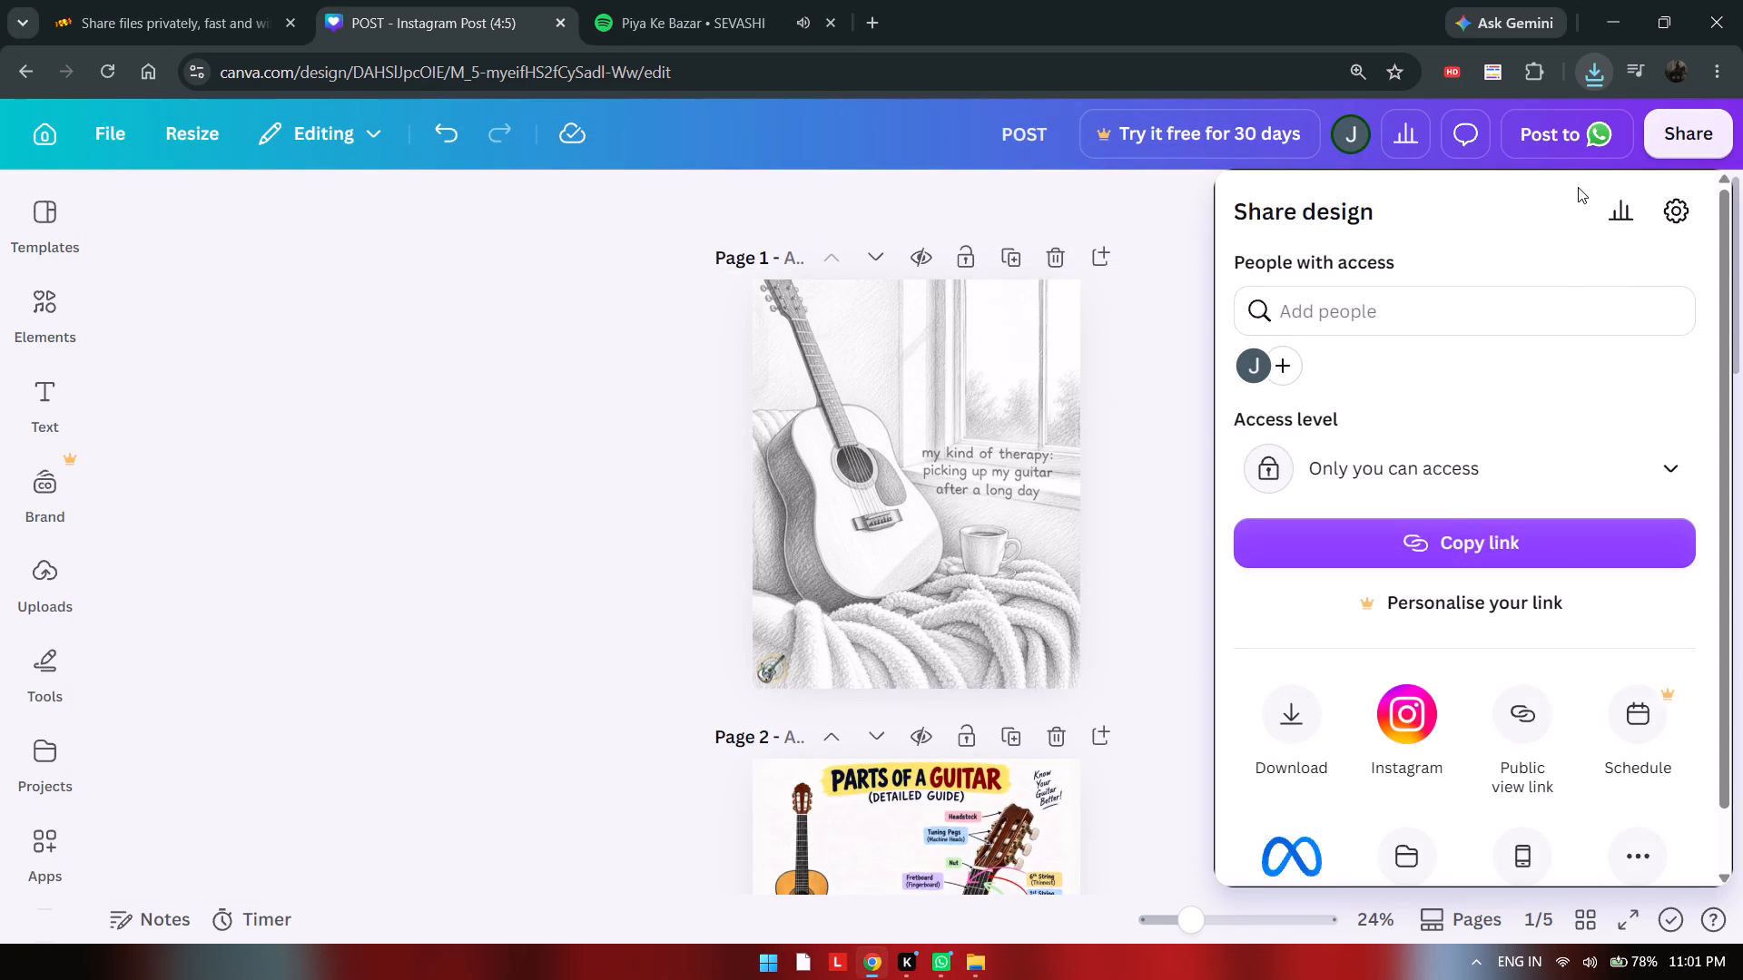
# Switch to File Explorer and delete the POST archive from the Downloads folder.
pyautogui.press('super+e')
pyautogui.hotkey('alt', 'Tab')
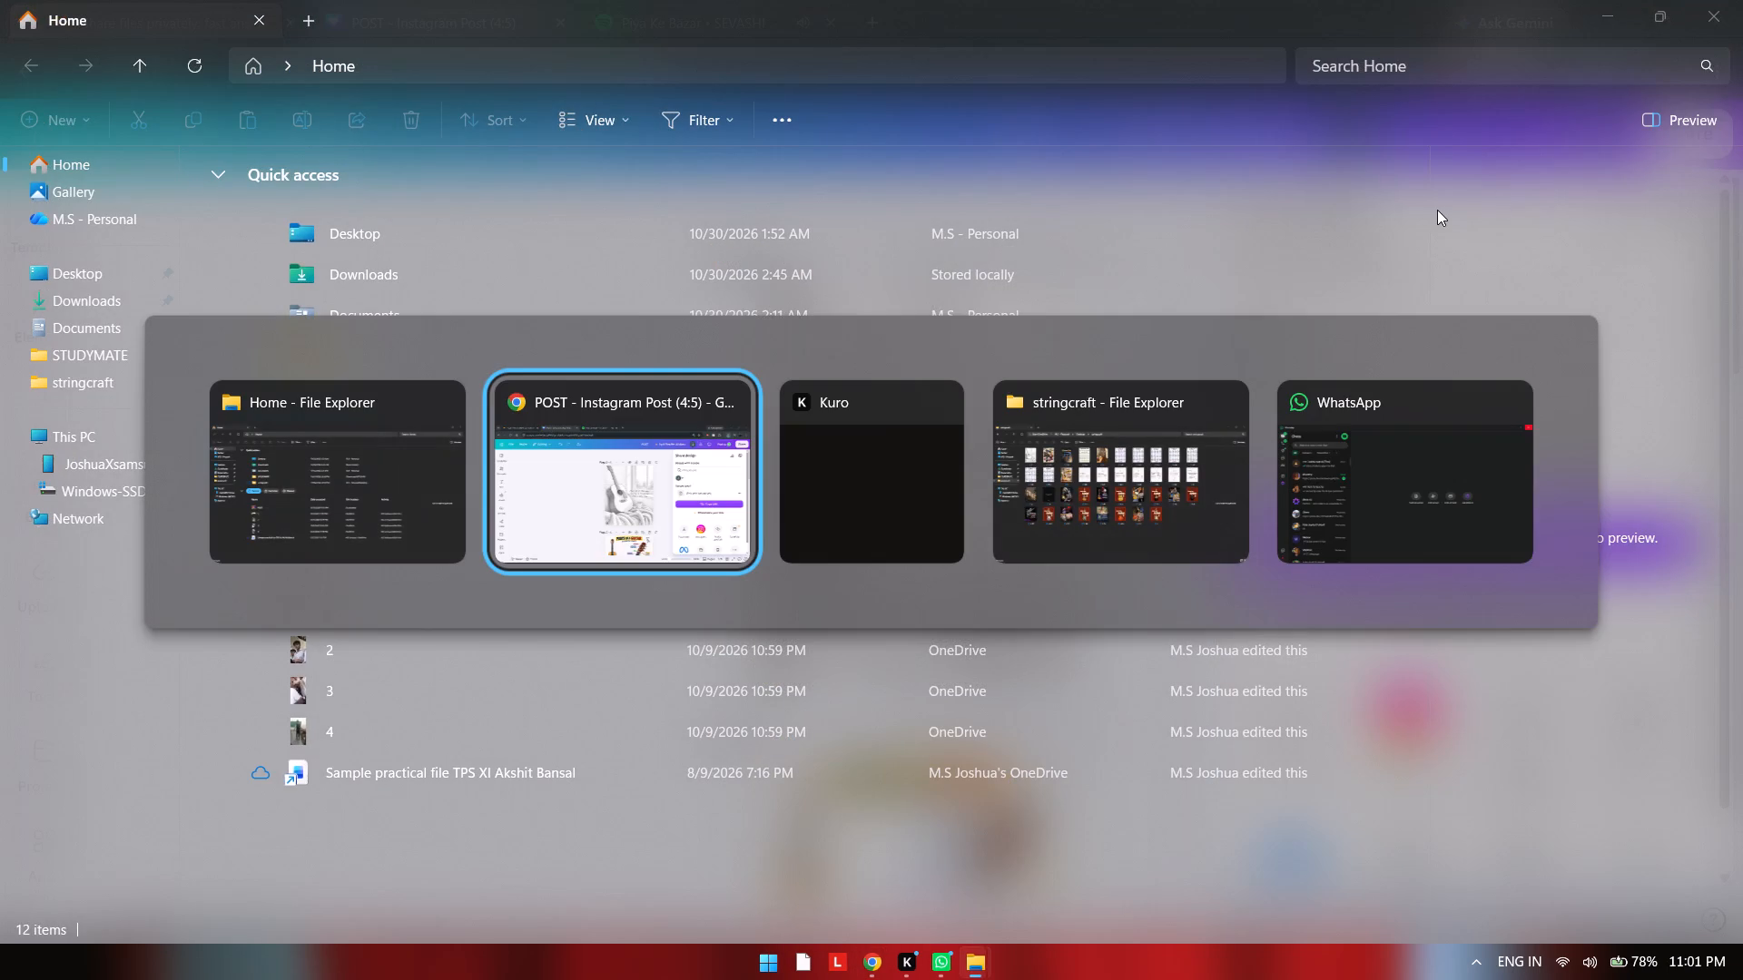
pyautogui.hotkey('alt', 'Tab')
pyautogui.hotkey('alt', 'Tab')
pyautogui.hotkey('alt', 'Tab')
pyautogui.hotkey('alt', 'Tab')
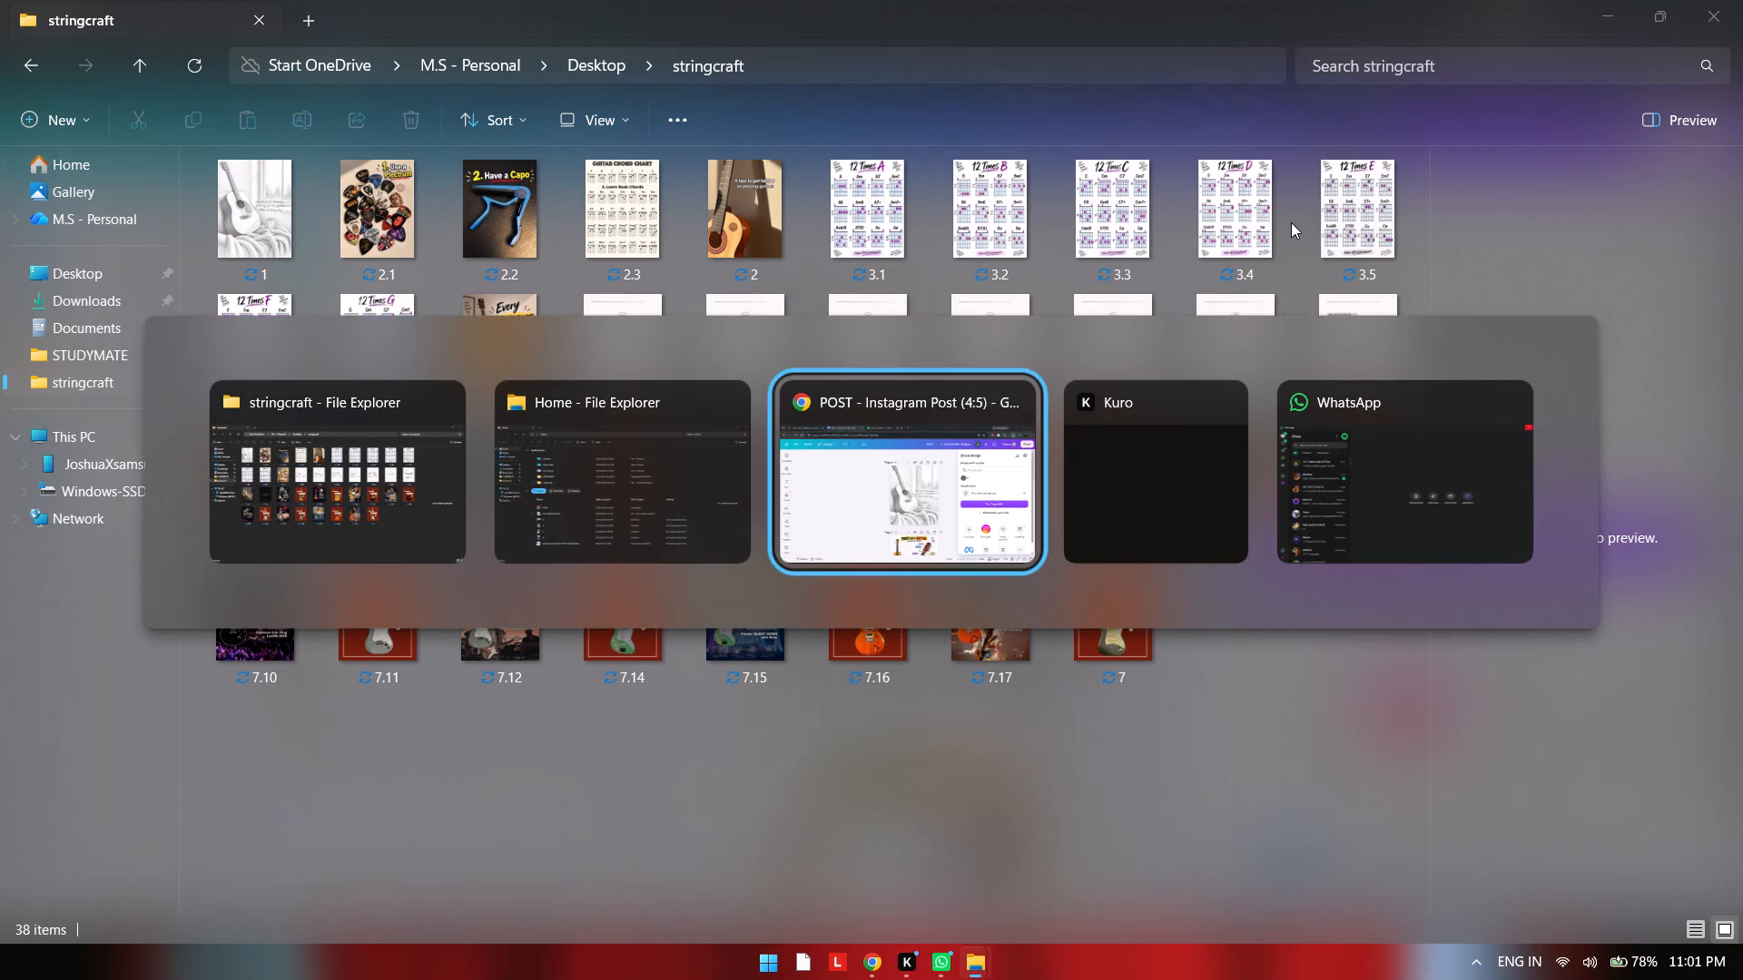
pyautogui.hotkey('alt', 'Tab')
pyautogui.hotkey('alt', 'Tab')
pyautogui.hotkey('alt', 'Tab')
pyautogui.hotkey('alt', 'Tab')
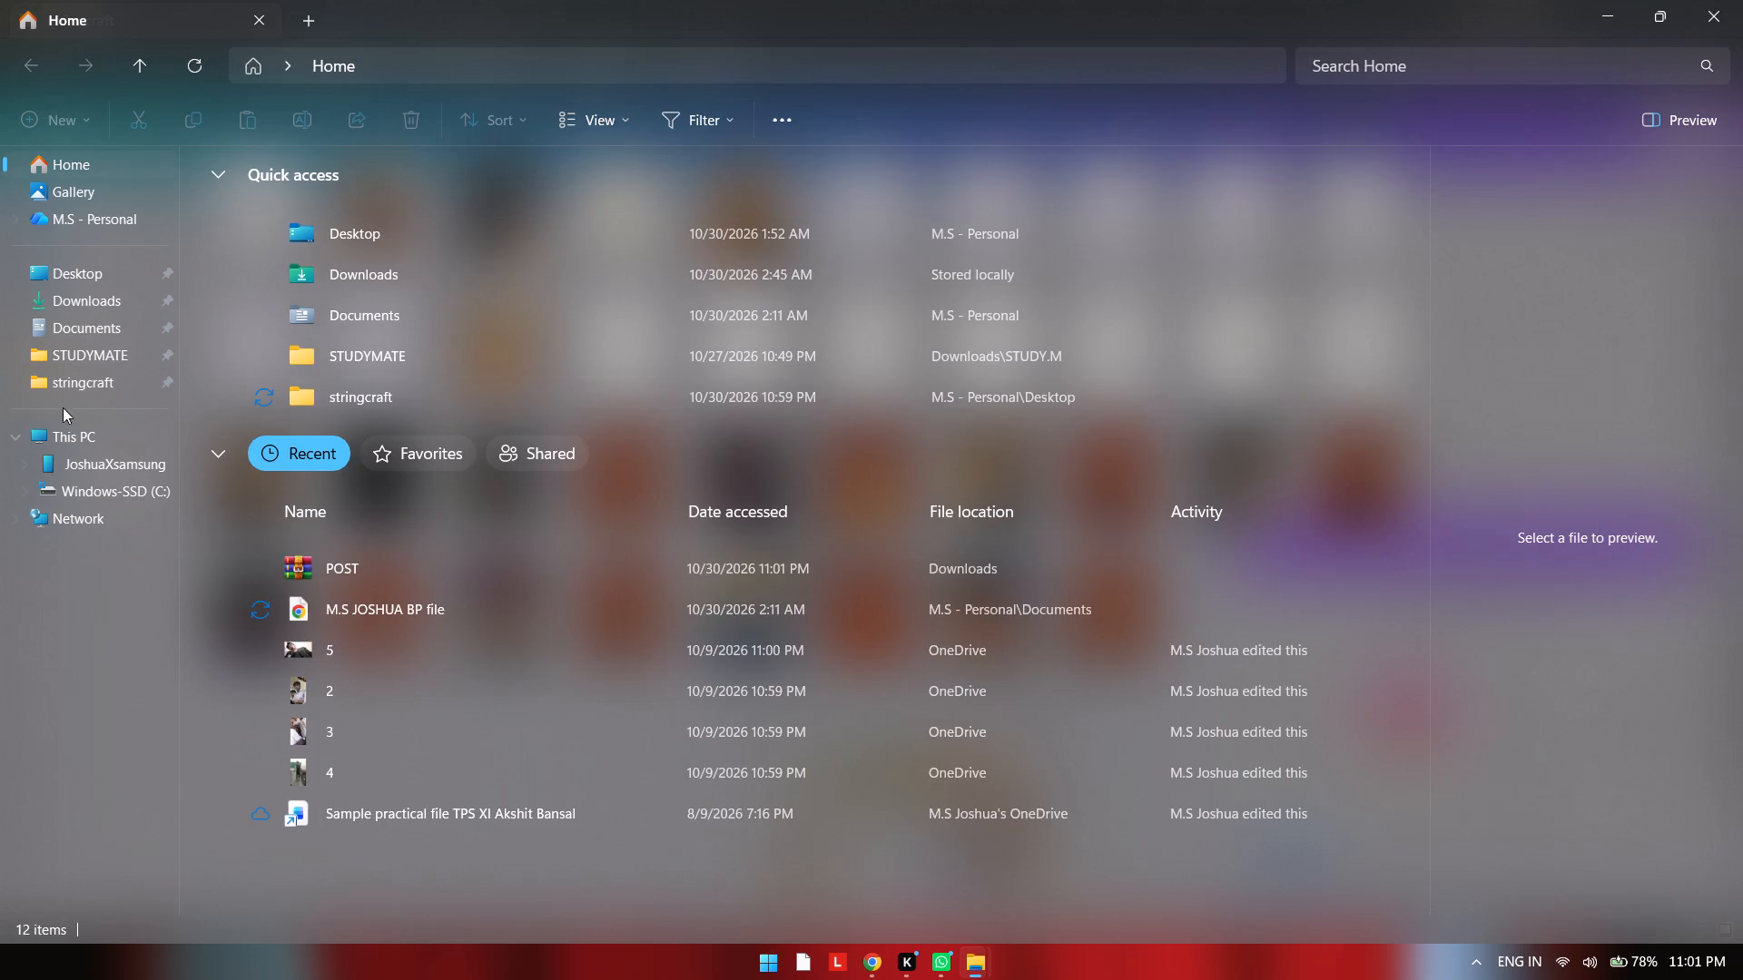
pyautogui.click(90, 292)
pyautogui.click(257, 237)
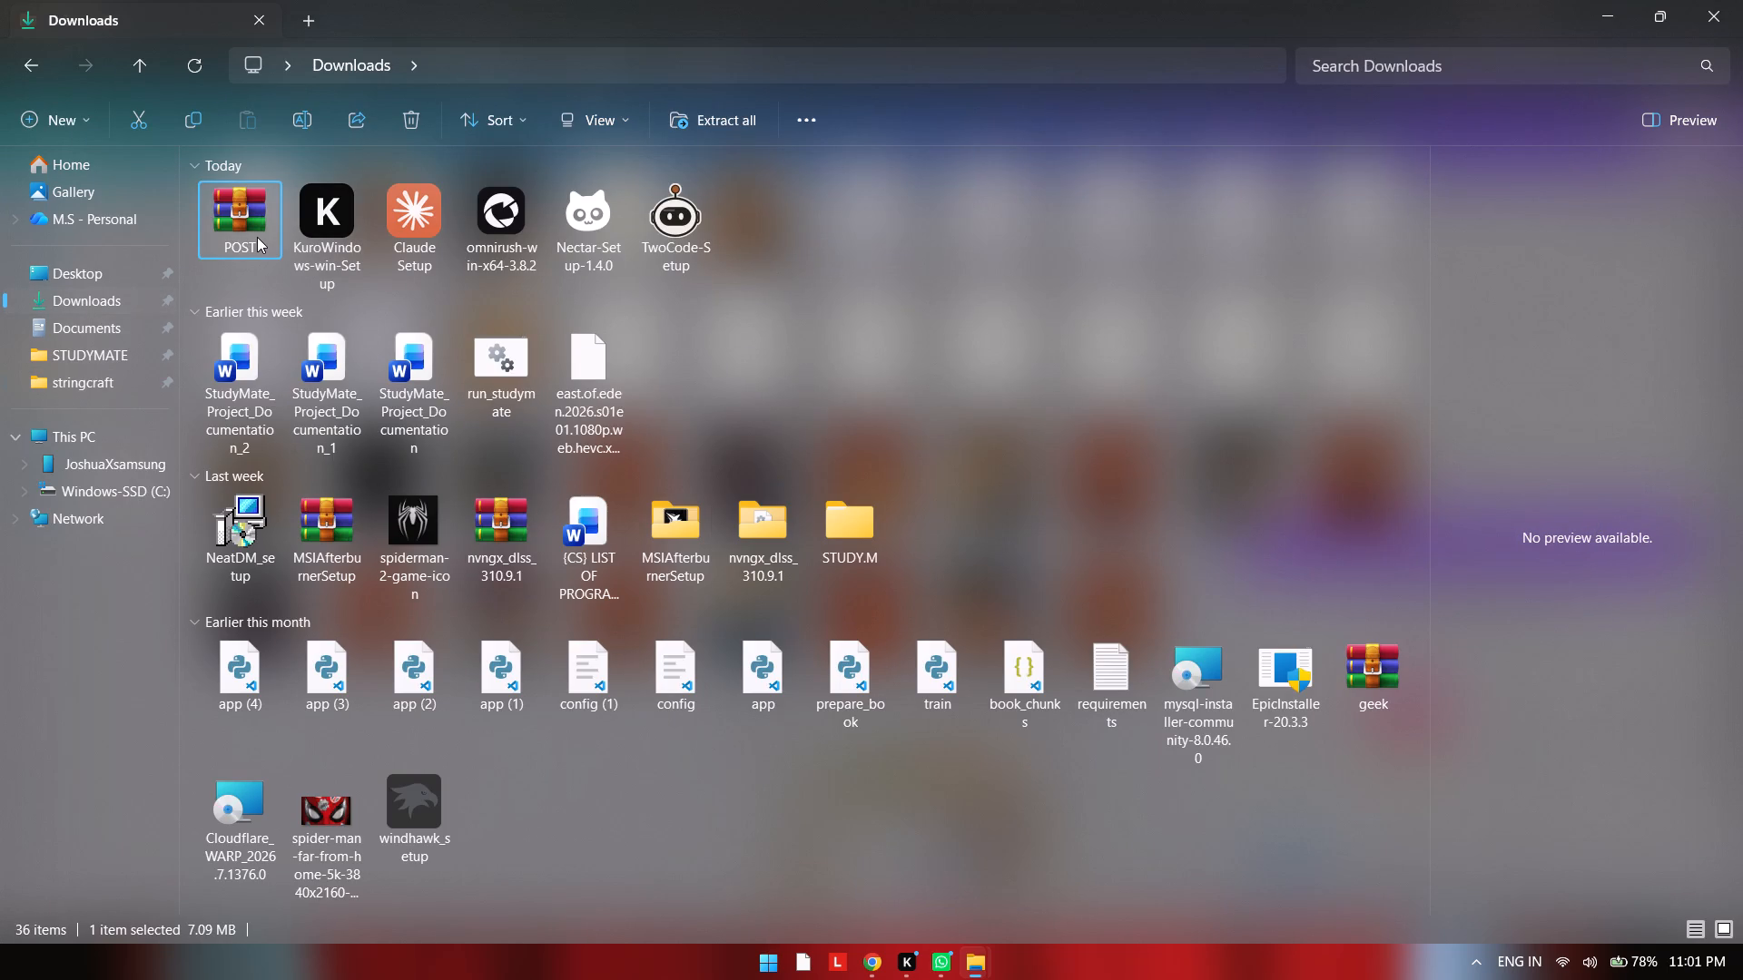
pyautogui.press('Delete')
# Delete the omnirush, Claude Setup, Nectar-Setup and TwoCode-Setup installers from the Downloads folder.
pyautogui.click(435, 237)
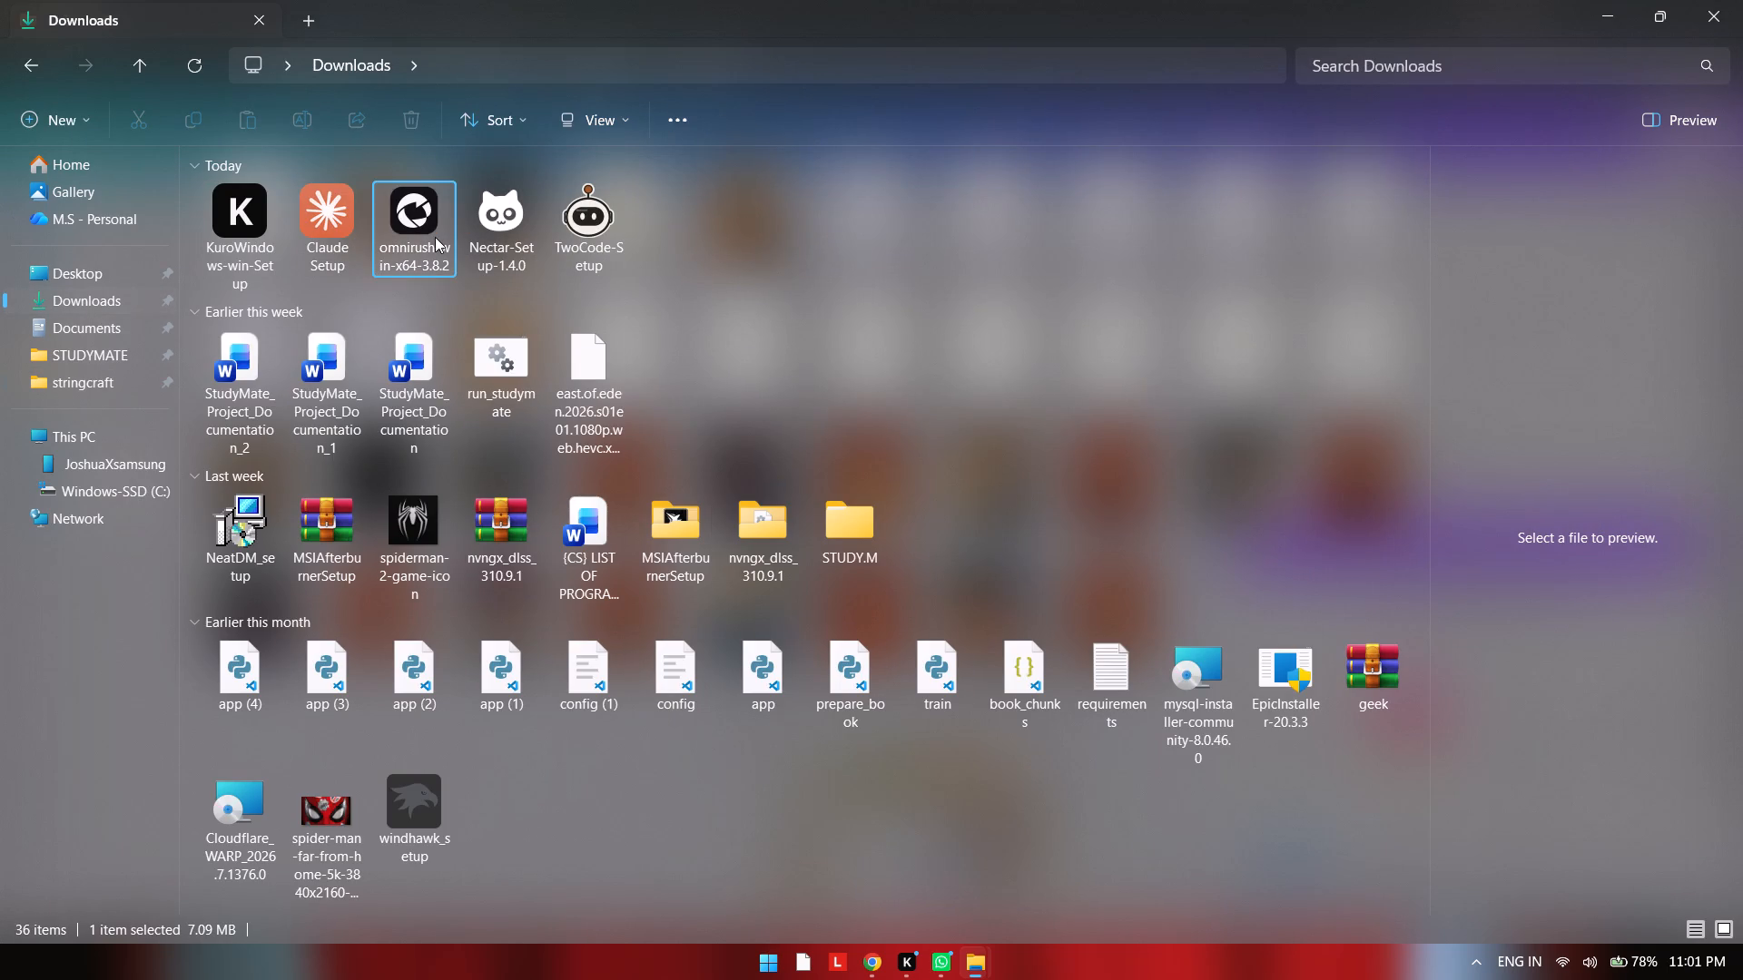
pyautogui.press('Delete')
pyautogui.click(324, 224)
pyautogui.press('Delete')
pyautogui.click(352, 219)
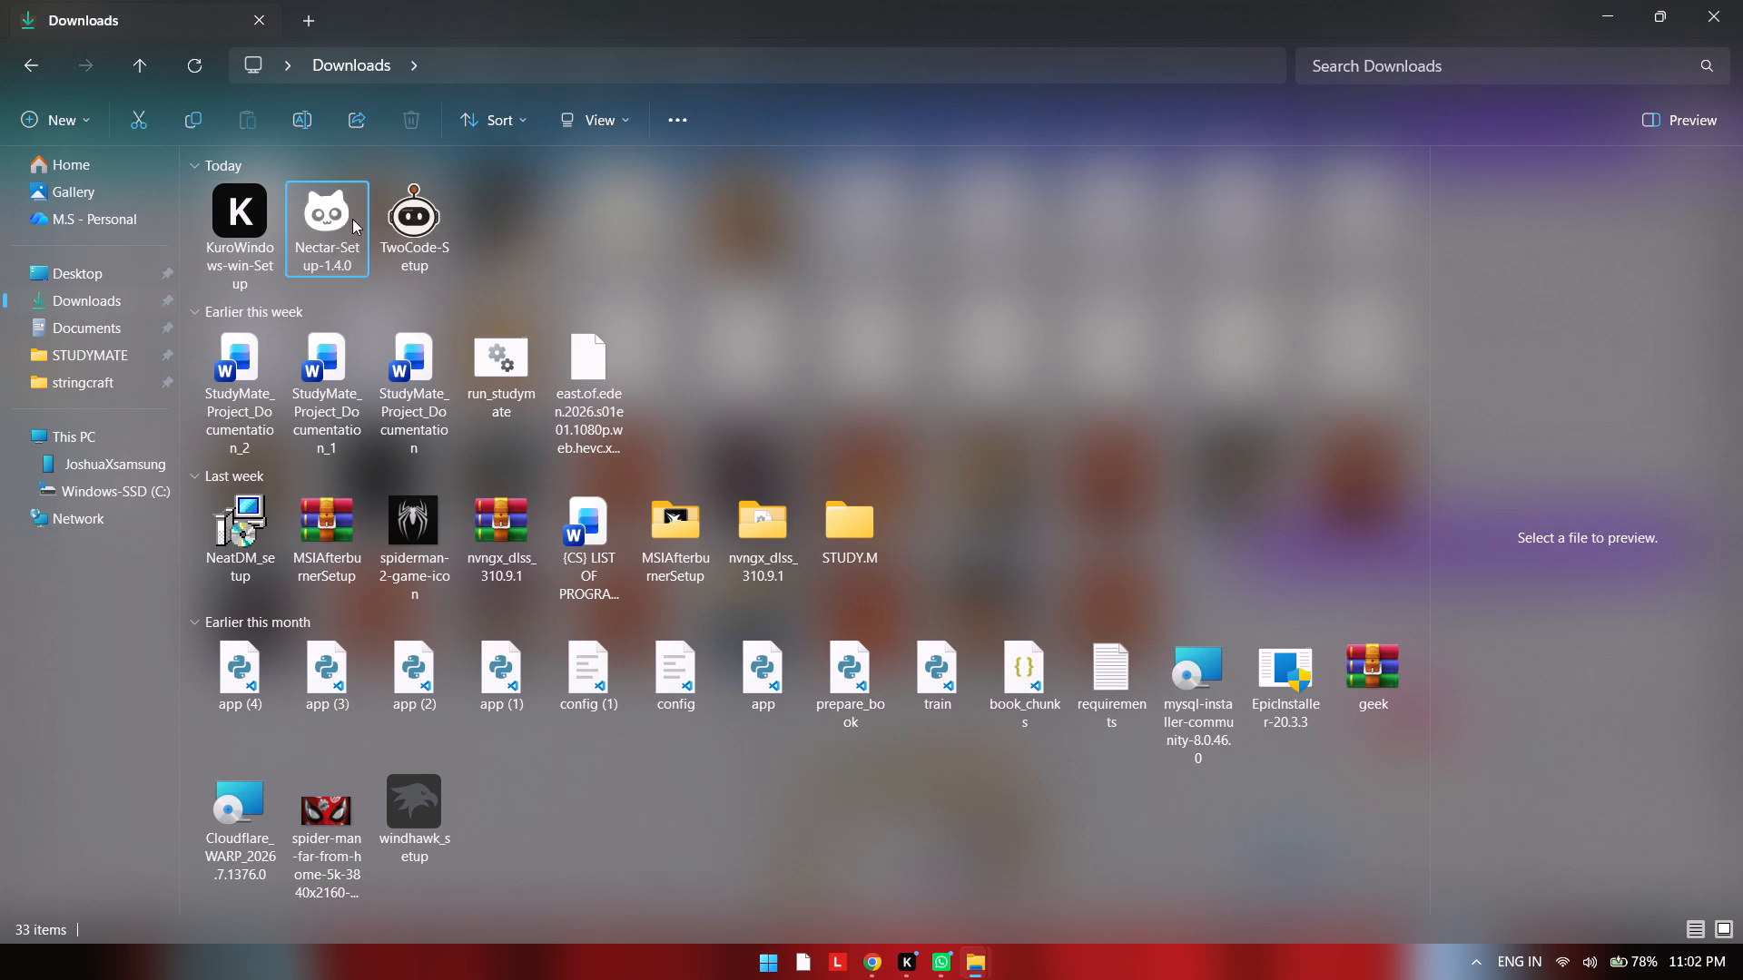
pyautogui.press('Delete')
pyautogui.click(352, 219)
pyautogui.press('Delete')
# Return to the Canva design and download only page 1 as a high-quality PNG.
pyautogui.hotkey('alt', 'Tab')
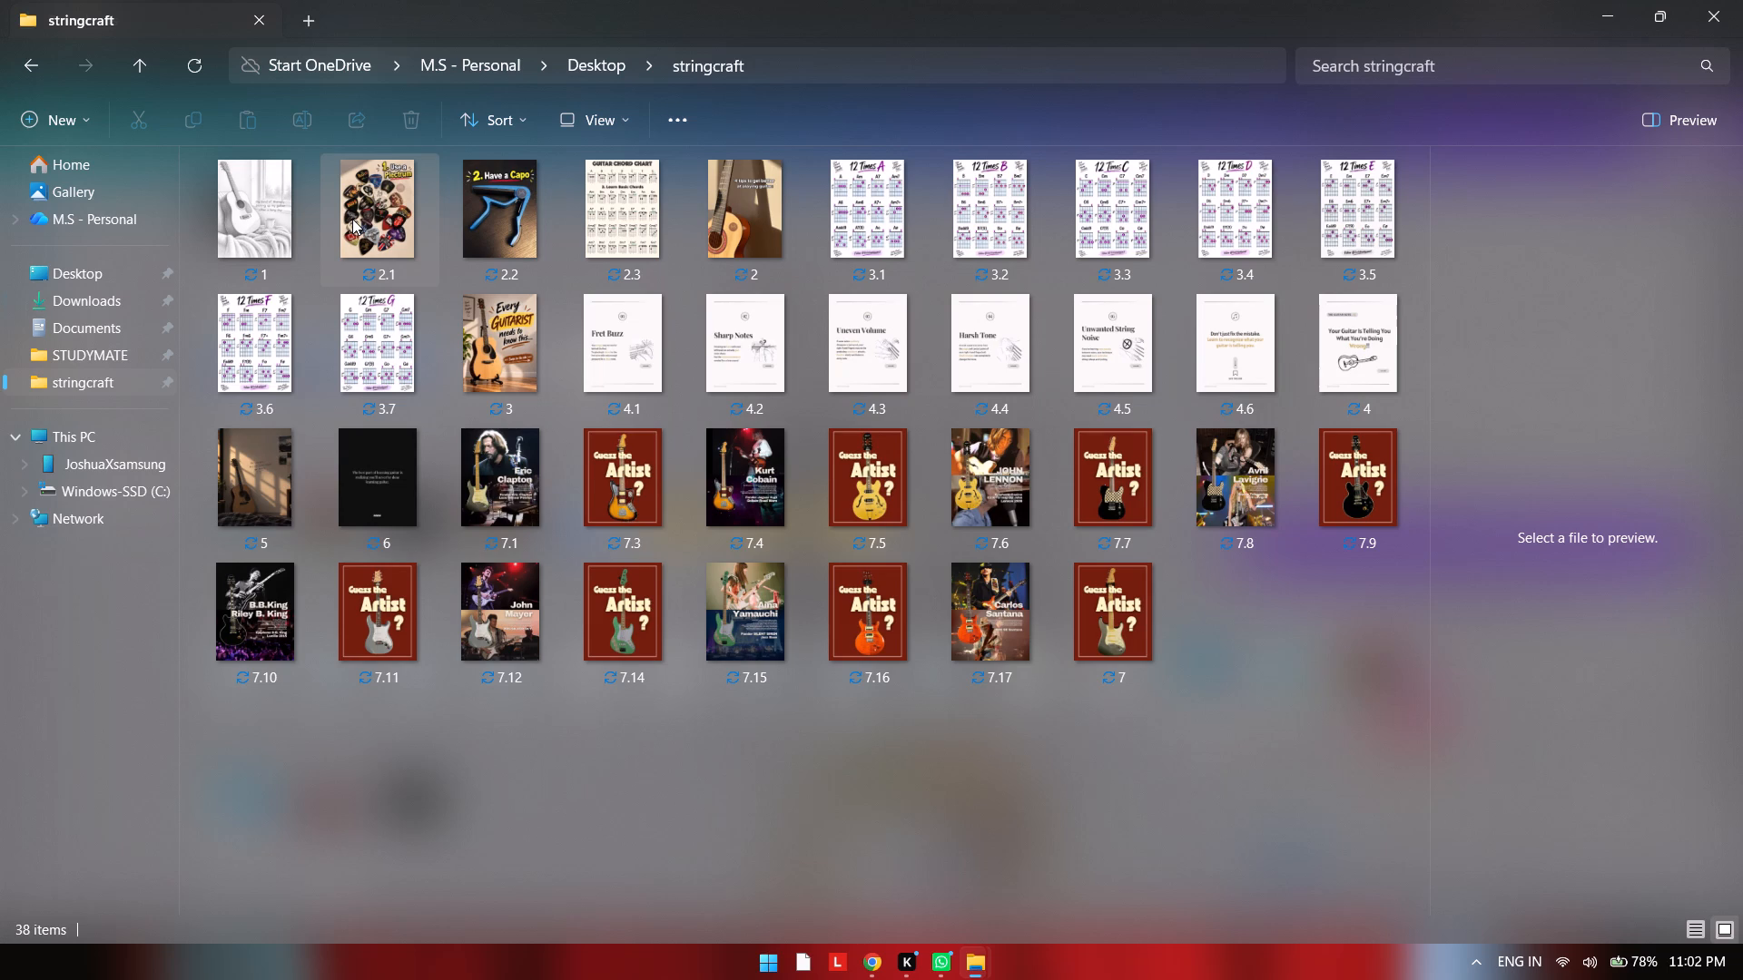
pyautogui.hotkey('alt', 'Tab')
pyautogui.hotkey('alt', 'Tab')
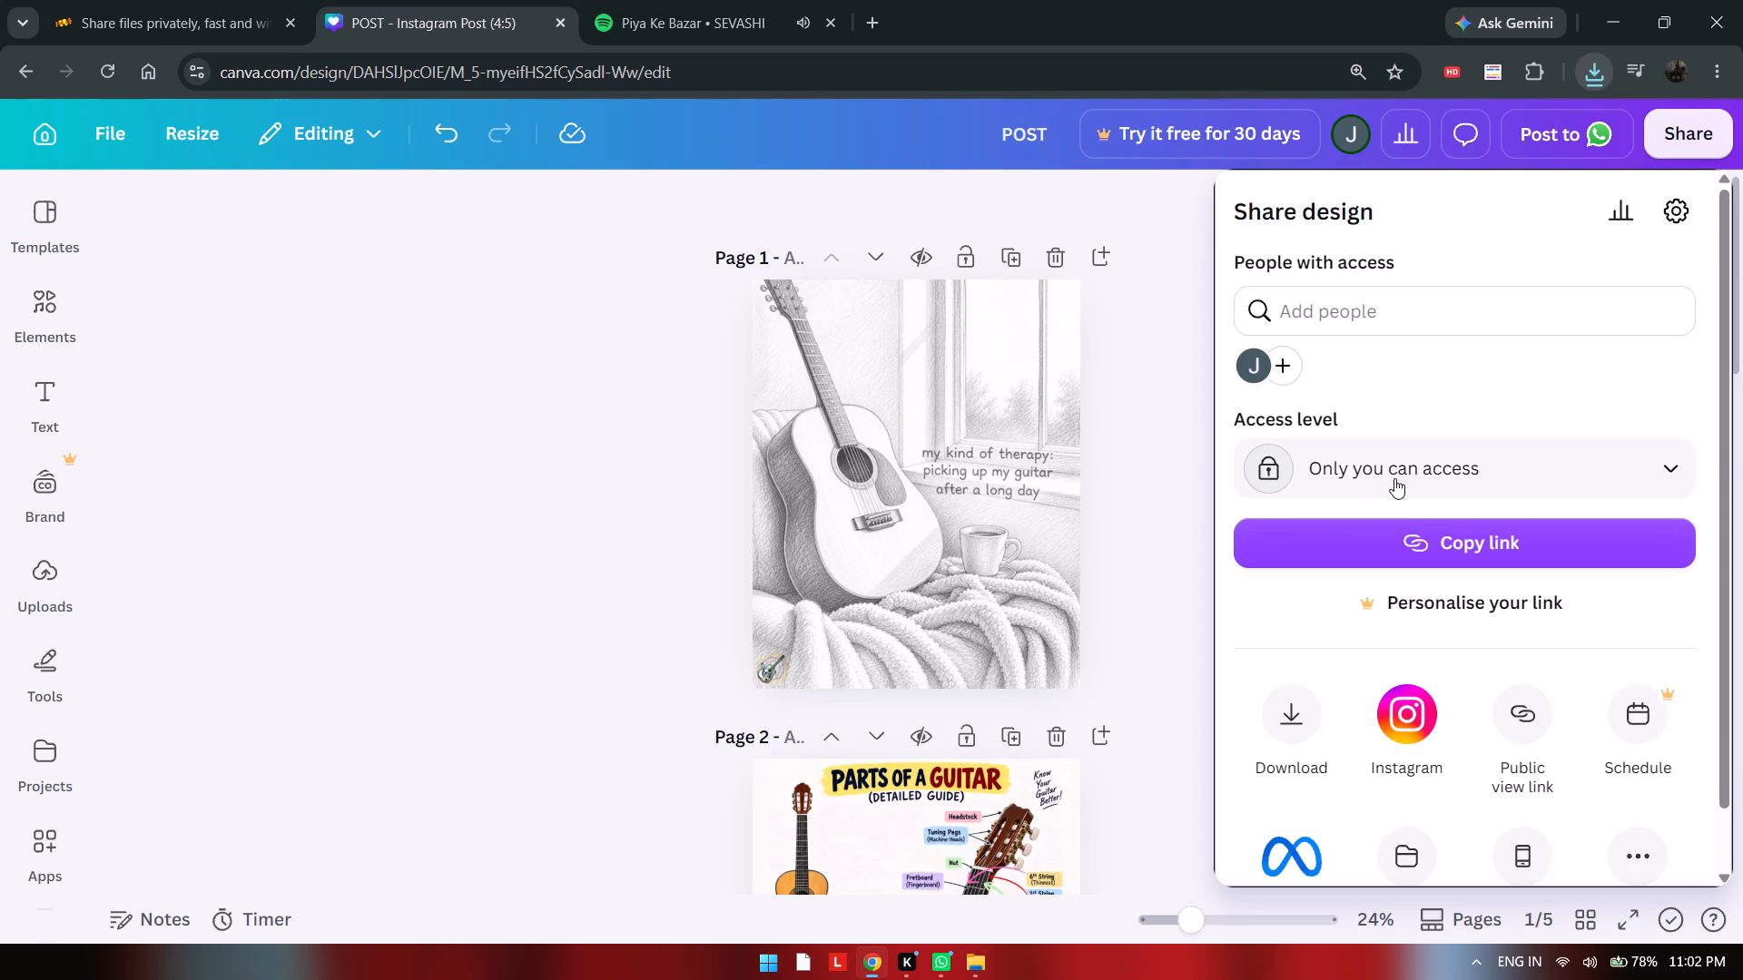
pyautogui.scroll(-2, 1393, 479)
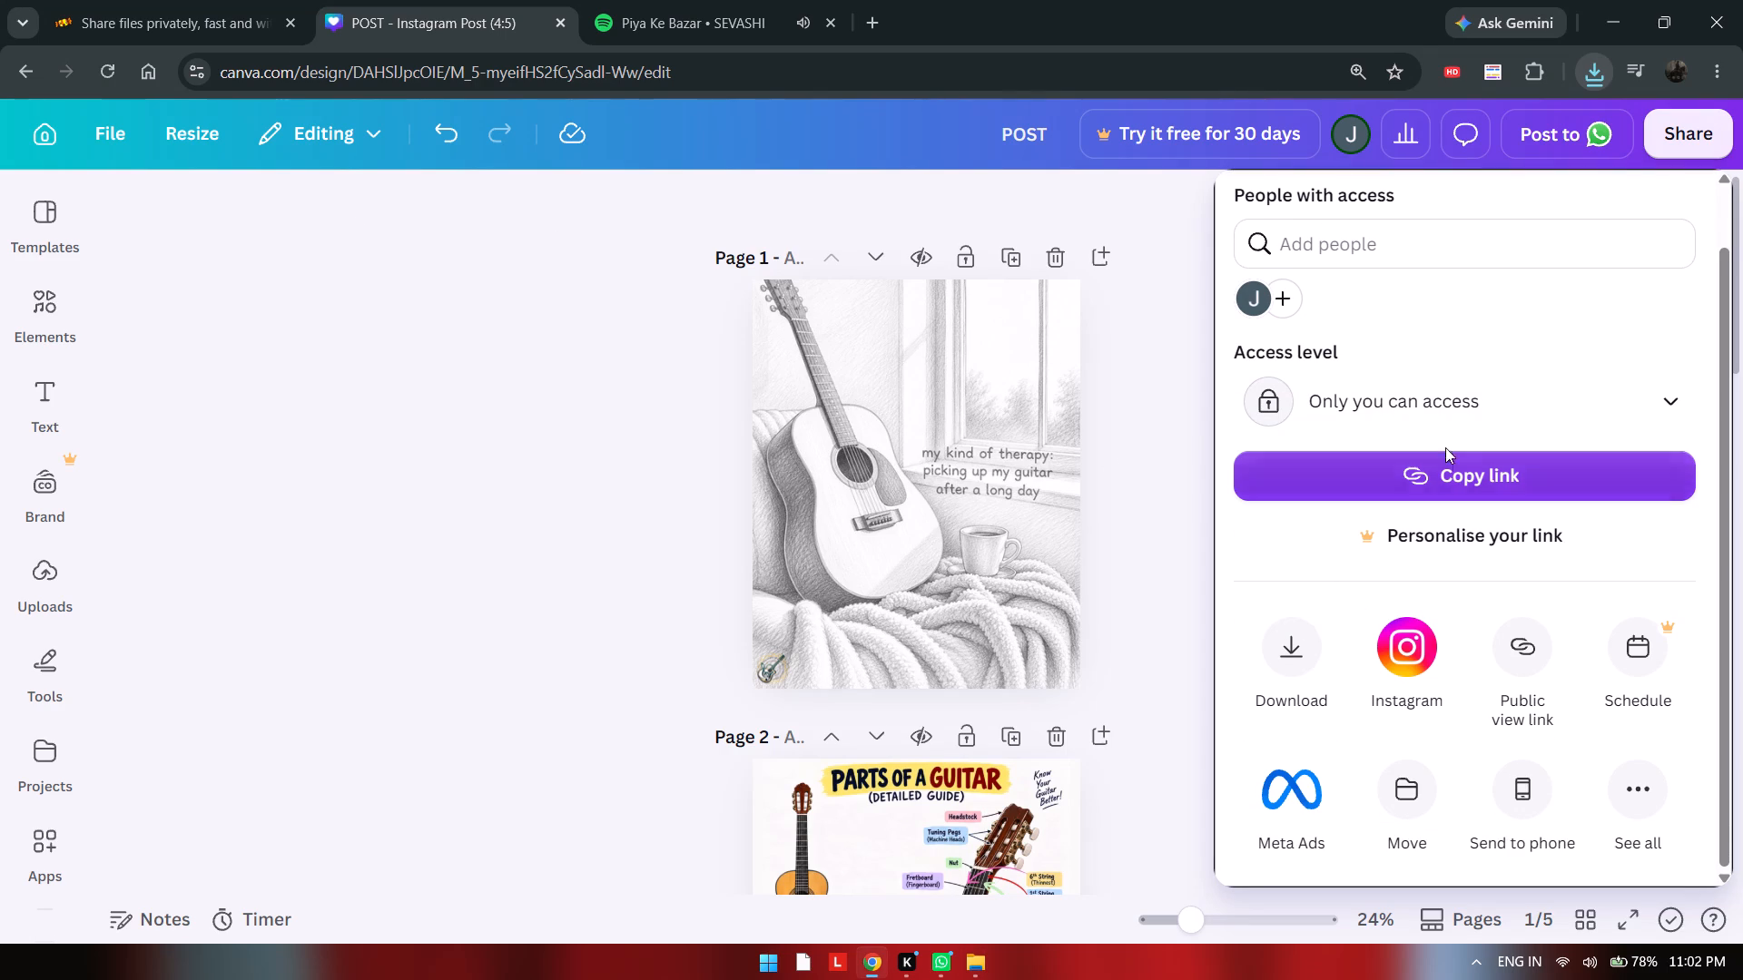
pyautogui.scroll(-1, 1388, 459)
pyautogui.scroll(-2, 1457, 579)
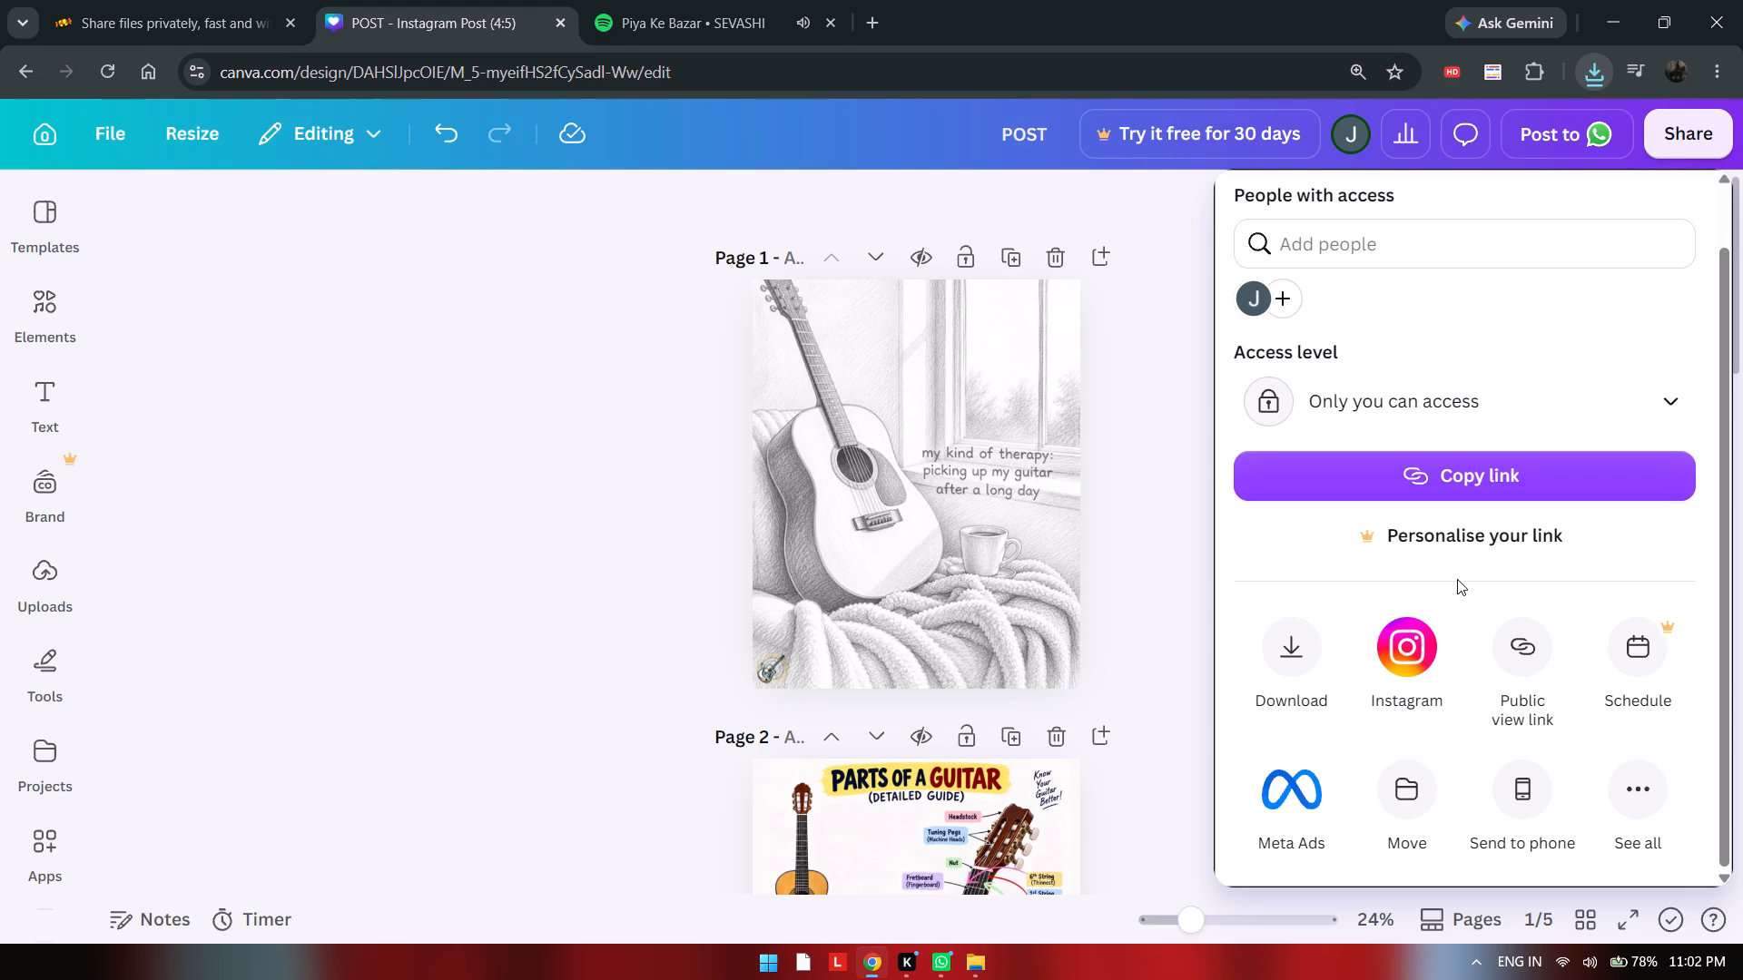
pyautogui.click(1629, 788)
pyautogui.scroll(-1, 1460, 662)
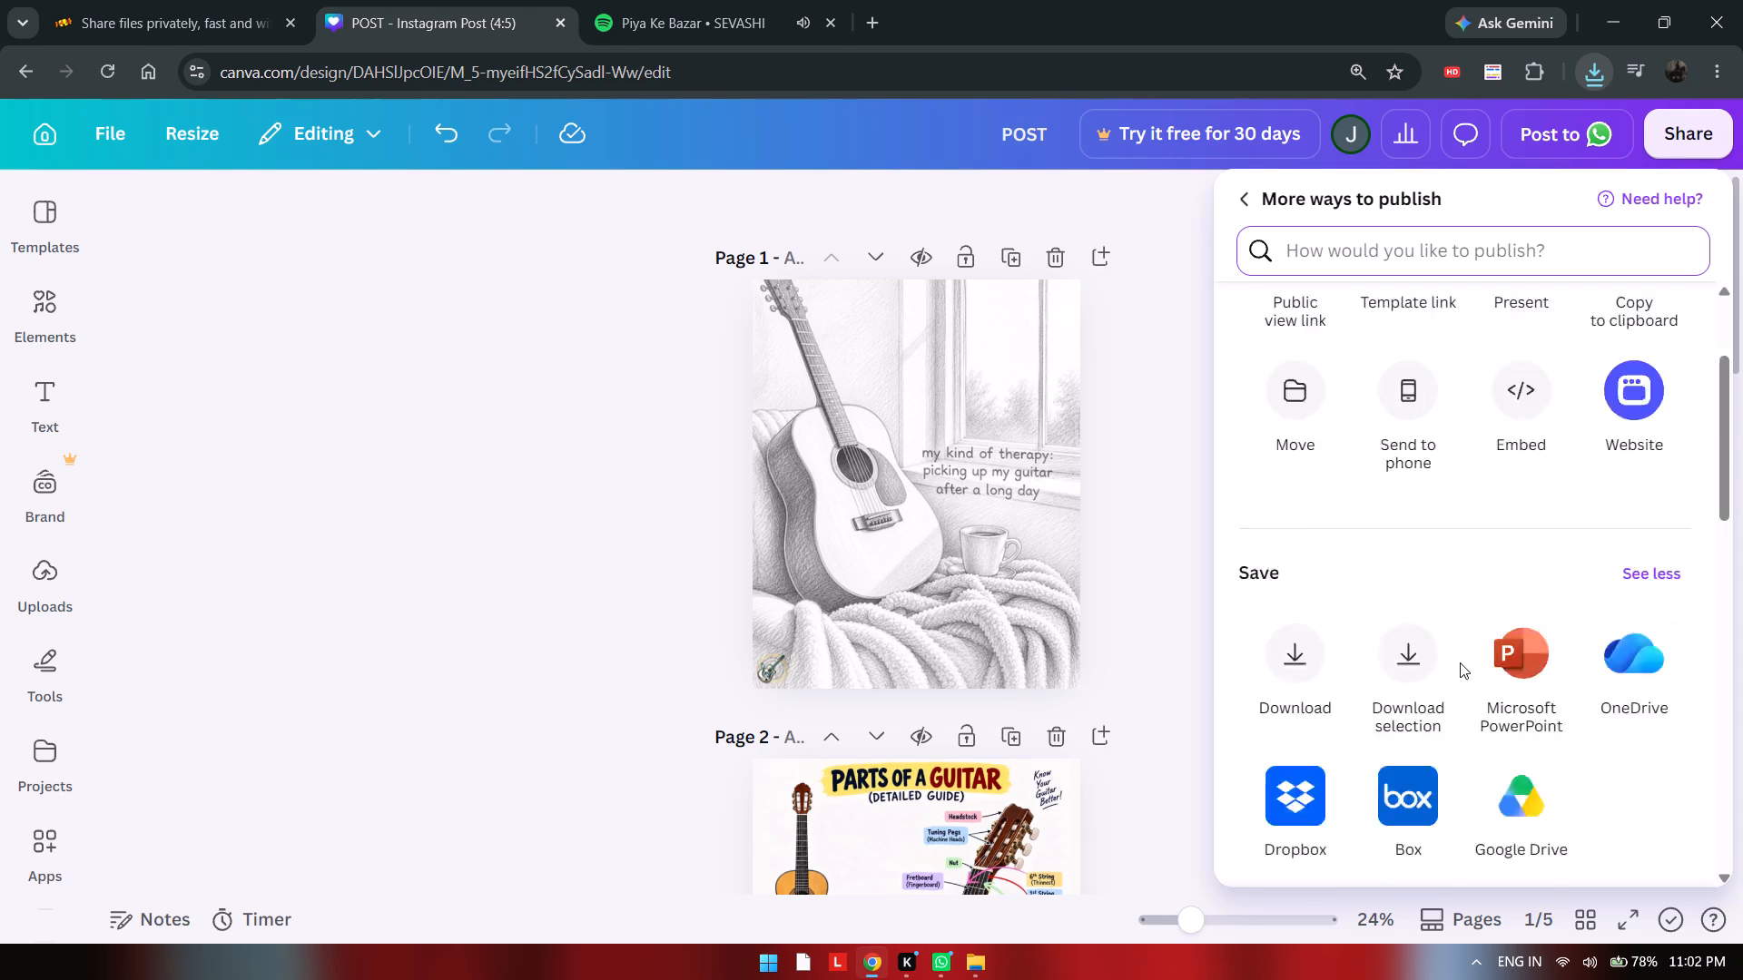
pyautogui.scroll(-1, 1460, 662)
pyautogui.scroll(1, 1374, 609)
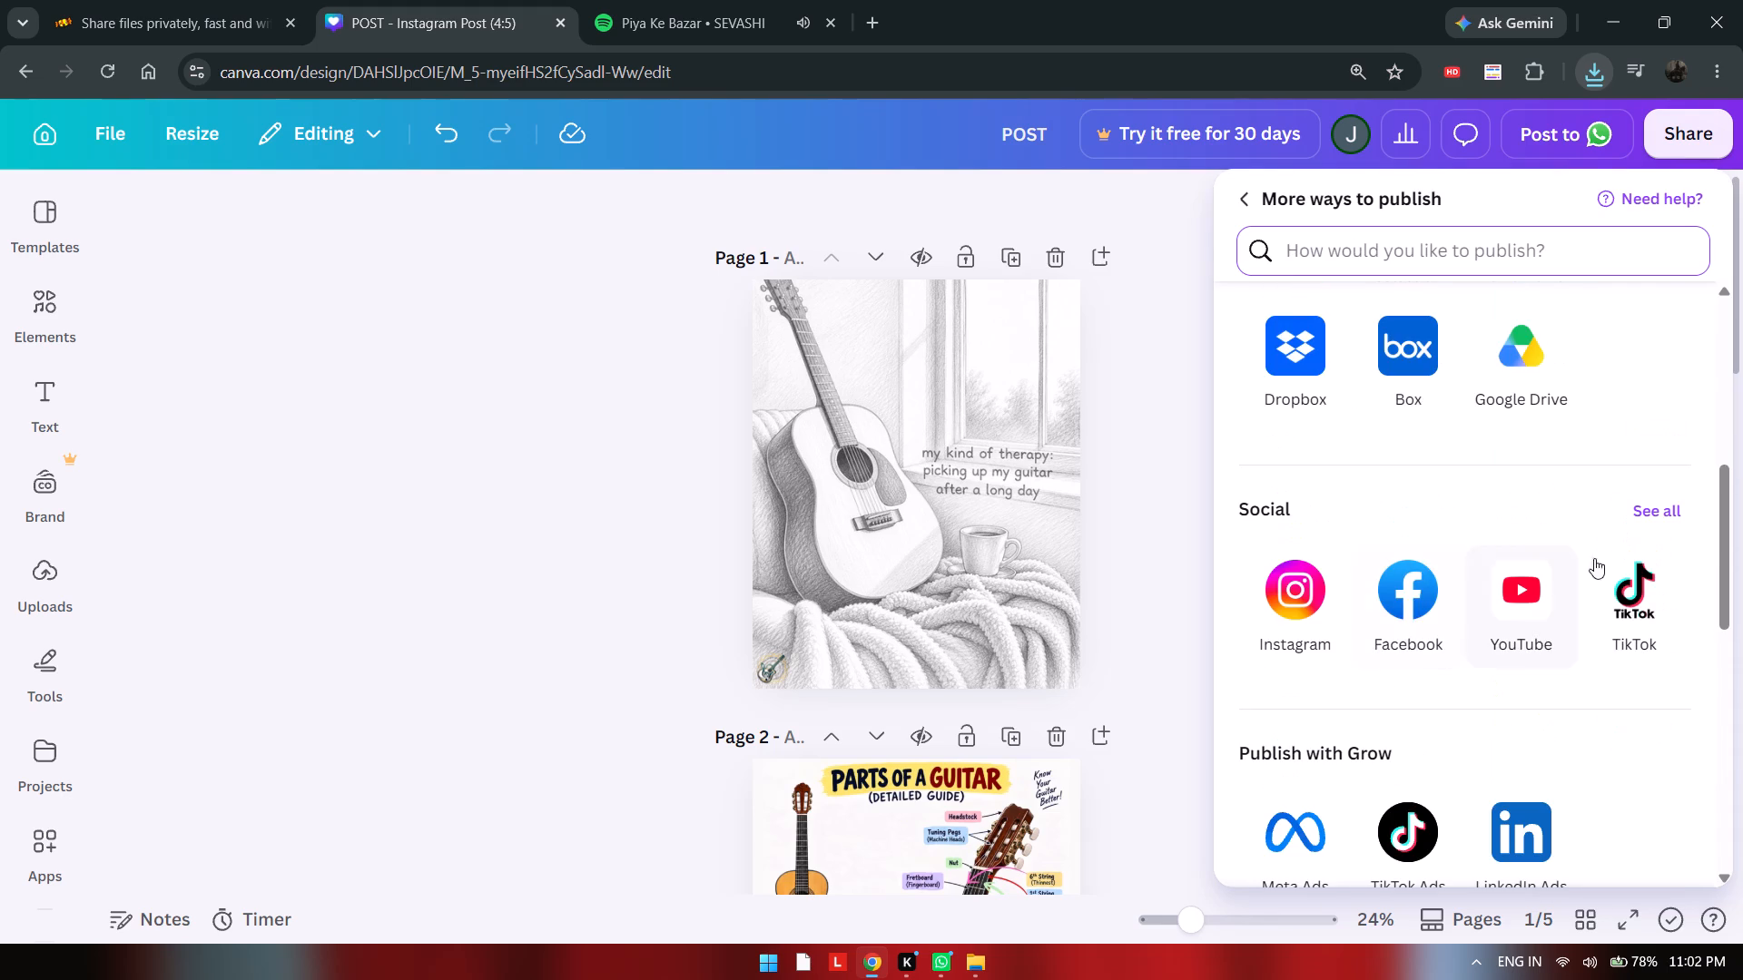
pyautogui.moveTo(1721, 584); pyautogui.dragTo(1726, 523)
pyautogui.click(1290, 457)
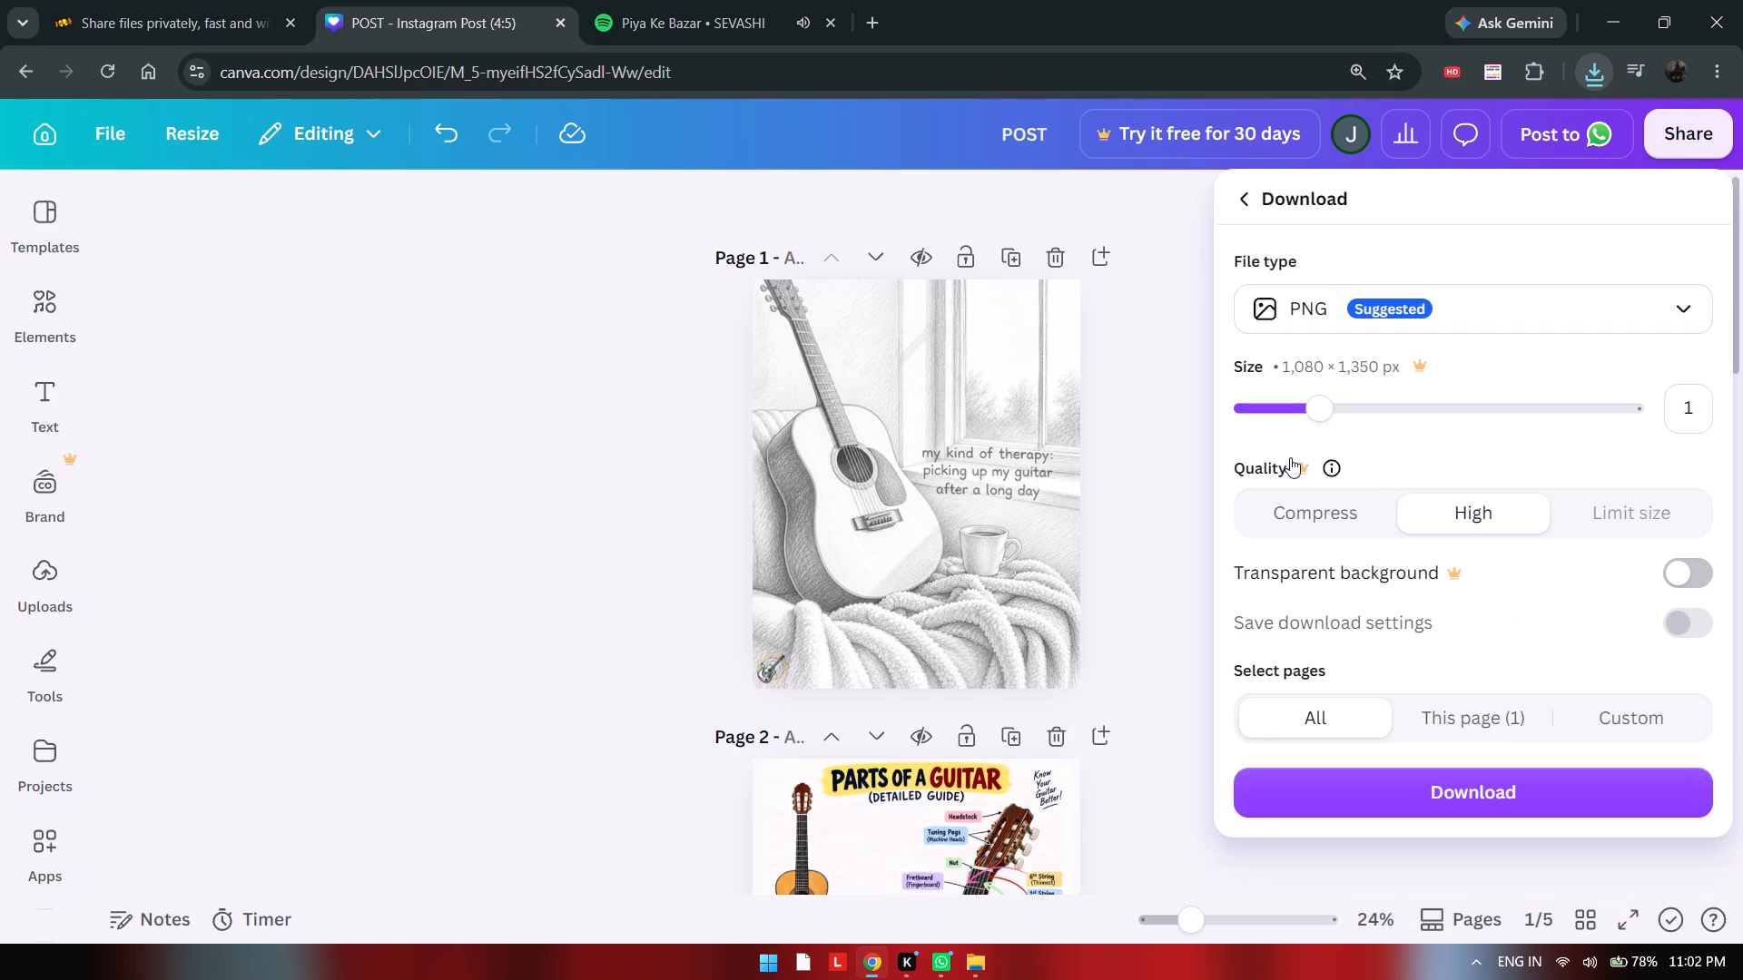
pyautogui.scroll(-2, 1386, 599)
pyautogui.click(1458, 711)
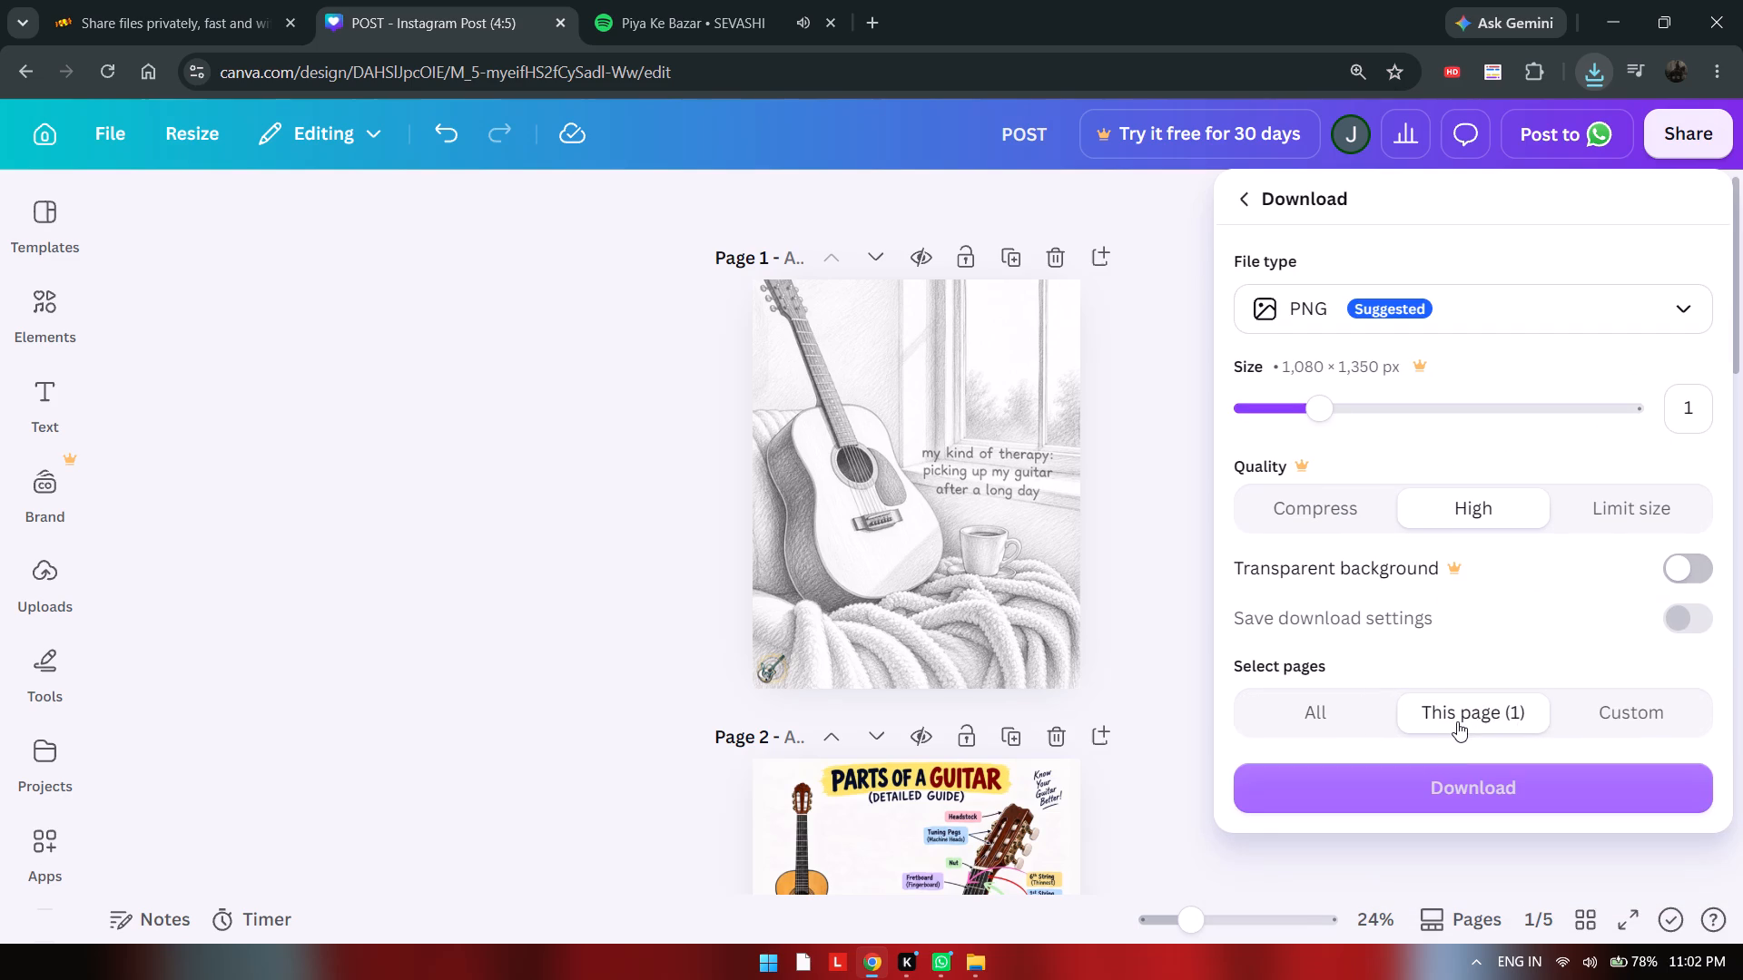
pyautogui.click(1452, 772)
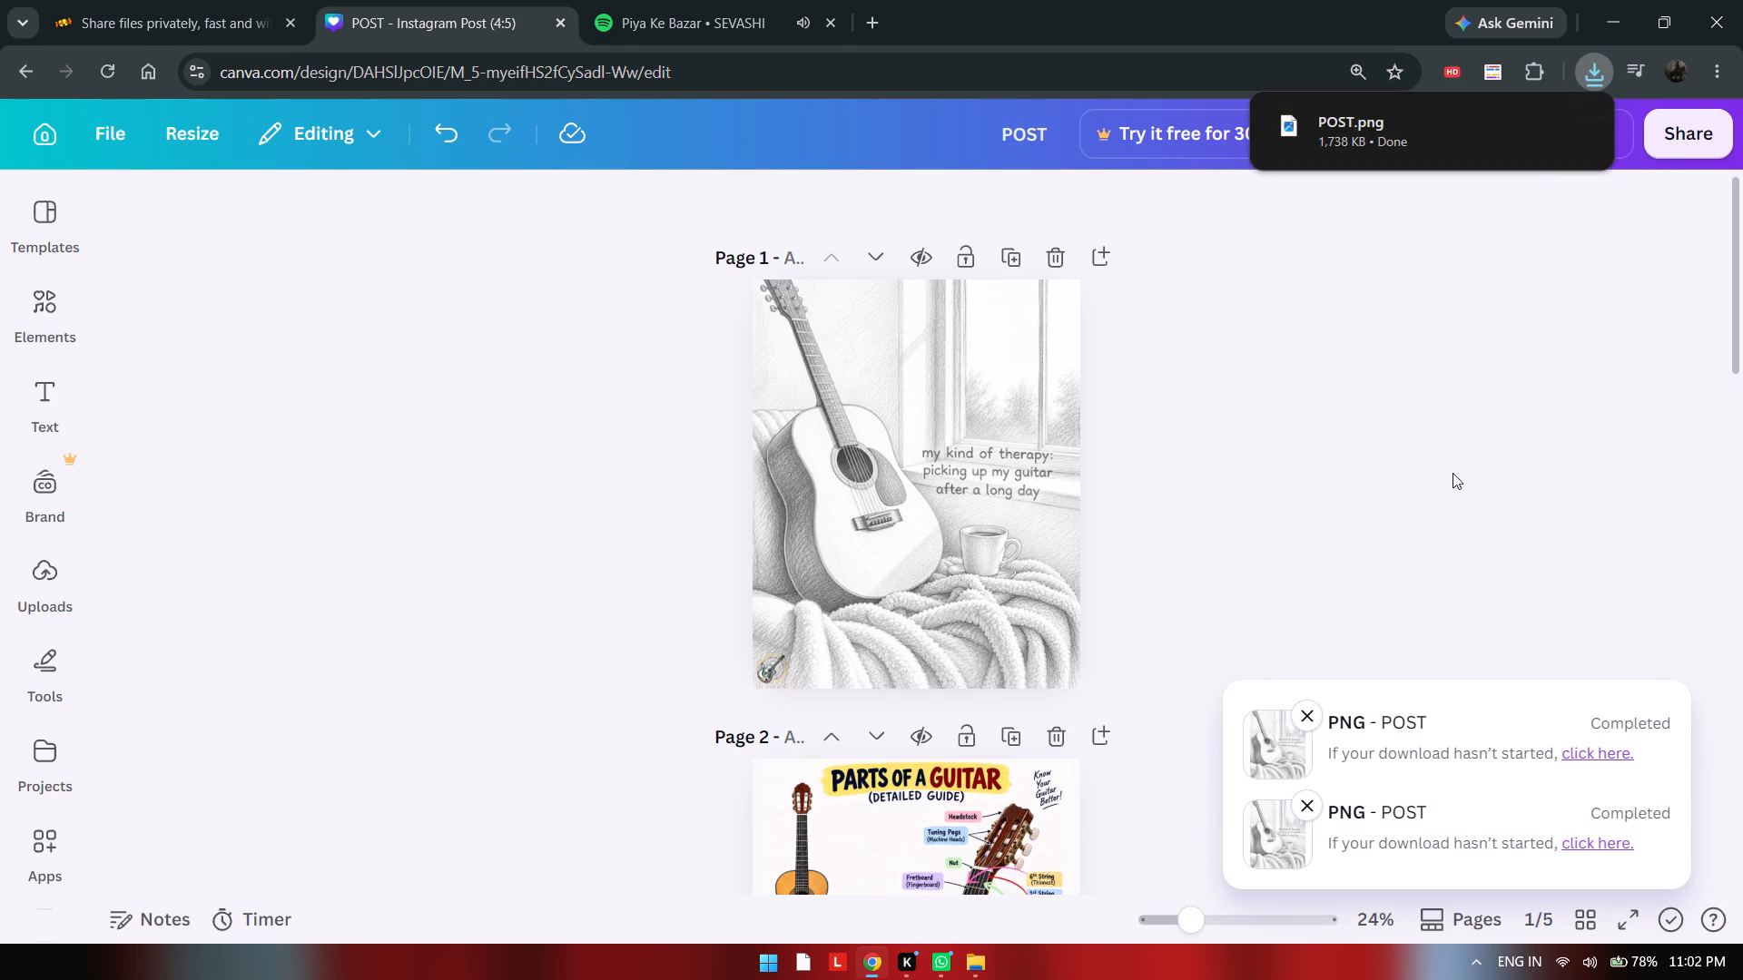
# Add the downloaded POST.png to ToffeeShare for sharing.
pyautogui.moveTo(1378, 136); pyautogui.dragTo(369, 50)
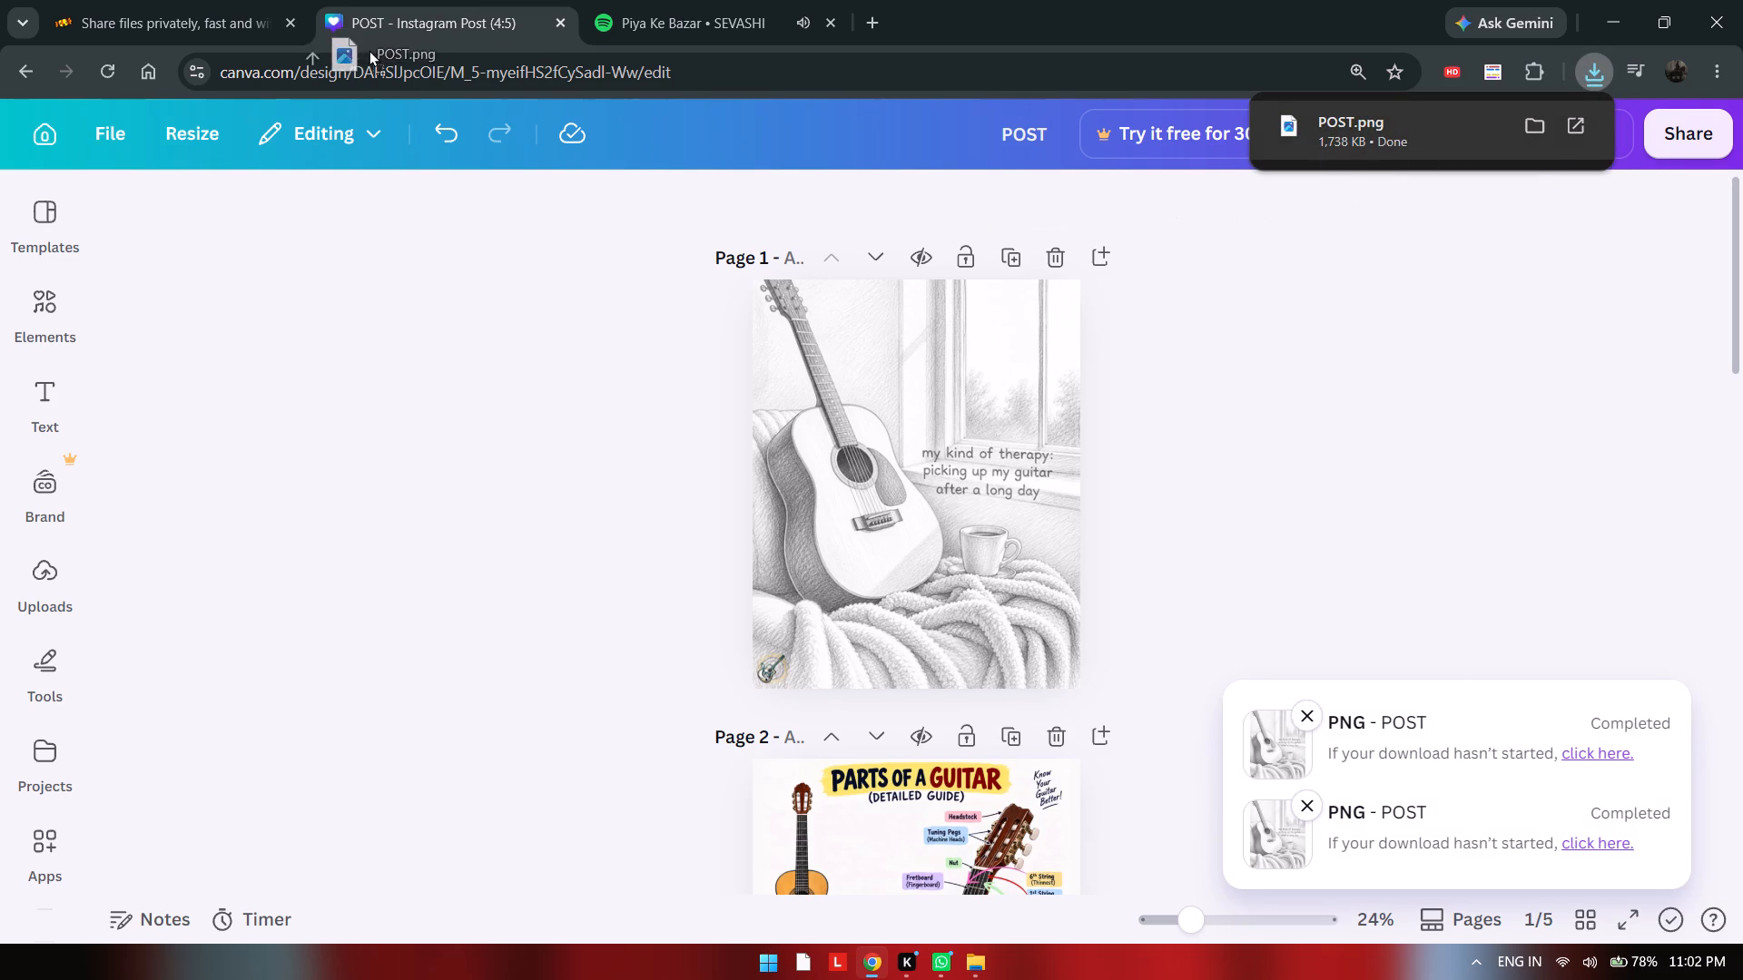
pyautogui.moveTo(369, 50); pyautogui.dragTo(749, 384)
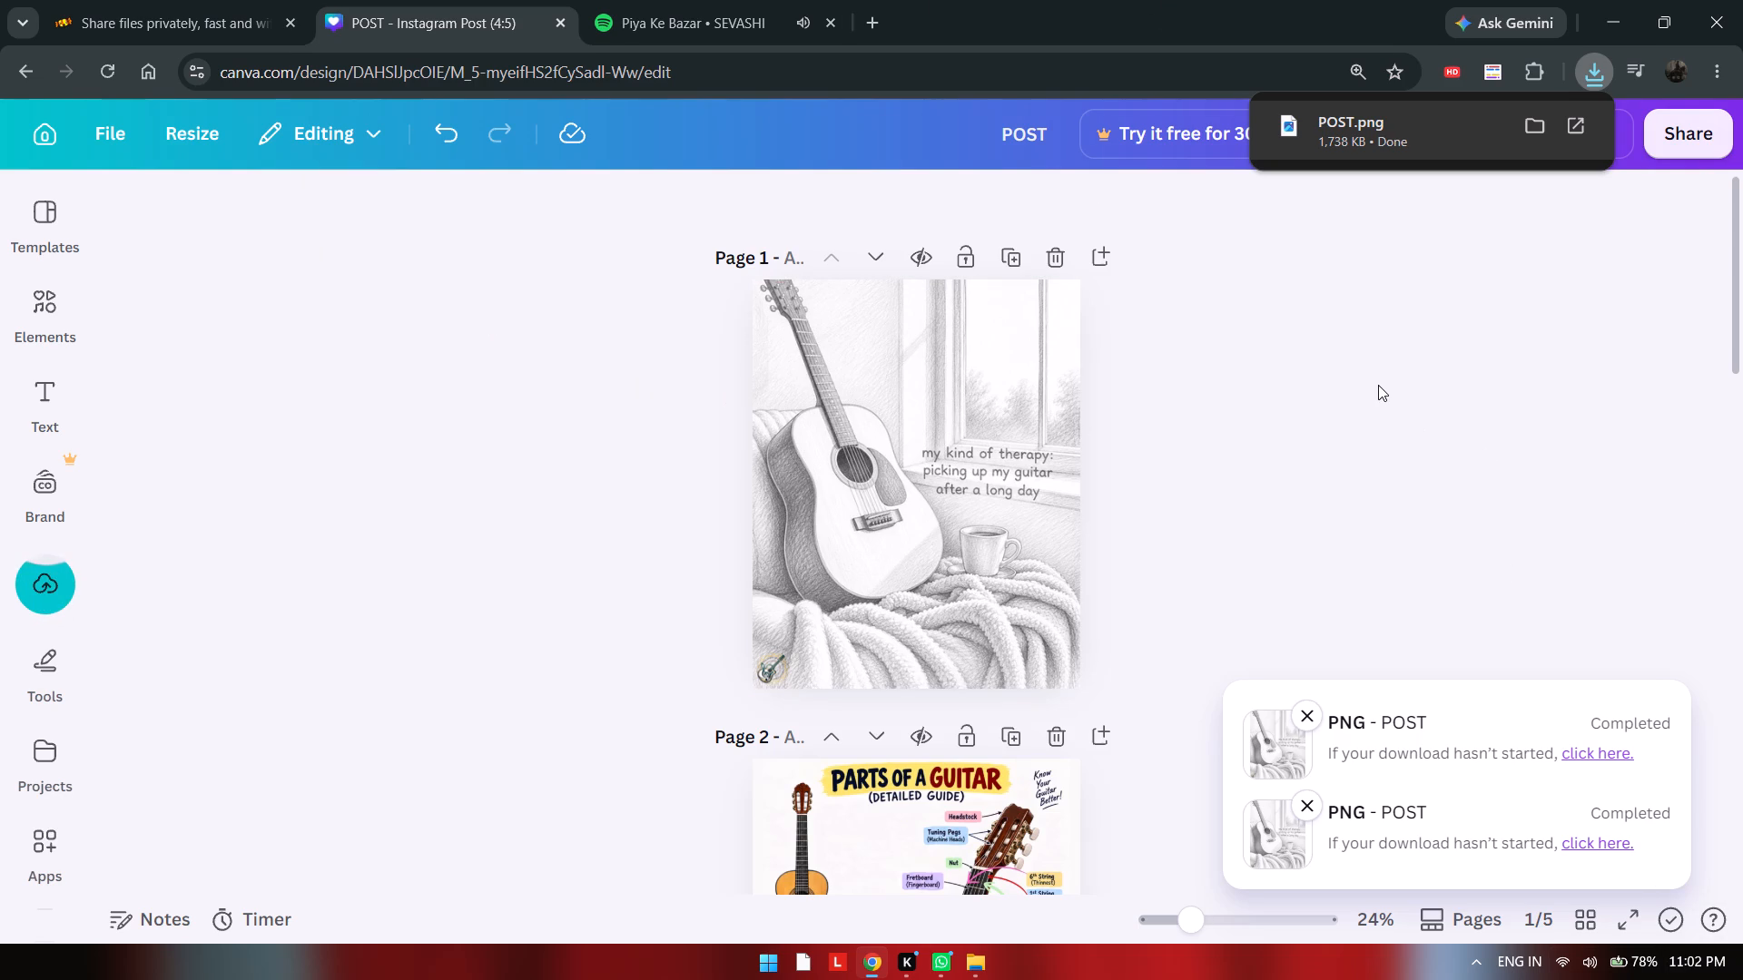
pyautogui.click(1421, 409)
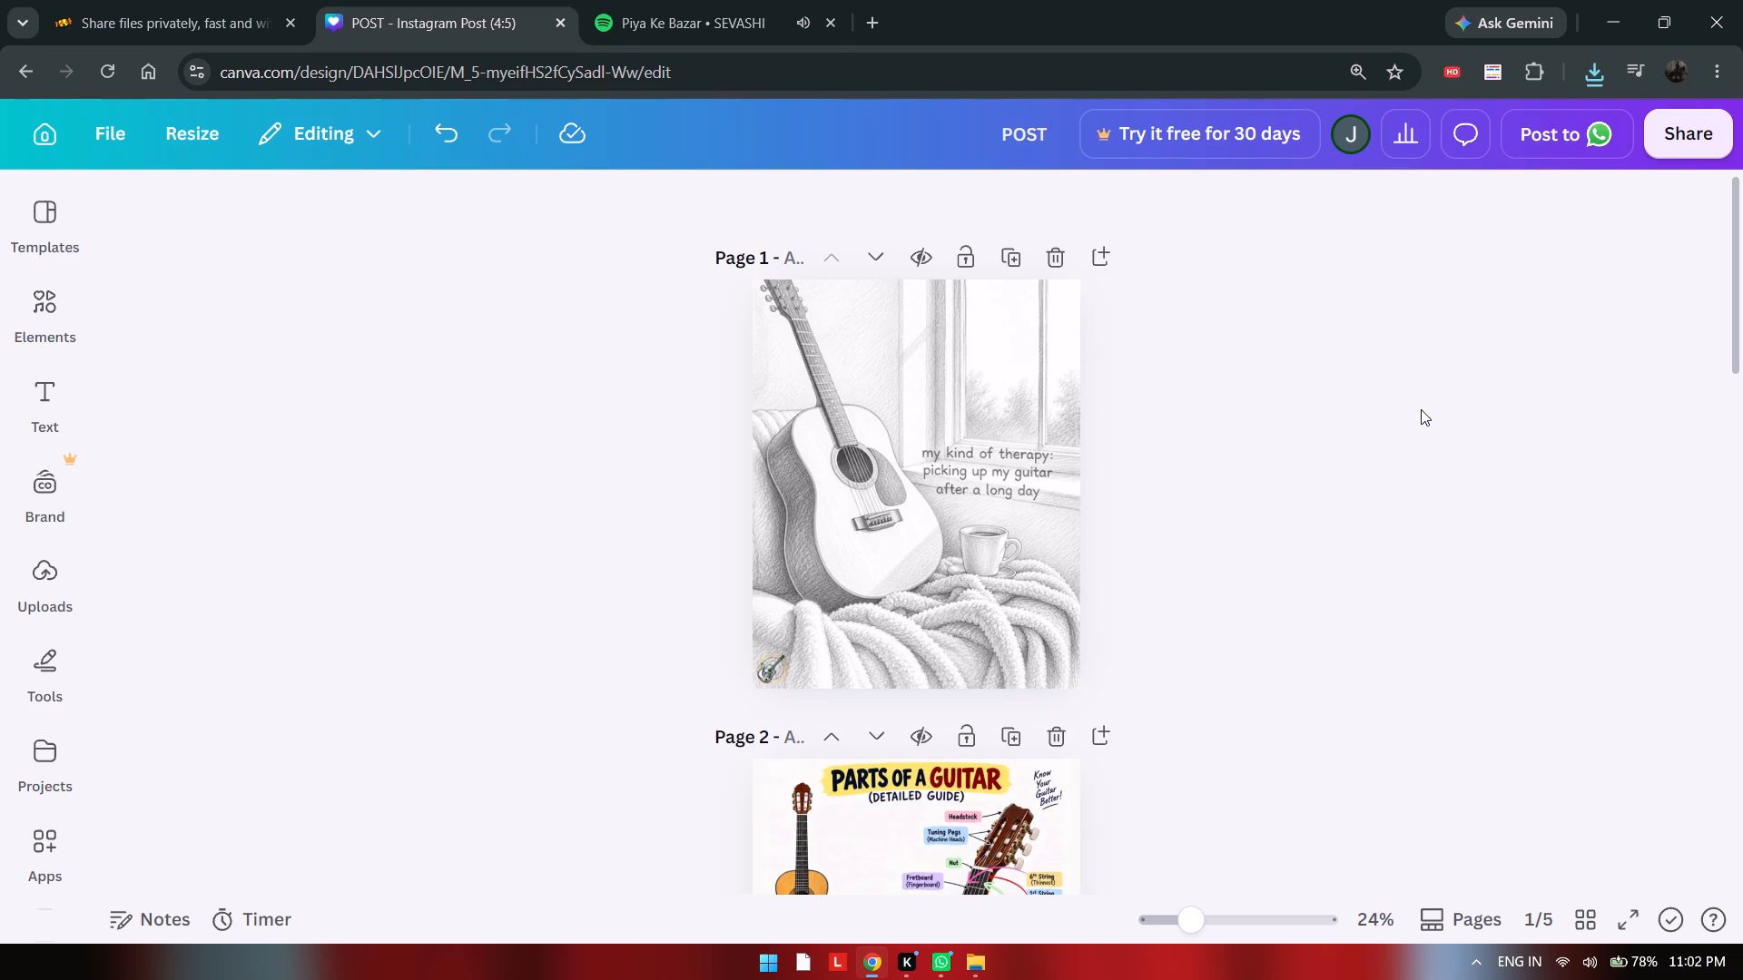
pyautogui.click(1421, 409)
# Add the downloaded POST.png to ToffeeShare and copy its generated share link.
pyautogui.click(1601, 74)
pyautogui.moveTo(1403, 182); pyautogui.dragTo(1012, 216)
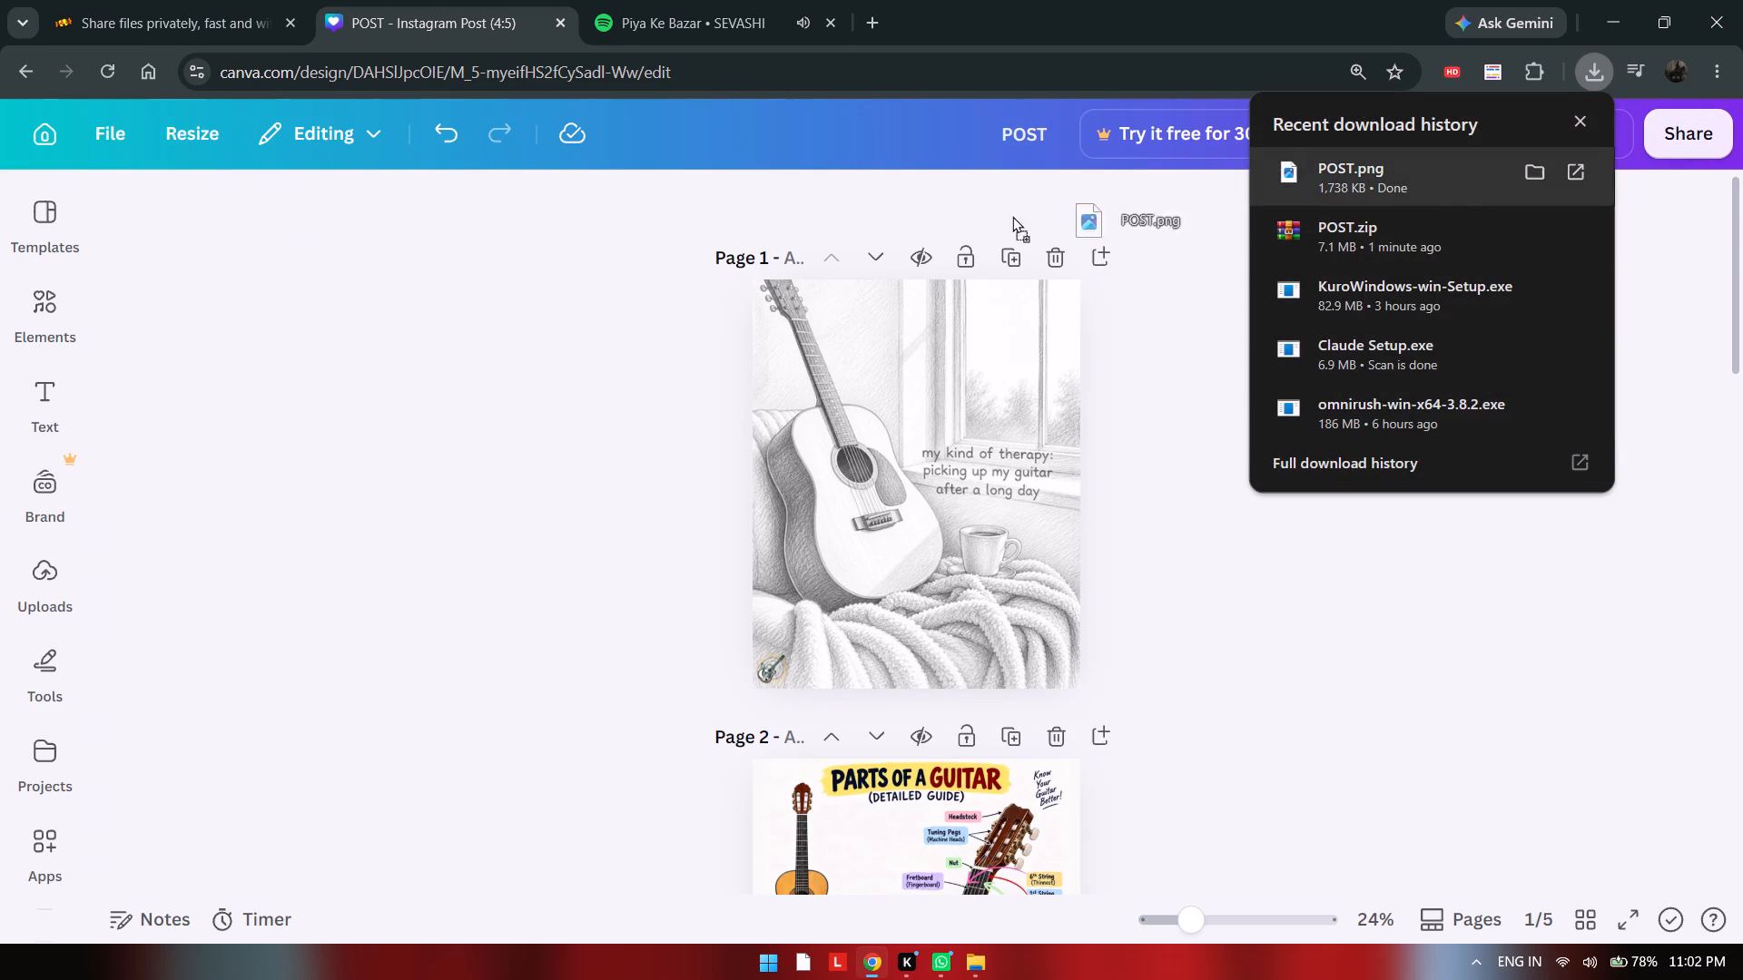
pyautogui.moveTo(1012, 216); pyautogui.dragTo(354, 500)
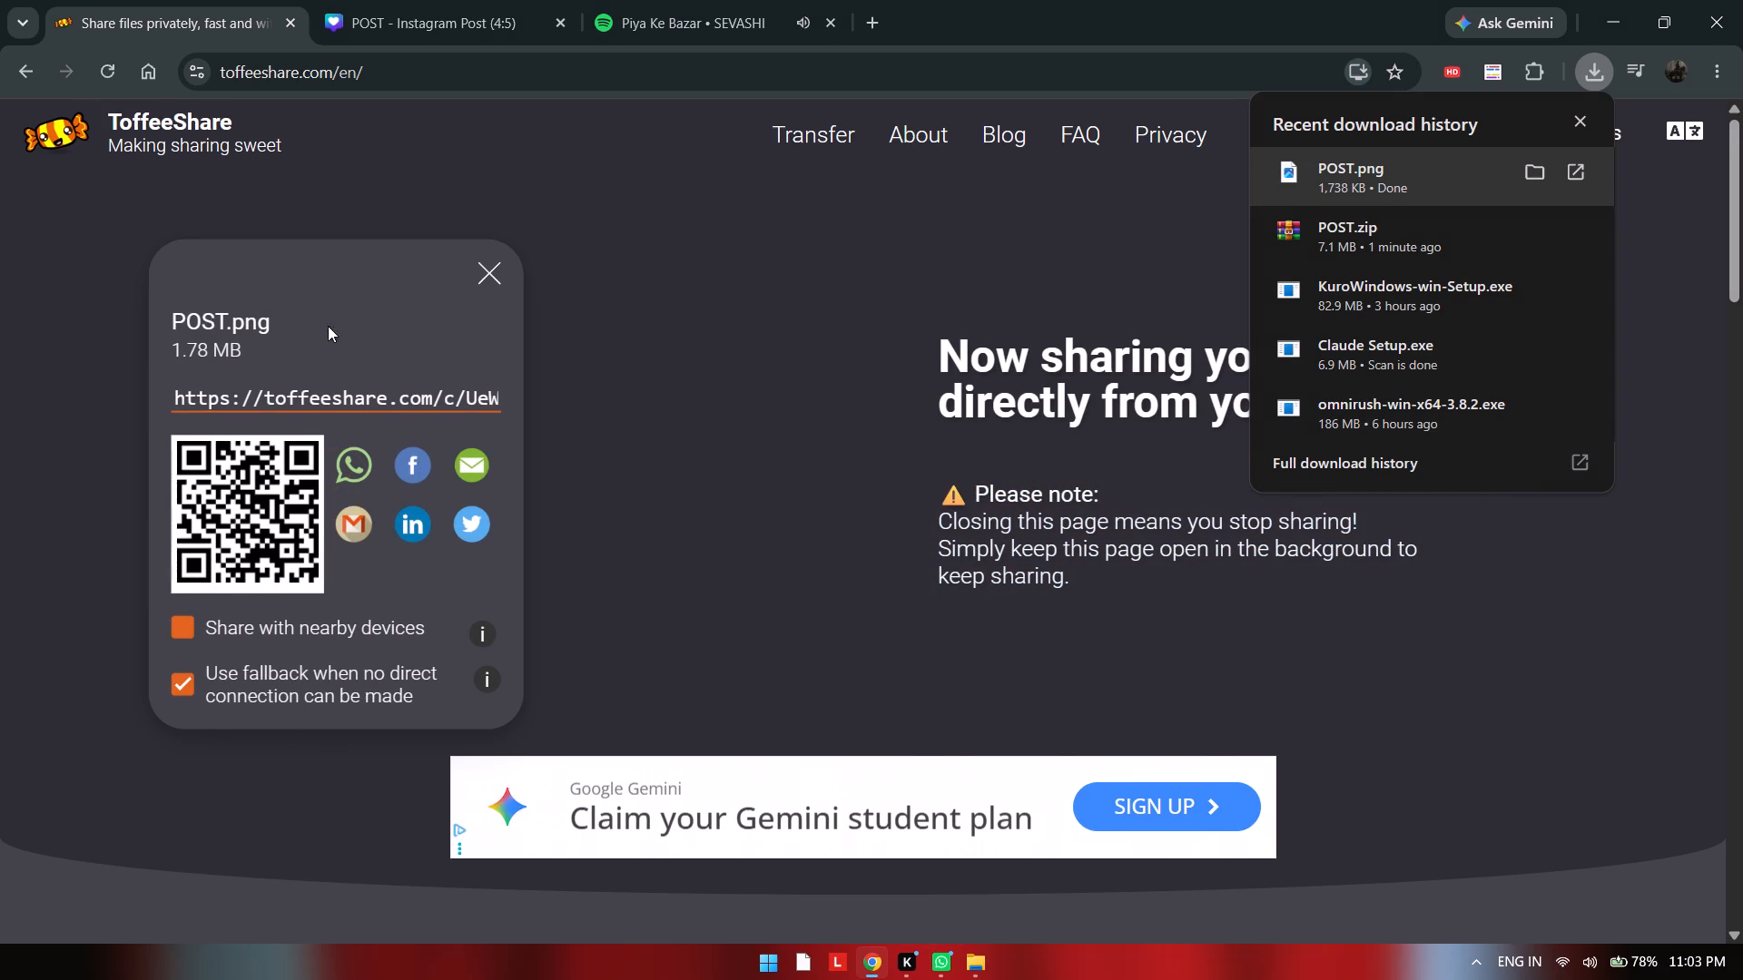
pyautogui.click(352, 385)
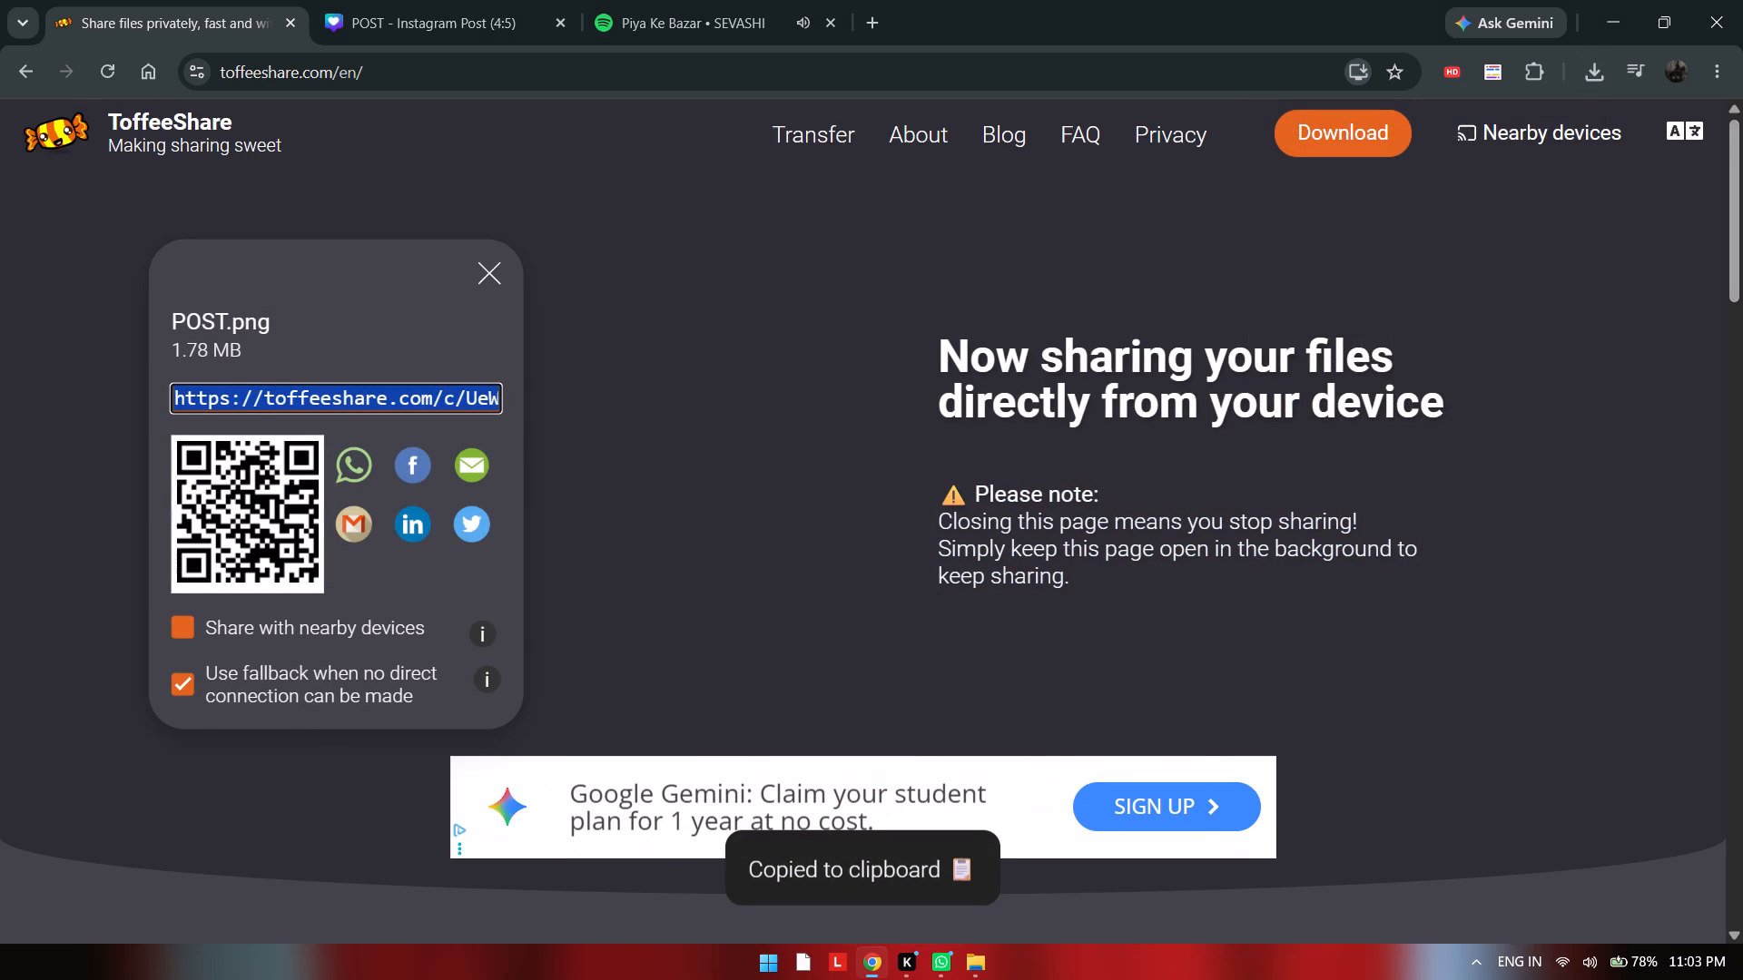
# Switch from the ToffeeShare page in Chrome to another open application window.
pyautogui.hotkey('alt', 'Tab')
pyautogui.hotkey('alt', 'Tab')
pyautogui.hotkey('alt', 'Tab')
pyautogui.hotkey('alt', 'Tab')
pyautogui.hotkey('alt', 'Tab')
# Switch from the ToffeeShare page to another open application window.
pyautogui.hotkey('alt', 'Tab')
pyautogui.hotkey('alt', 'Tab')
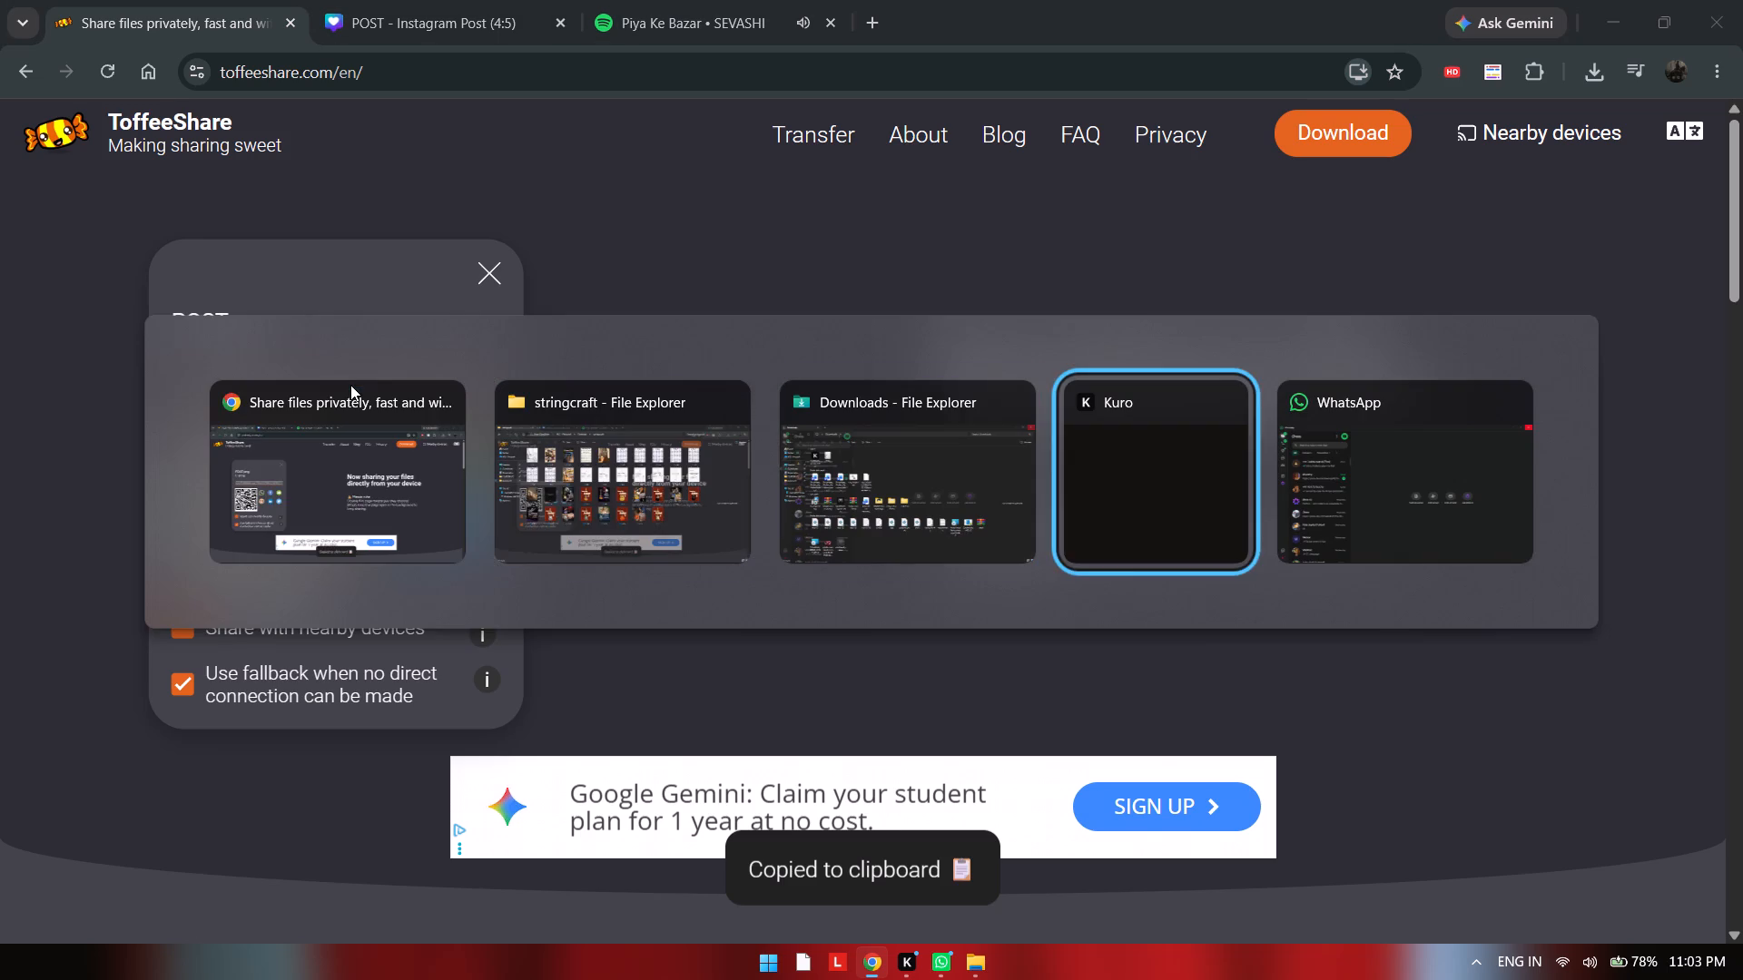
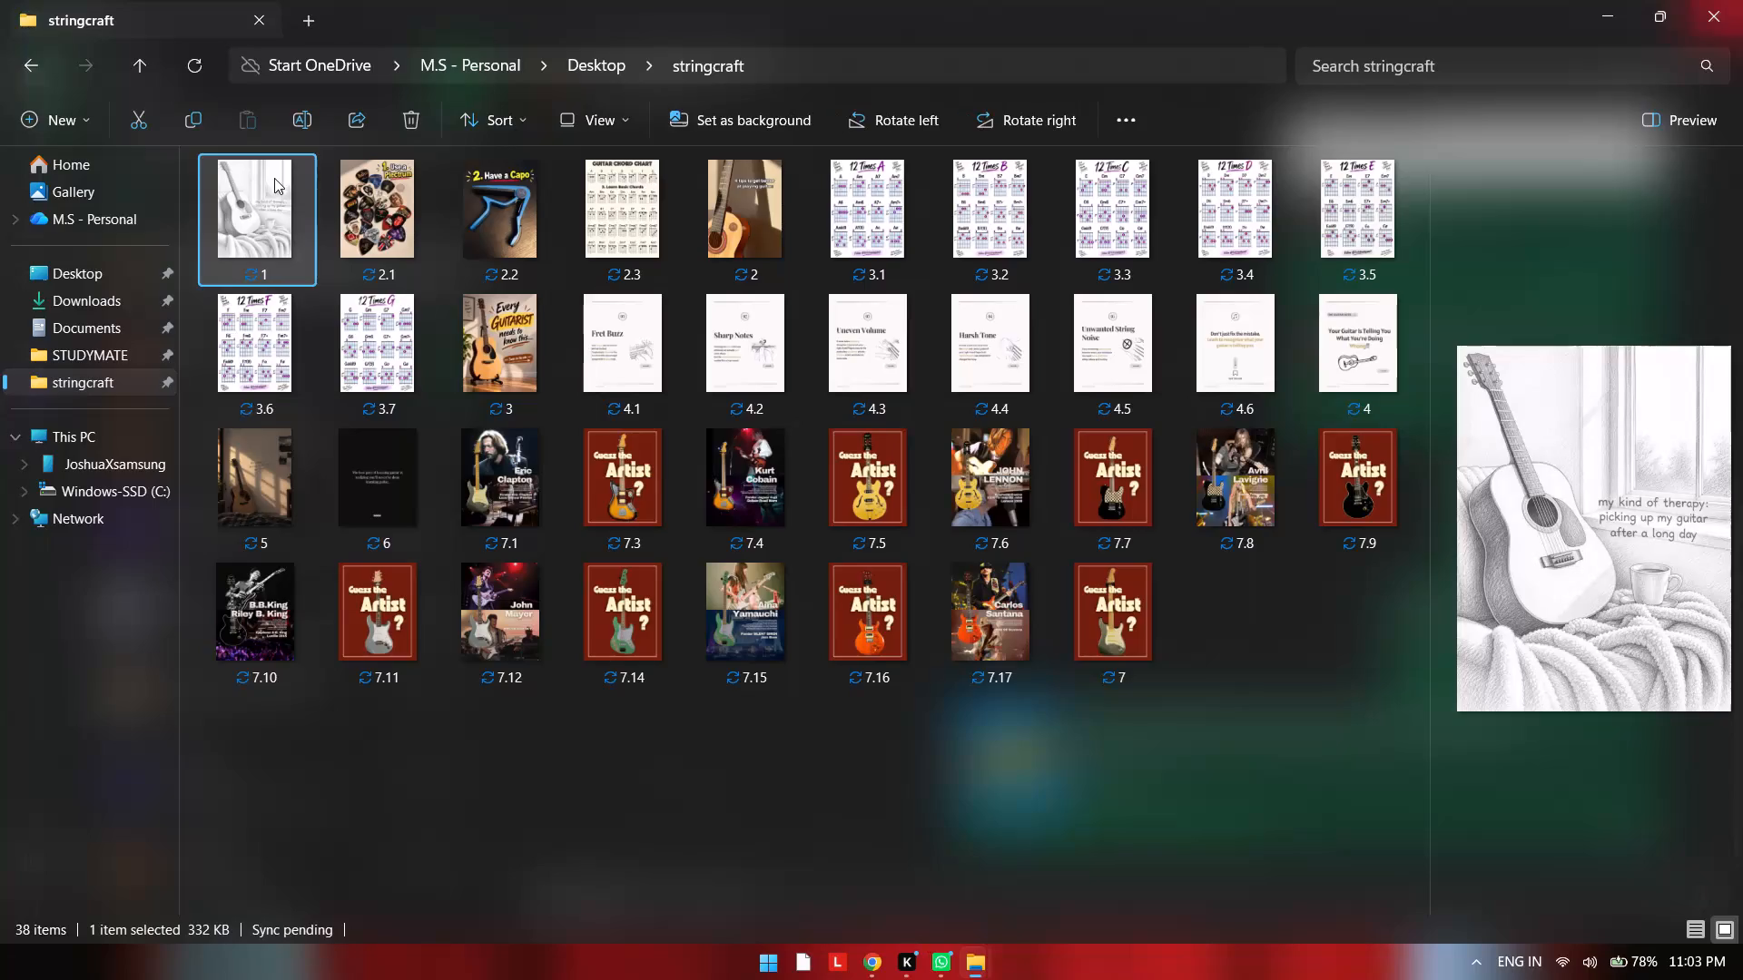
# Delete the guitar sketch image named 1 from the stringcraft folder.
pyautogui.press('Delete')
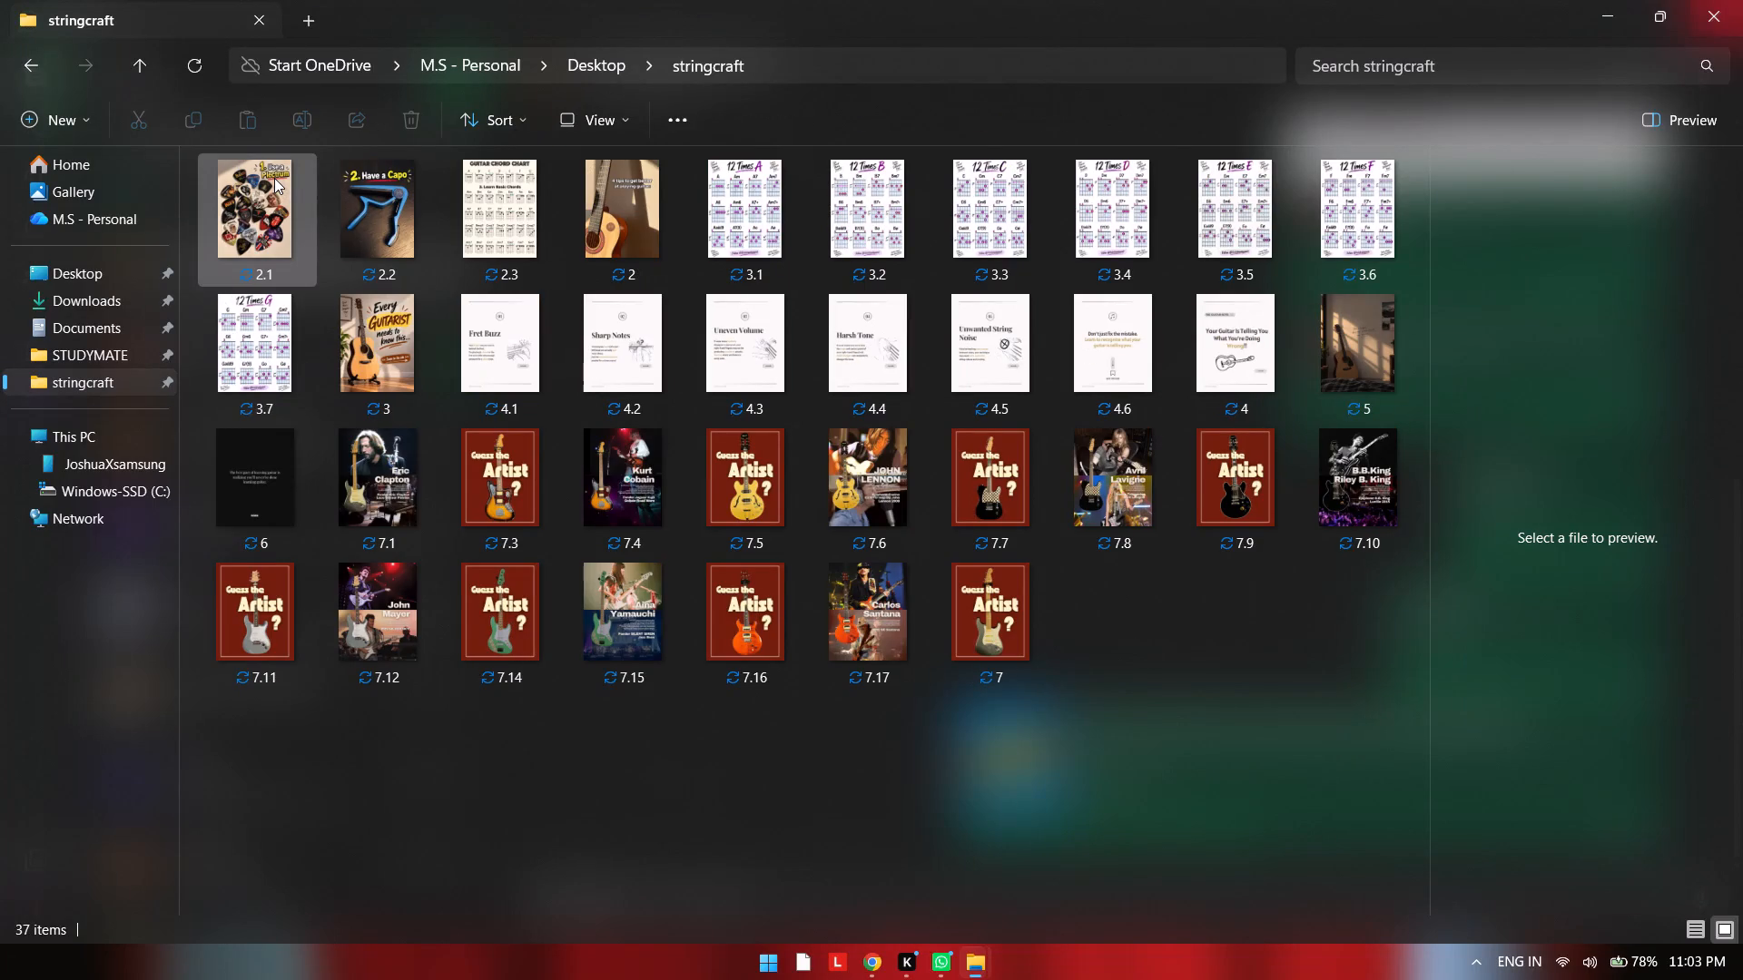
pyautogui.hotkey('alt', 'Tab')
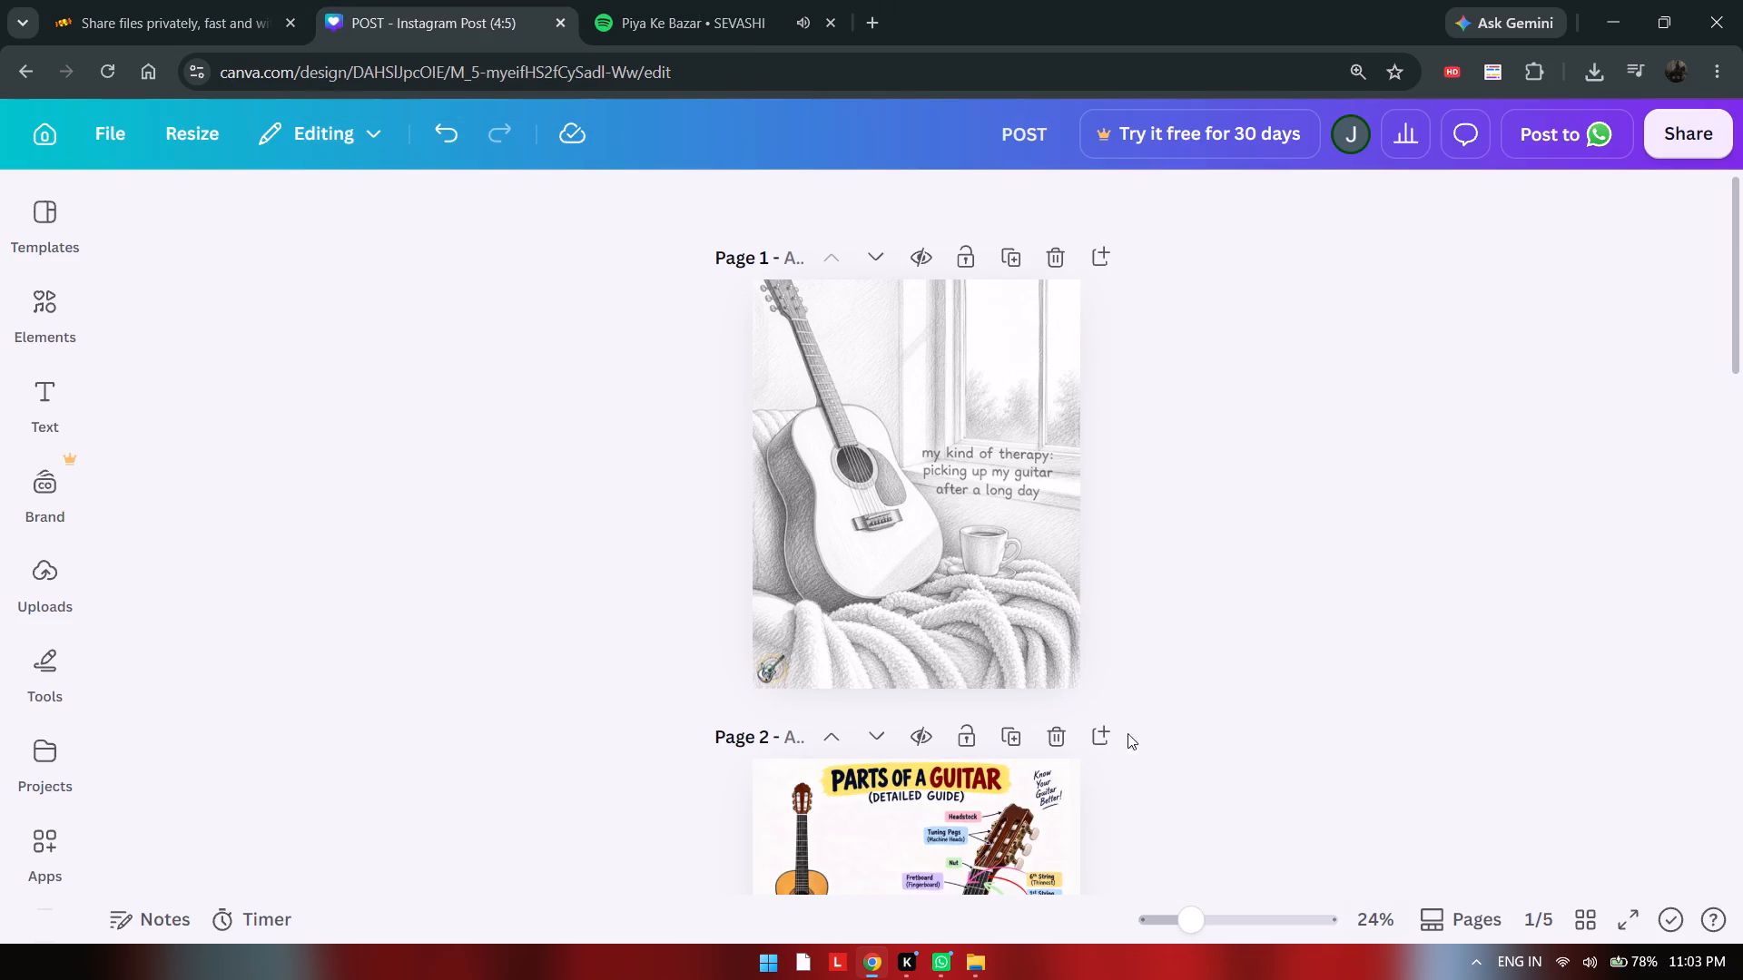
pyautogui.click(931, 441)
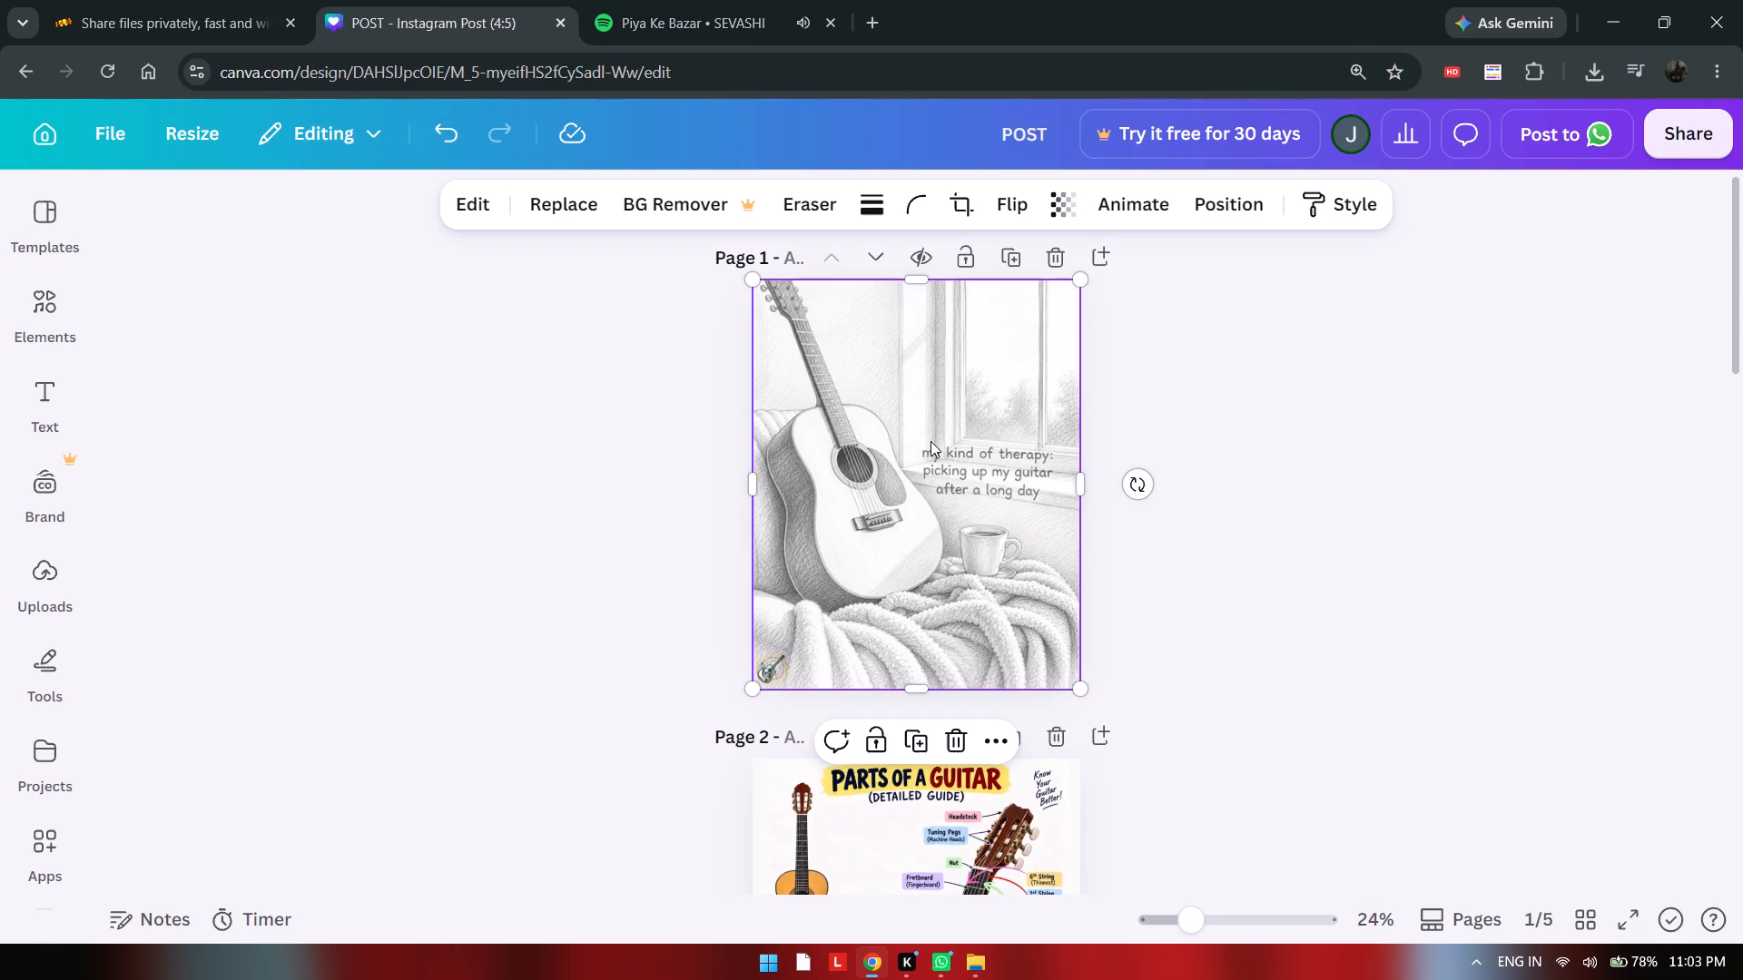
pyautogui.press('Delete')
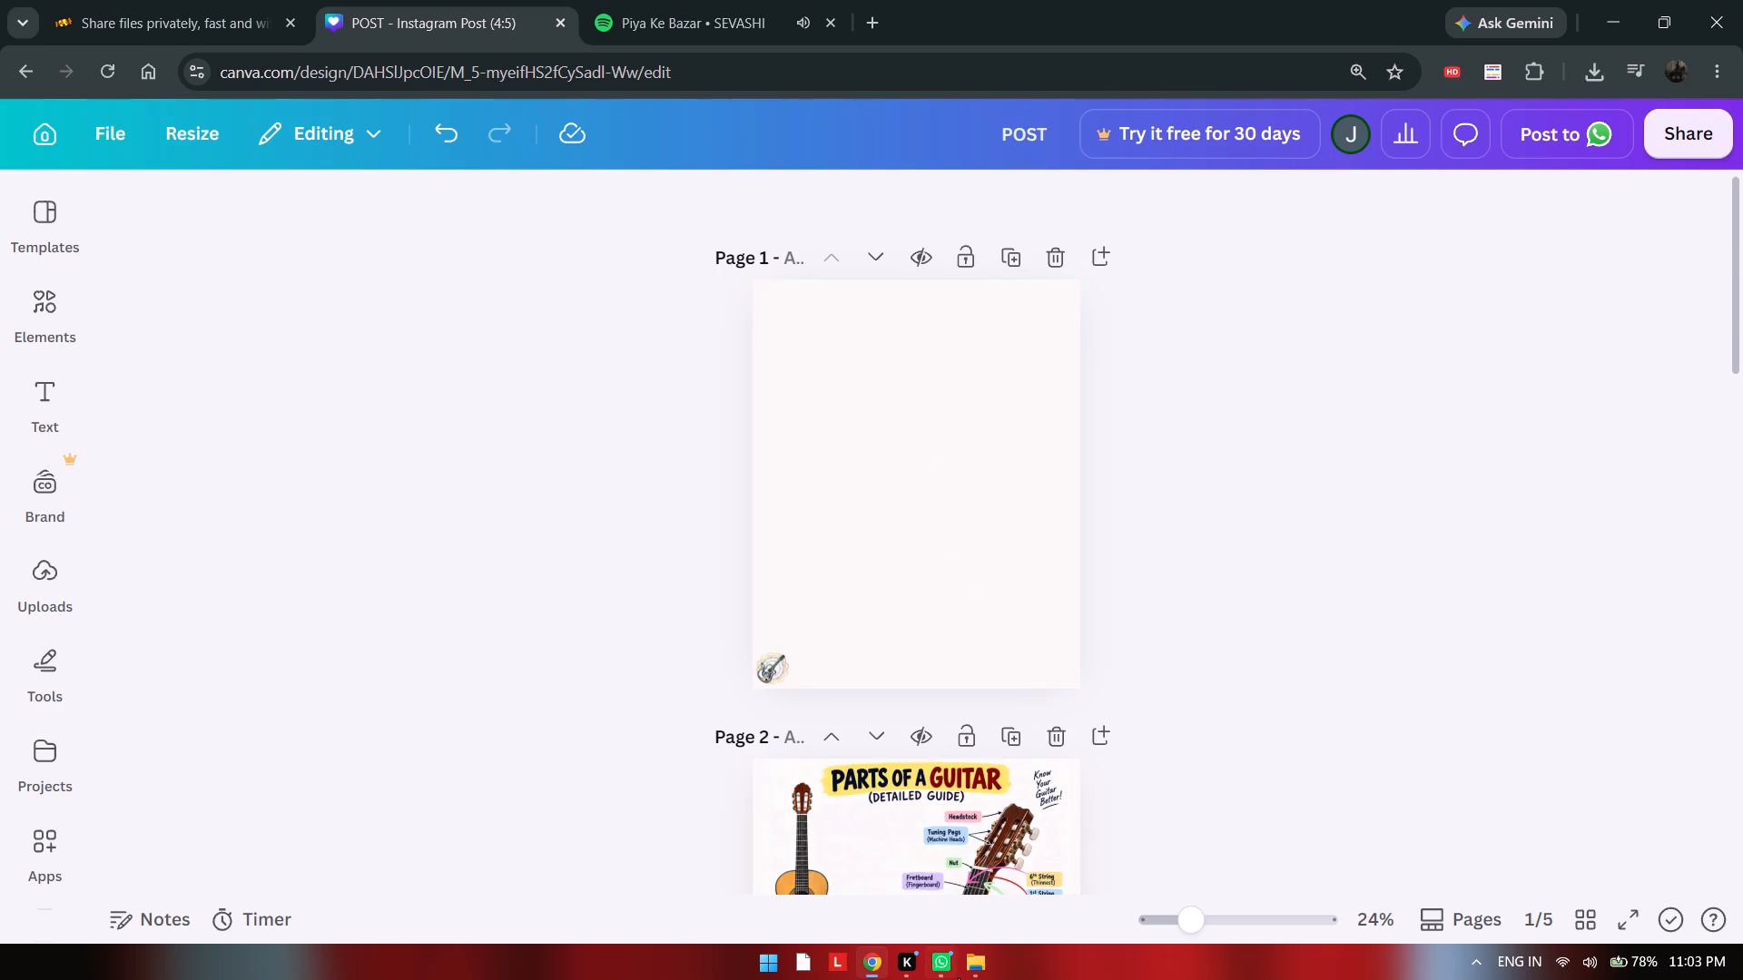
pyautogui.click(935, 877)
pyautogui.press('Delete')
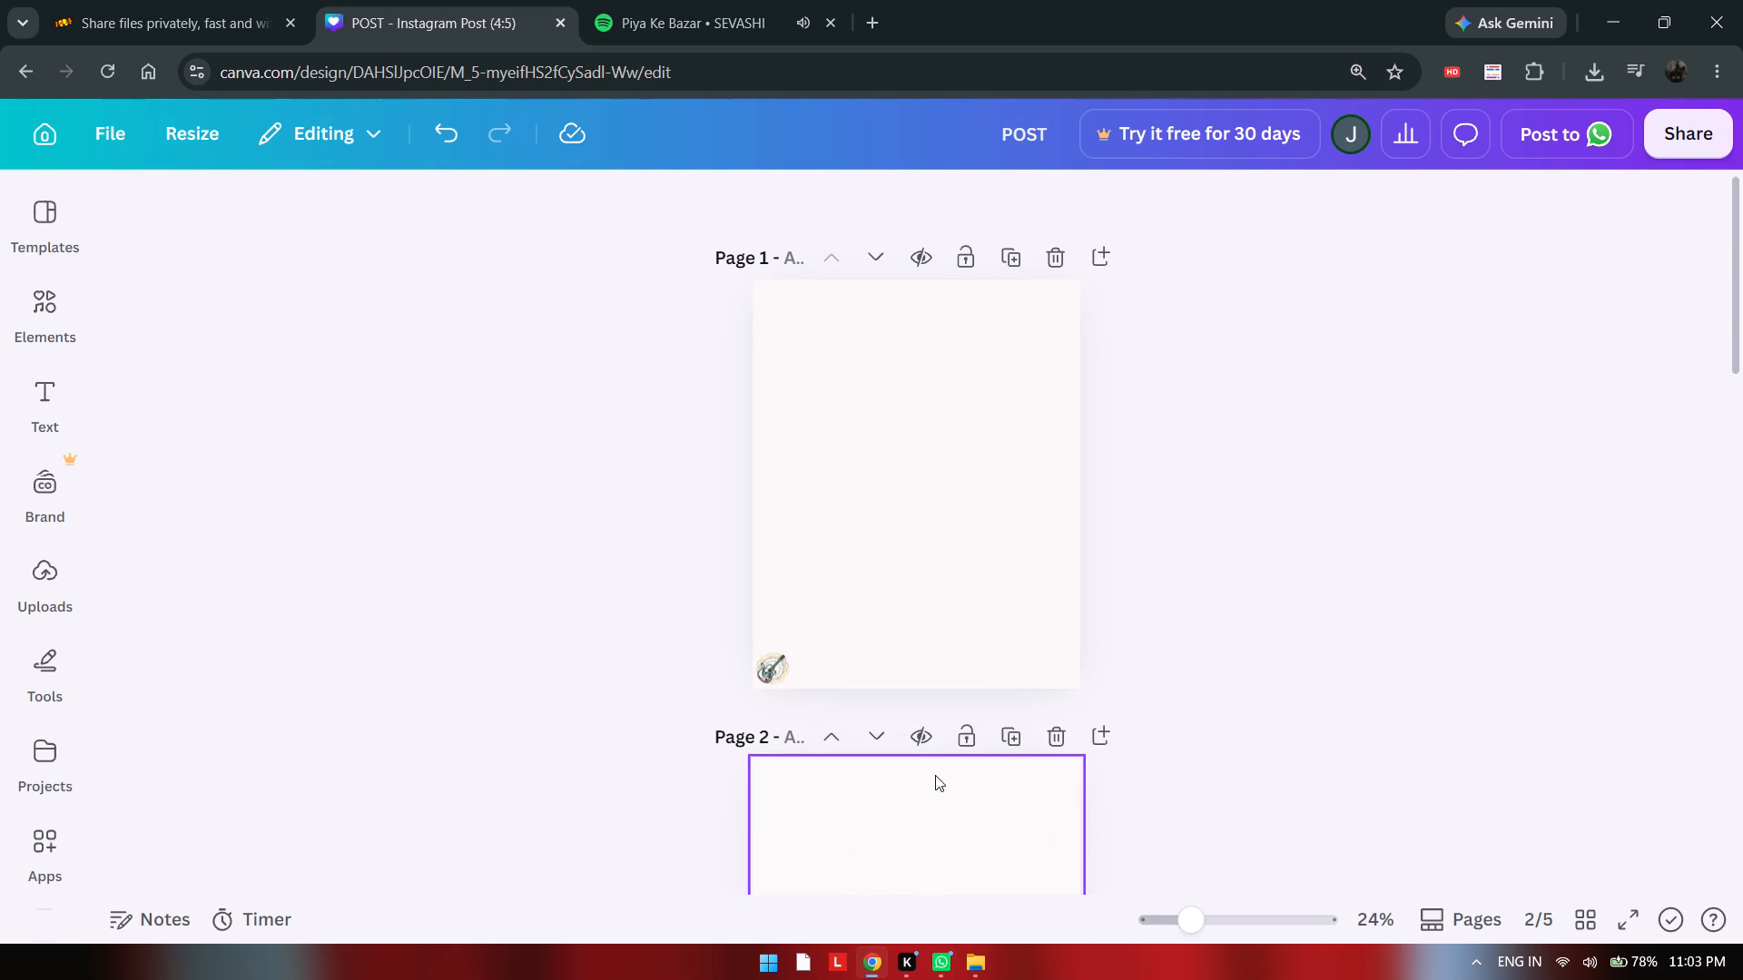
# Delete the guitar strings, guitar neck notes and picking posture images from pages 3, 4 and 5, keeping the logos.
pyautogui.scroll(-6, 935, 775)
pyautogui.click(932, 661)
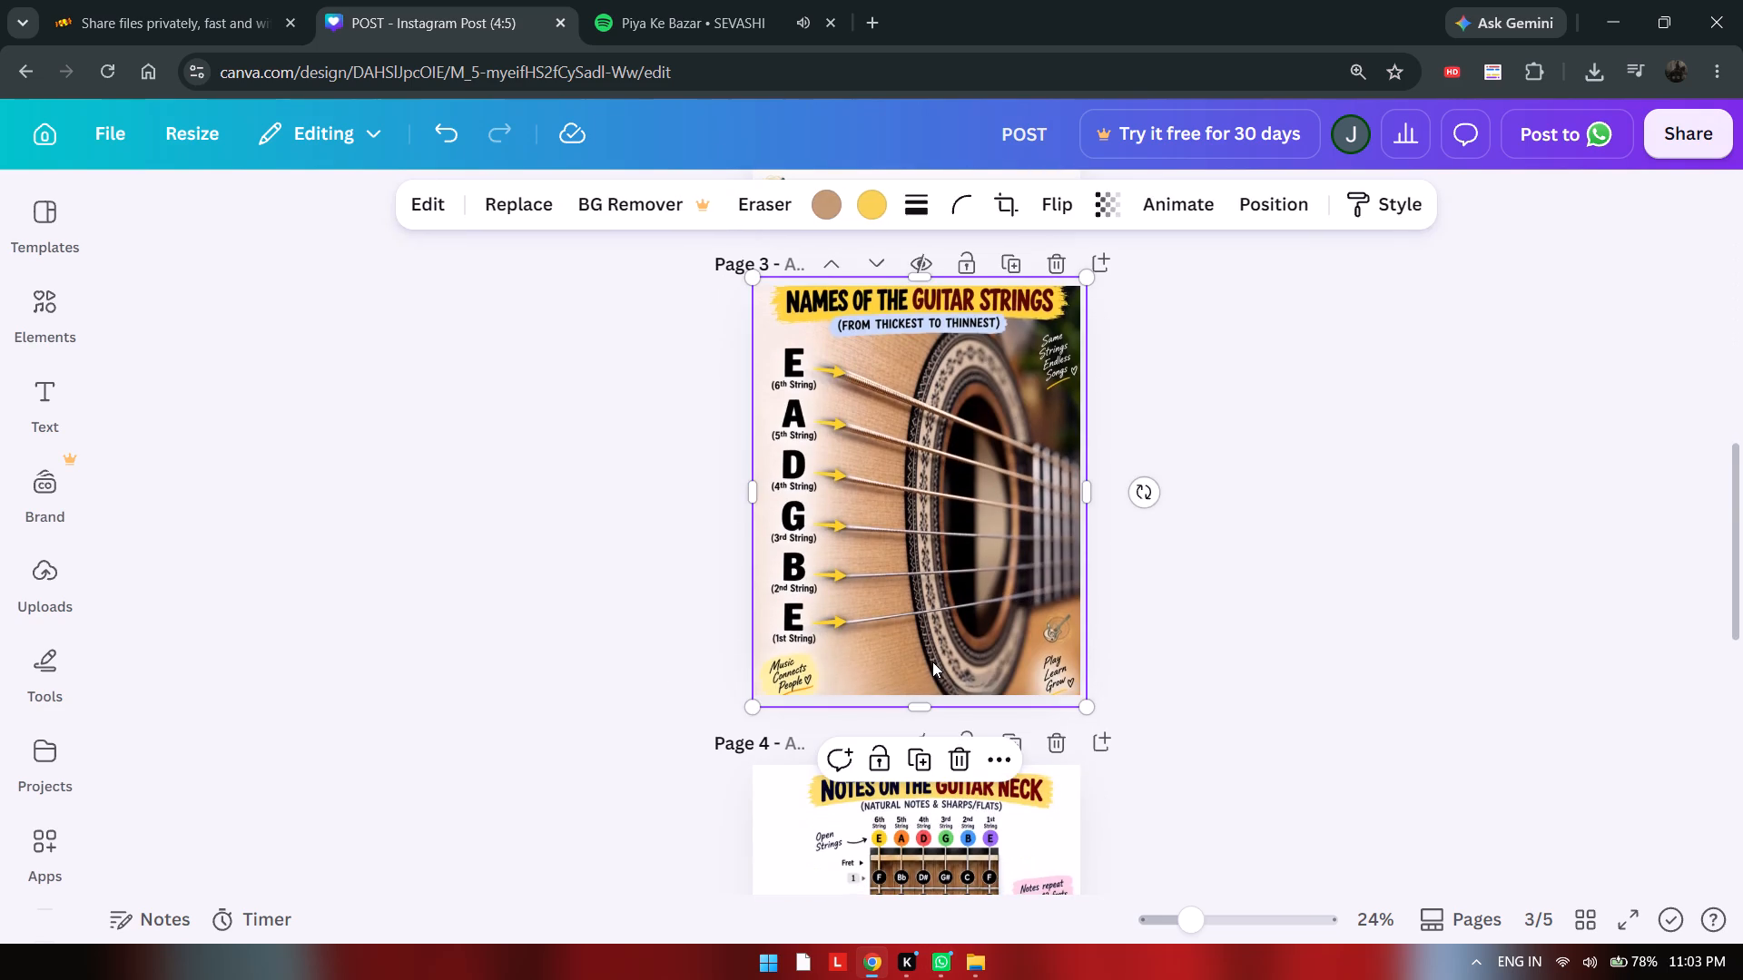
pyautogui.press('Delete')
pyautogui.scroll(-6, 923, 687)
pyautogui.click(918, 671)
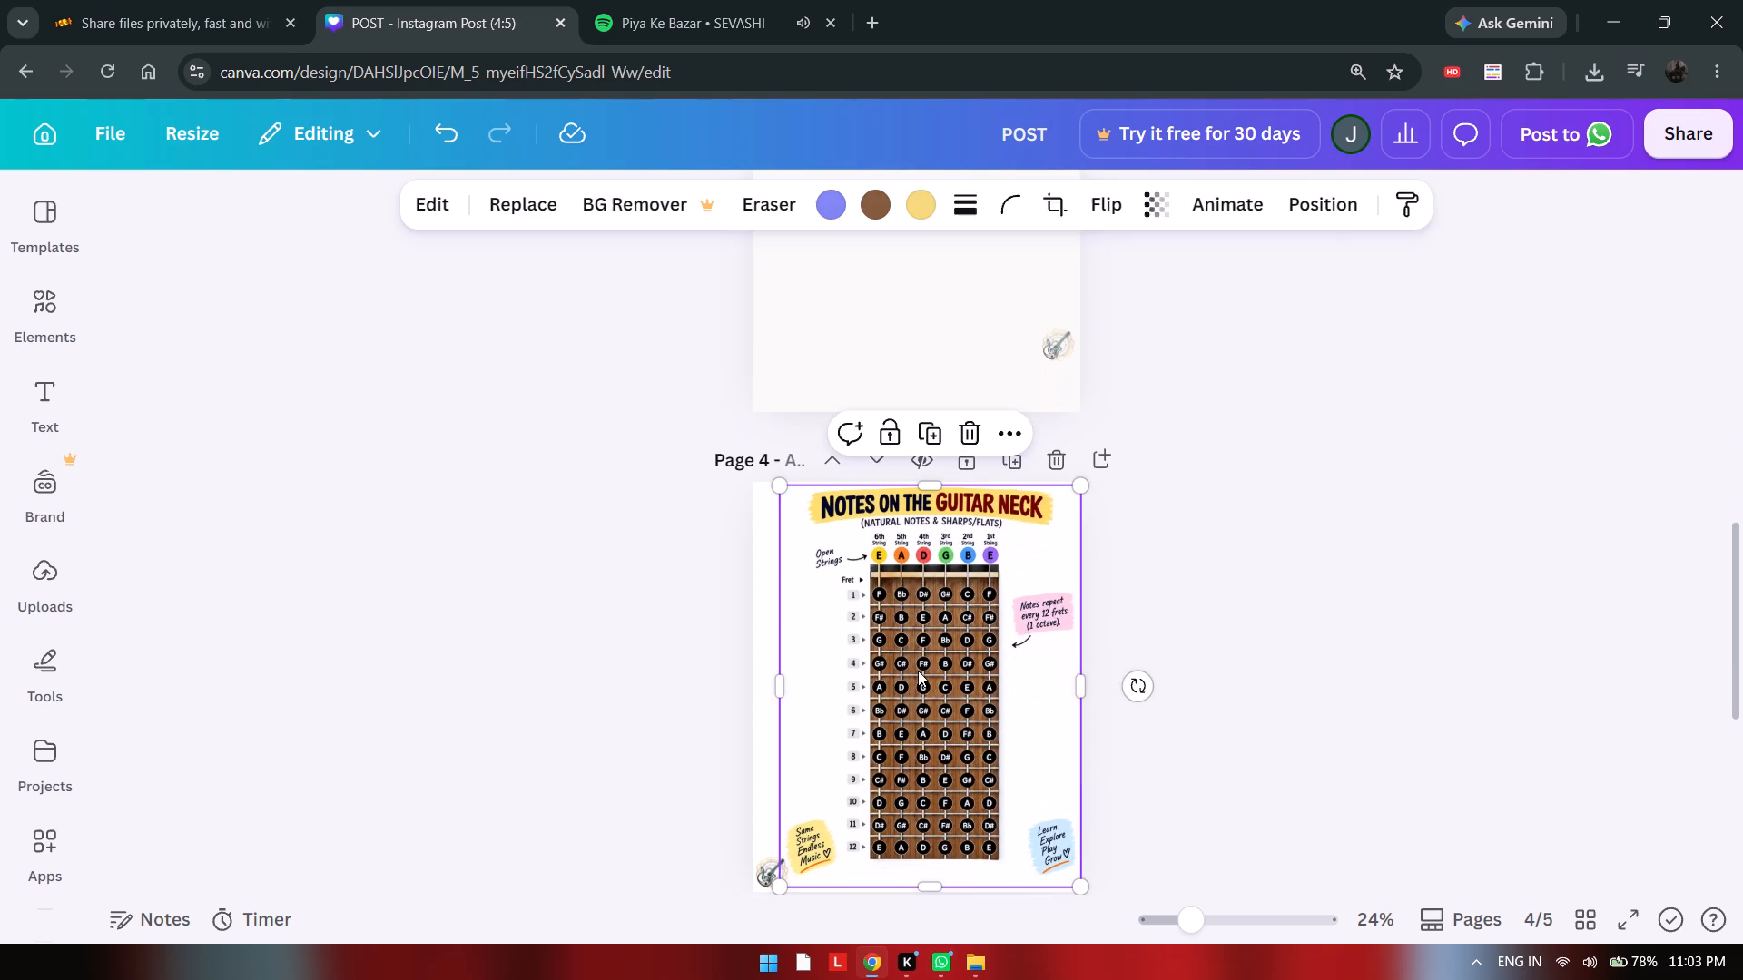
pyautogui.press('Delete')
pyautogui.scroll(-6, 918, 671)
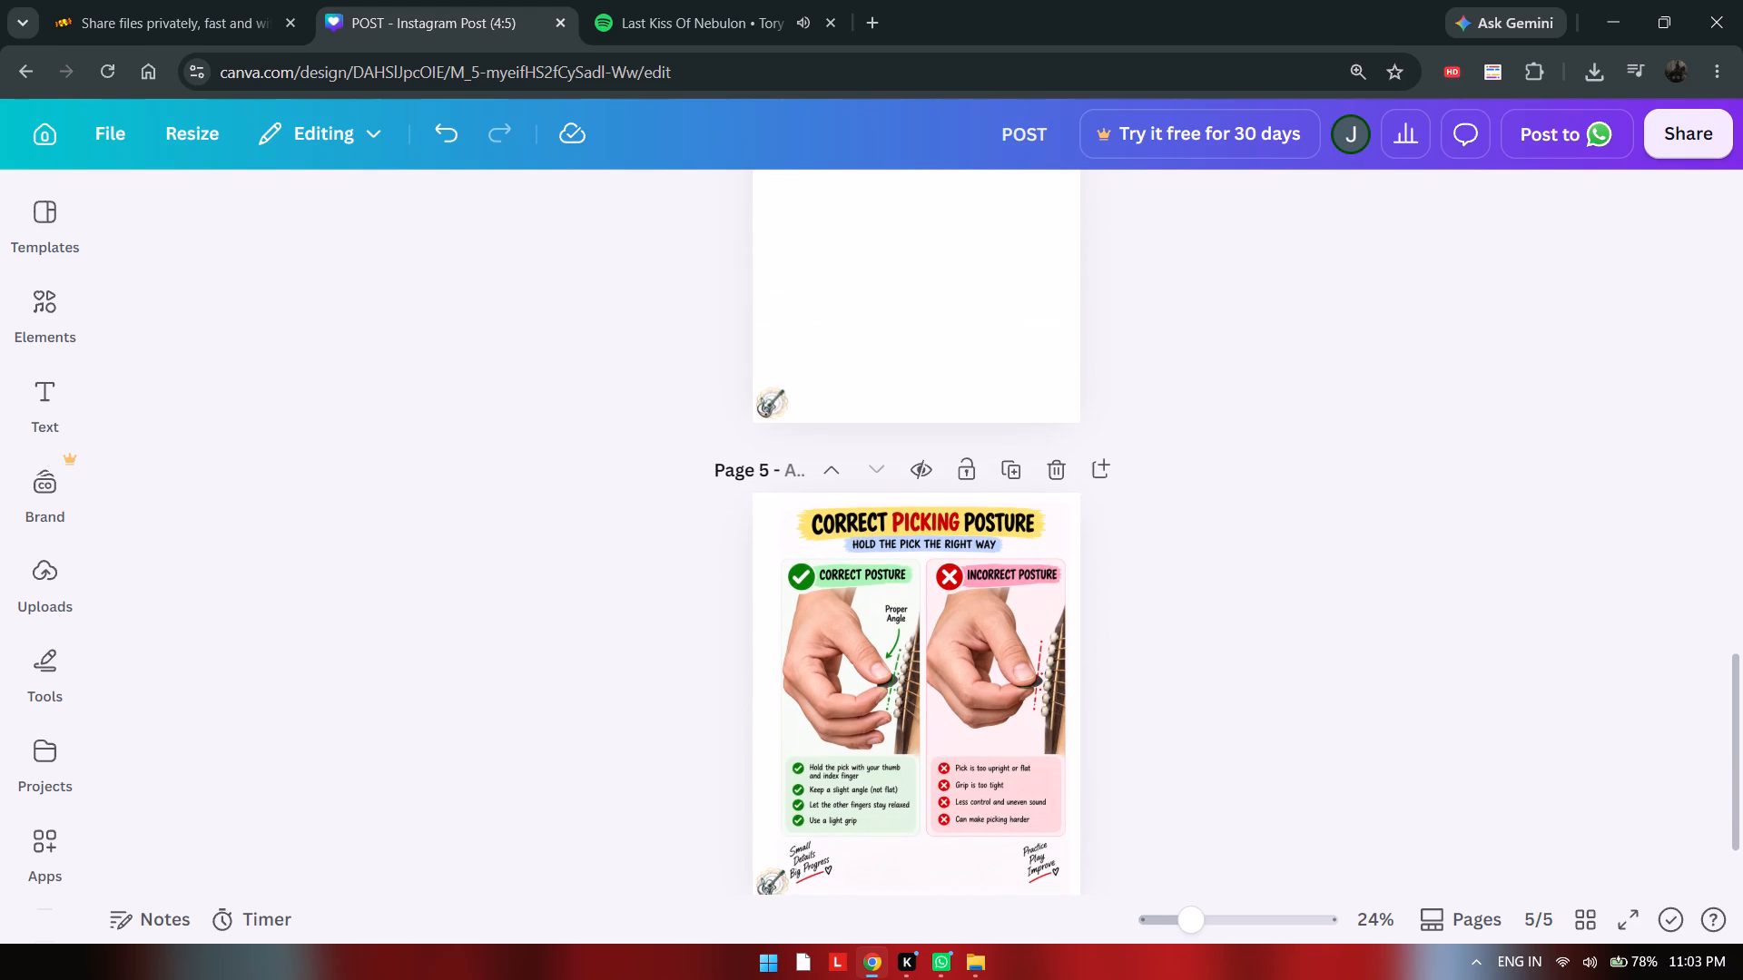
pyautogui.click(964, 658)
pyautogui.press('Delete')
# Upload the "4 tips to get better at playing guitar", "Use a Plectrum", "Have a Capo" and "Guitar Chord Chart" images to Canva.
pyautogui.scroll(-2, 964, 658)
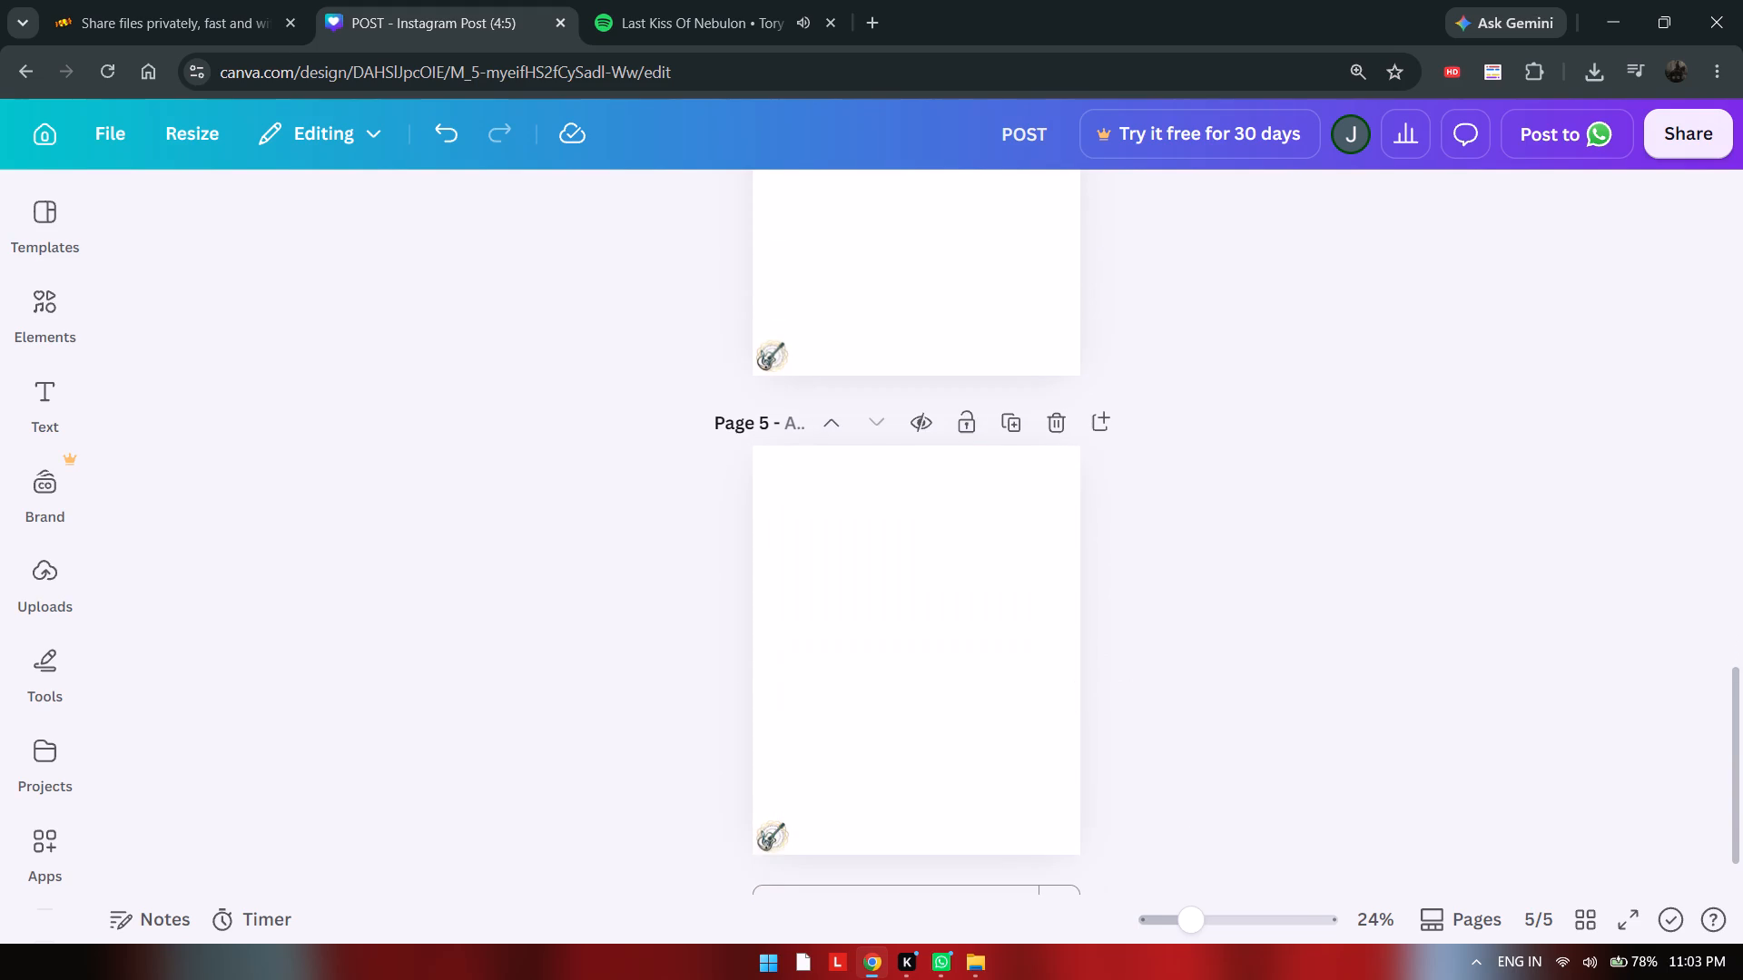
pyautogui.scroll(-2, 964, 658)
pyautogui.scroll(12, 964, 658)
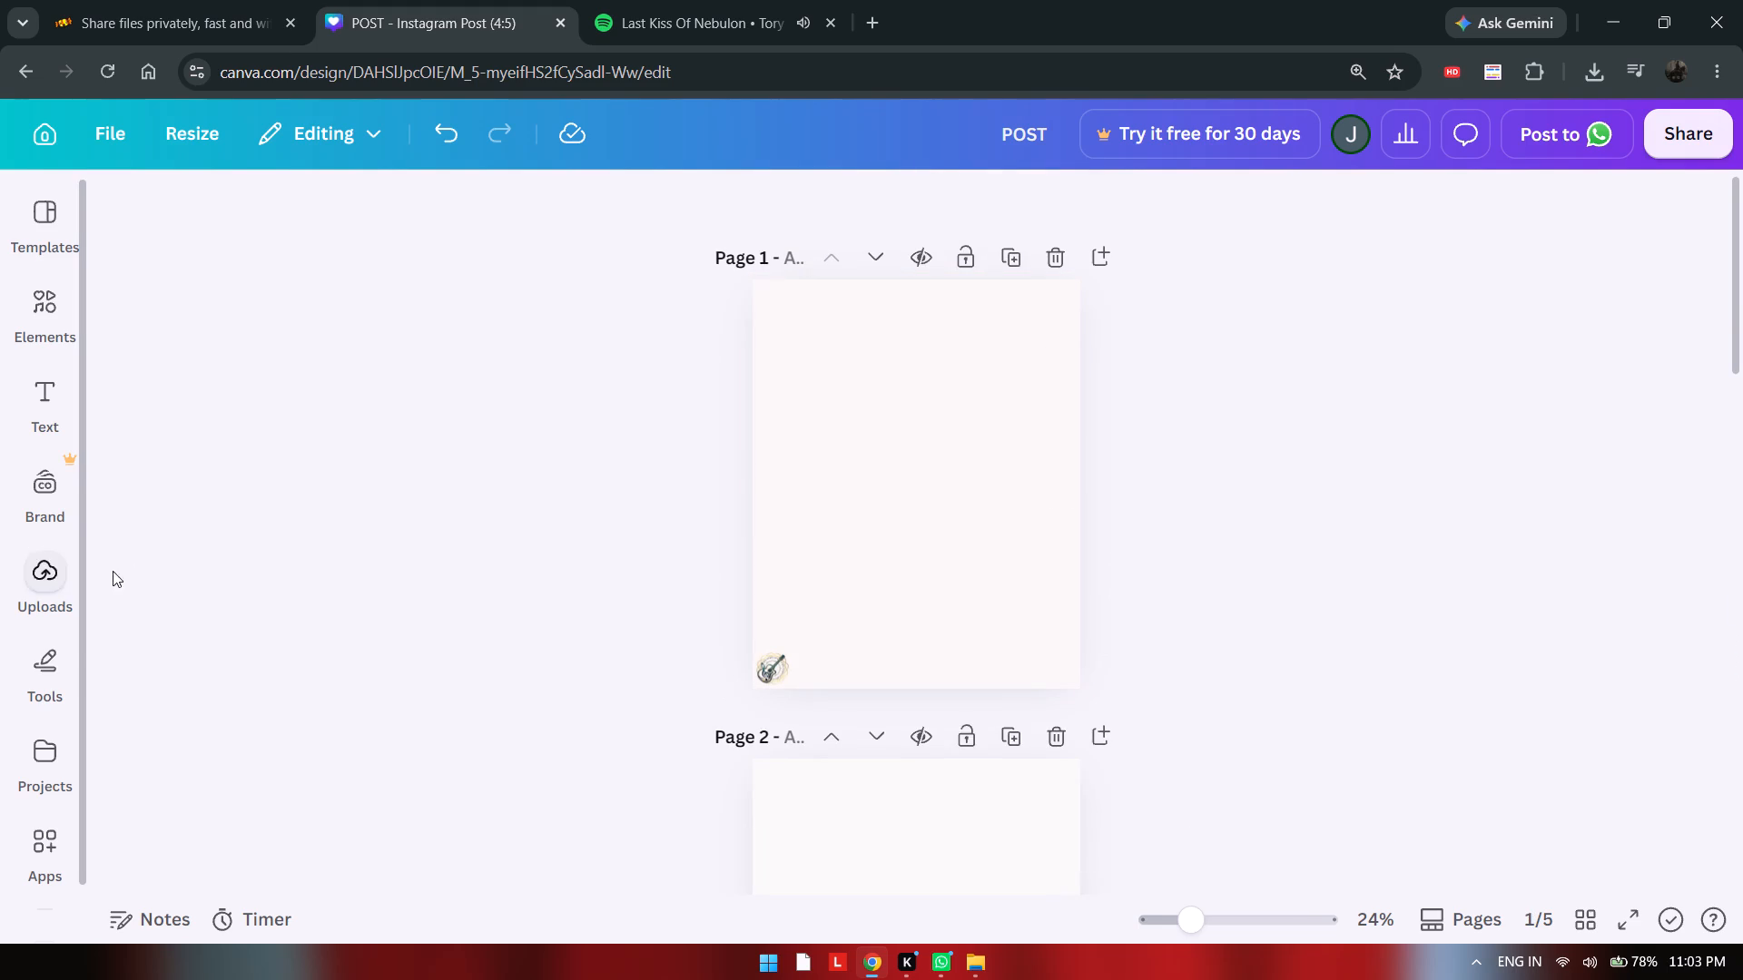
pyautogui.click(34, 569)
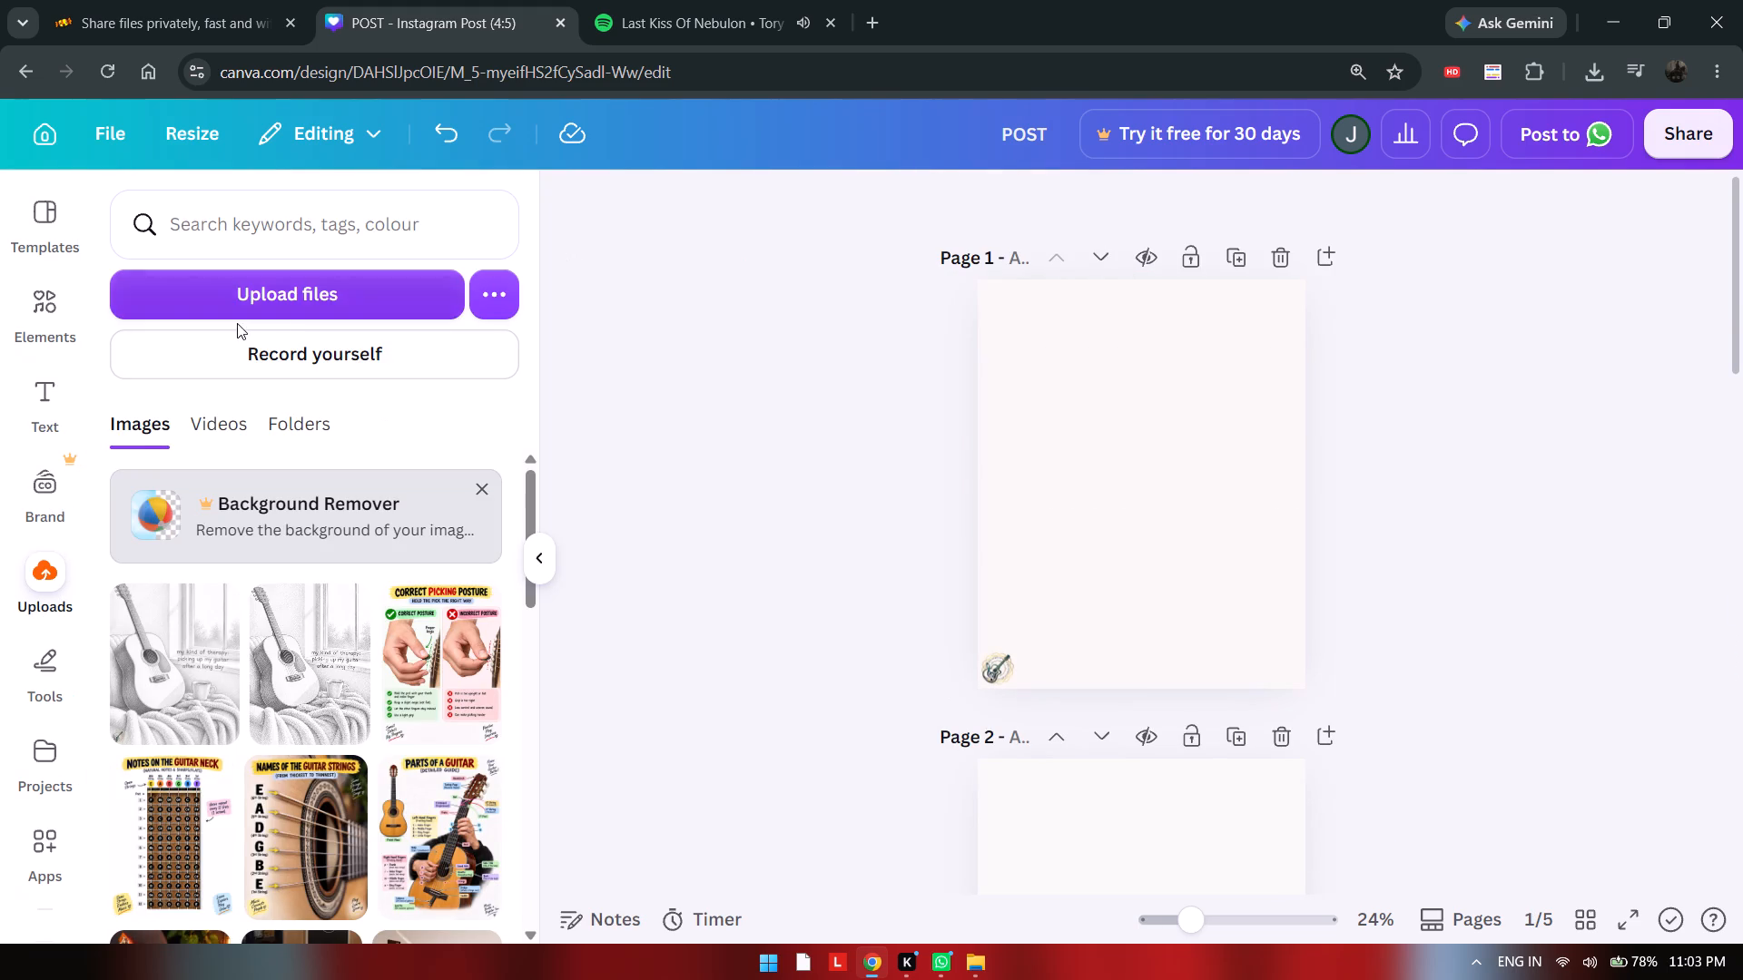
pyautogui.click(267, 296)
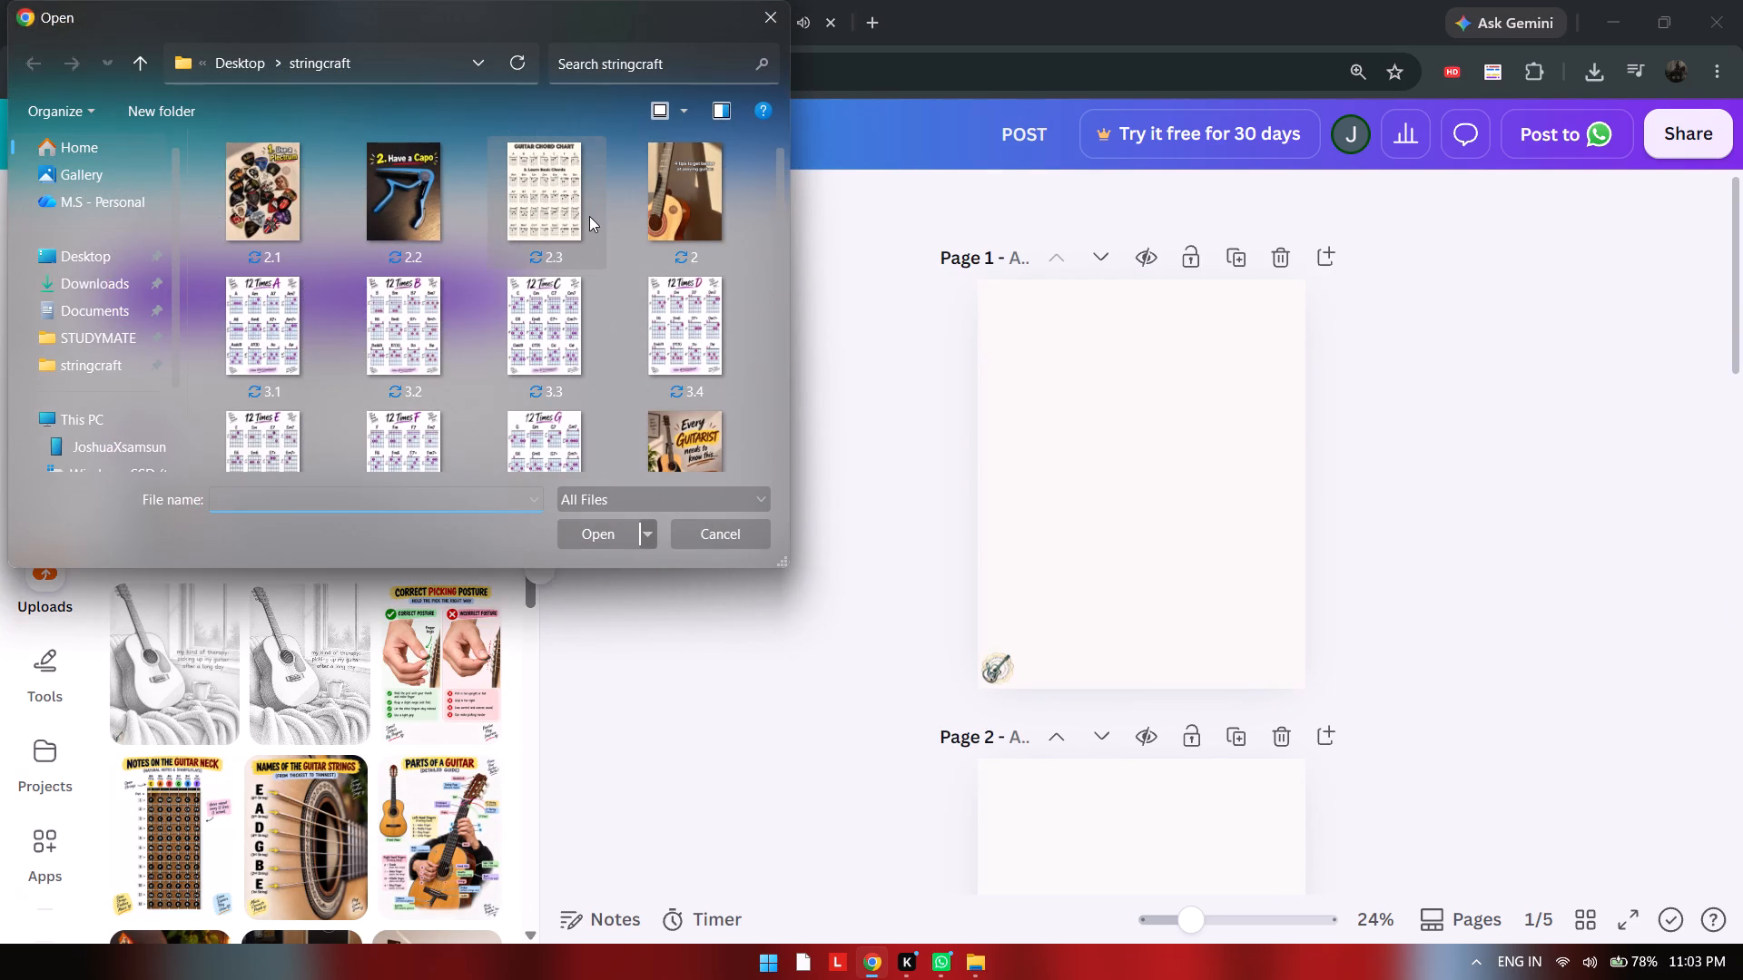
# Upload the images named 2, 2.1, 2.2 and 2.3 from the stringcraft folder to Canva.
pyautogui.click(665, 172)
pyautogui.click(260, 184)
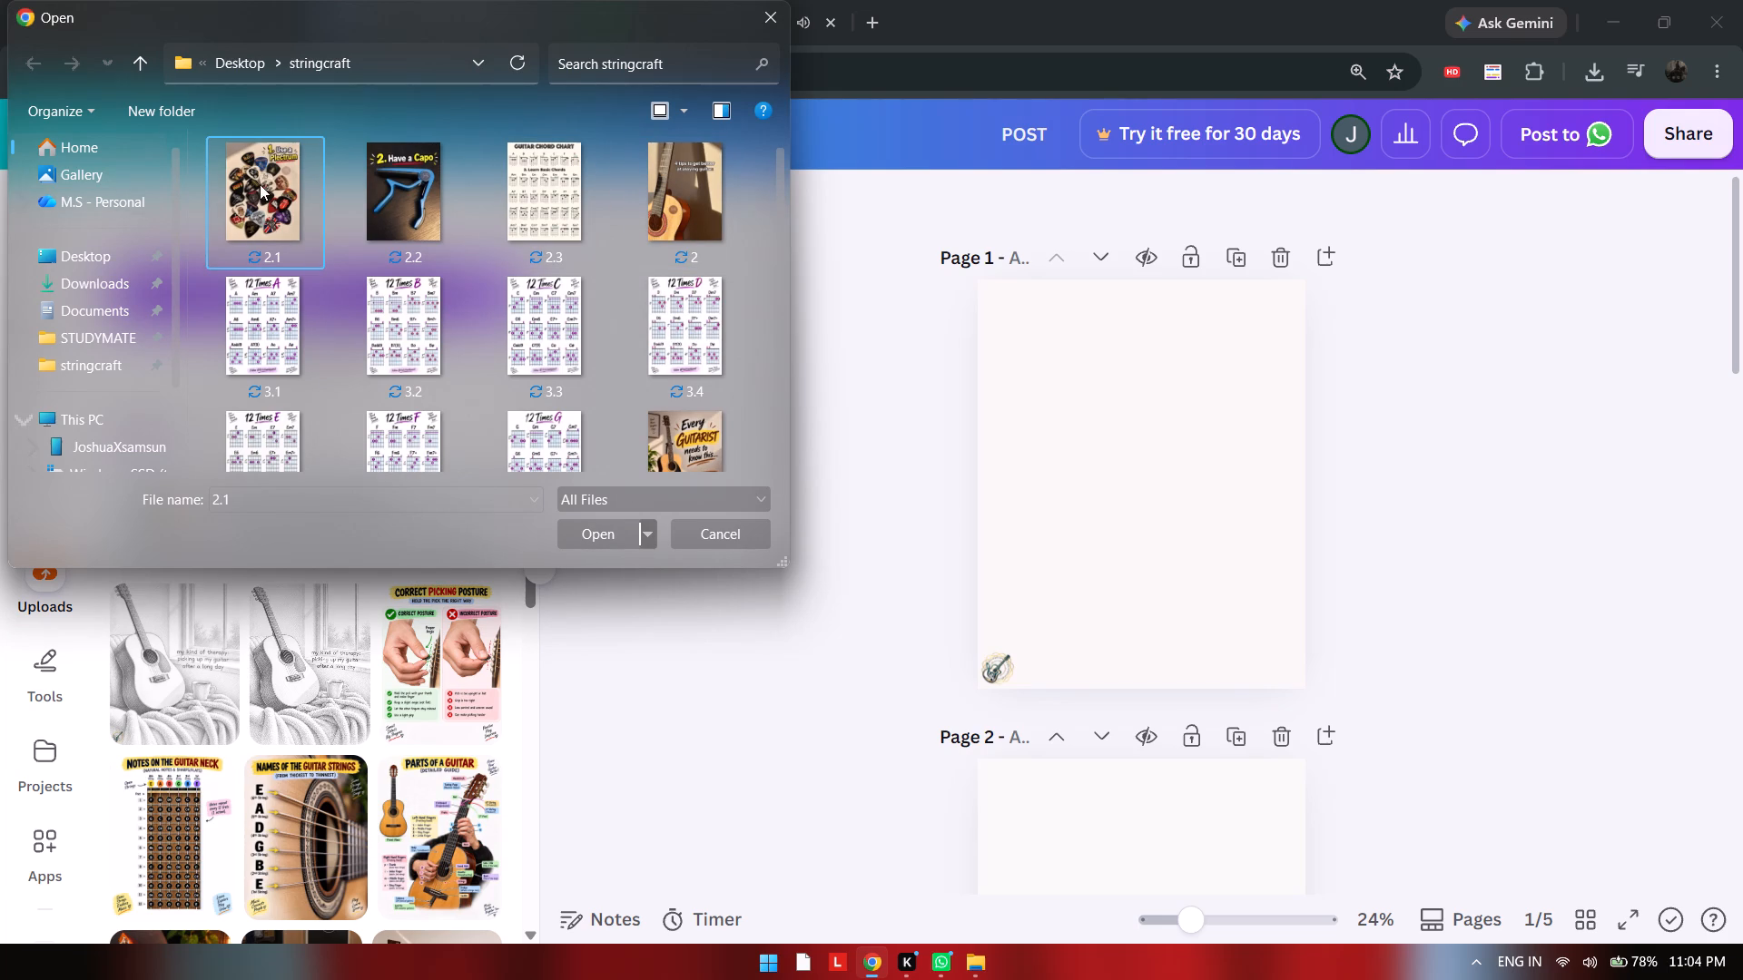
pyautogui.click(715, 197)
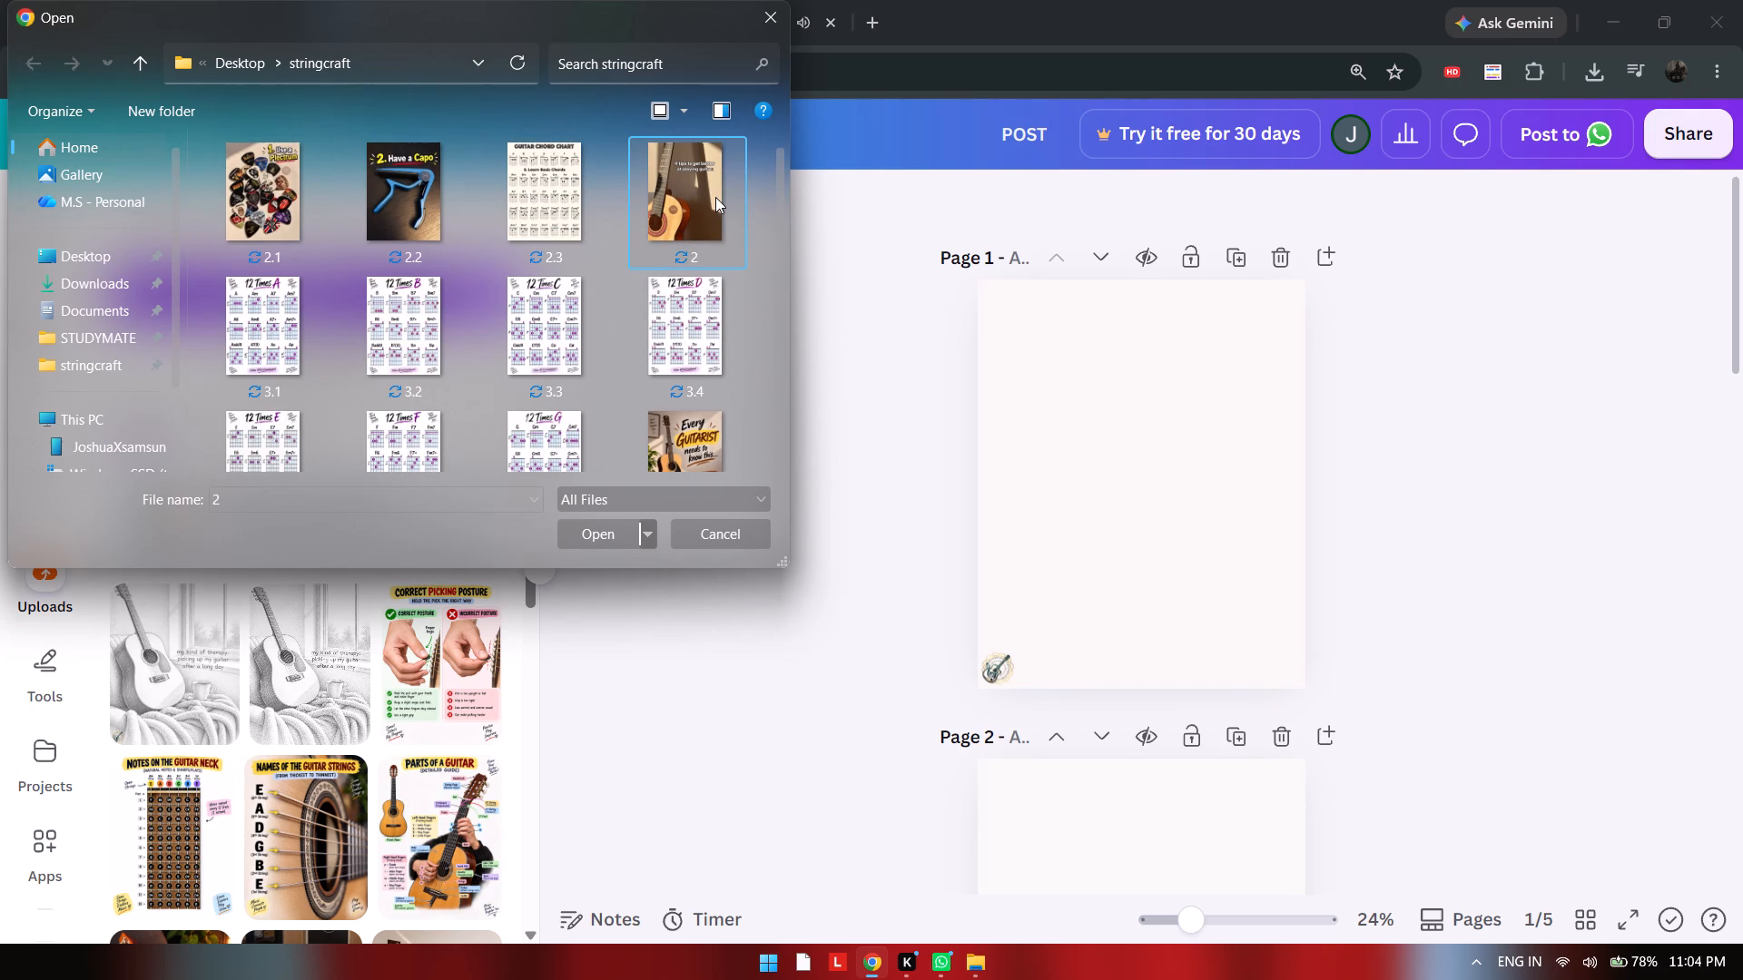
pyautogui.hotkey('shift', 'Left')
pyautogui.hotkey('shift', 'Left')
pyautogui.hotkey('shift', 'Left')
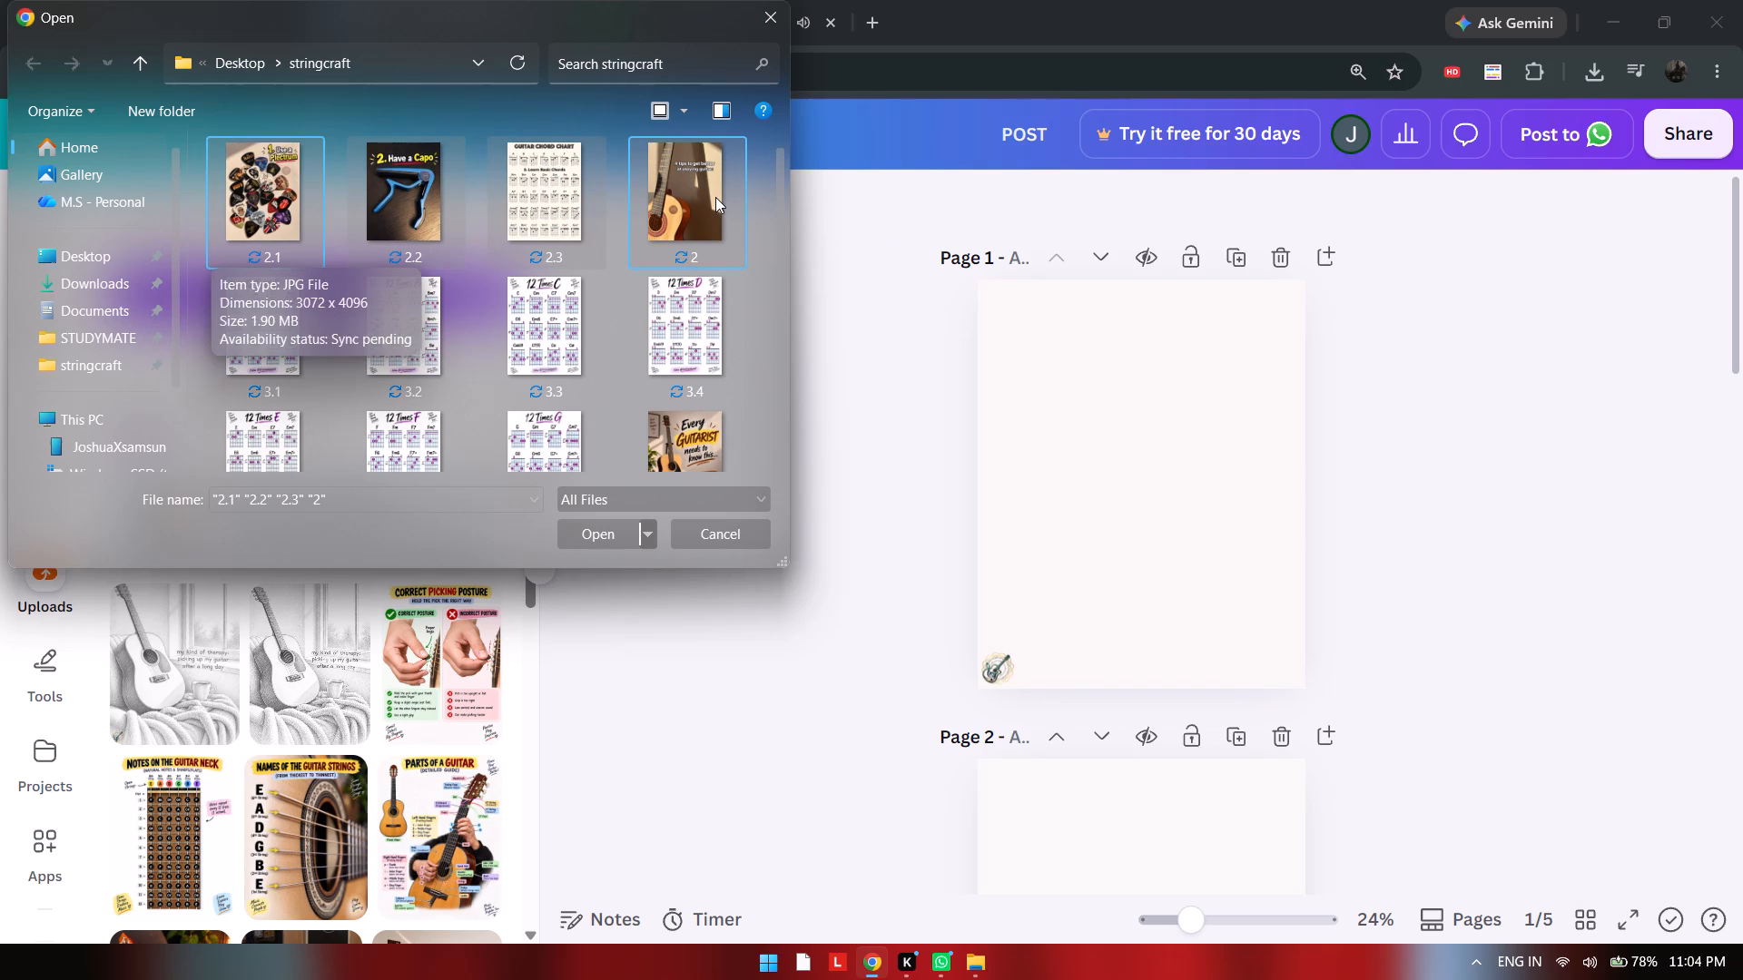
pyautogui.press('Return')
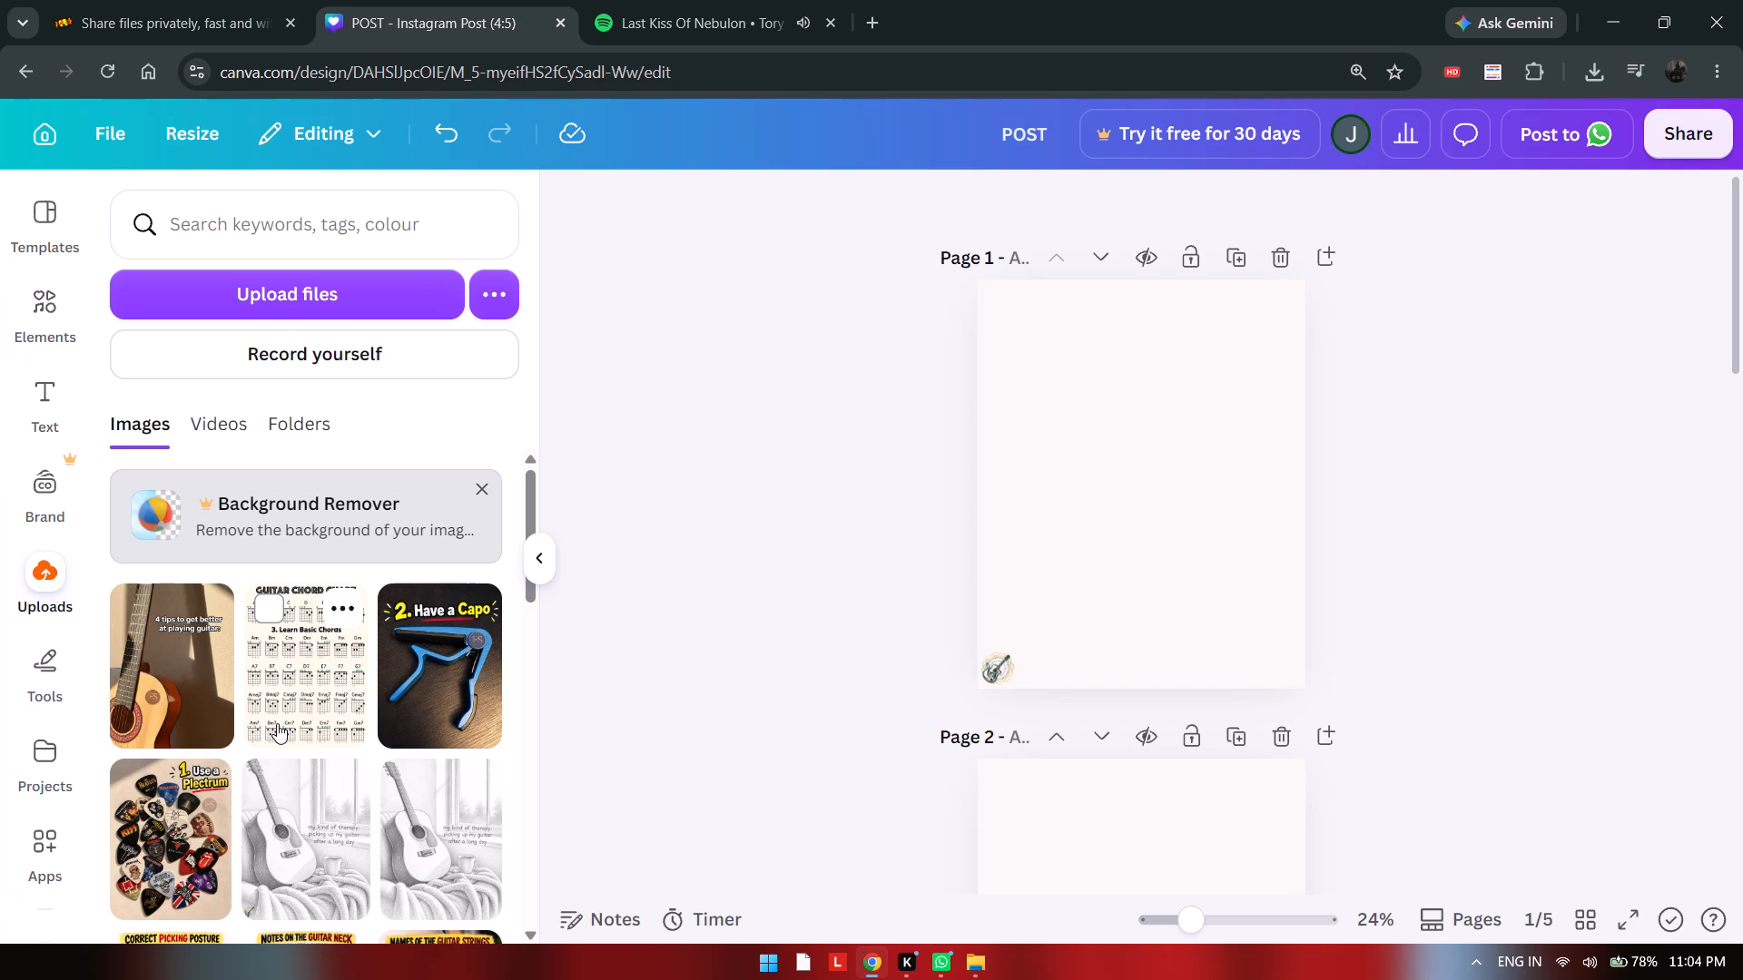
# Check the order of the images numbered 2 to 2.3 in the stringcraft folder in File Explorer, and return to the Canva design.
pyautogui.hotkey('alt', 'Tab')
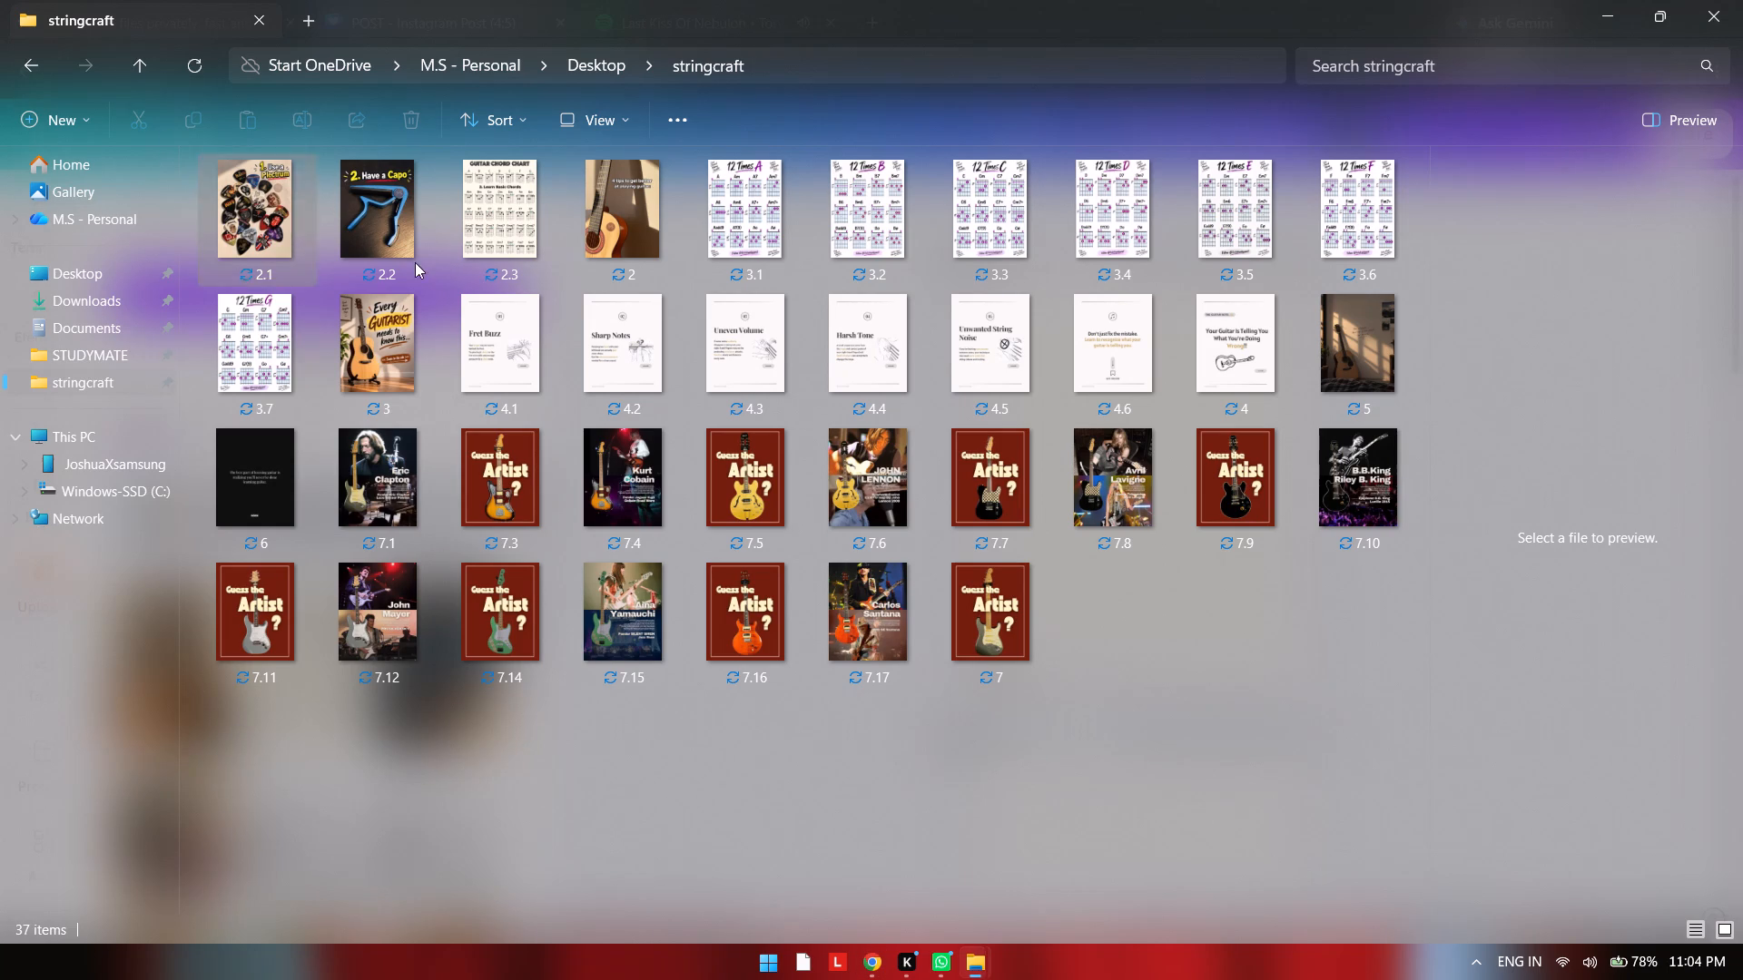
pyautogui.hotkey('alt', 'Tab')
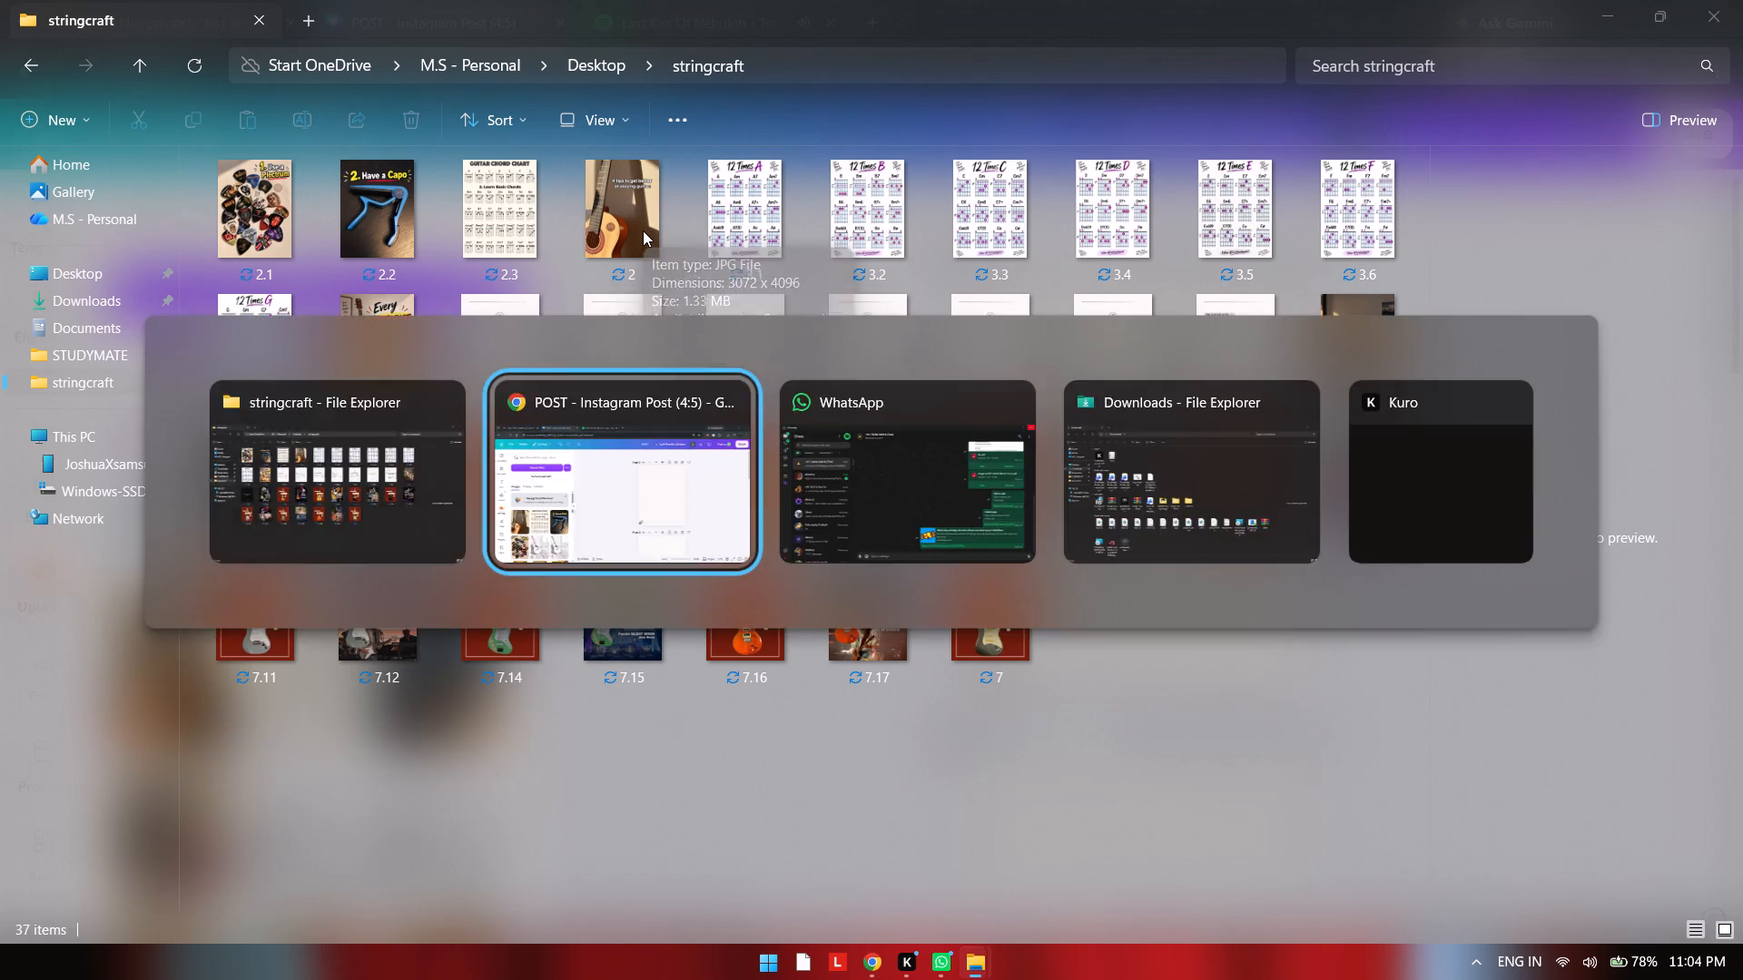
pyautogui.hotkey('alt', 'Tab')
pyautogui.hotkey('alt', 'Tab')
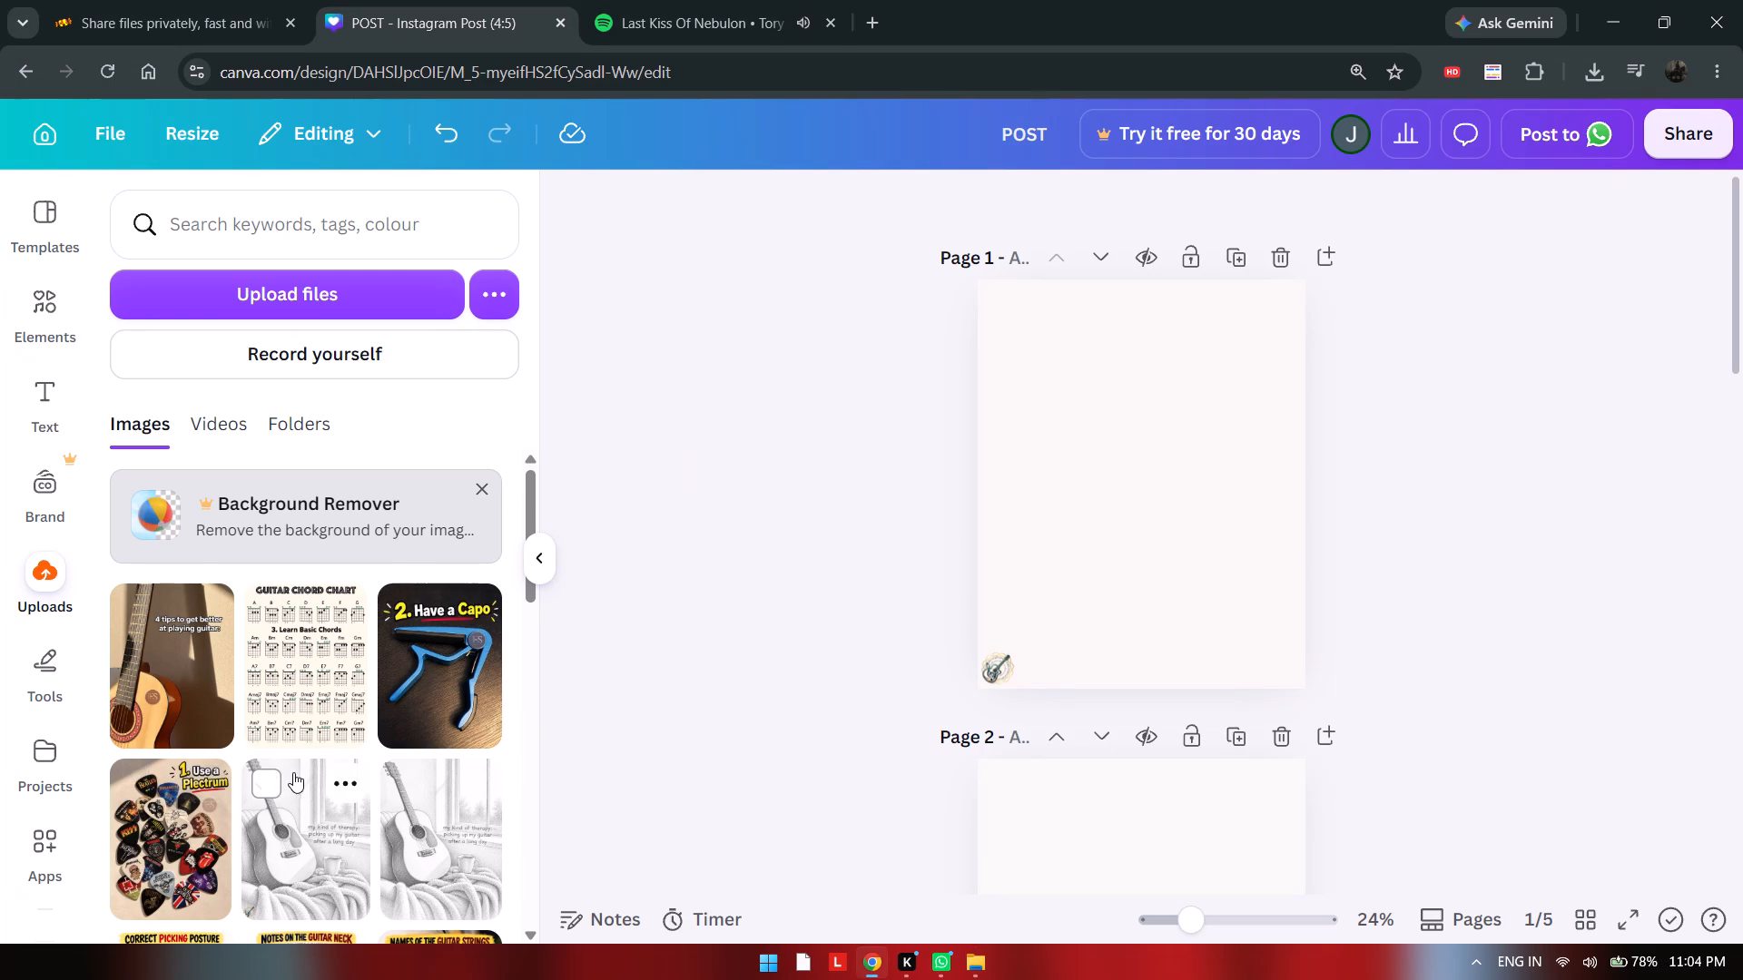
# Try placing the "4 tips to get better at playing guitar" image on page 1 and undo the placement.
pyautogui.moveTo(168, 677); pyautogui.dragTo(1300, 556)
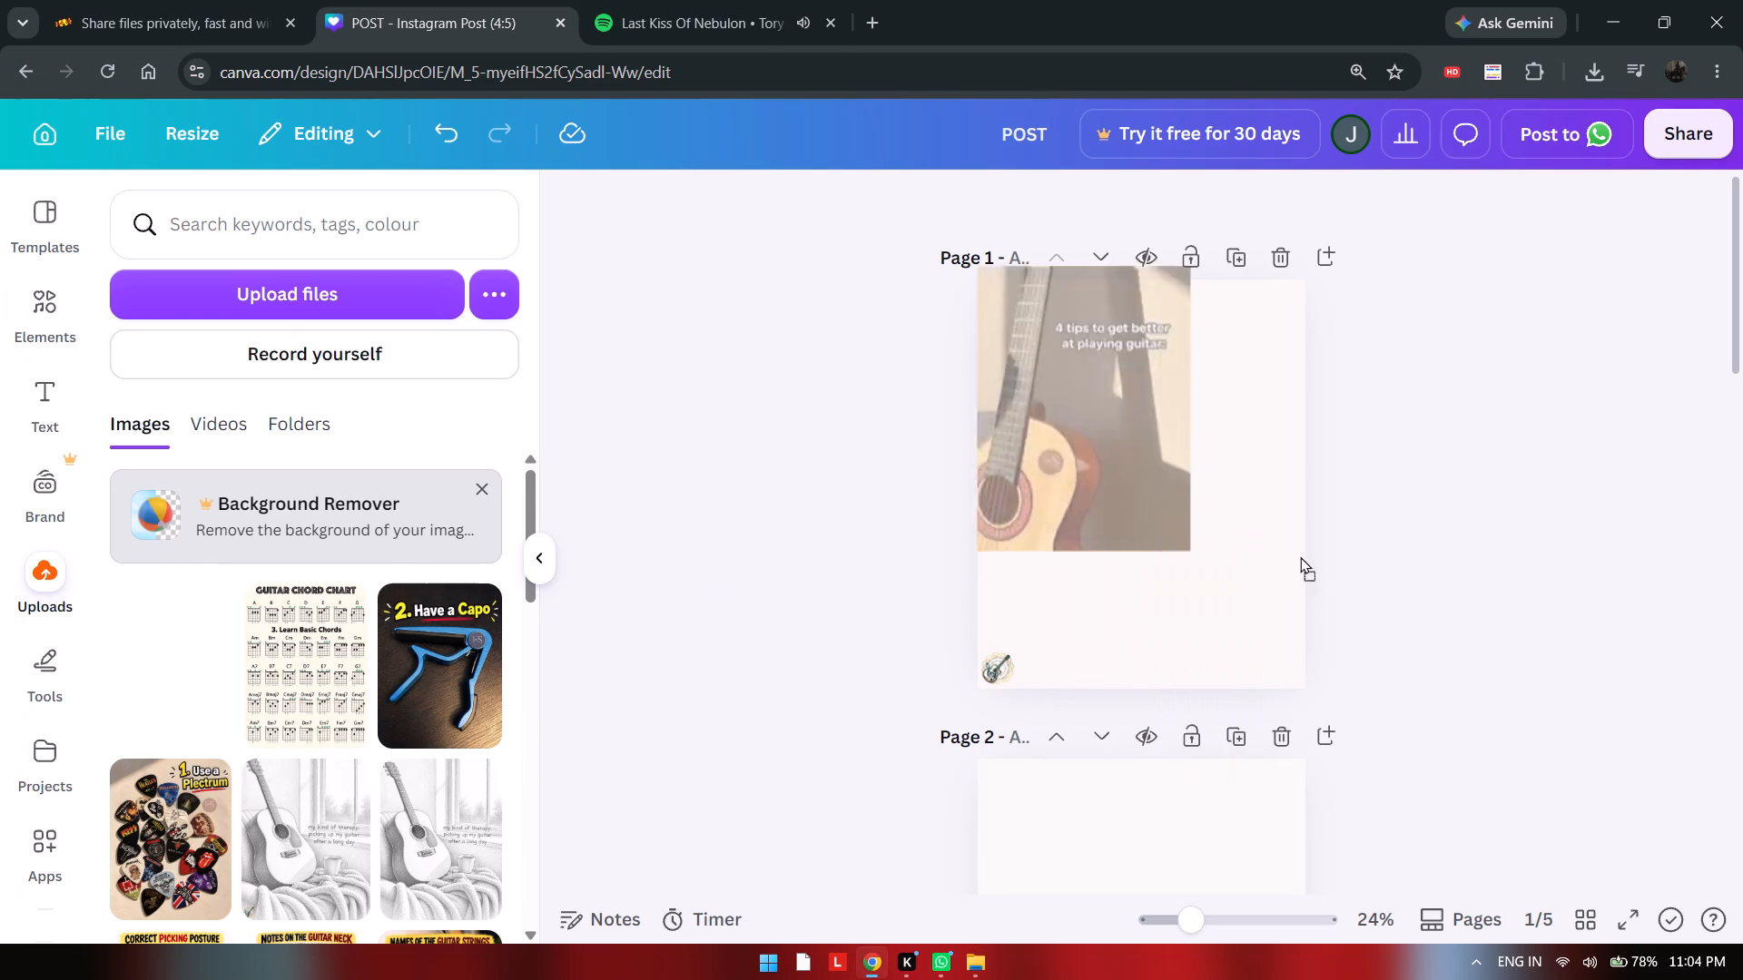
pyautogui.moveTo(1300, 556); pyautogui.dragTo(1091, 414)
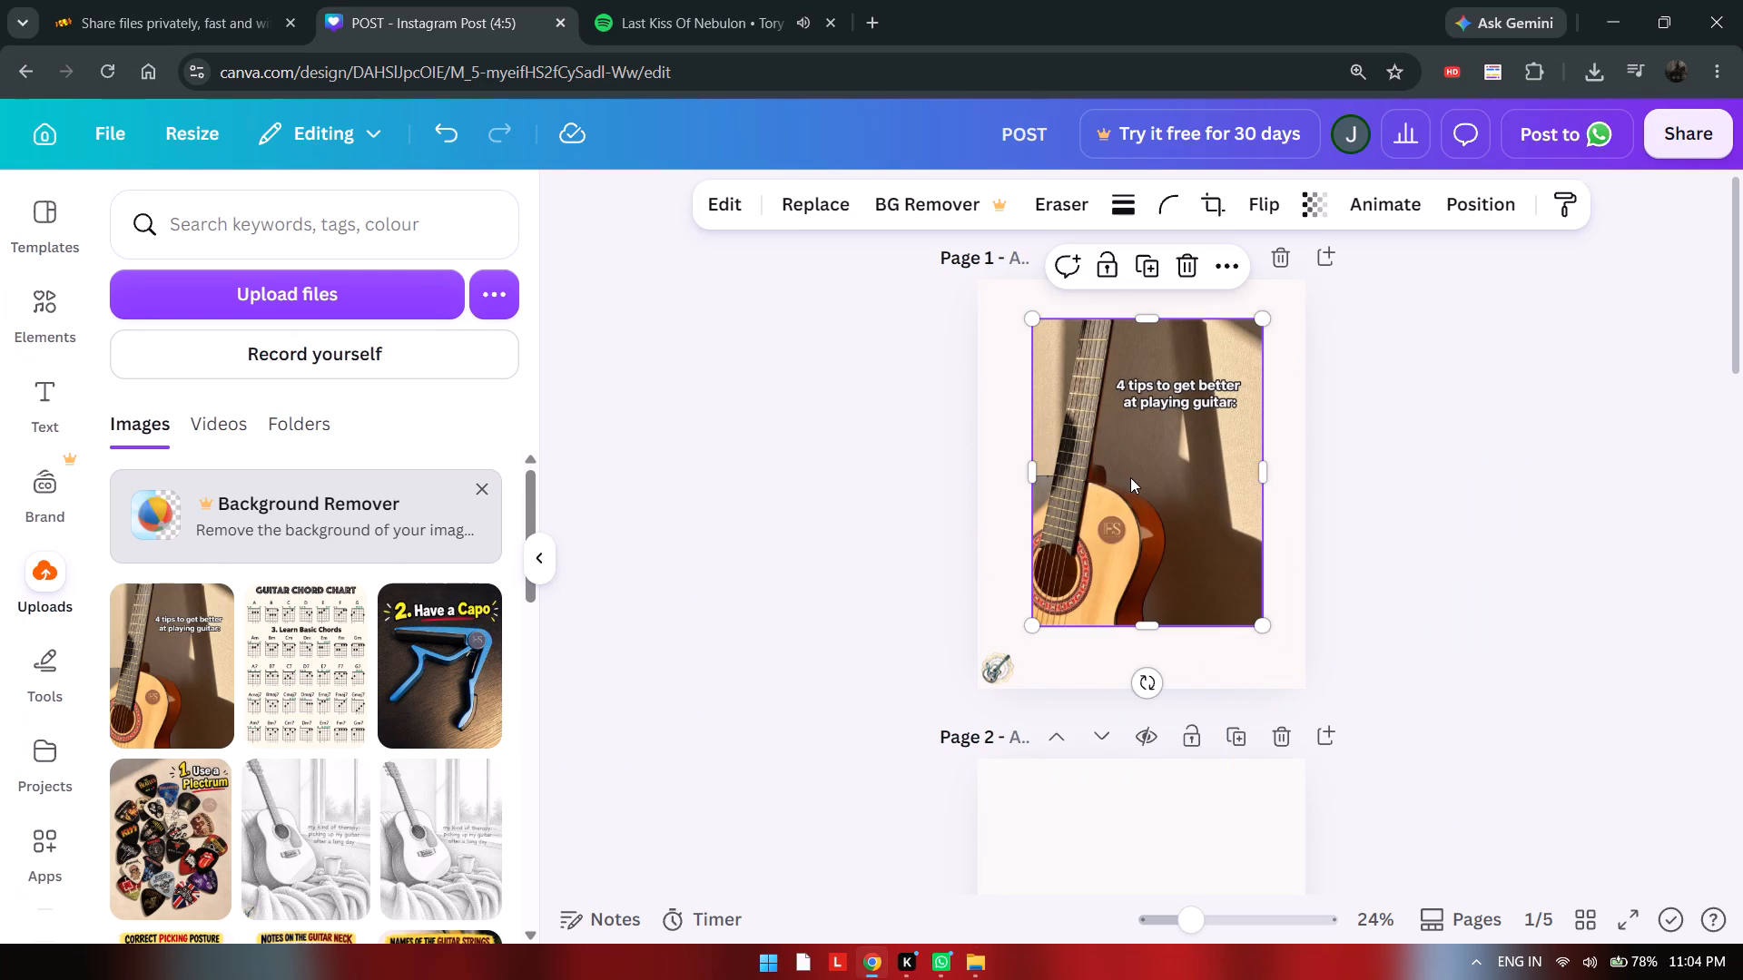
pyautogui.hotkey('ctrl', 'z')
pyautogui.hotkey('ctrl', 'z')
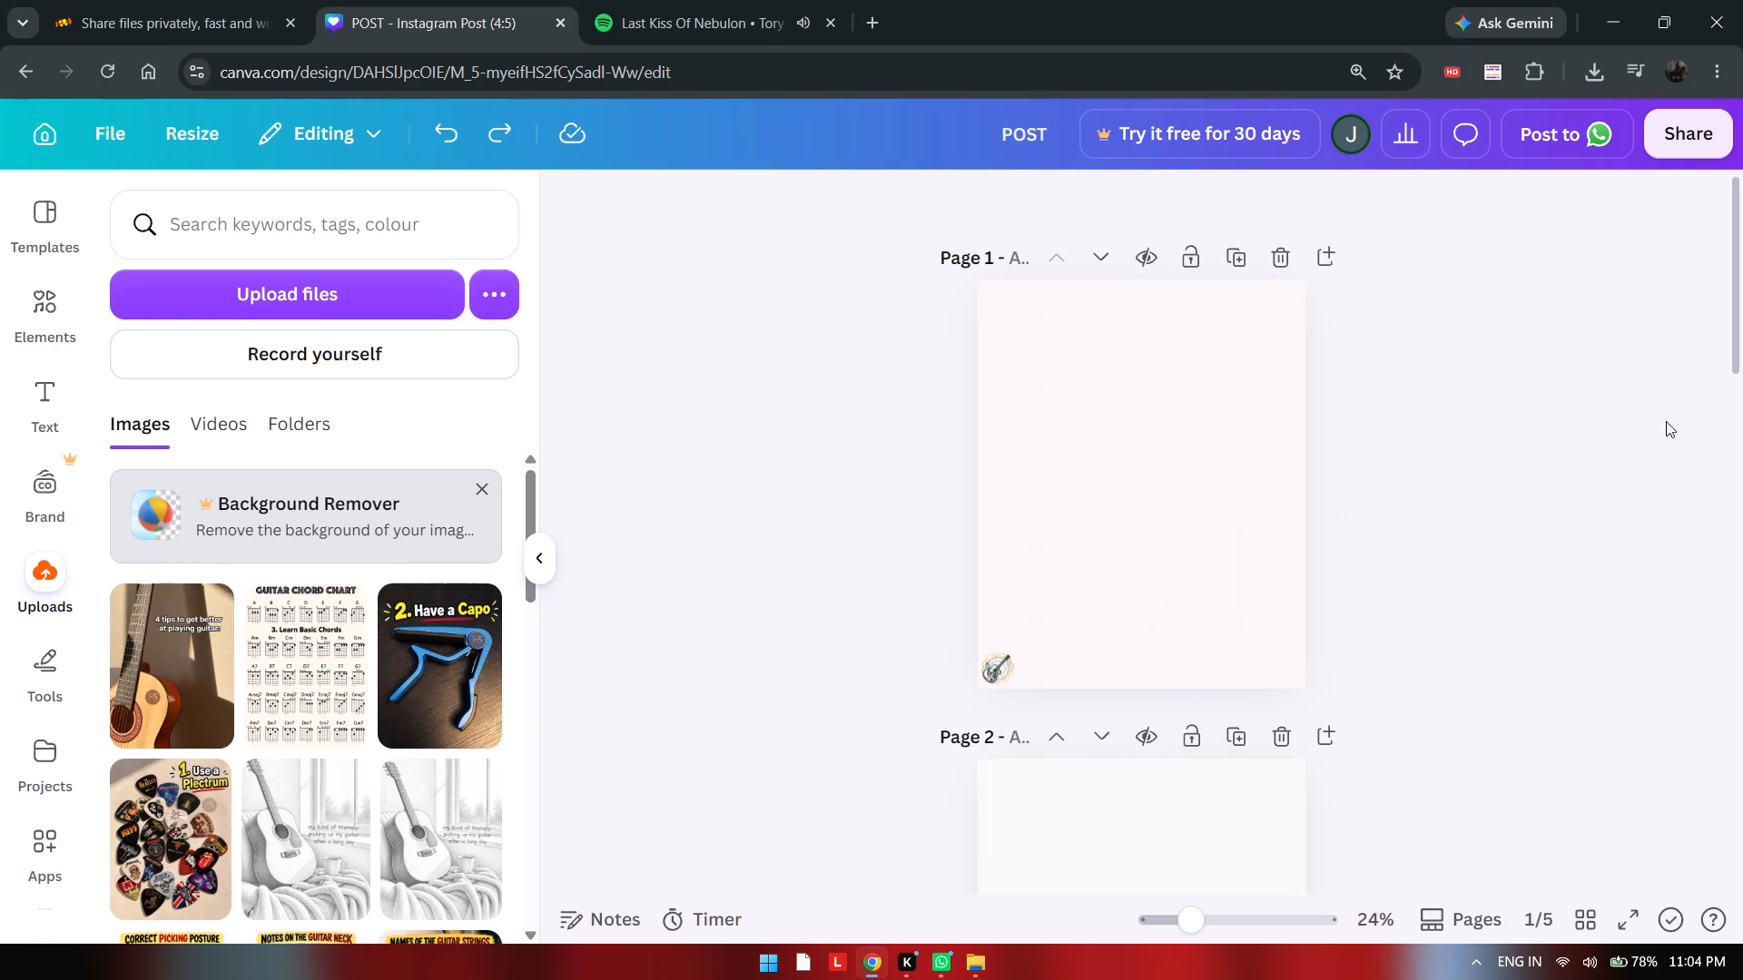
# Place the uploaded "4 tips to get better at playing guitar" image on page 1.
pyautogui.scroll(-1, 1075, 533)
pyautogui.scroll(2, 1075, 533)
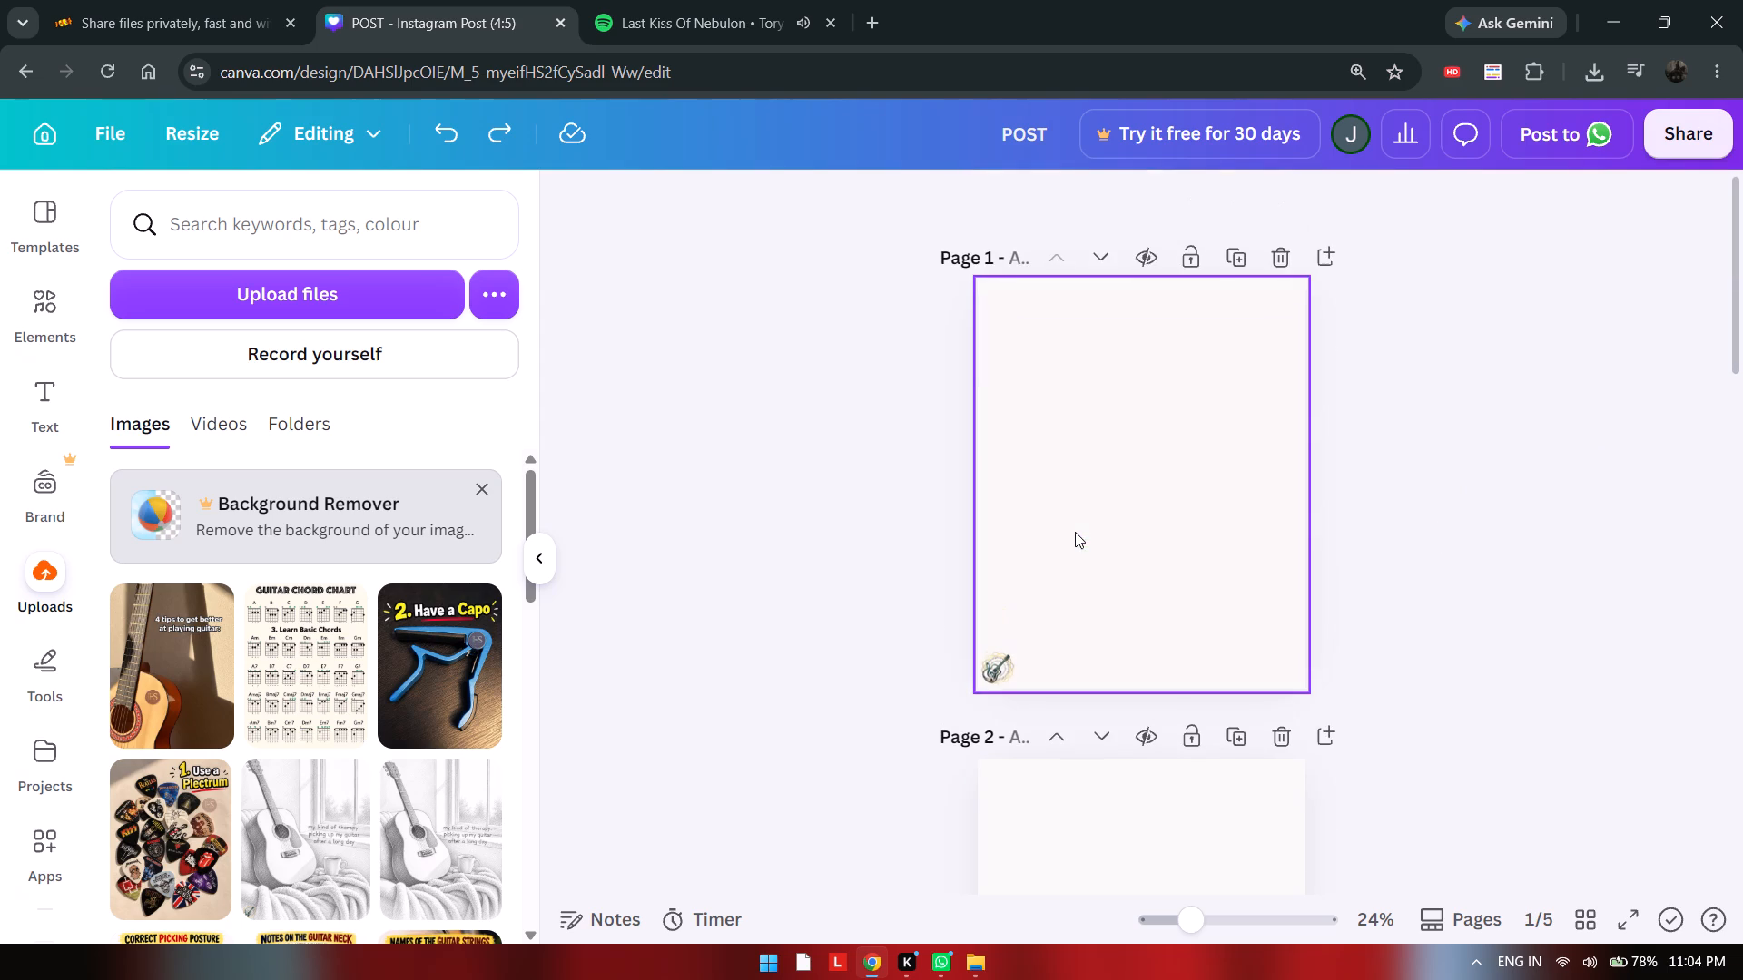
pyautogui.moveTo(163, 661); pyautogui.dragTo(1311, 420)
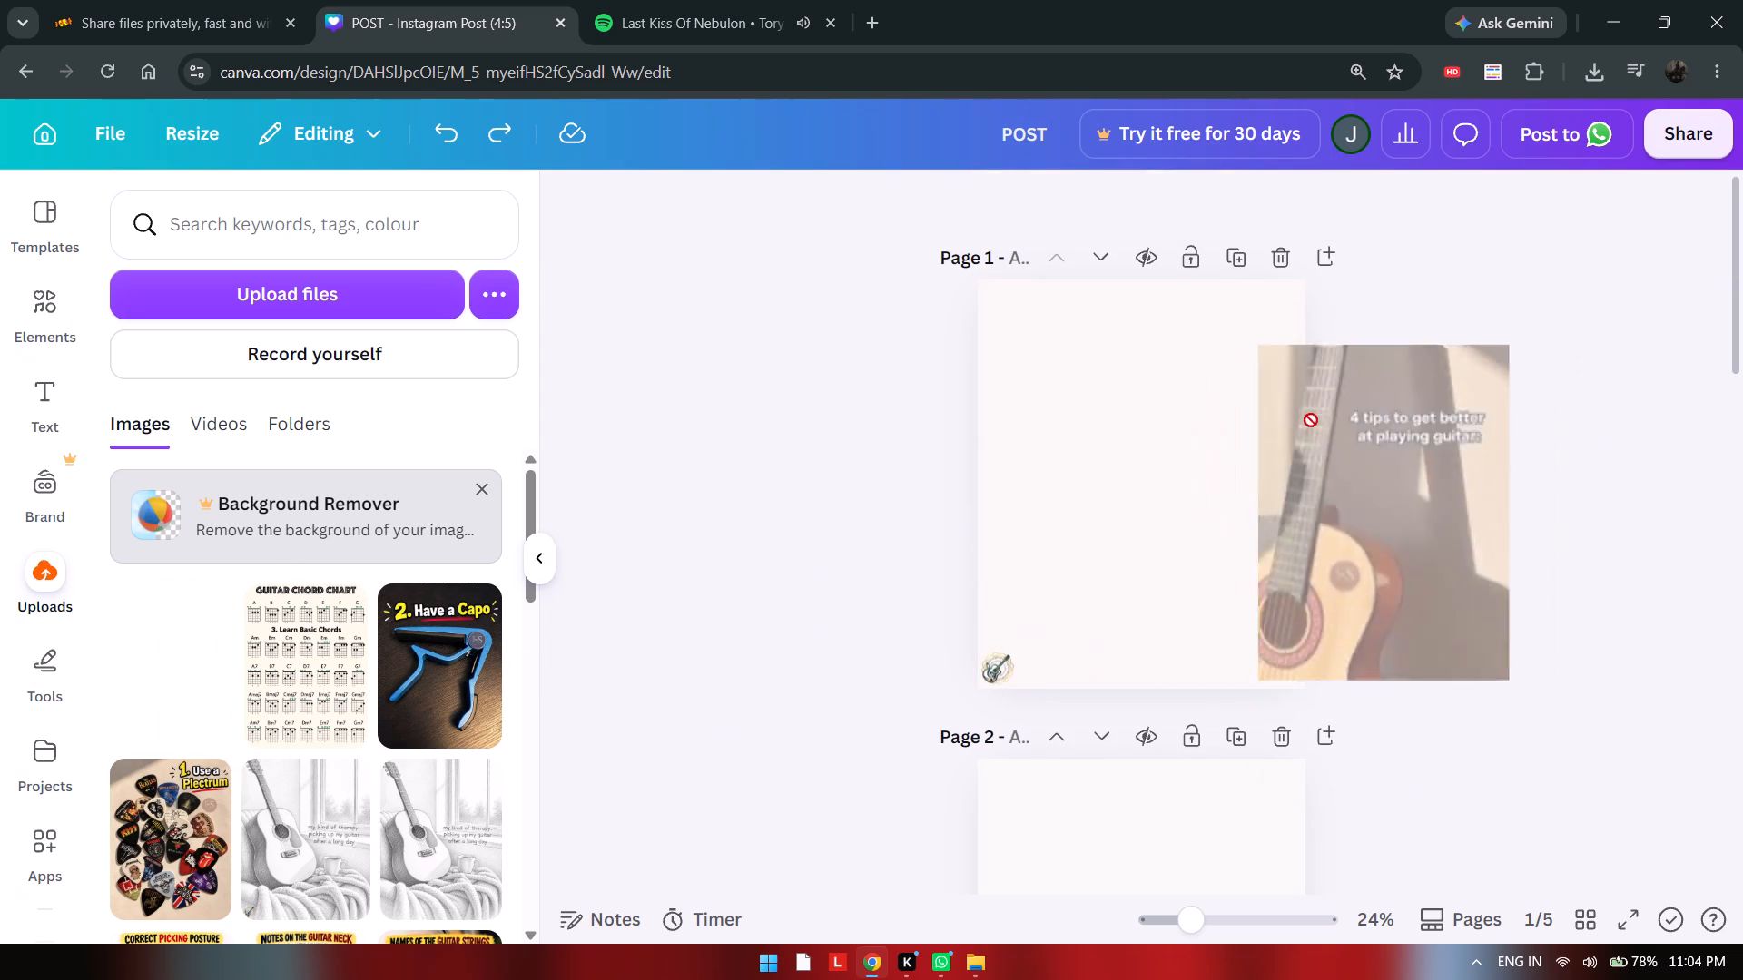
pyautogui.moveTo(1311, 420); pyautogui.dragTo(1100, 399)
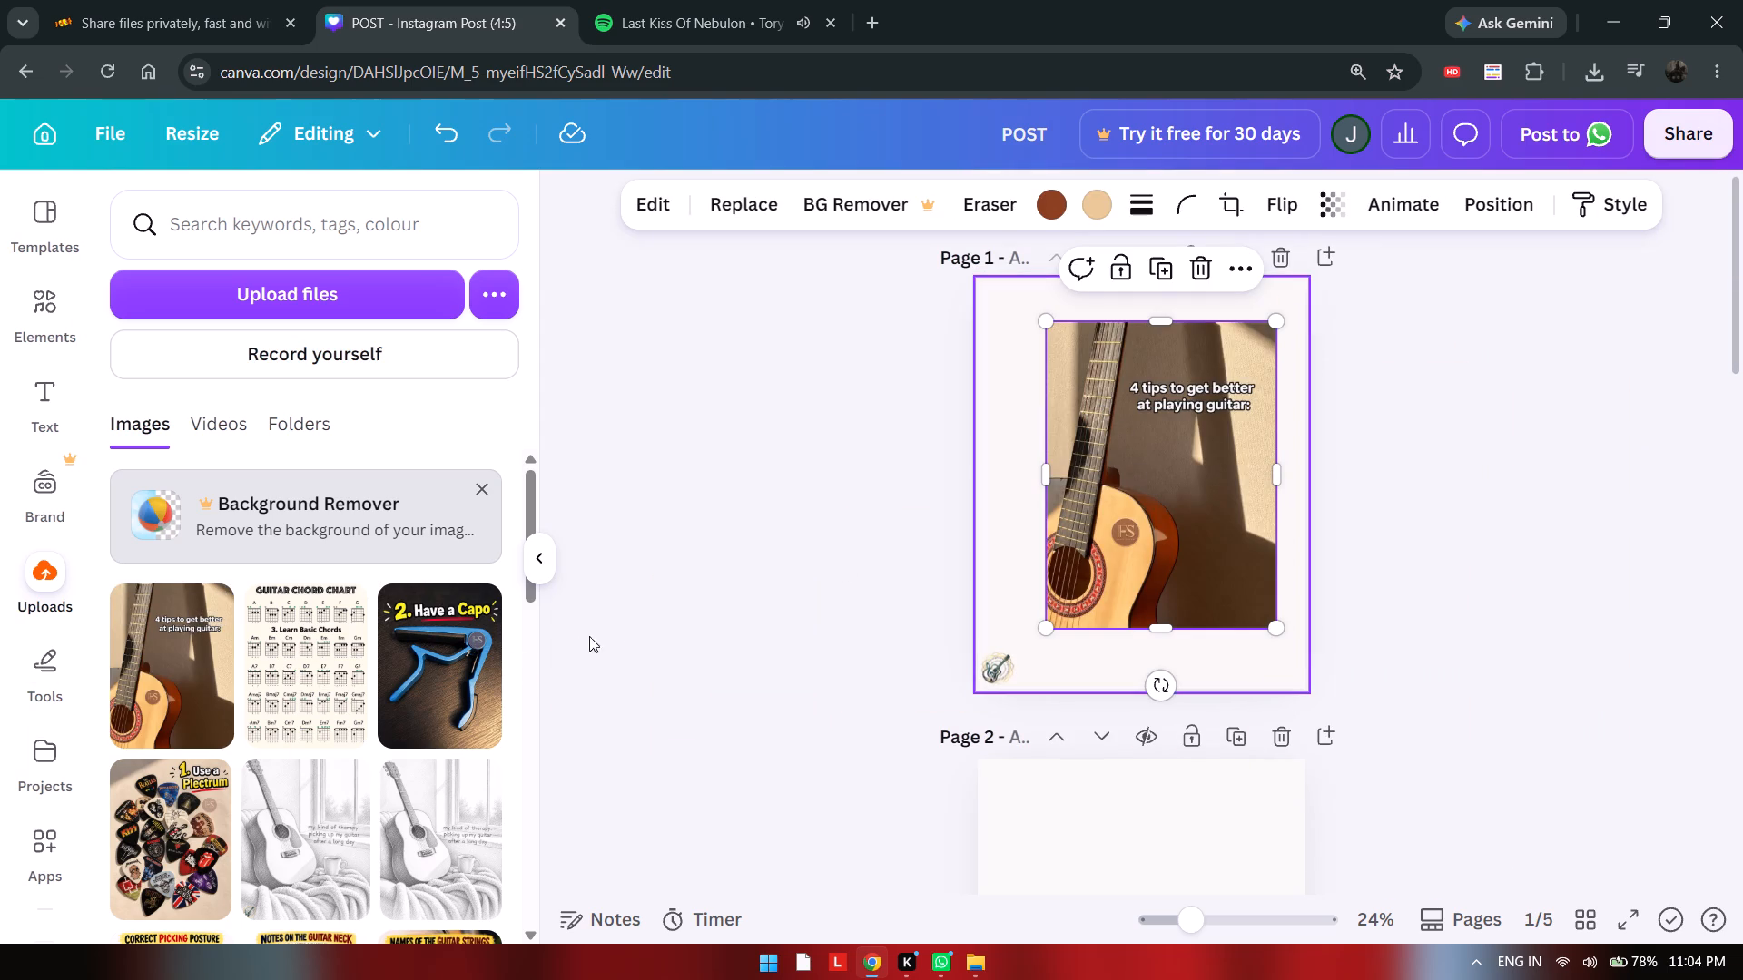
# Place the "1. Use a Plectrum" image on the blank page 2.
pyautogui.scroll(-1, 1148, 643)
pyautogui.scroll(1, 1148, 642)
pyautogui.scroll(-3, 1148, 642)
pyautogui.scroll(1, 1148, 642)
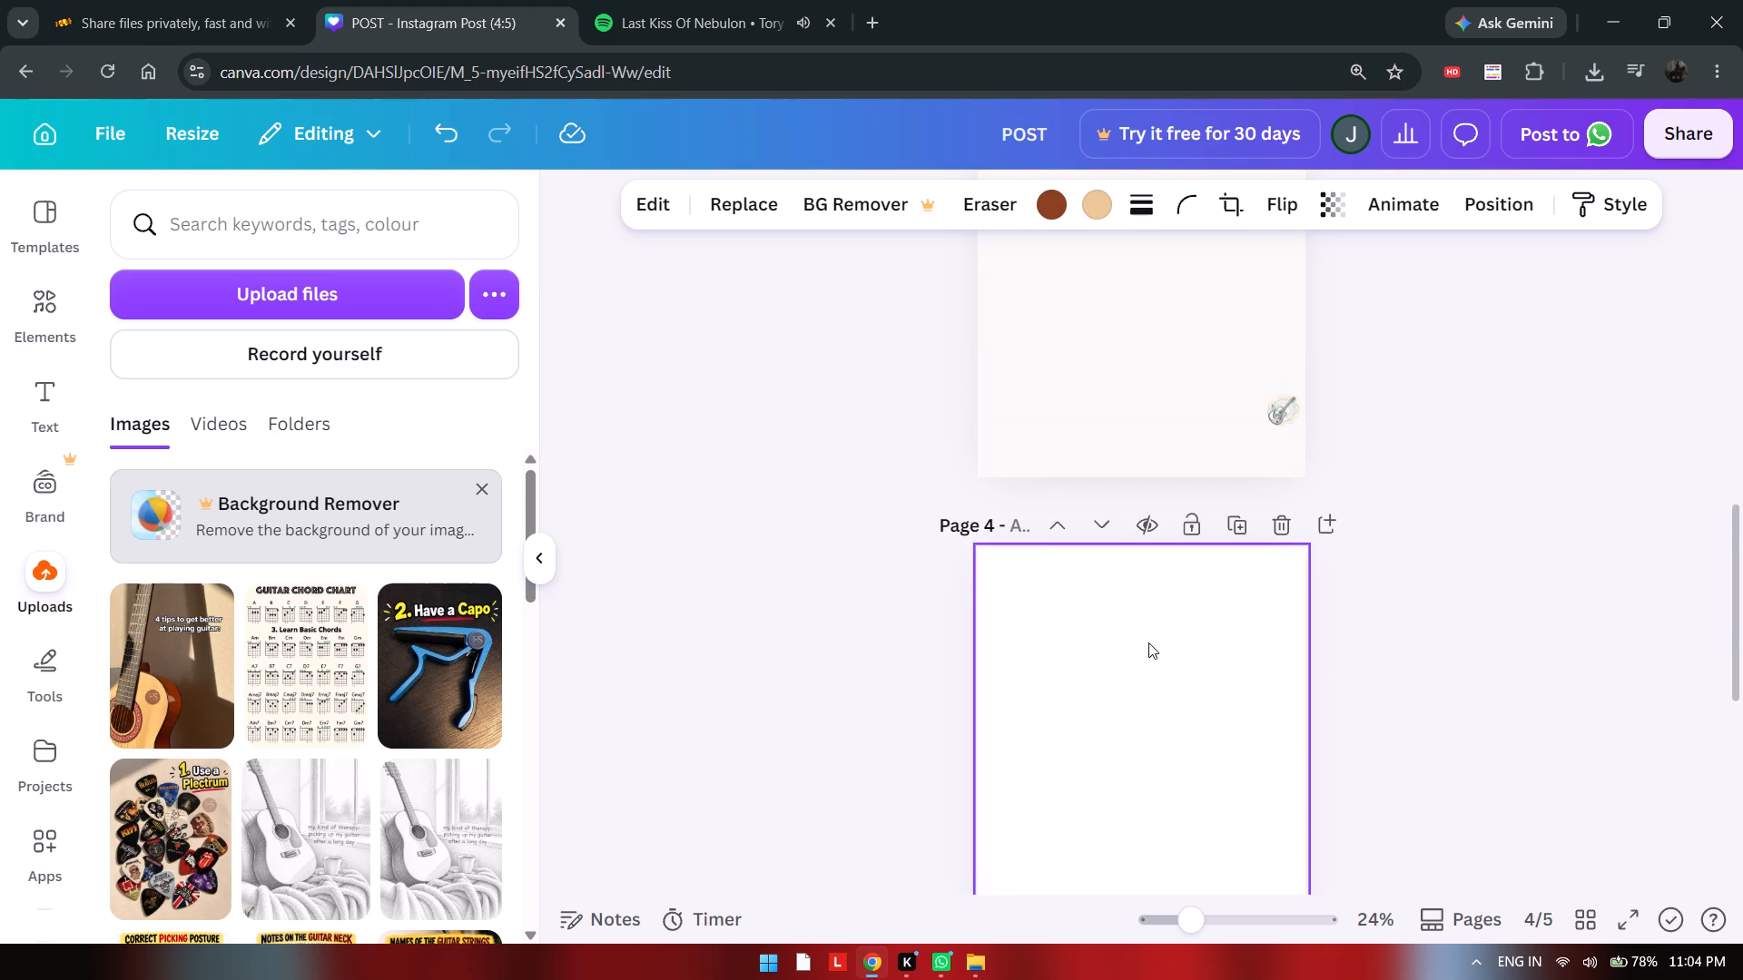
pyautogui.scroll(4, 1148, 642)
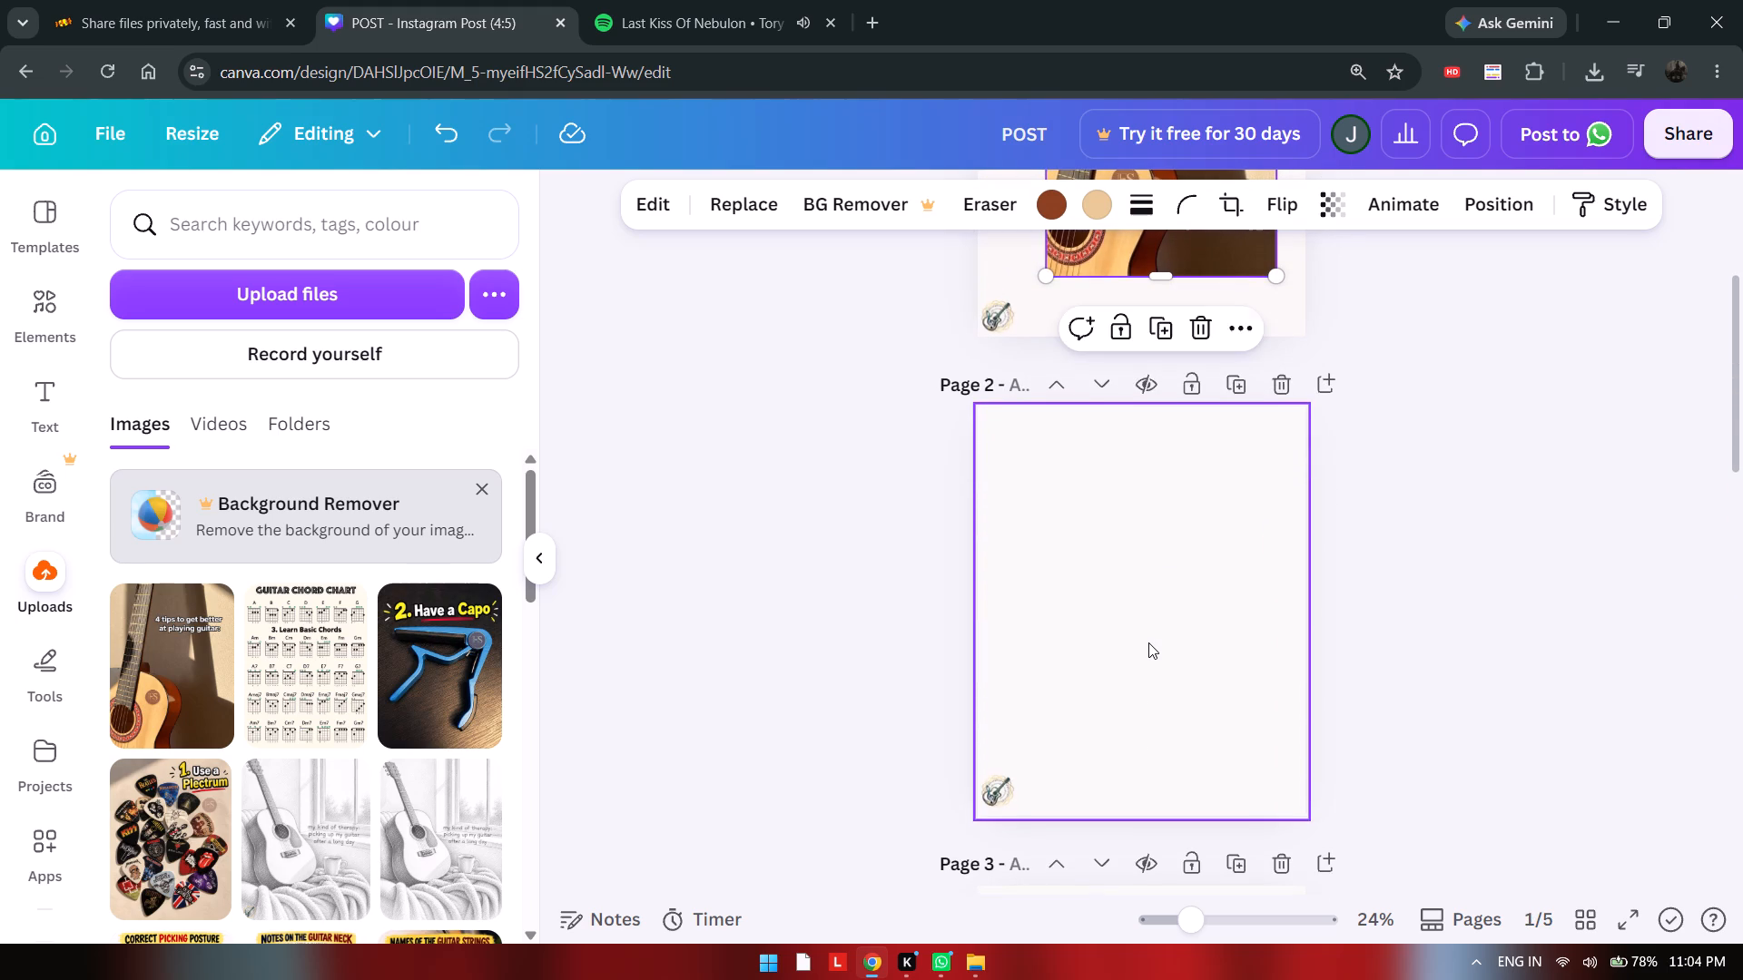
pyautogui.hotkey('alt', 'Tab')
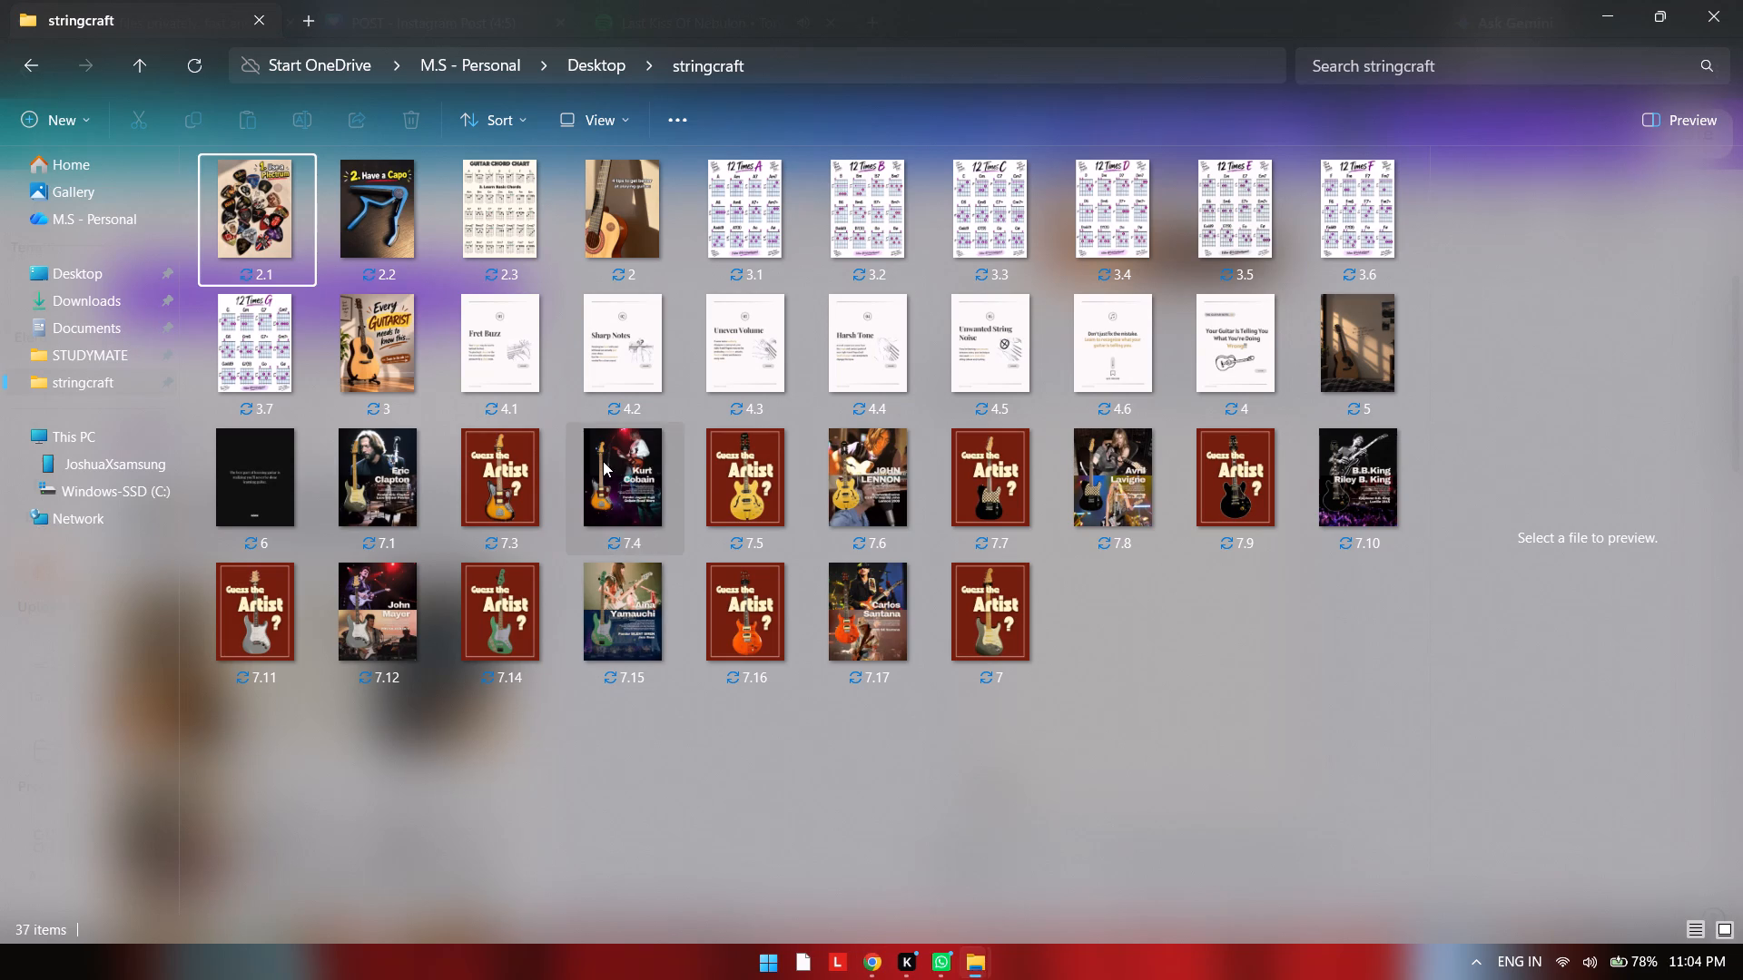
pyautogui.hotkey('alt', 'Tab')
pyautogui.moveTo(186, 823); pyautogui.dragTo(615, 673)
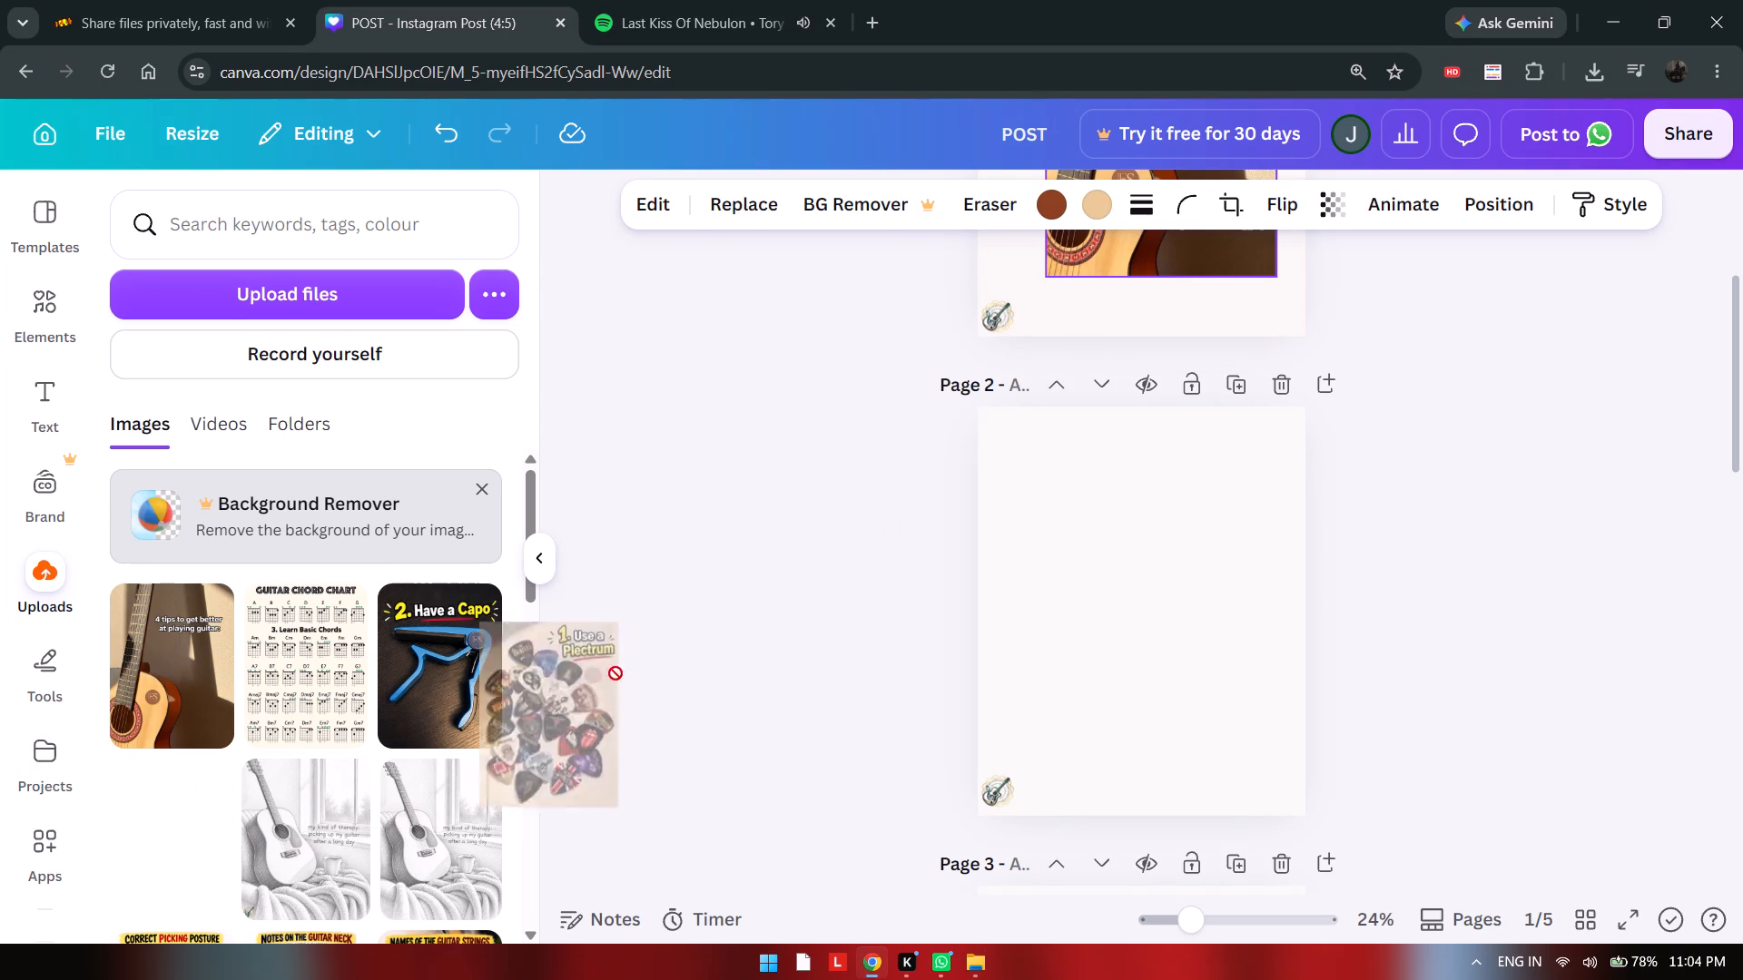
pyautogui.moveTo(615, 673); pyautogui.dragTo(1101, 503)
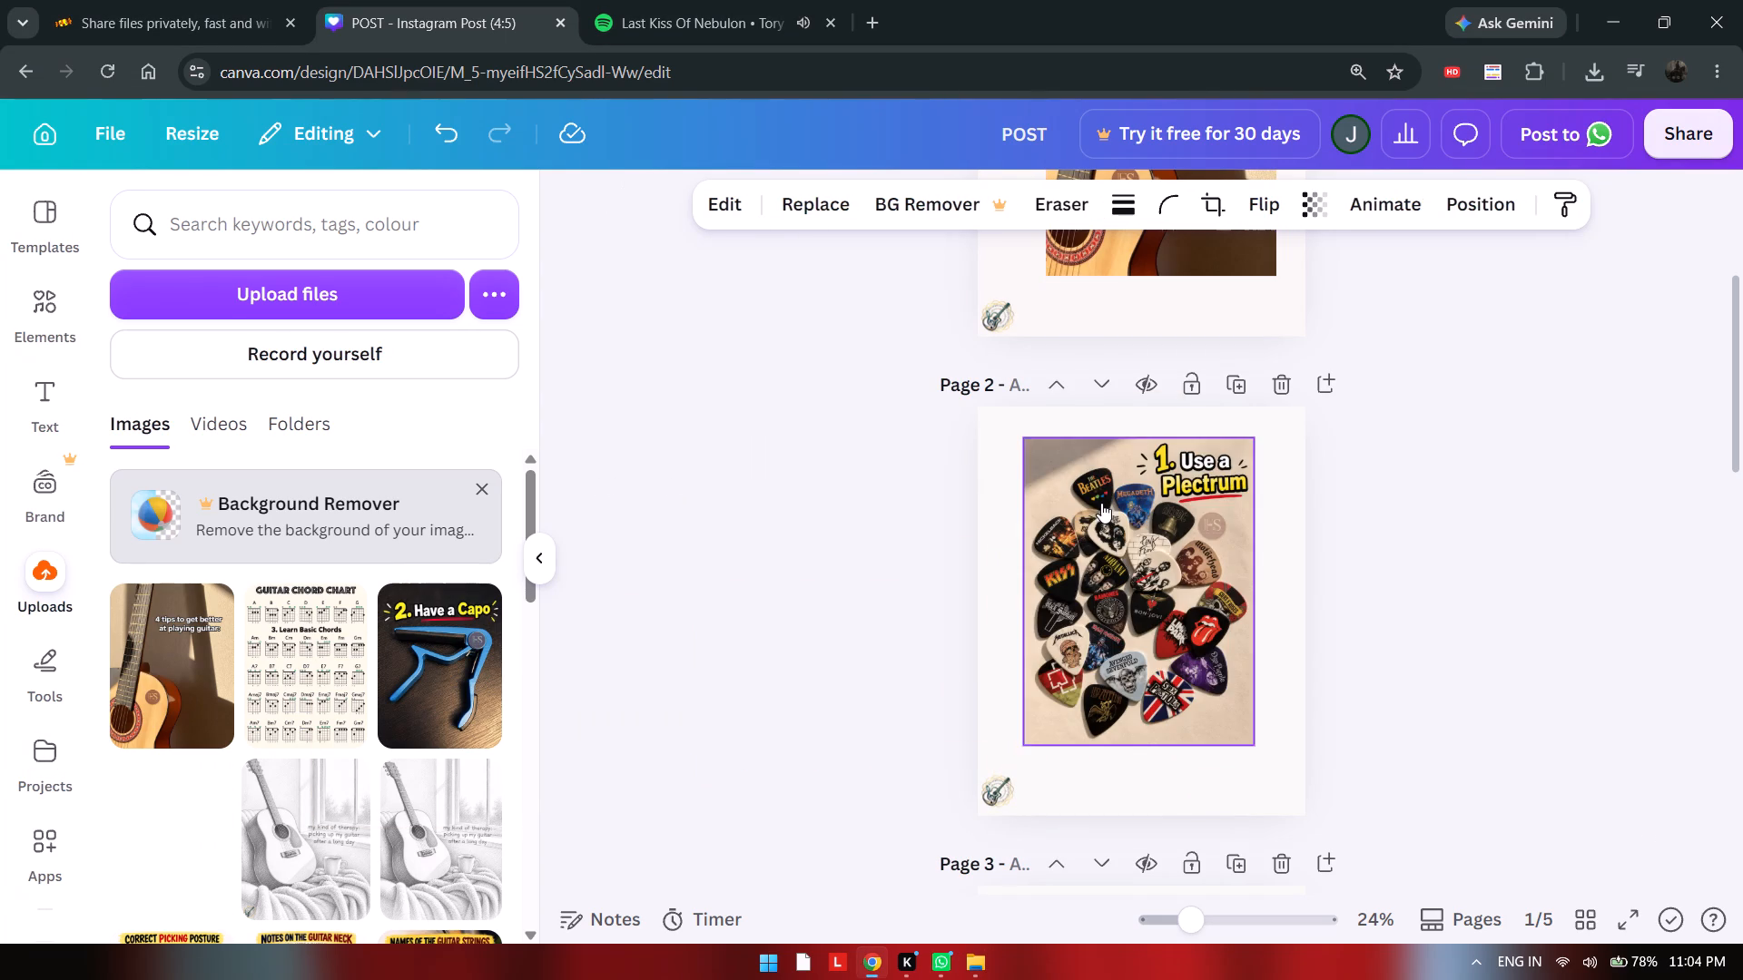
# Place the "2. Have a Capo" image on page 3 and the "Guitar Chord Chart" image on page 4.
pyautogui.scroll(-3, 714, 659)
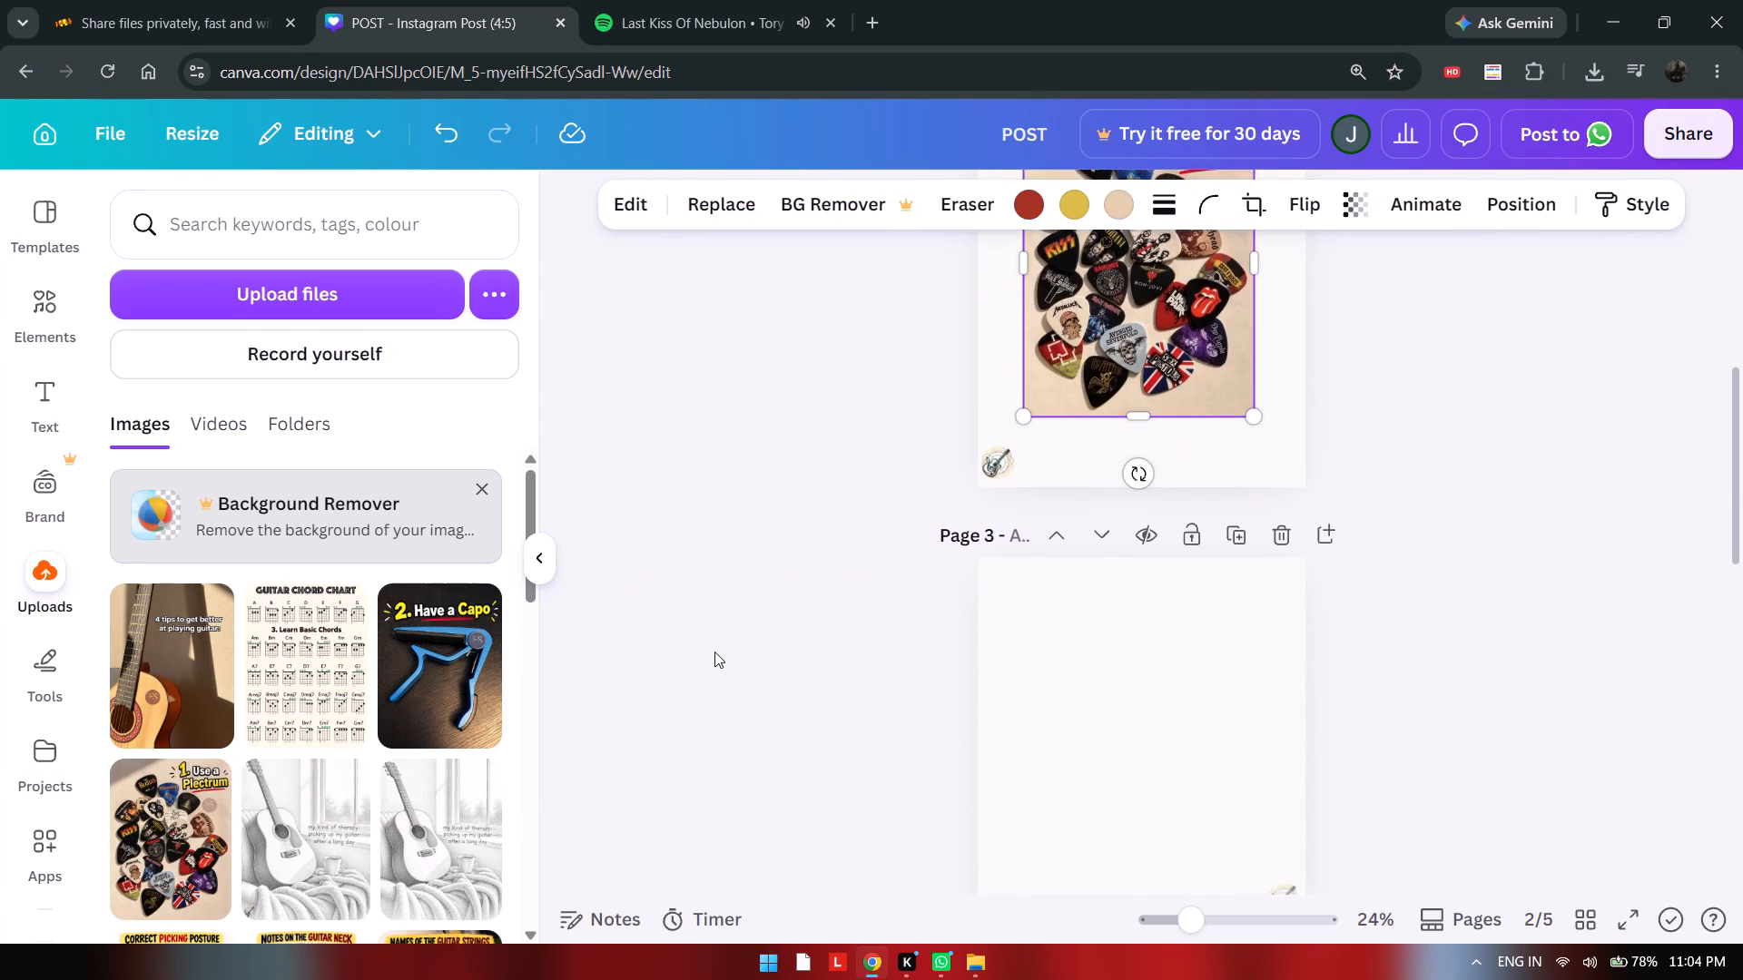
pyautogui.scroll(-3, 714, 652)
pyautogui.moveTo(451, 674); pyautogui.dragTo(1242, 514)
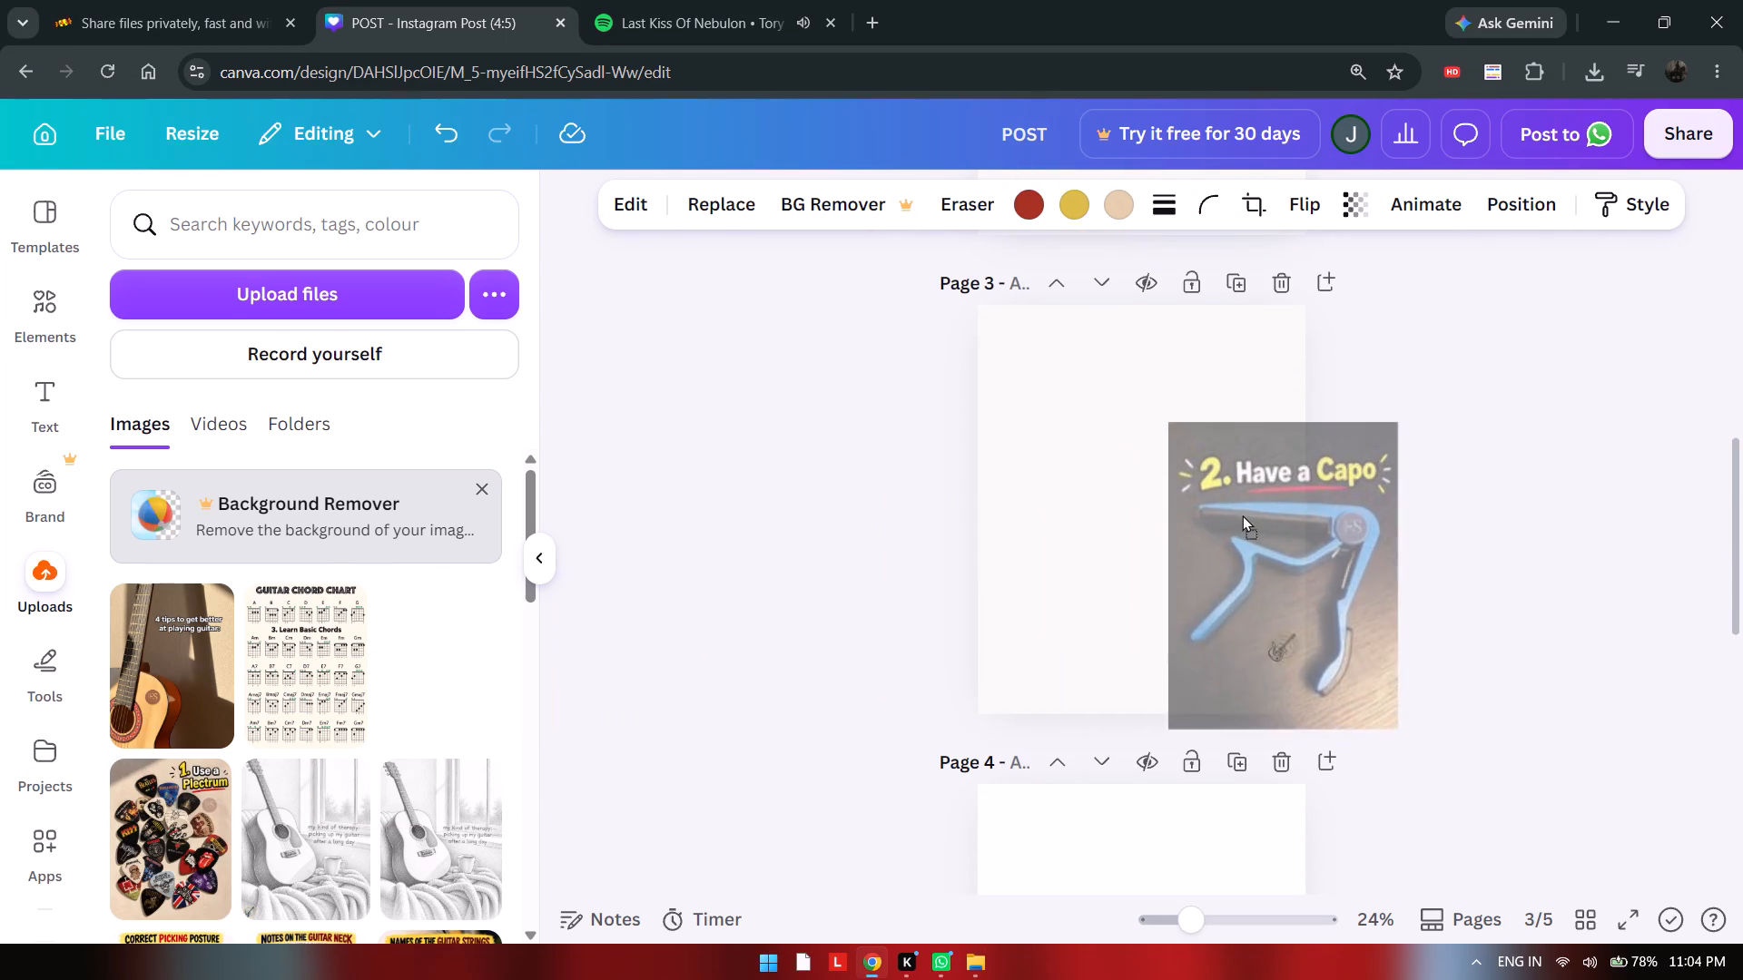
pyautogui.moveTo(1242, 514); pyautogui.dragTo(1103, 455)
pyautogui.moveTo(313, 674); pyautogui.dragTo(334, 672)
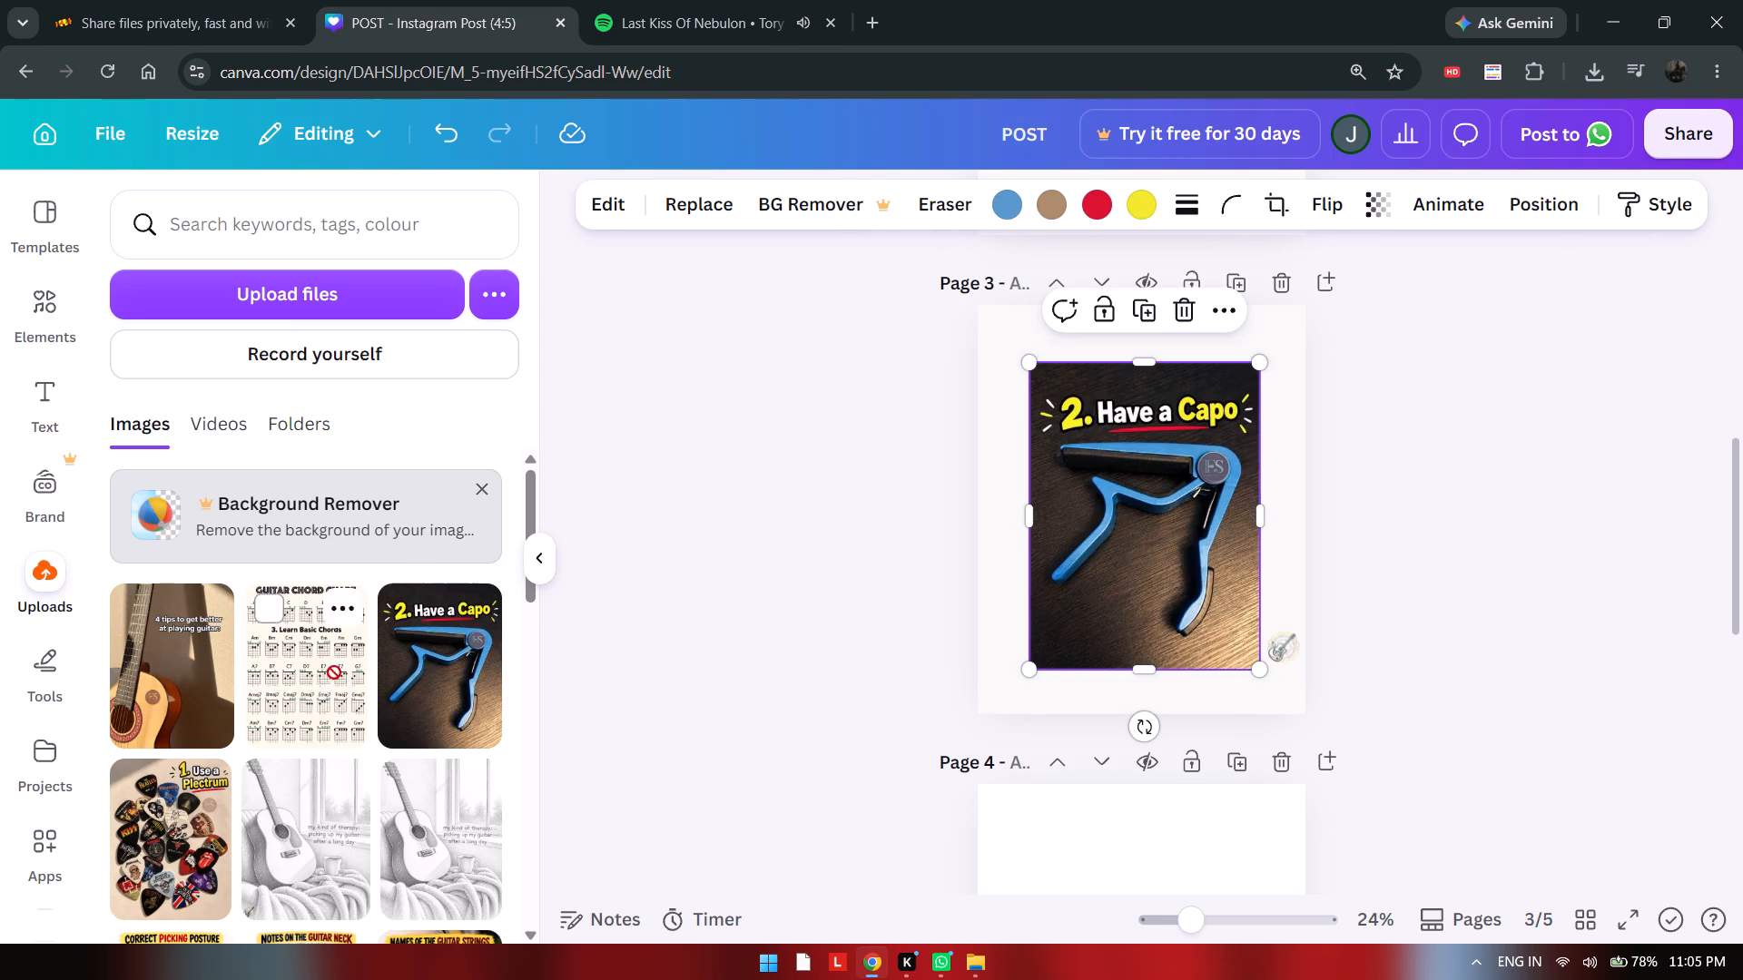
pyautogui.moveTo(334, 672); pyautogui.dragTo(1158, 859)
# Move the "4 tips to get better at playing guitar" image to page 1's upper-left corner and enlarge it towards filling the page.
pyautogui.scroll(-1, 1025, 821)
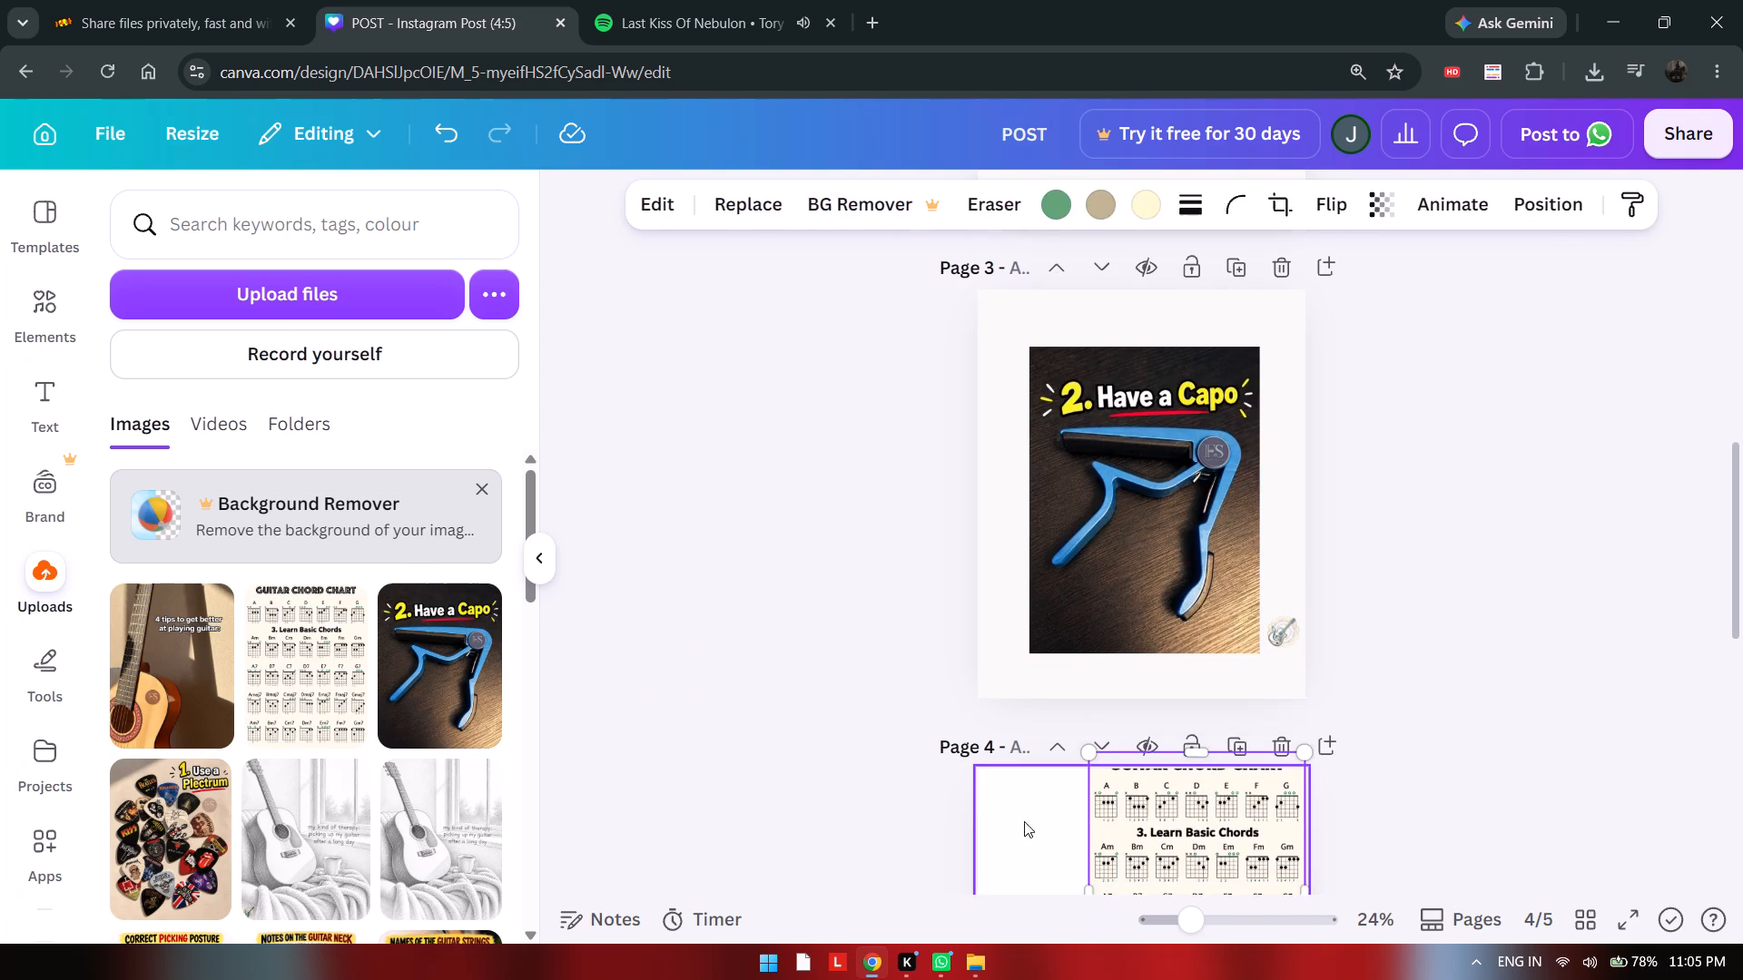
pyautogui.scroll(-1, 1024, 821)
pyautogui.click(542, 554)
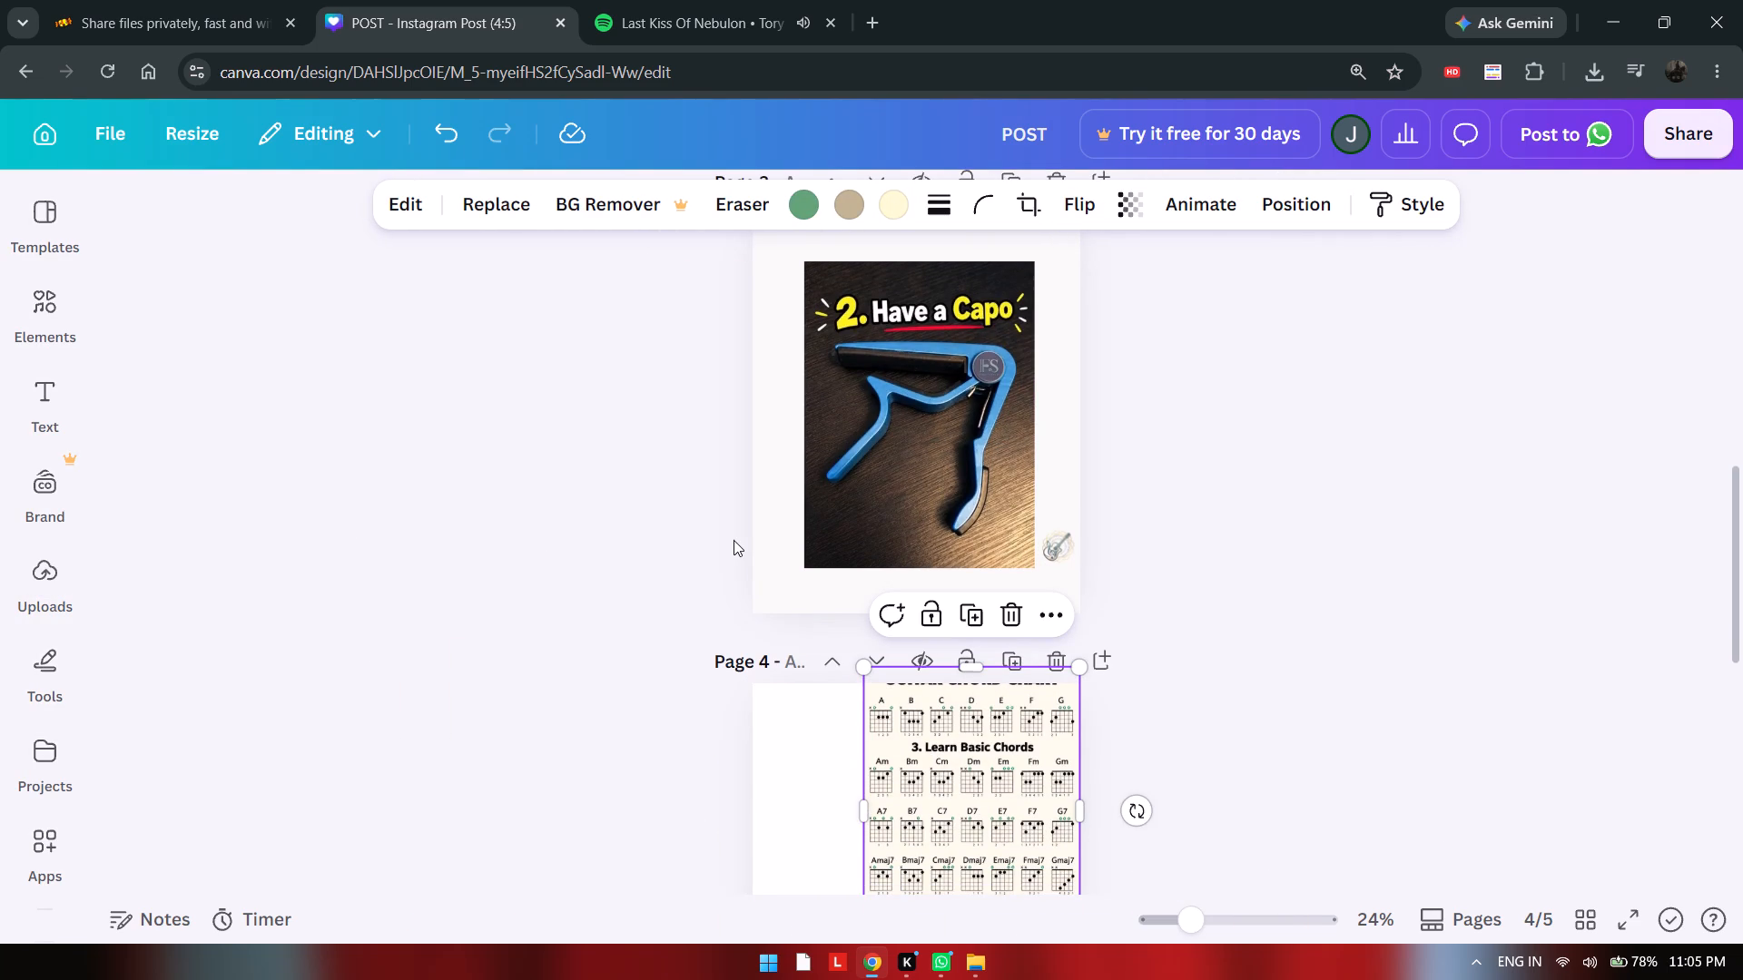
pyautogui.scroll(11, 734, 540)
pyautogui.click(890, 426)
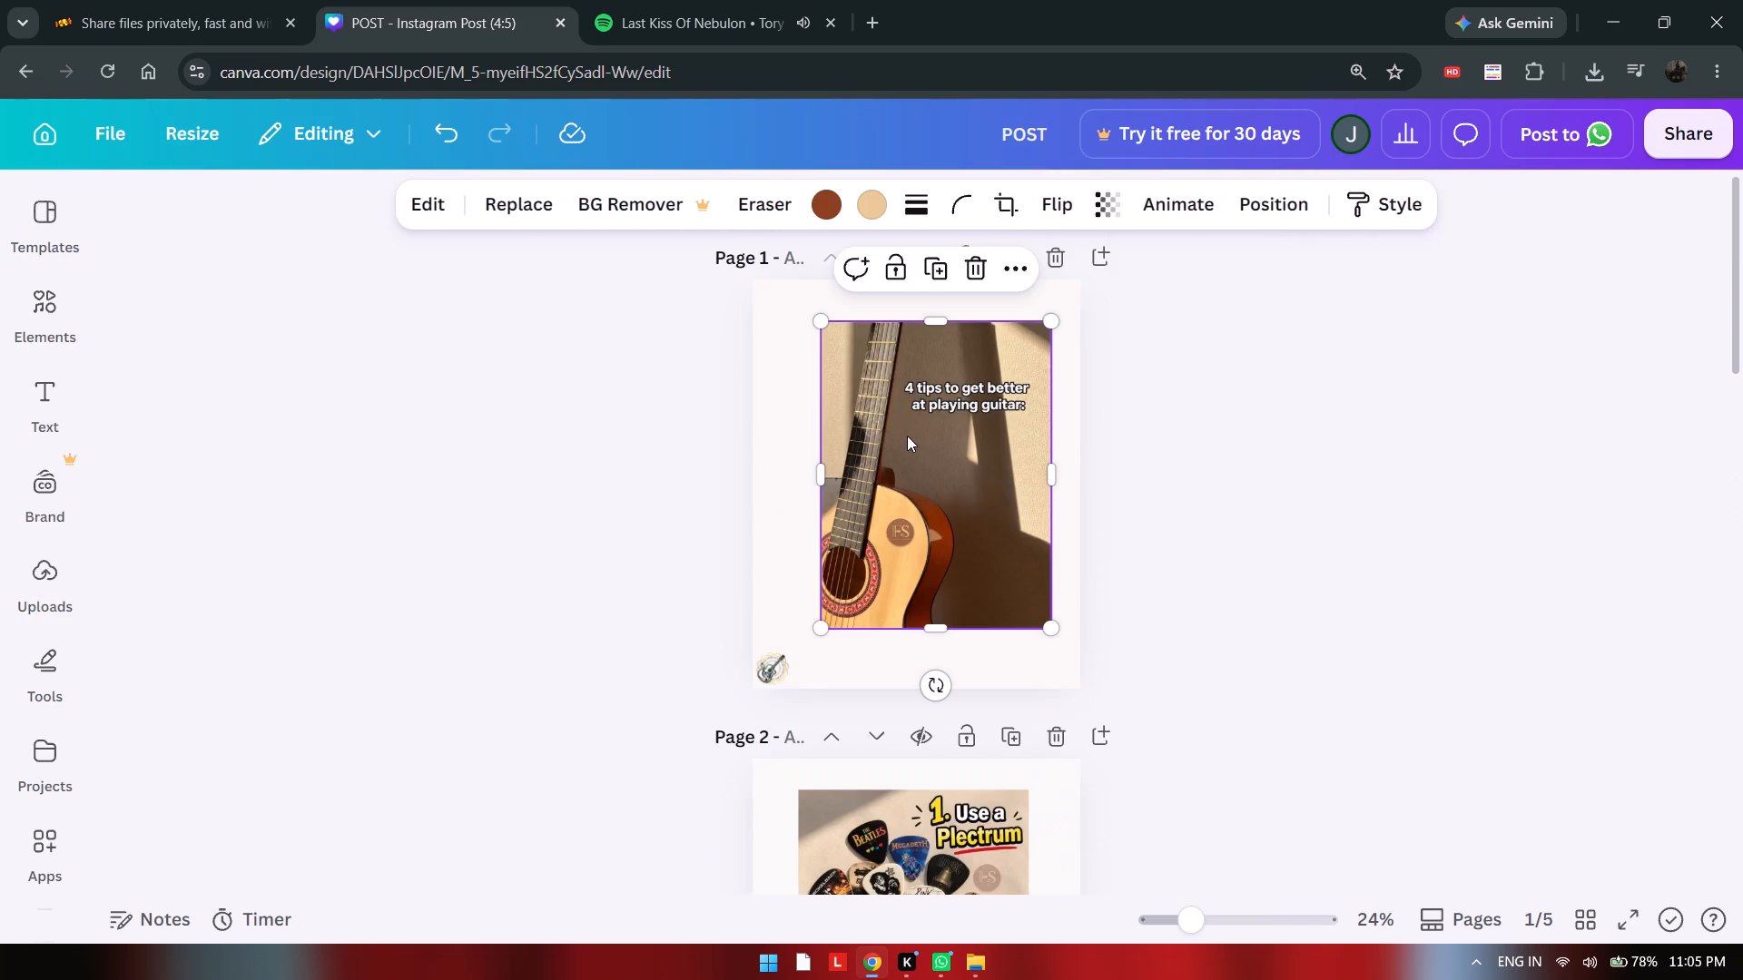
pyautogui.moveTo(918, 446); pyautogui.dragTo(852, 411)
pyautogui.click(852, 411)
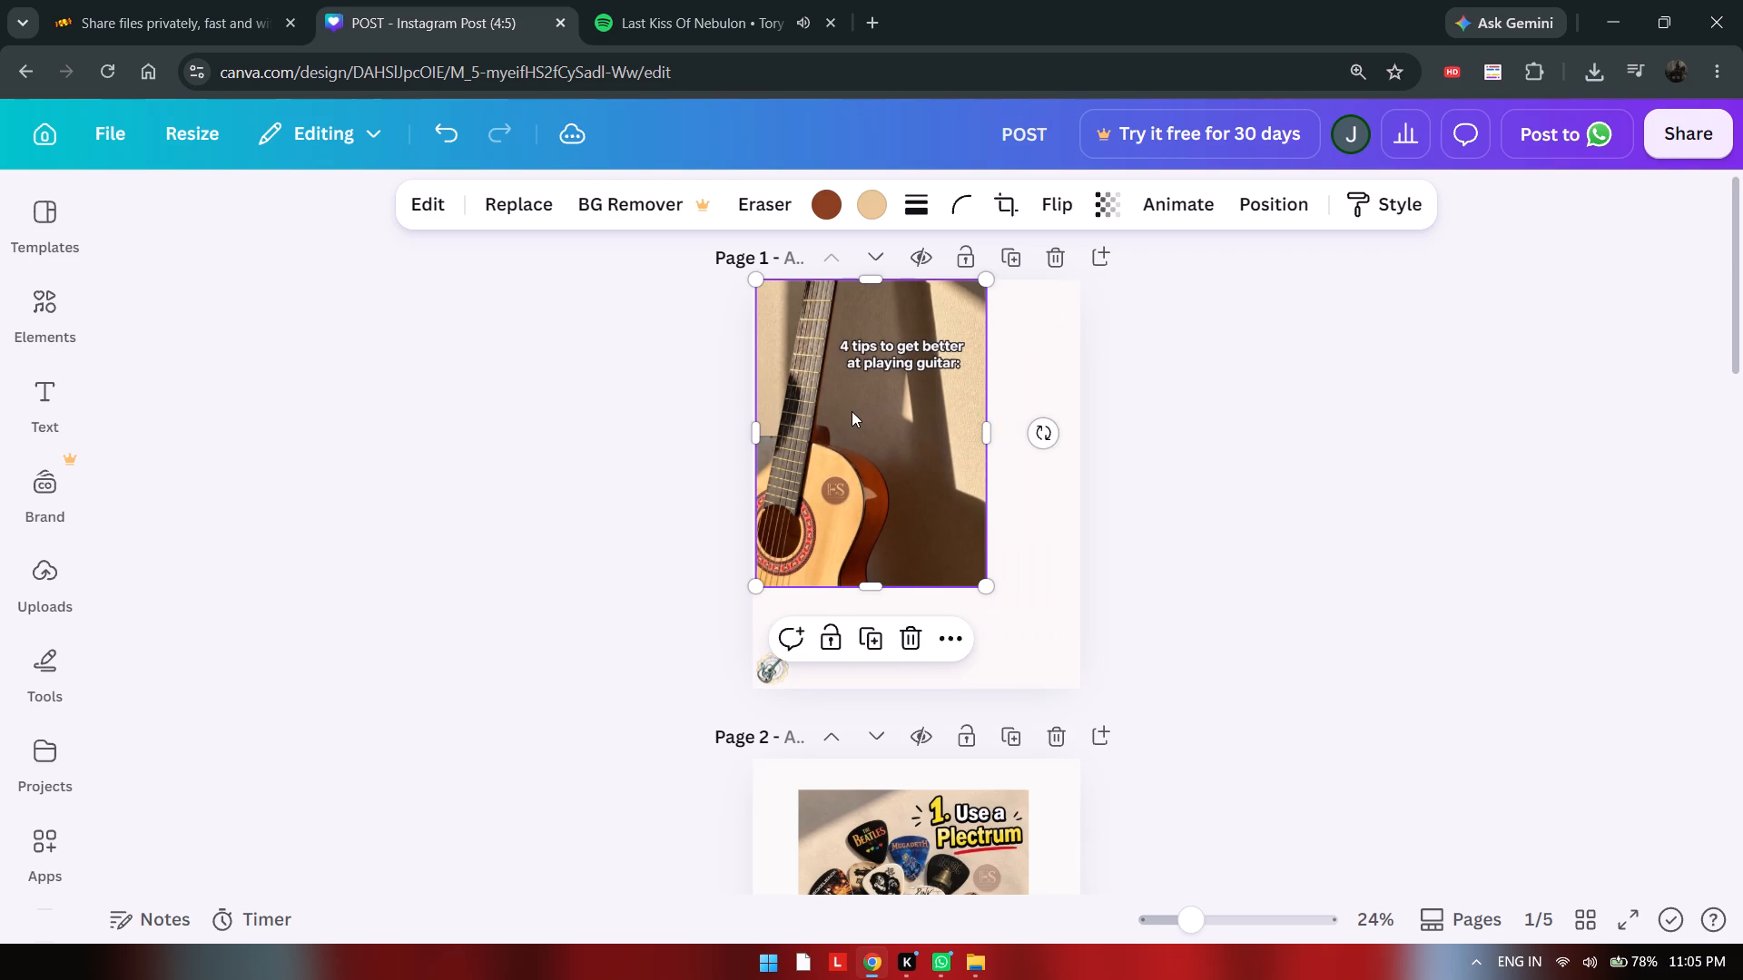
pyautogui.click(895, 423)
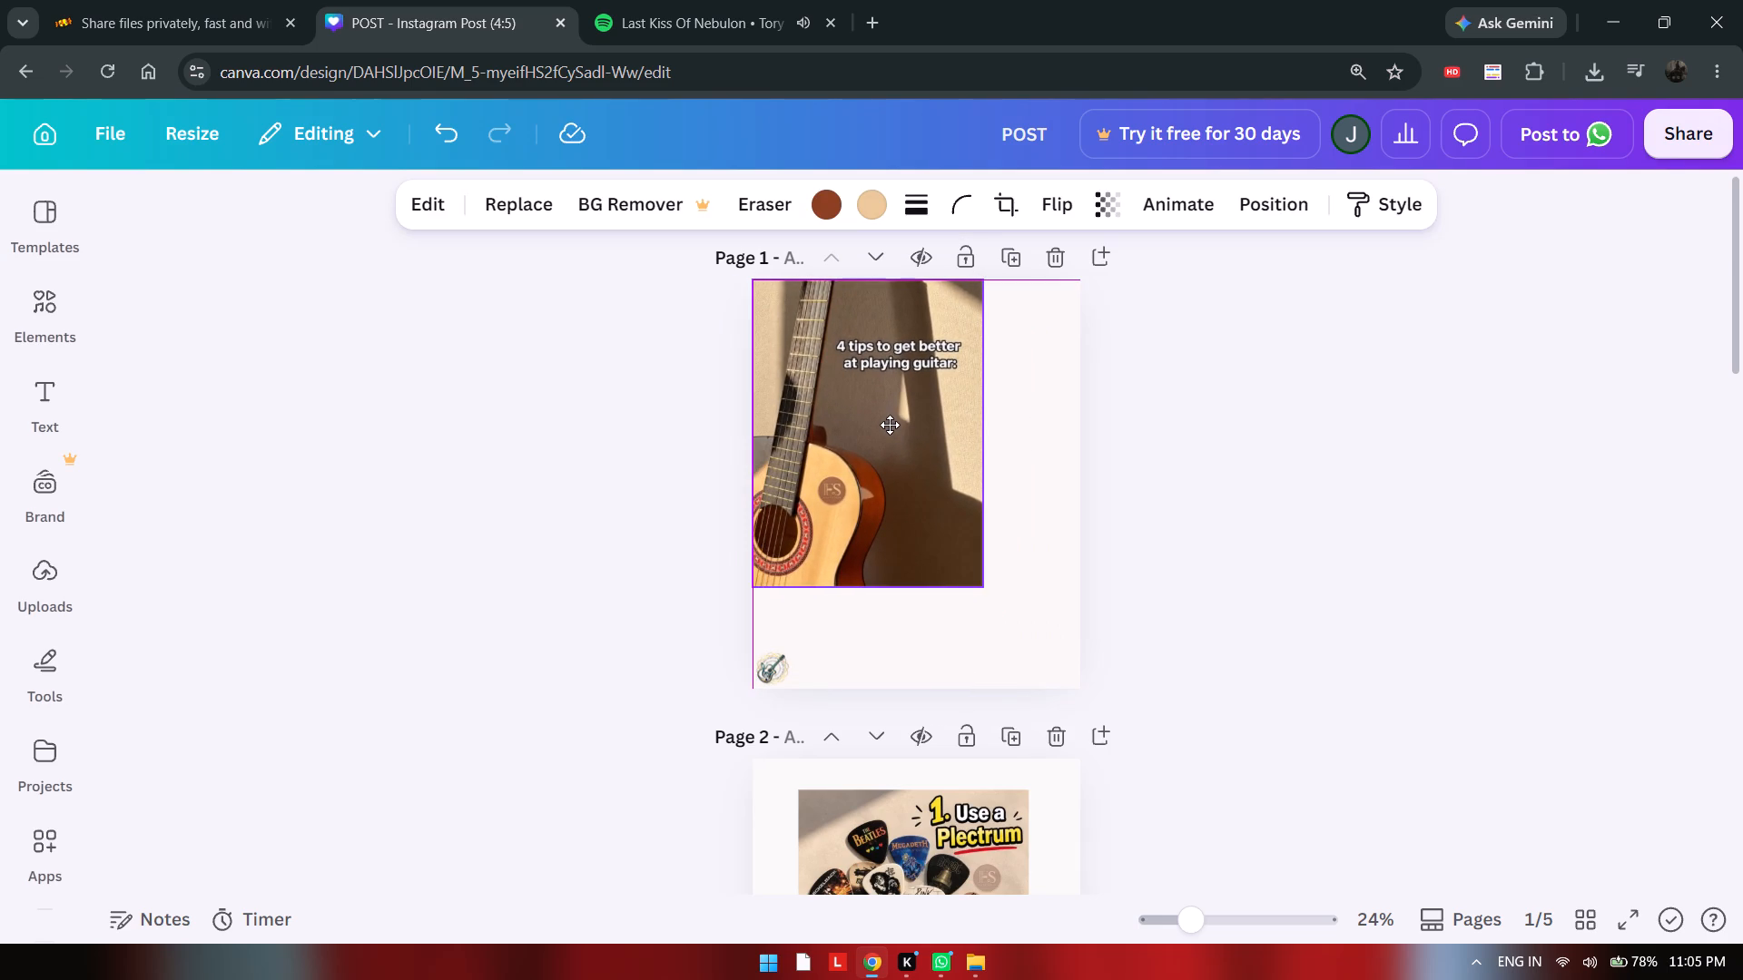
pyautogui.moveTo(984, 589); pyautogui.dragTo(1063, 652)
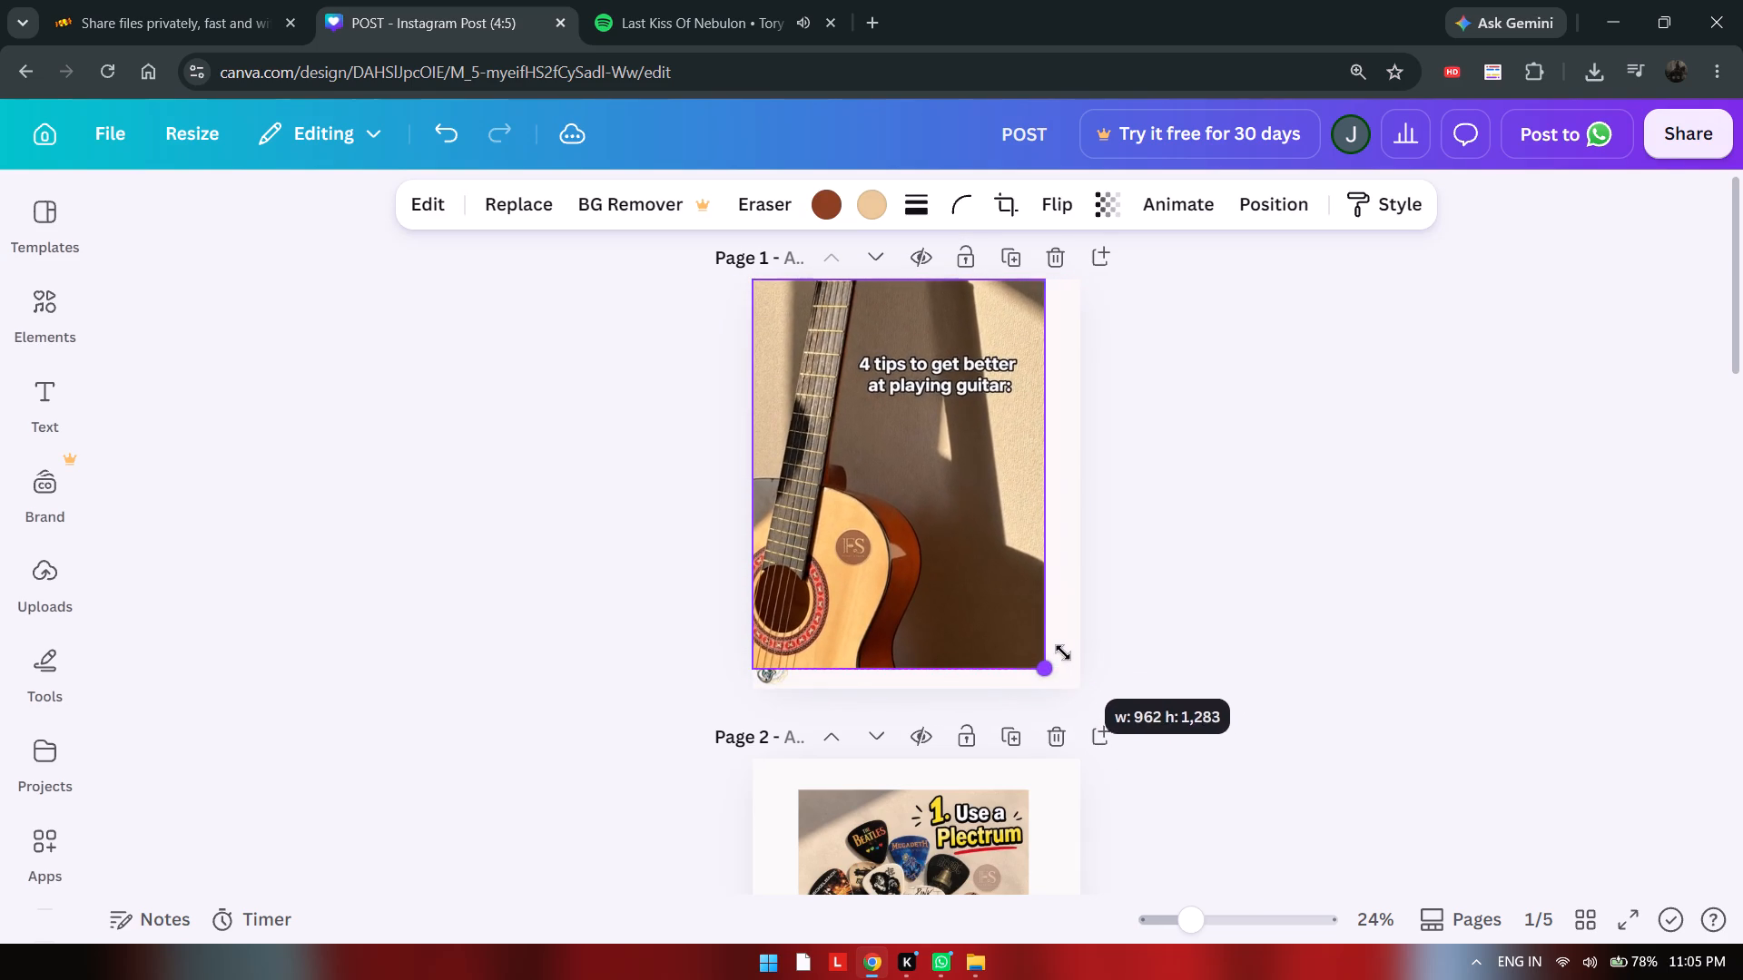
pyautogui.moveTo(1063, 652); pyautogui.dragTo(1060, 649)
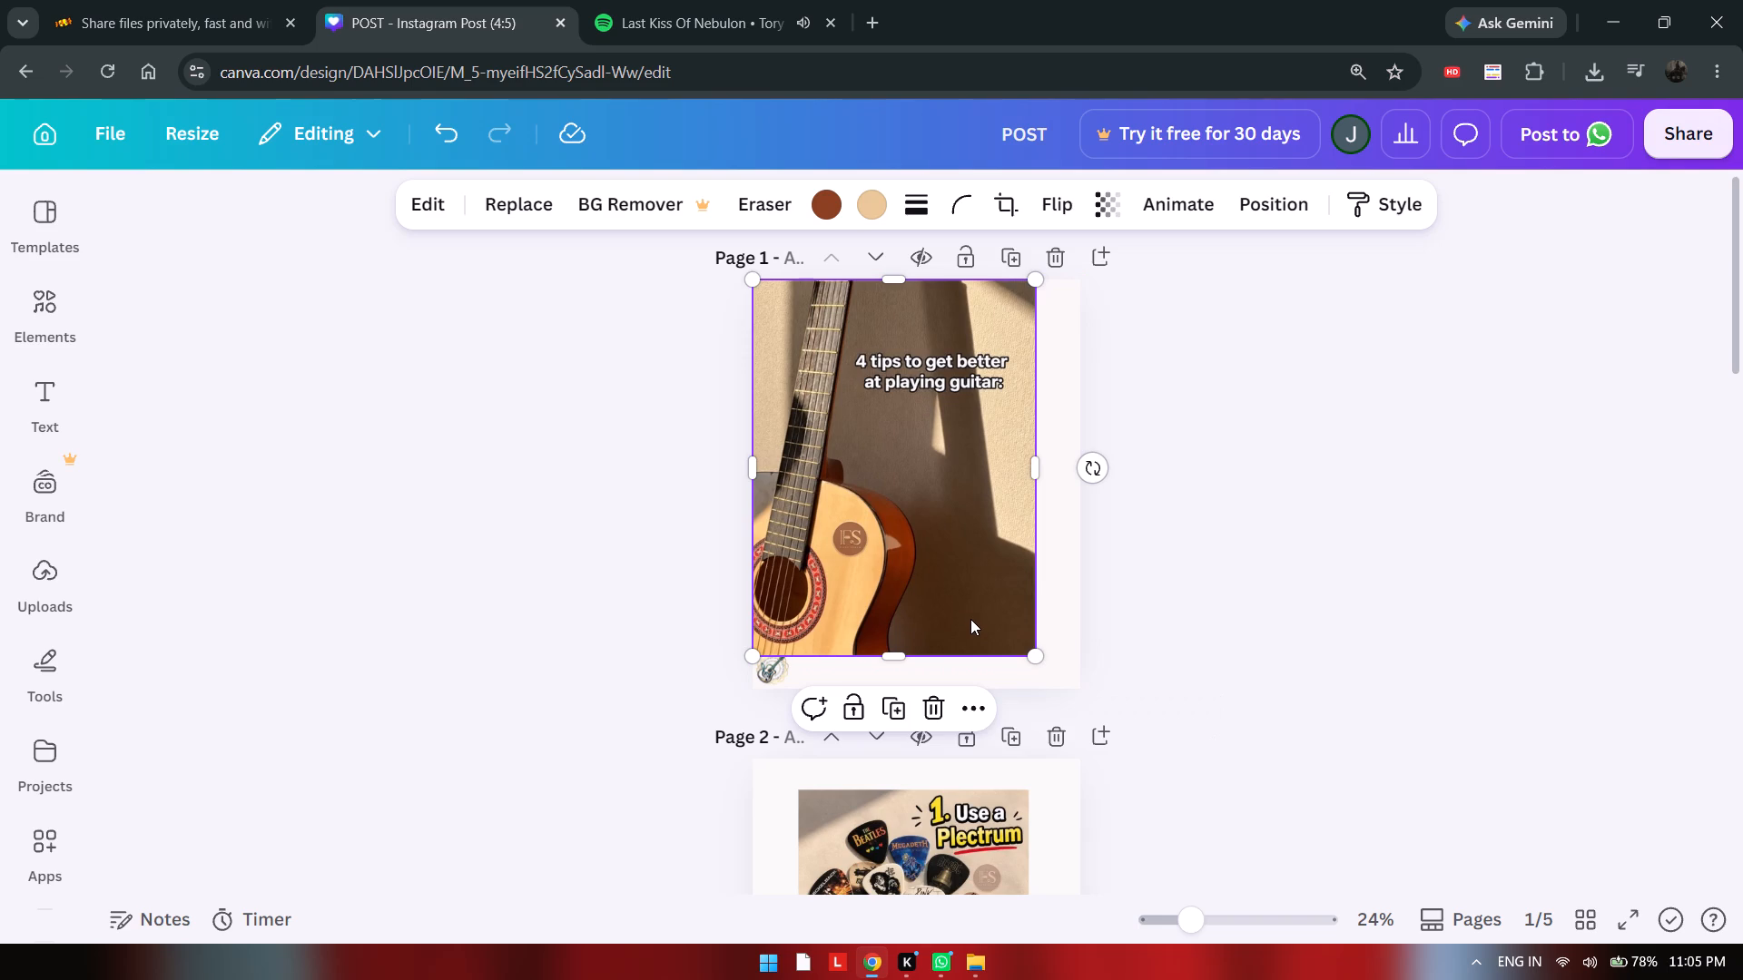
# Delete the "4 tips to get better at playing guitar" image from page 1, leaving the logo.
pyautogui.press('Delete')
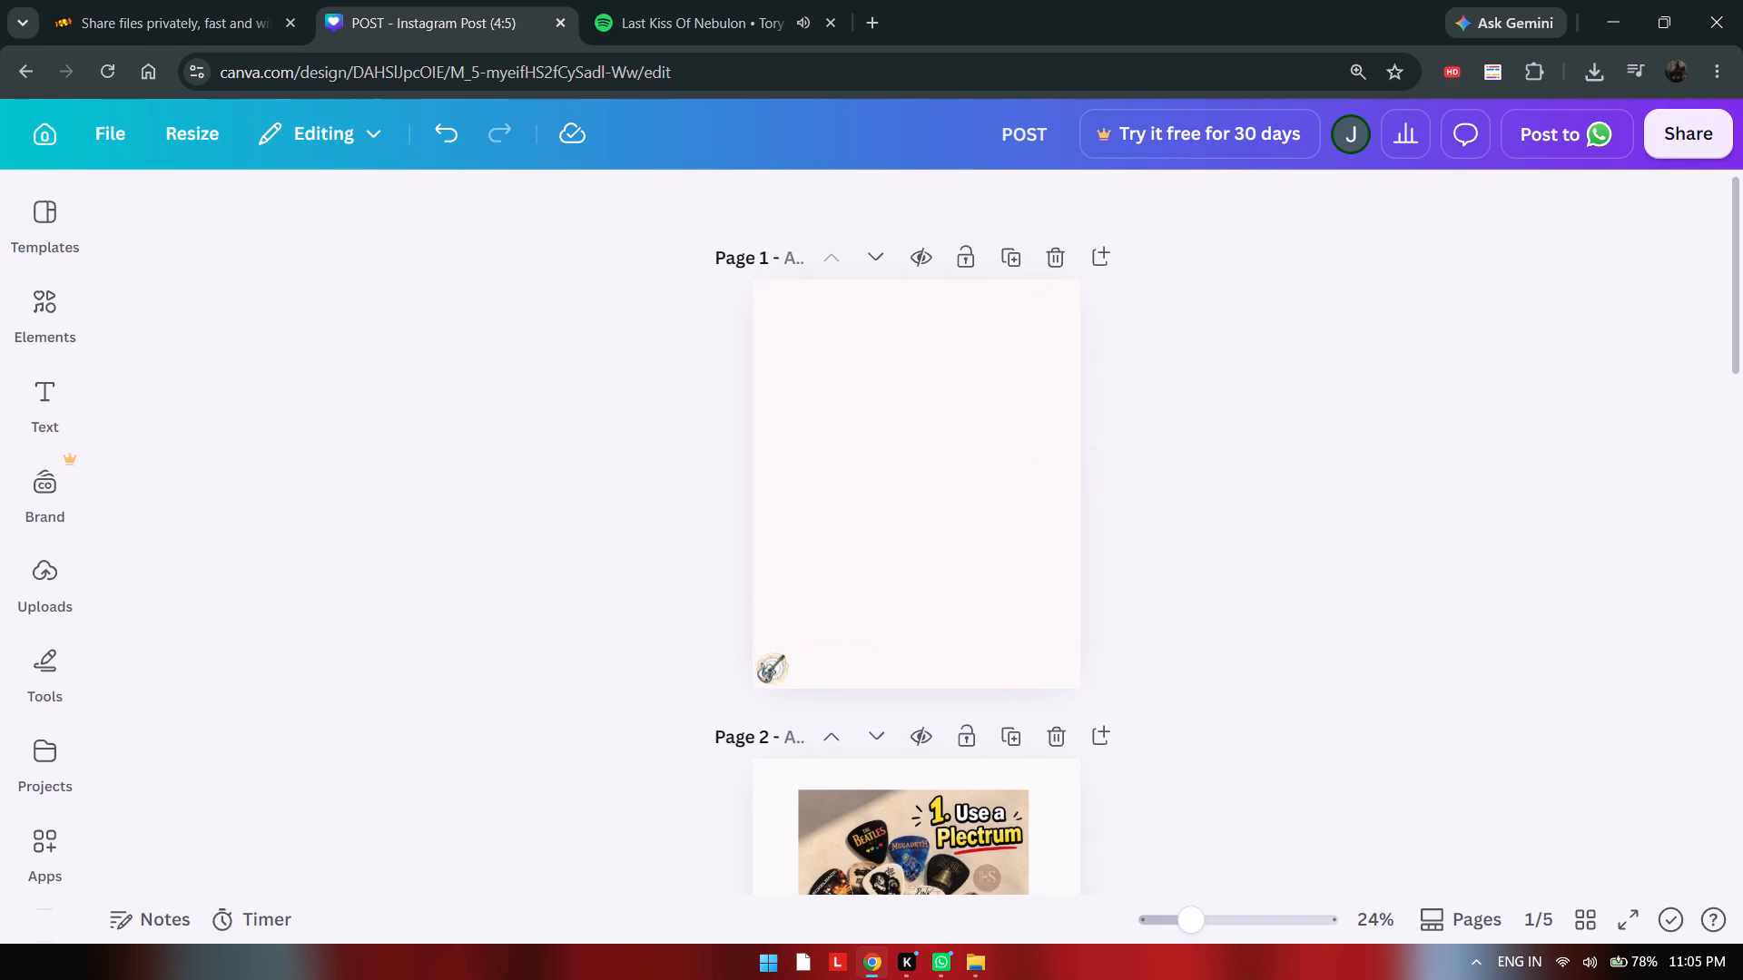
# Search the web for "eraser ai" in a new browser tab and open Pixelcut's Magic Eraser.
pyautogui.click(867, 4)
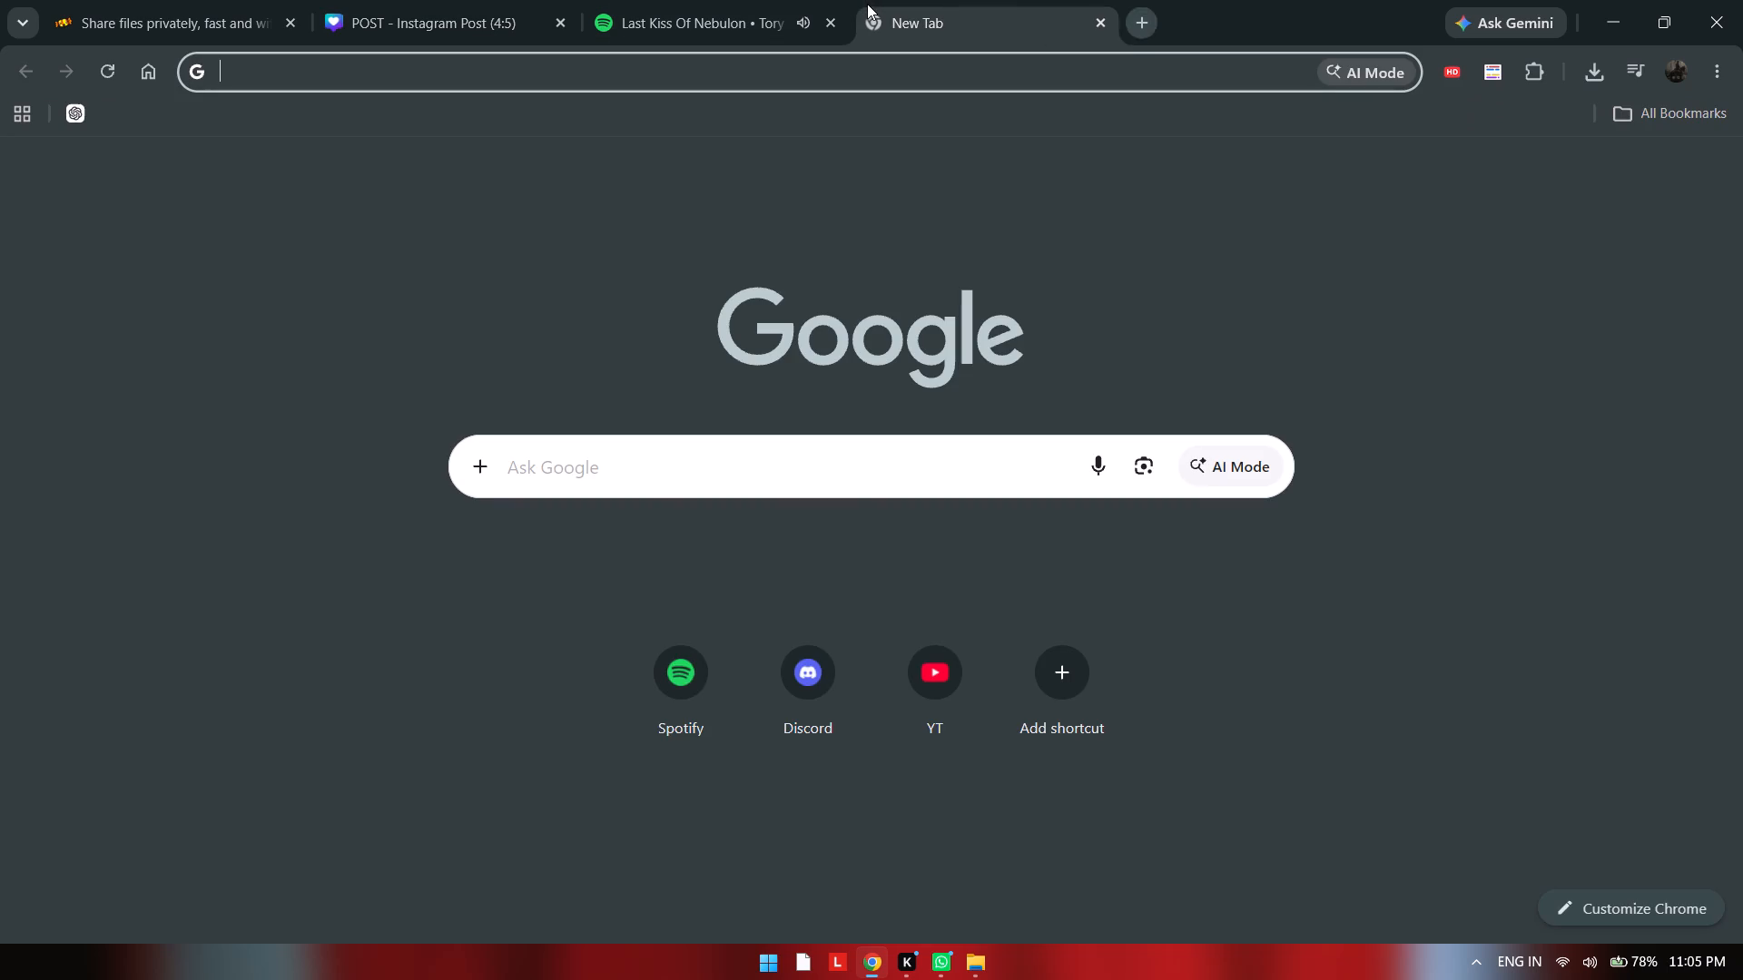
pyautogui.write('era')
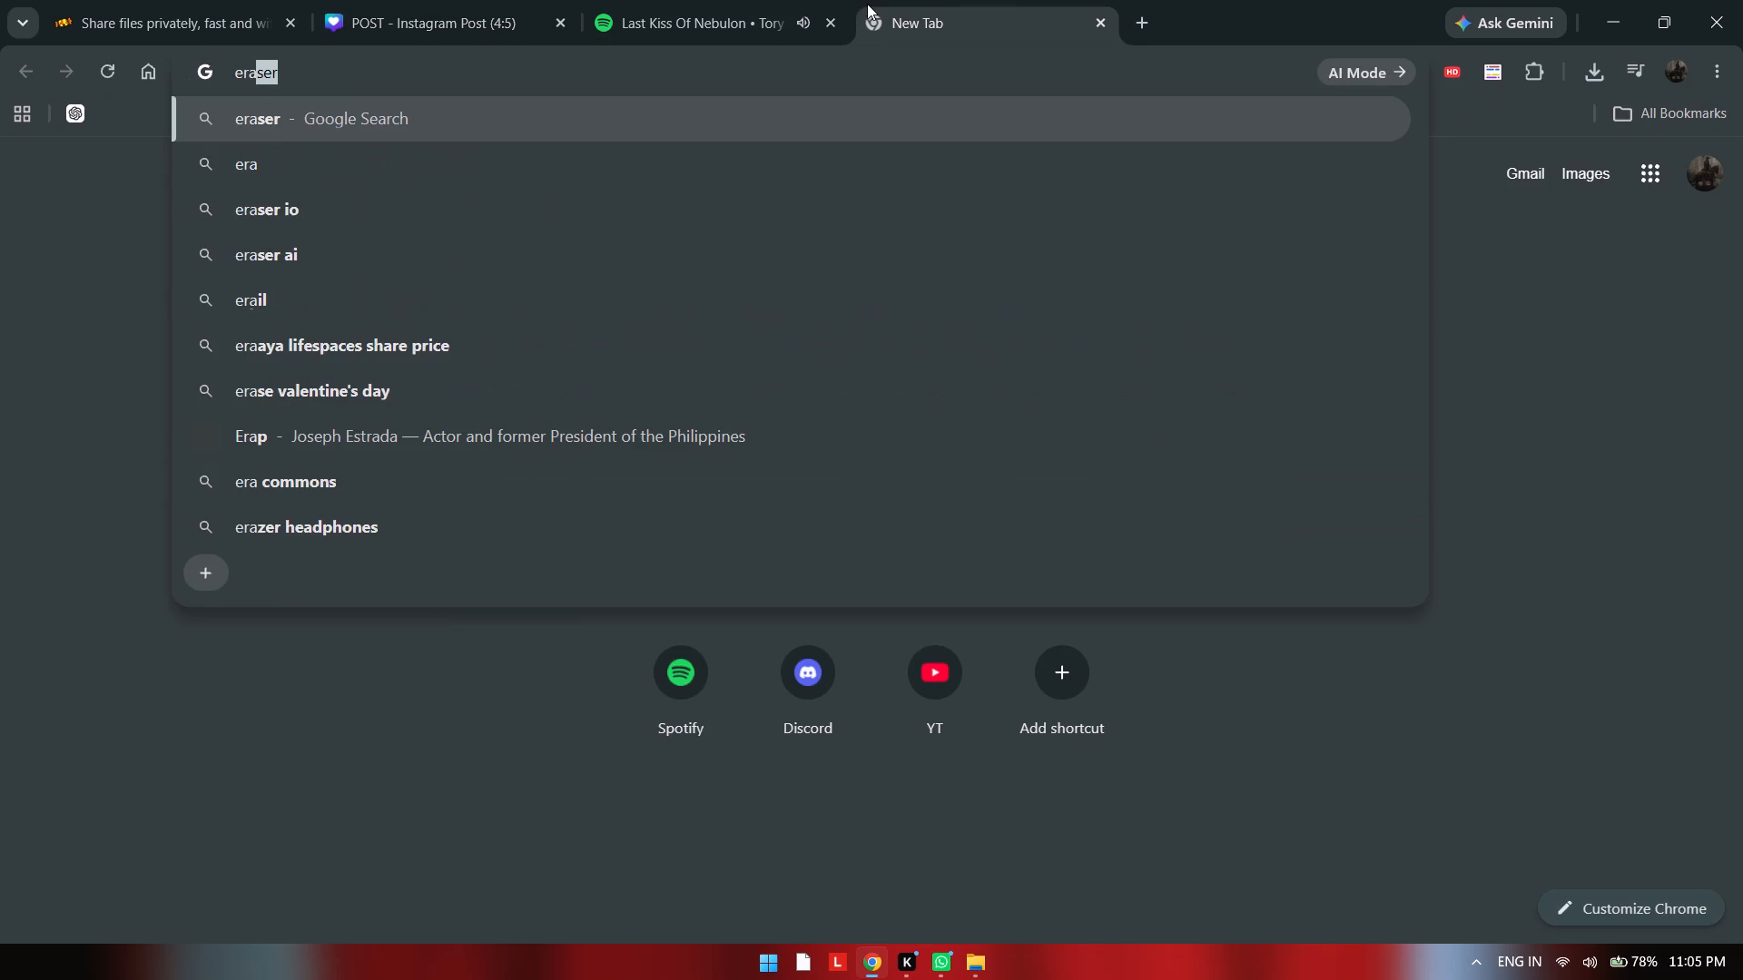
pyautogui.press('Down')
pyautogui.press('Down')
pyautogui.press('Down')
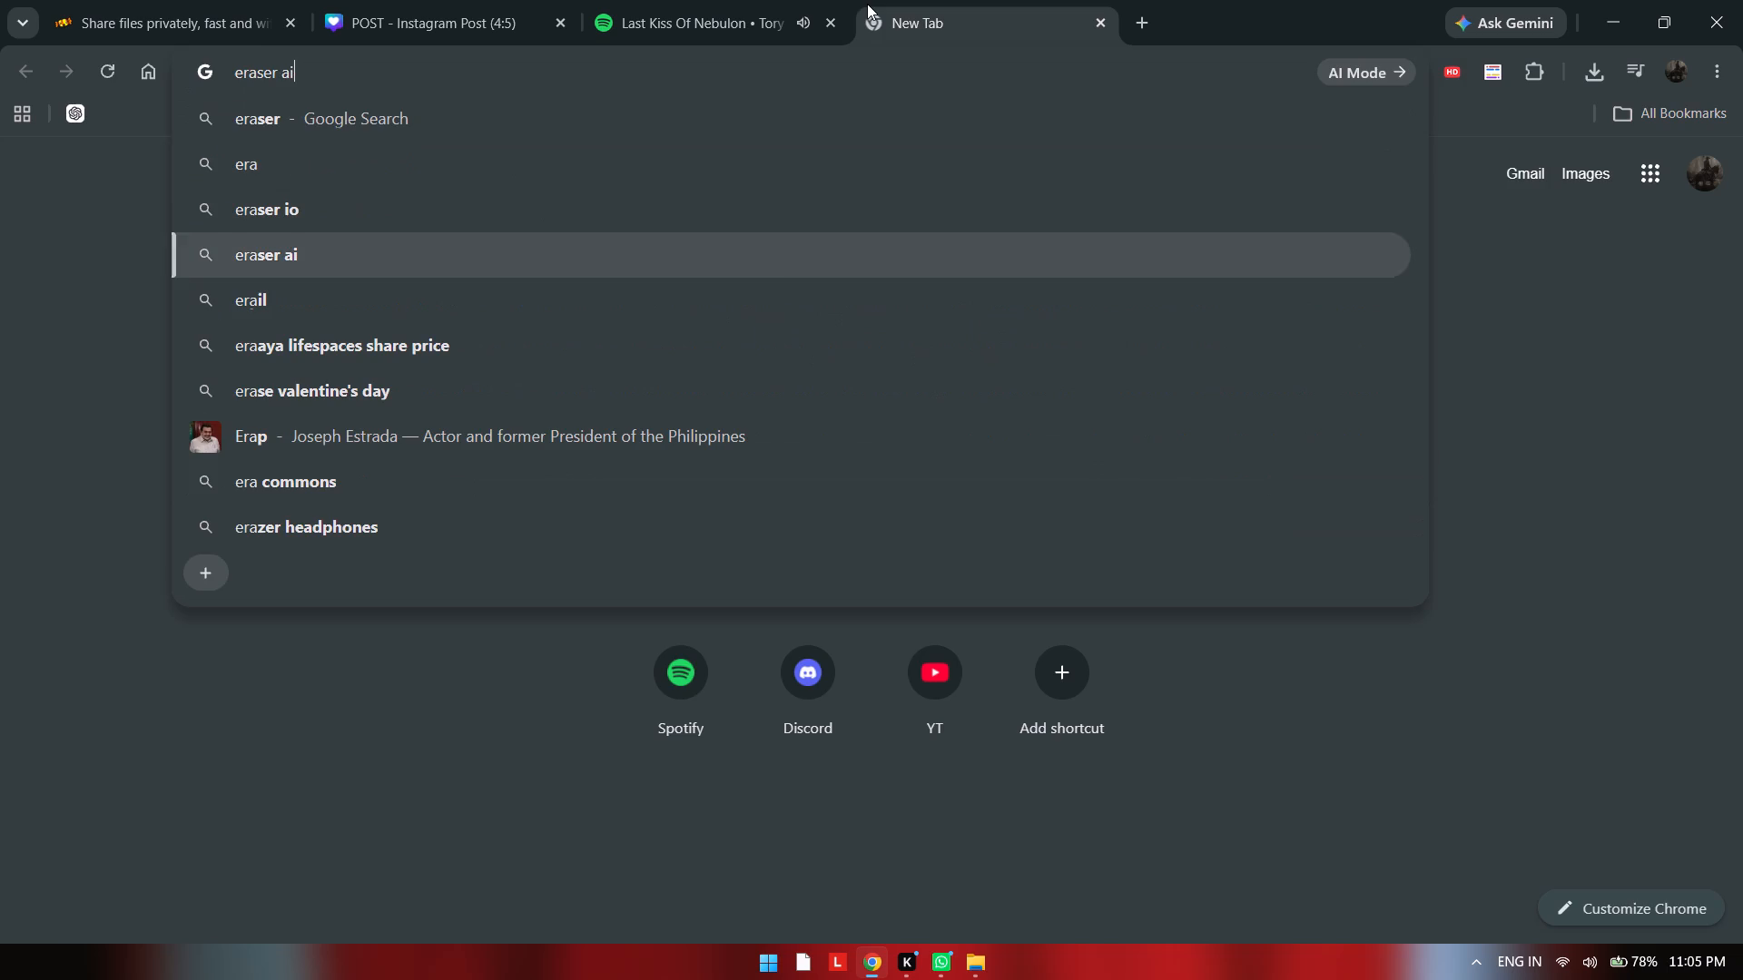
pyautogui.press('Return')
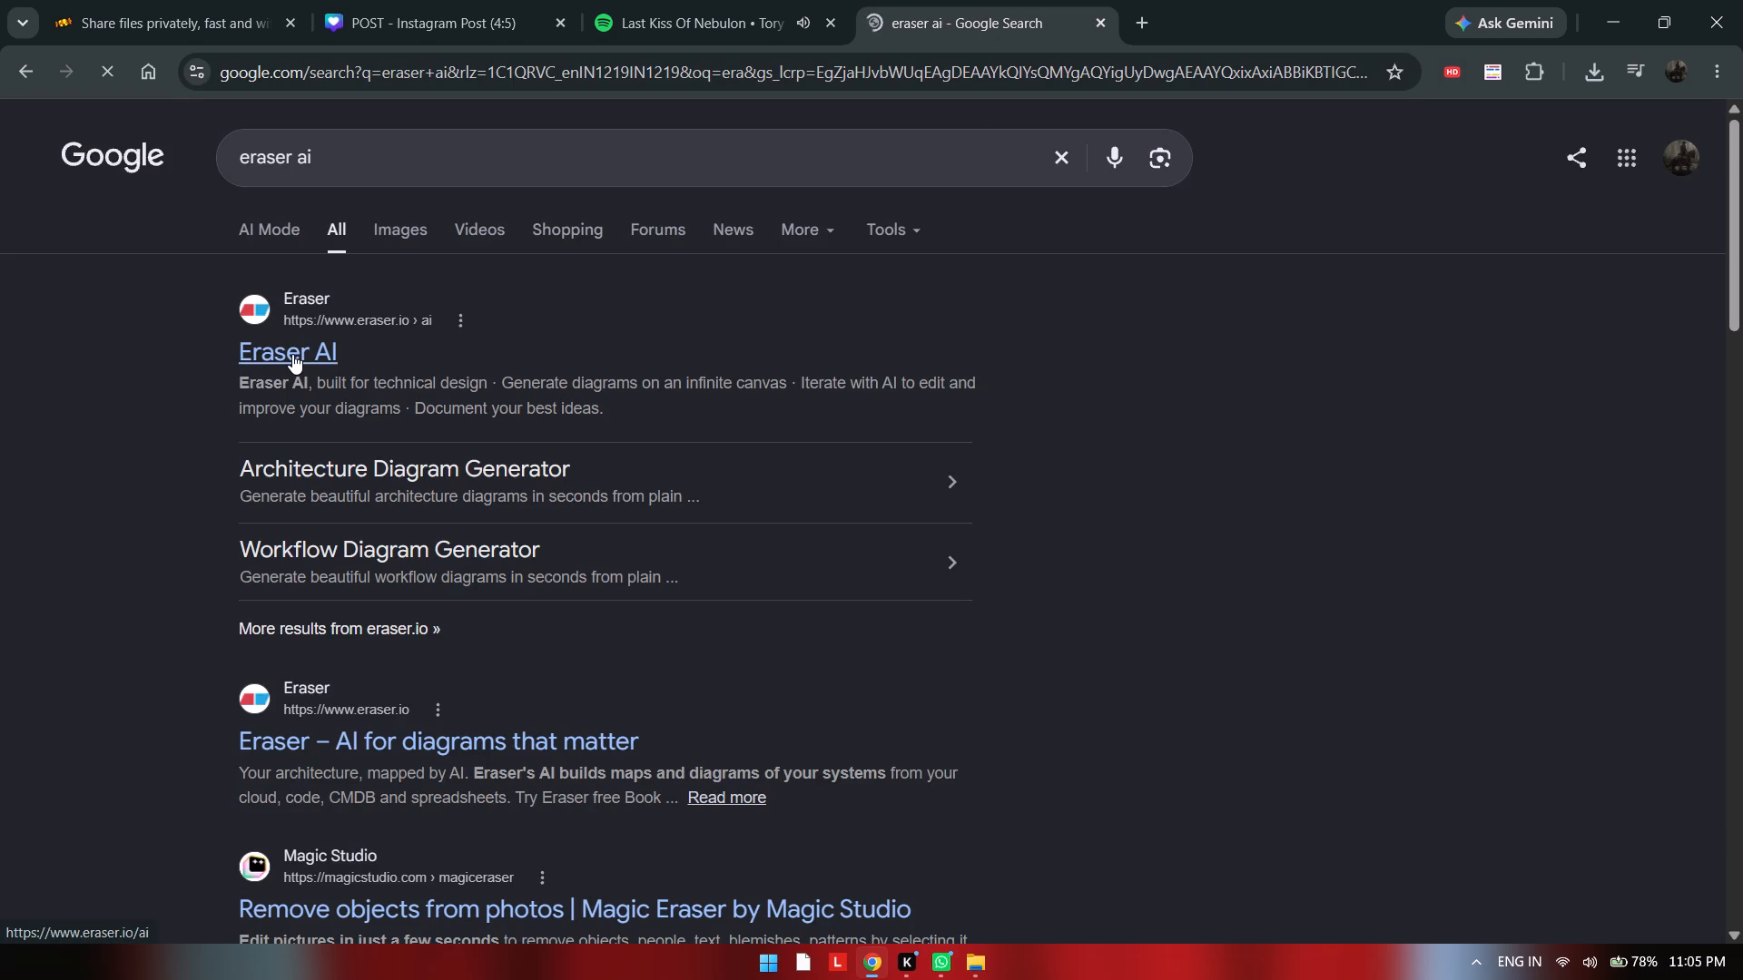
pyautogui.scroll(-7, 292, 354)
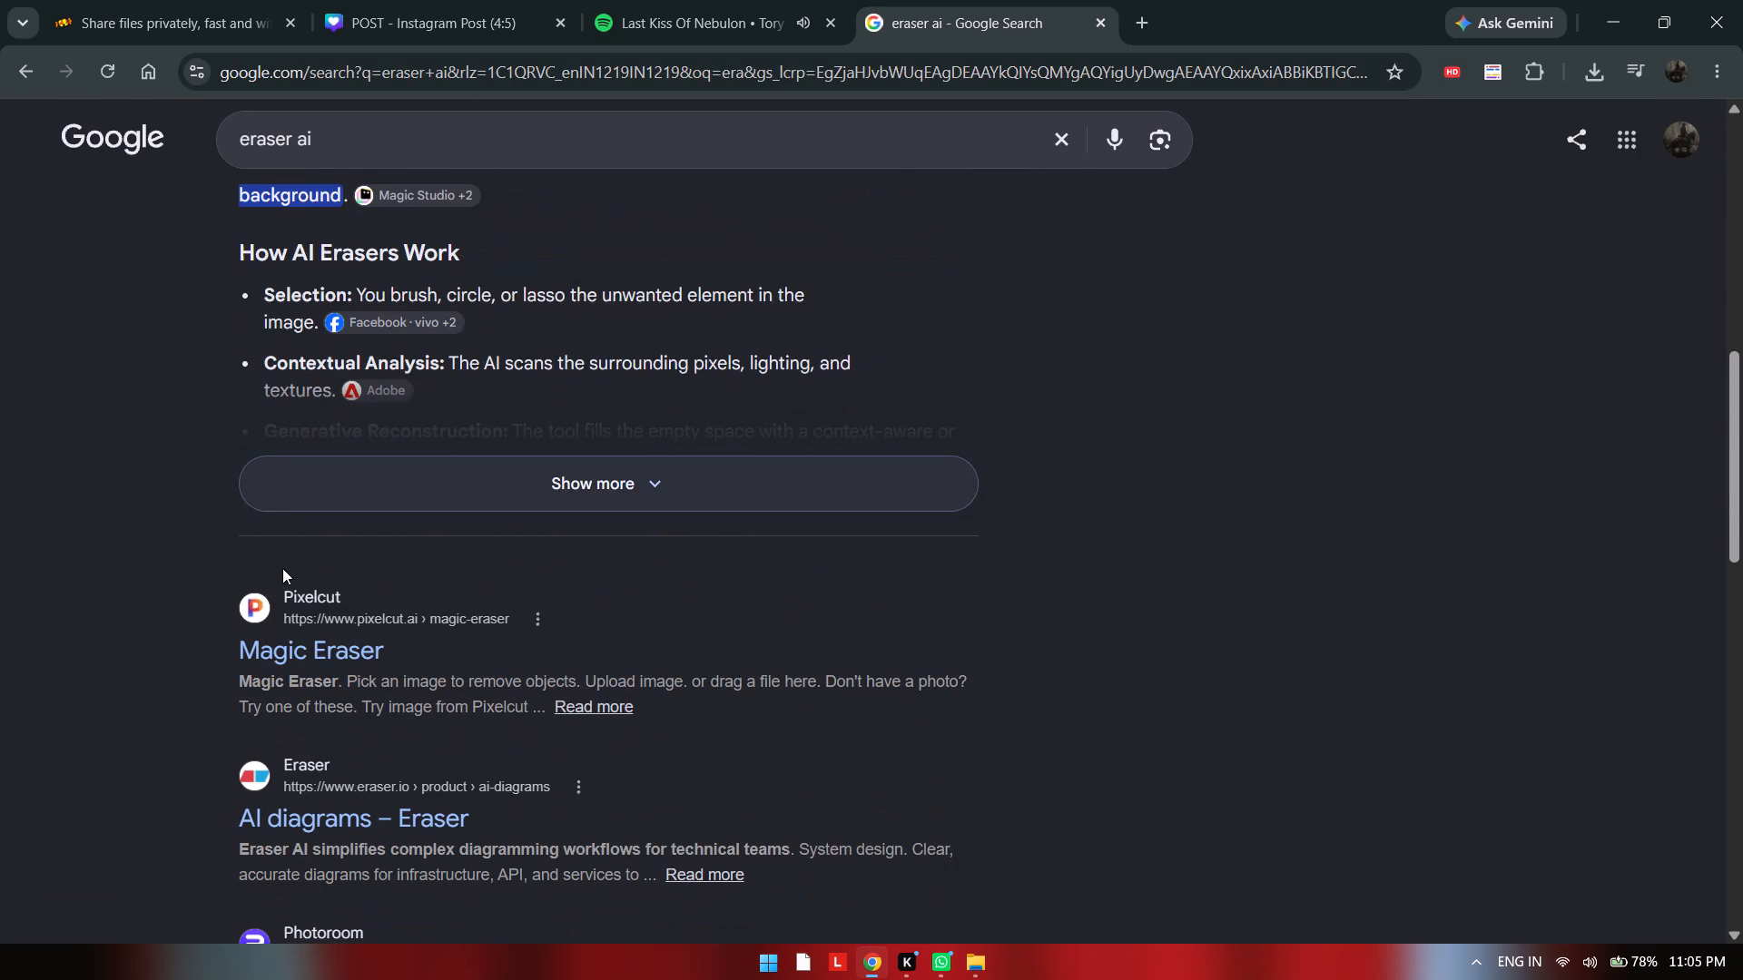
pyautogui.click(293, 651)
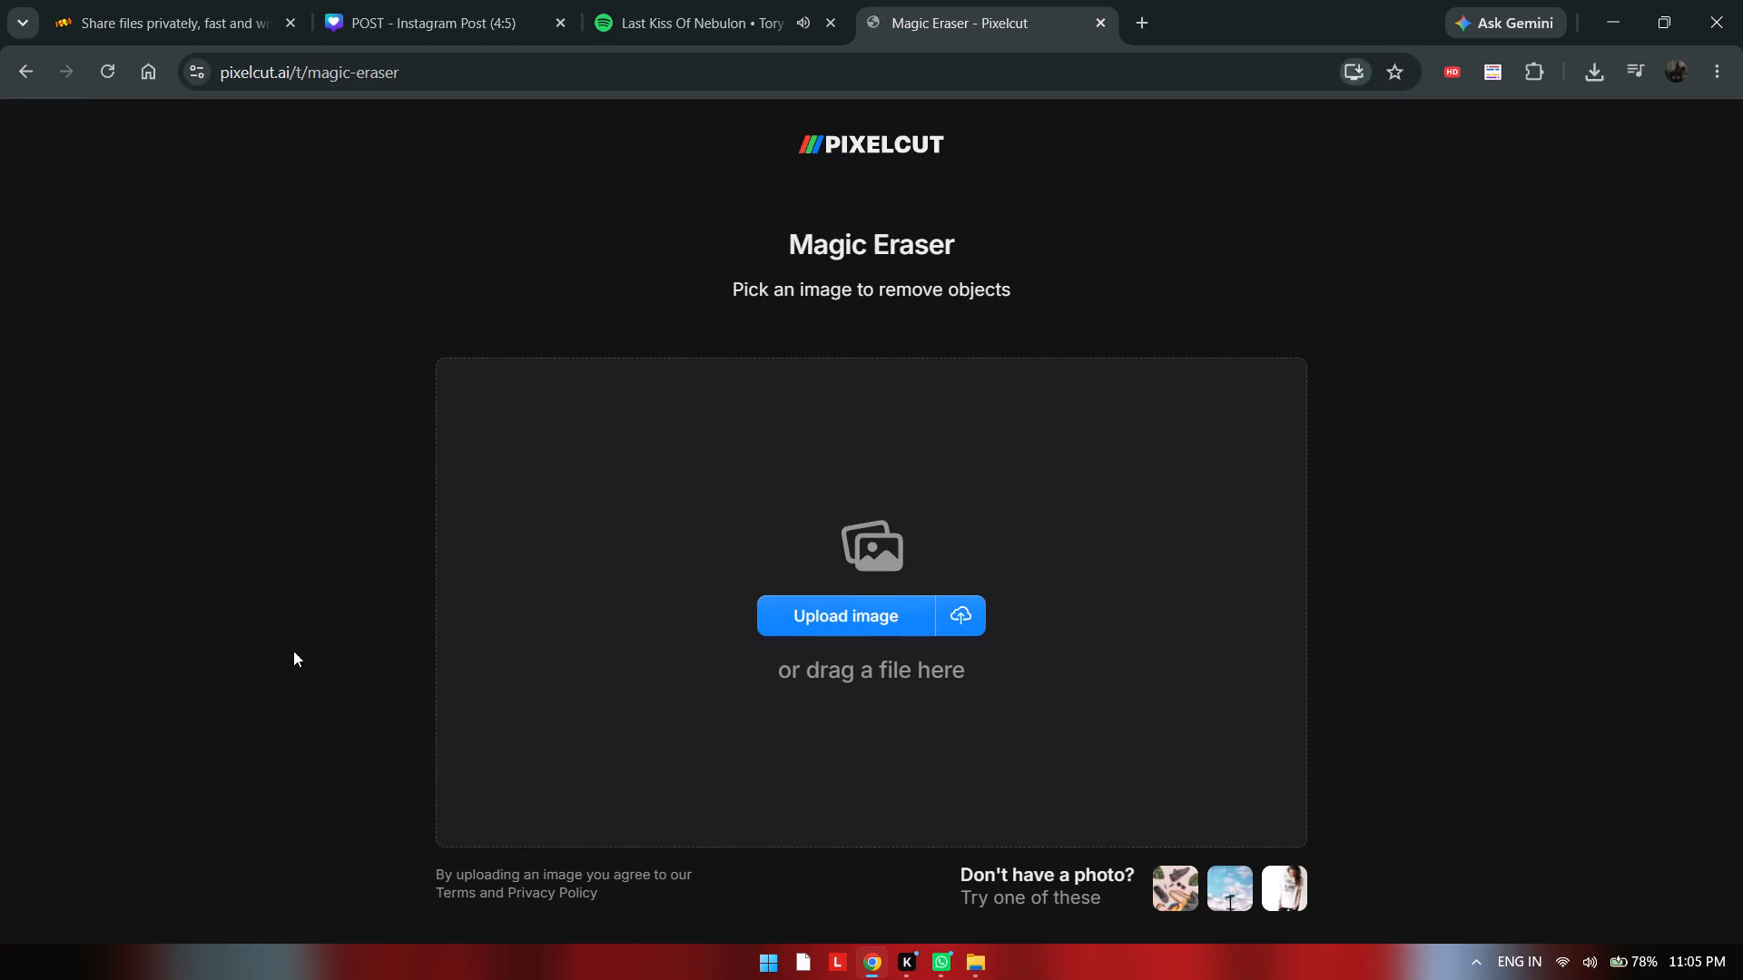
# Upload the "4 tips" guitar image, file 2 in the stringcraft folder, to Magic Eraser.
pyautogui.click(786, 599)
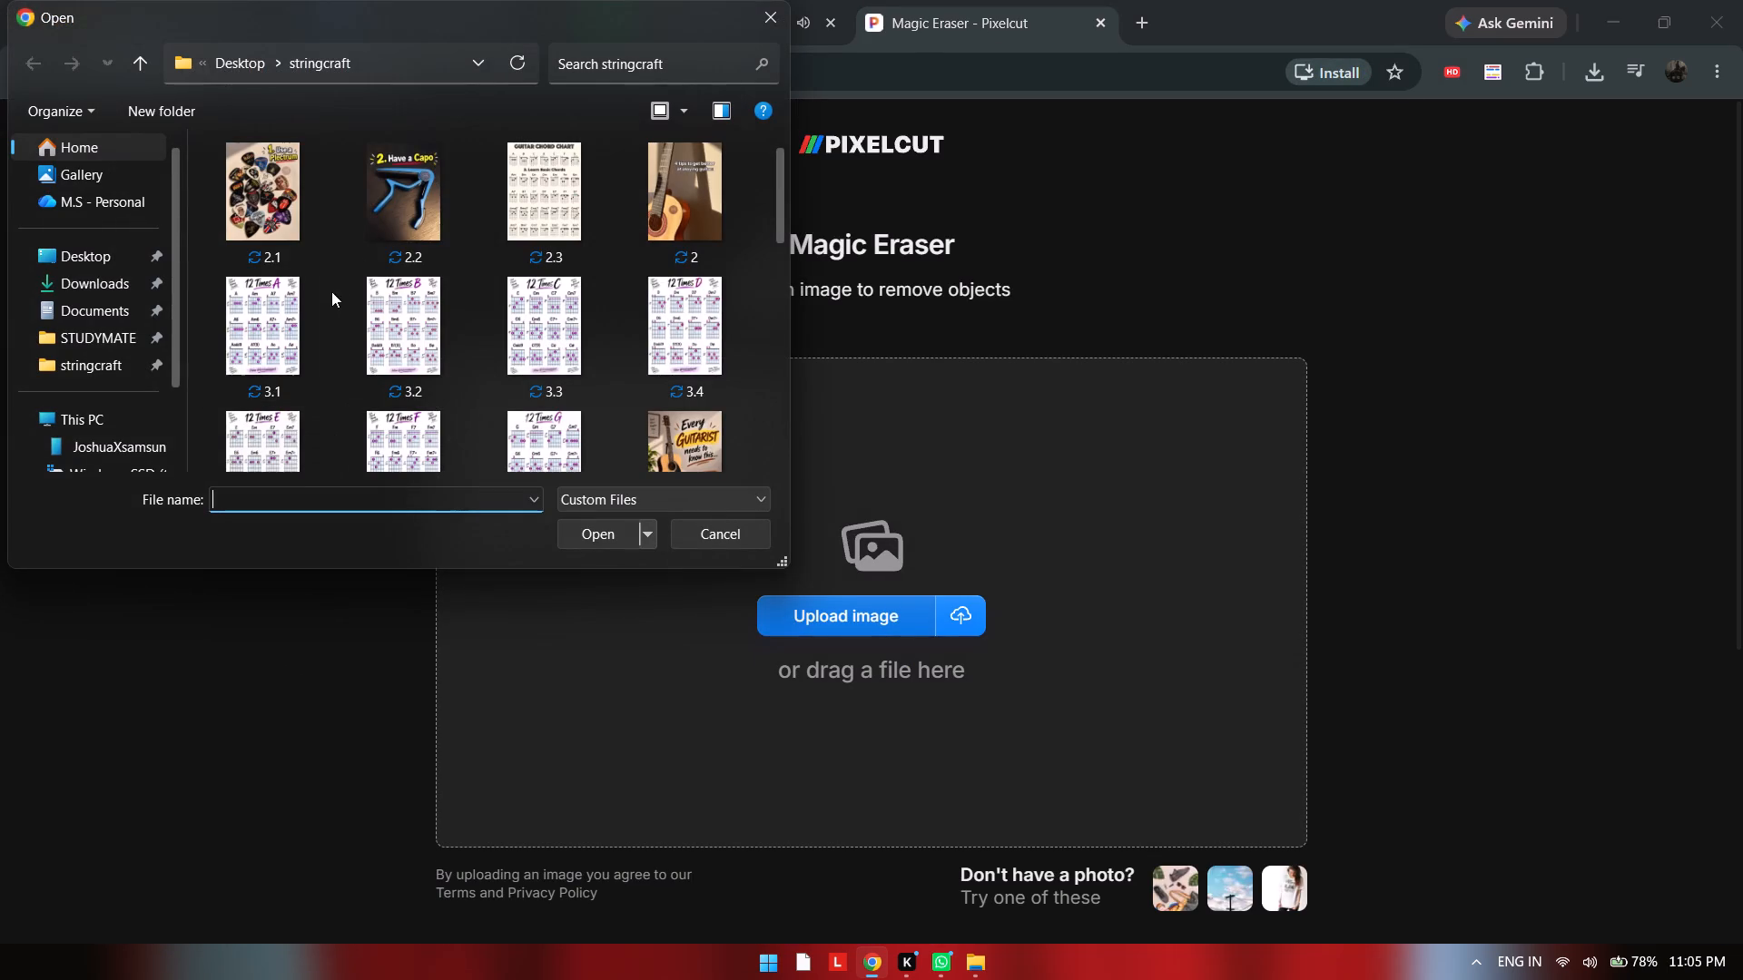
pyautogui.click(659, 219)
pyautogui.press('Return')
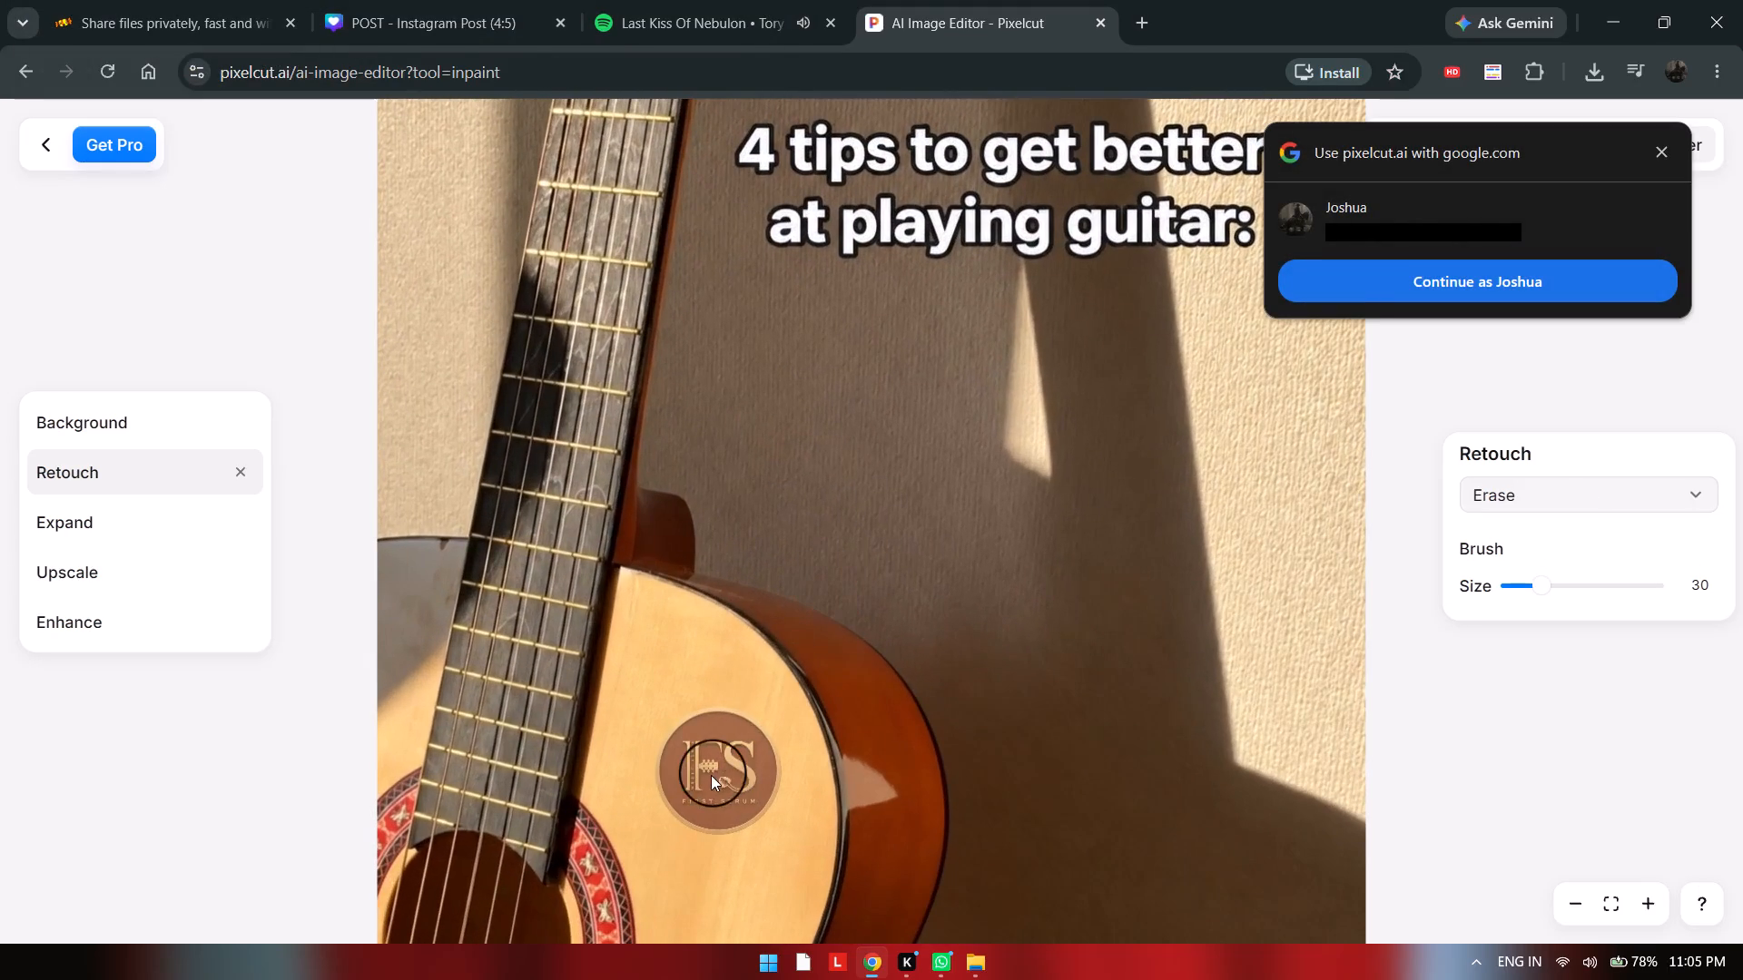
# Brush over and erase the round FS logo on the guitar body, including the faint mark left behind.
pyautogui.doubleClick(709, 778)
pyautogui.moveTo(689, 759); pyautogui.dragTo(729, 769)
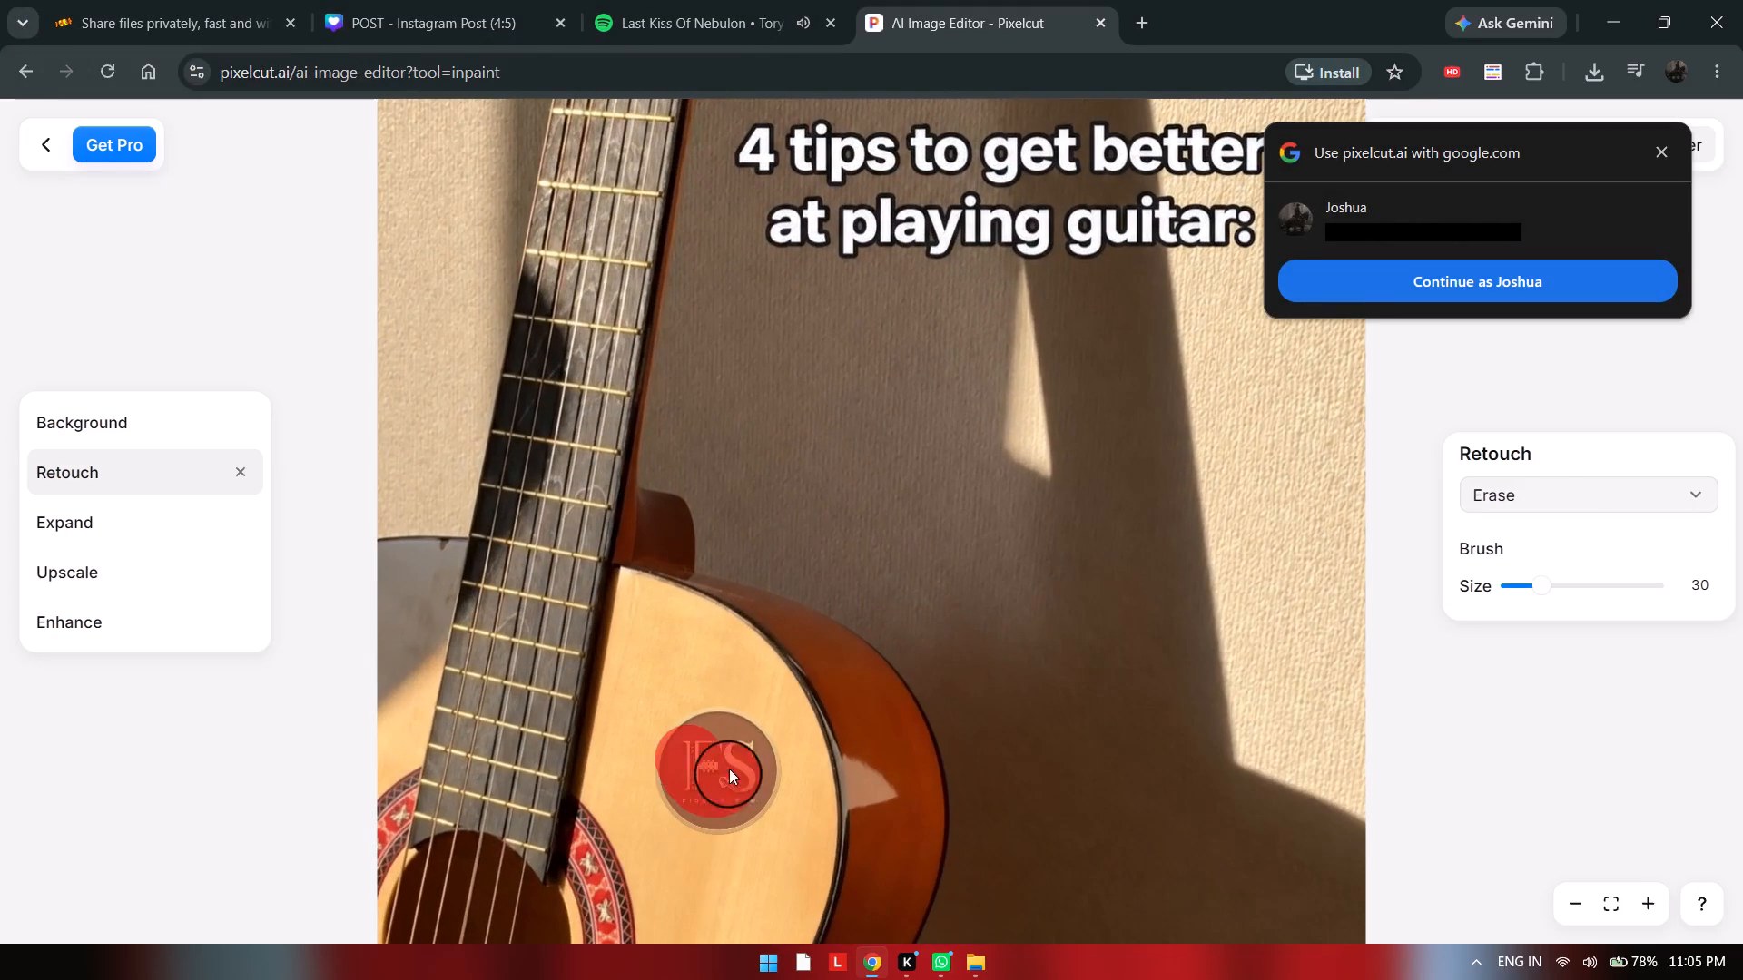
pyautogui.moveTo(729, 769); pyautogui.dragTo(747, 798)
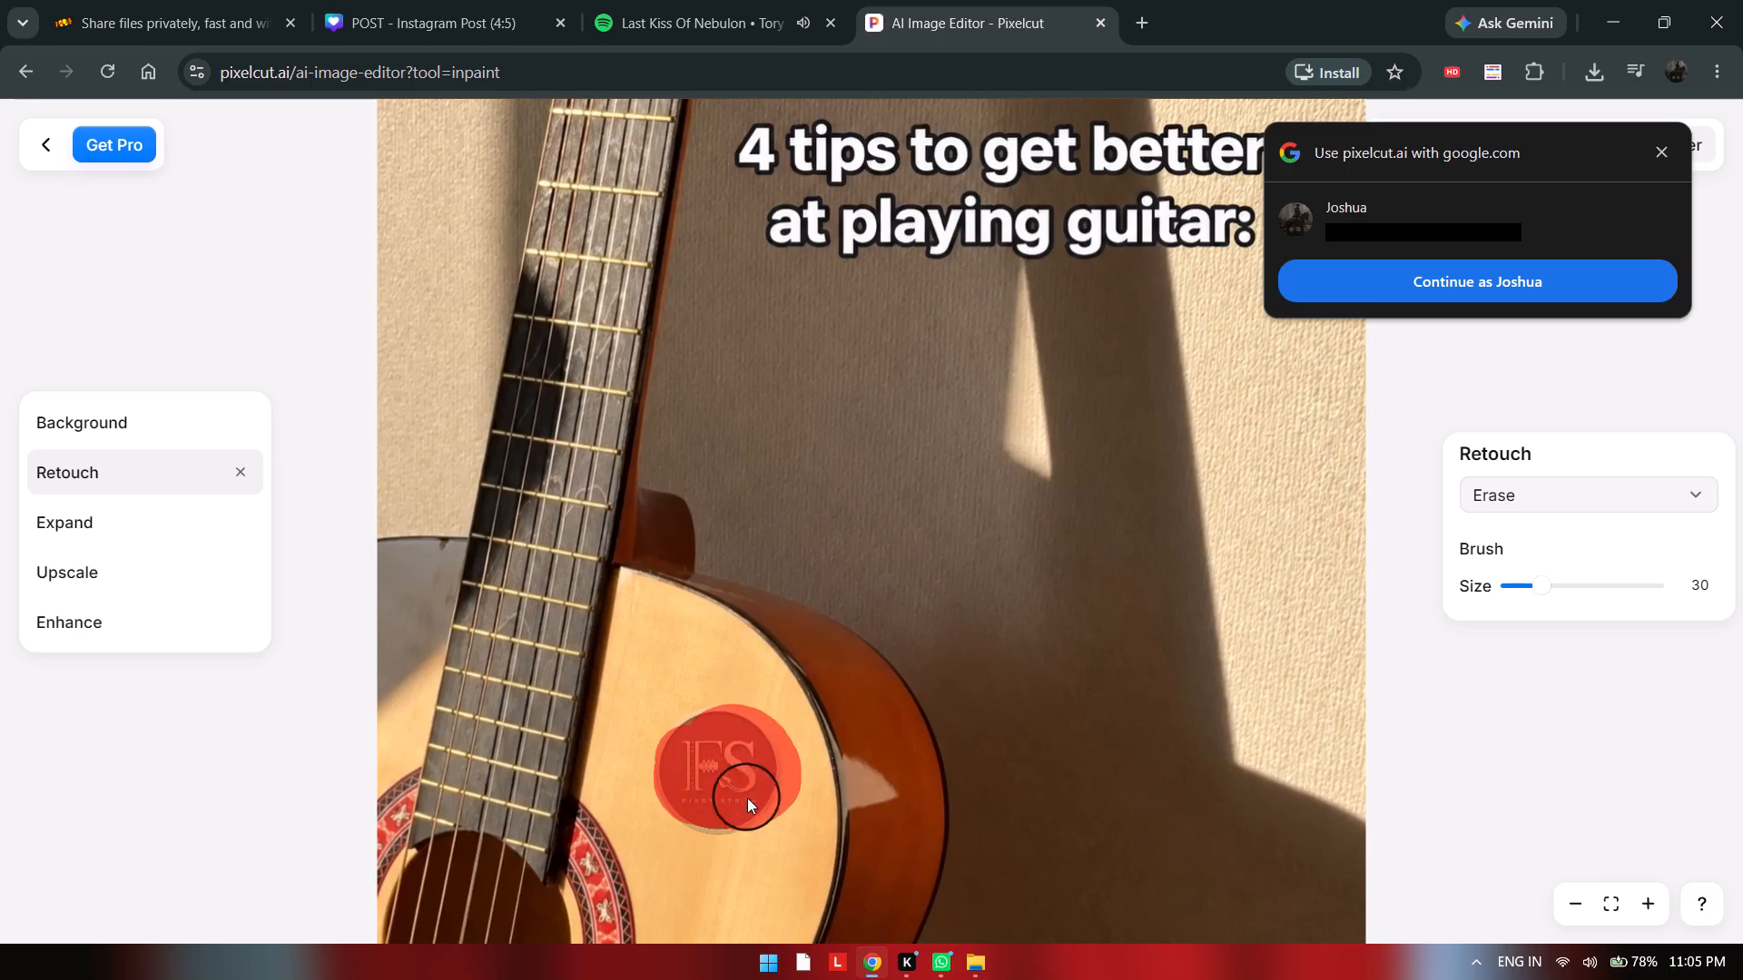
pyautogui.moveTo(747, 798); pyautogui.dragTo(702, 757)
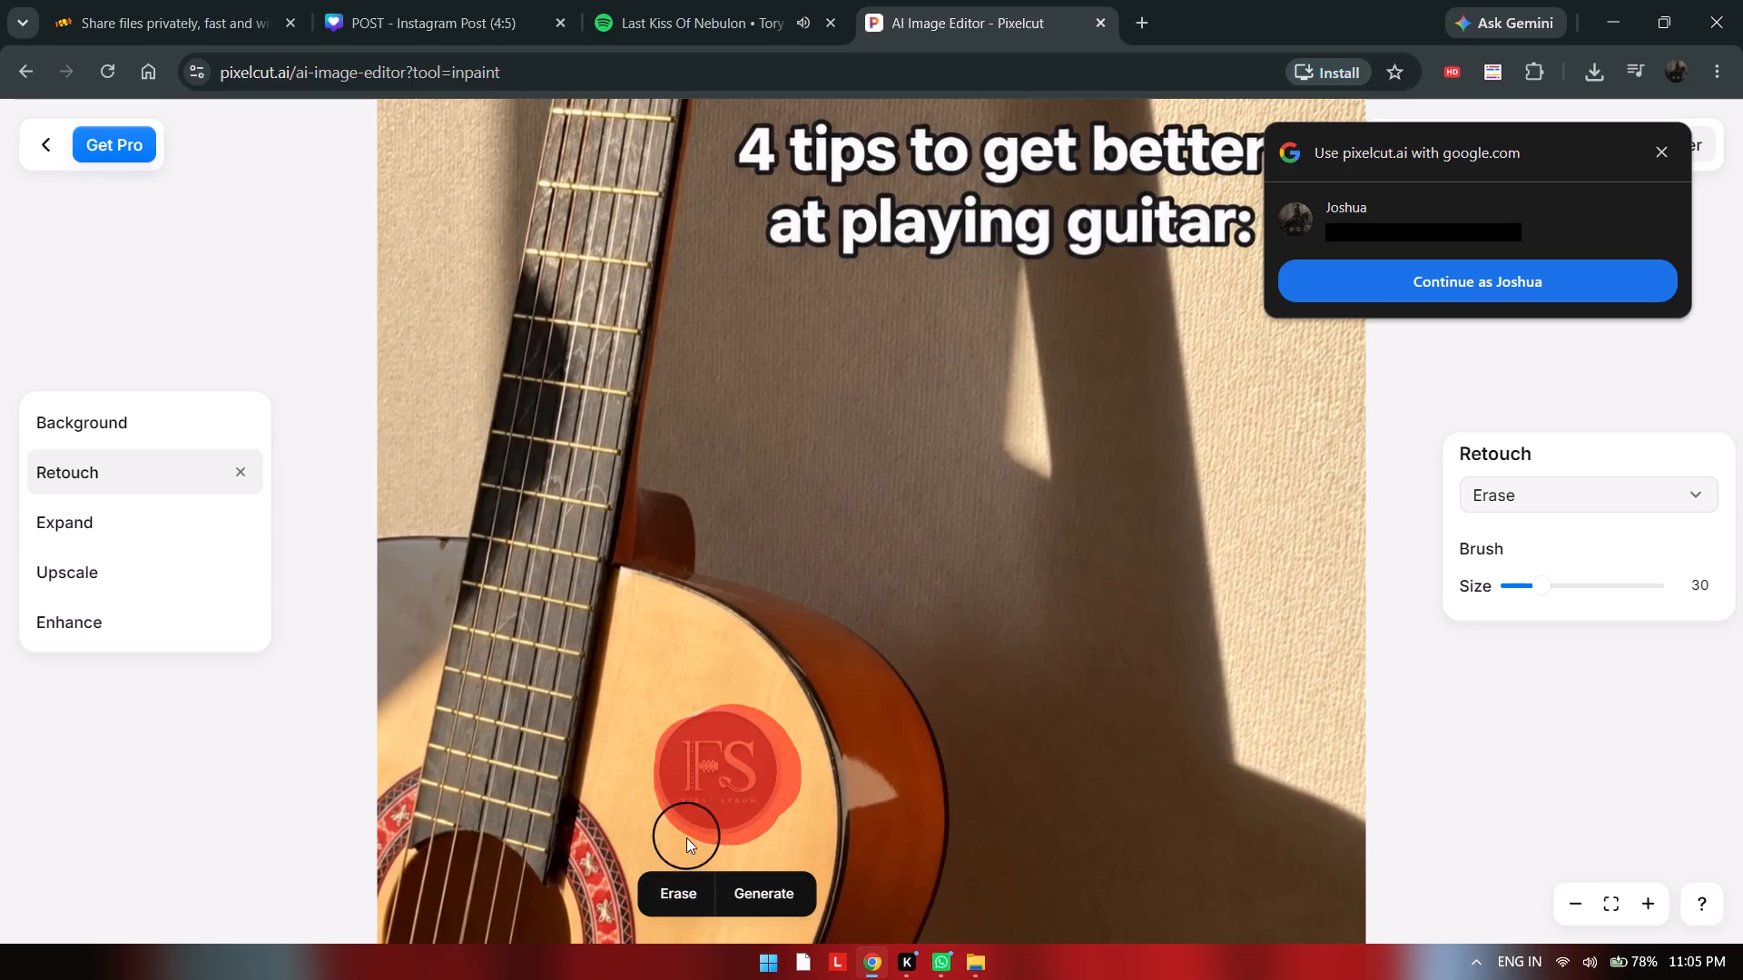
pyautogui.click(684, 891)
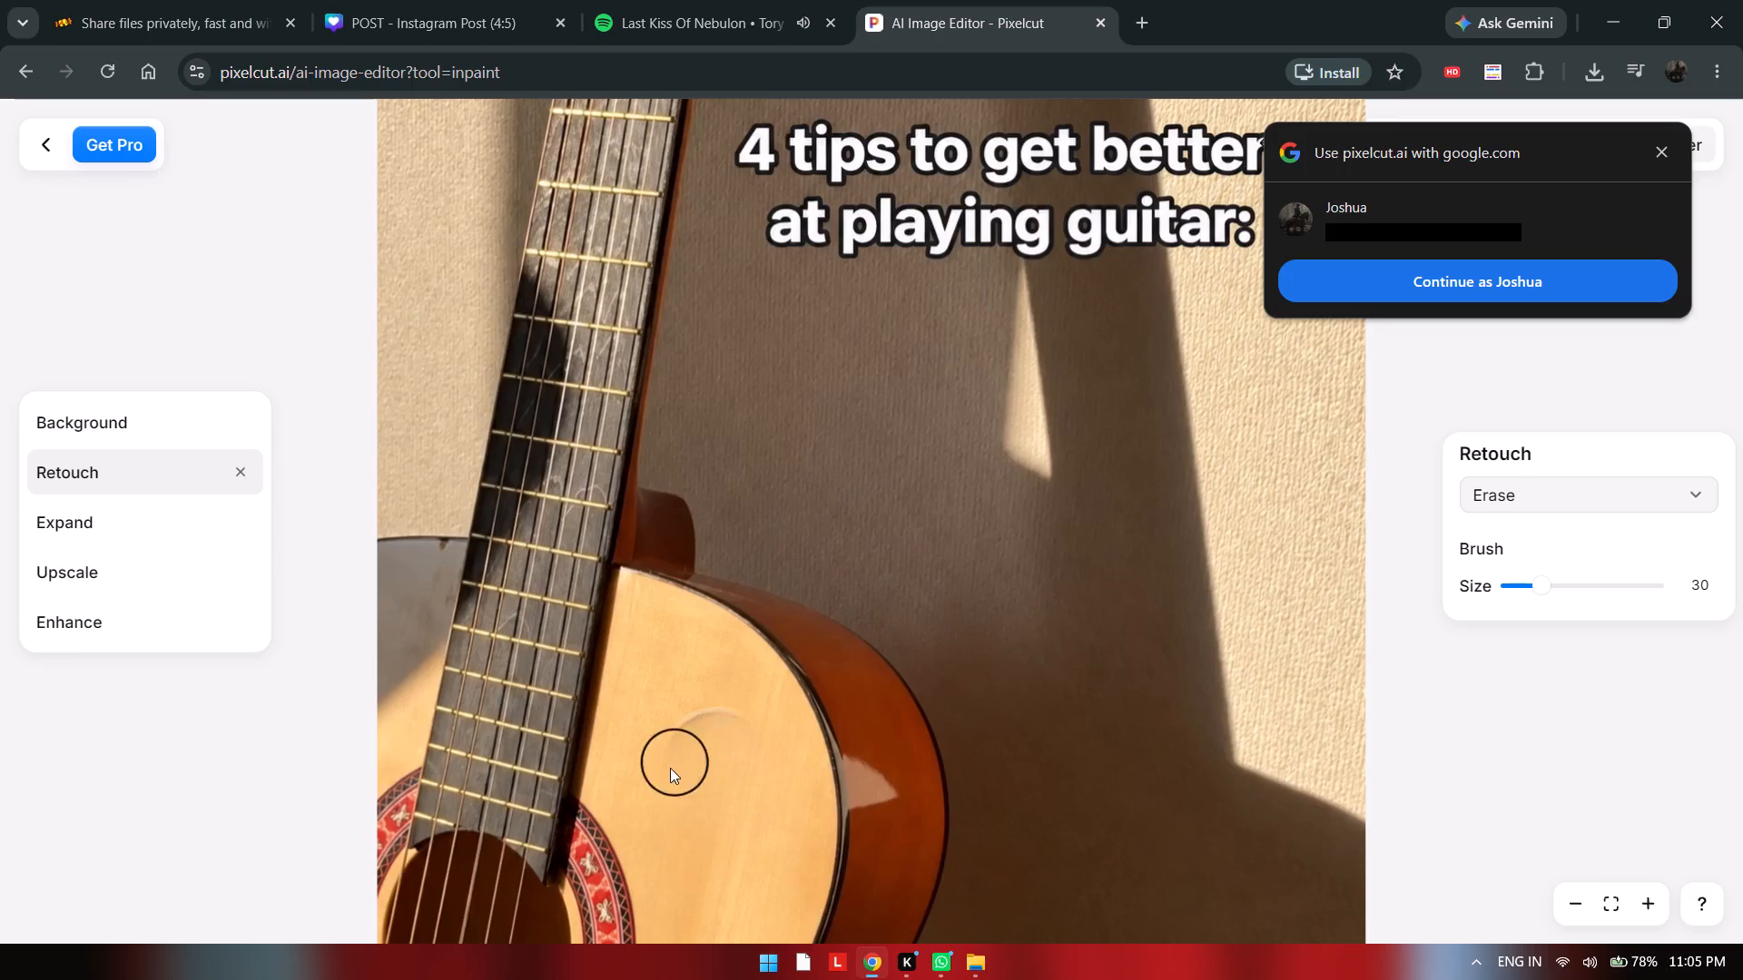
pyautogui.moveTo(649, 775); pyautogui.dragTo(725, 730)
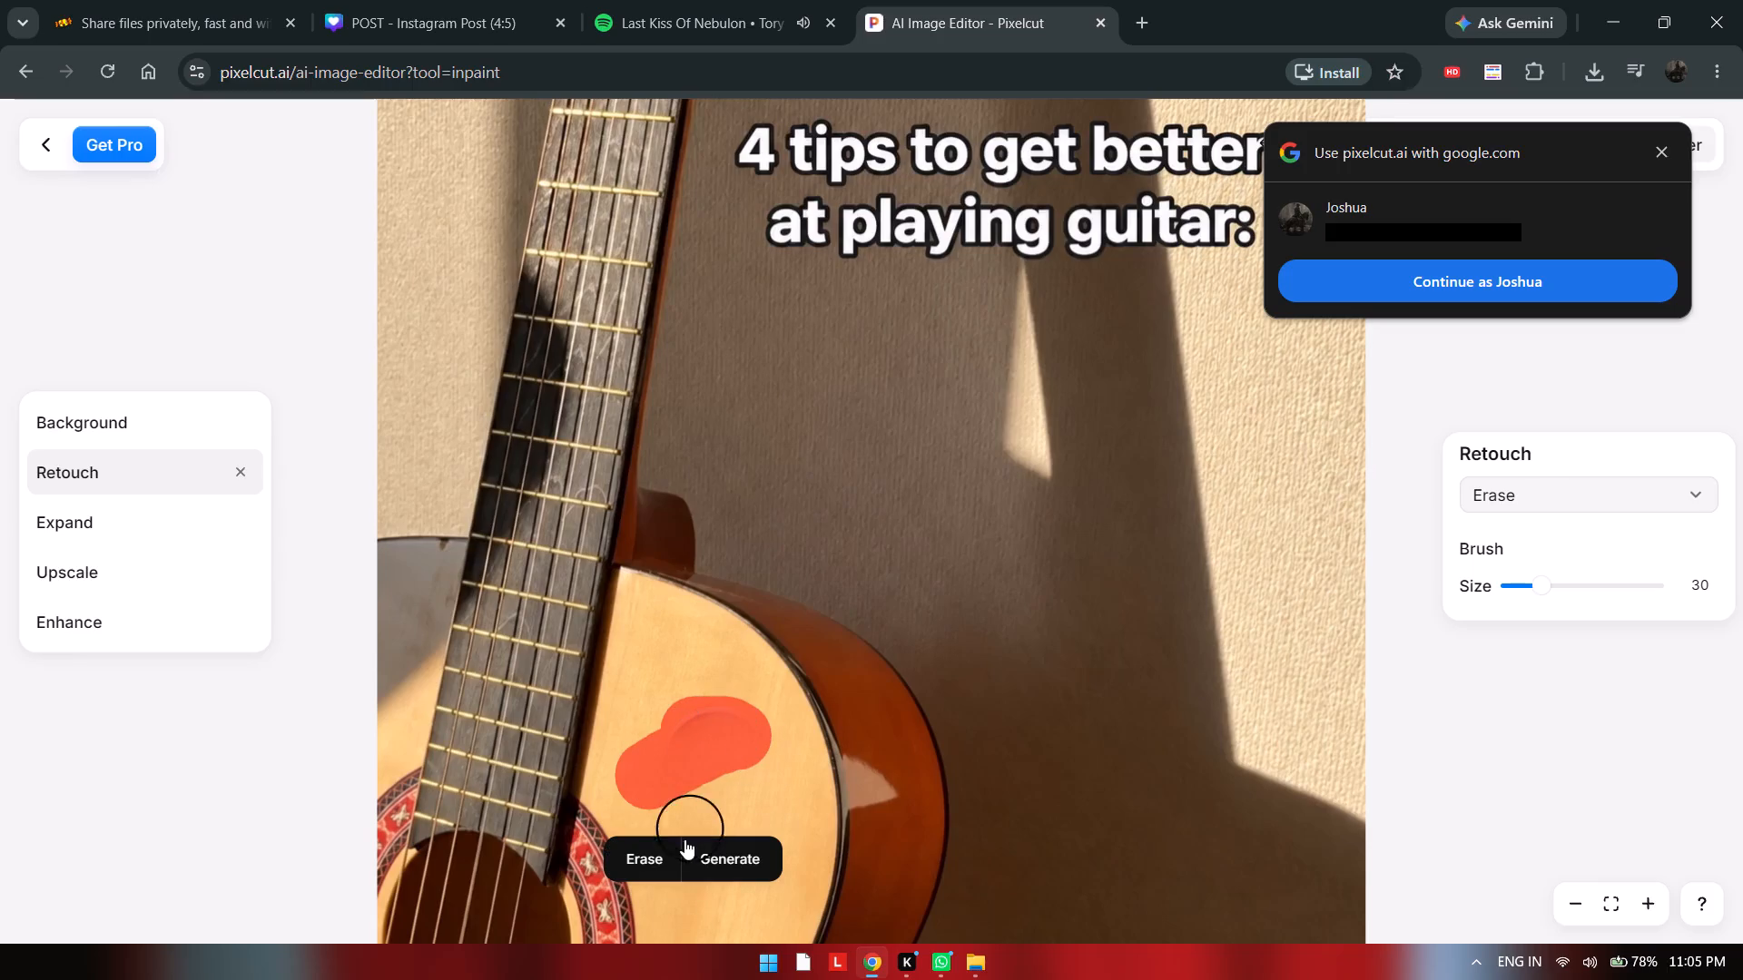
pyautogui.click(661, 852)
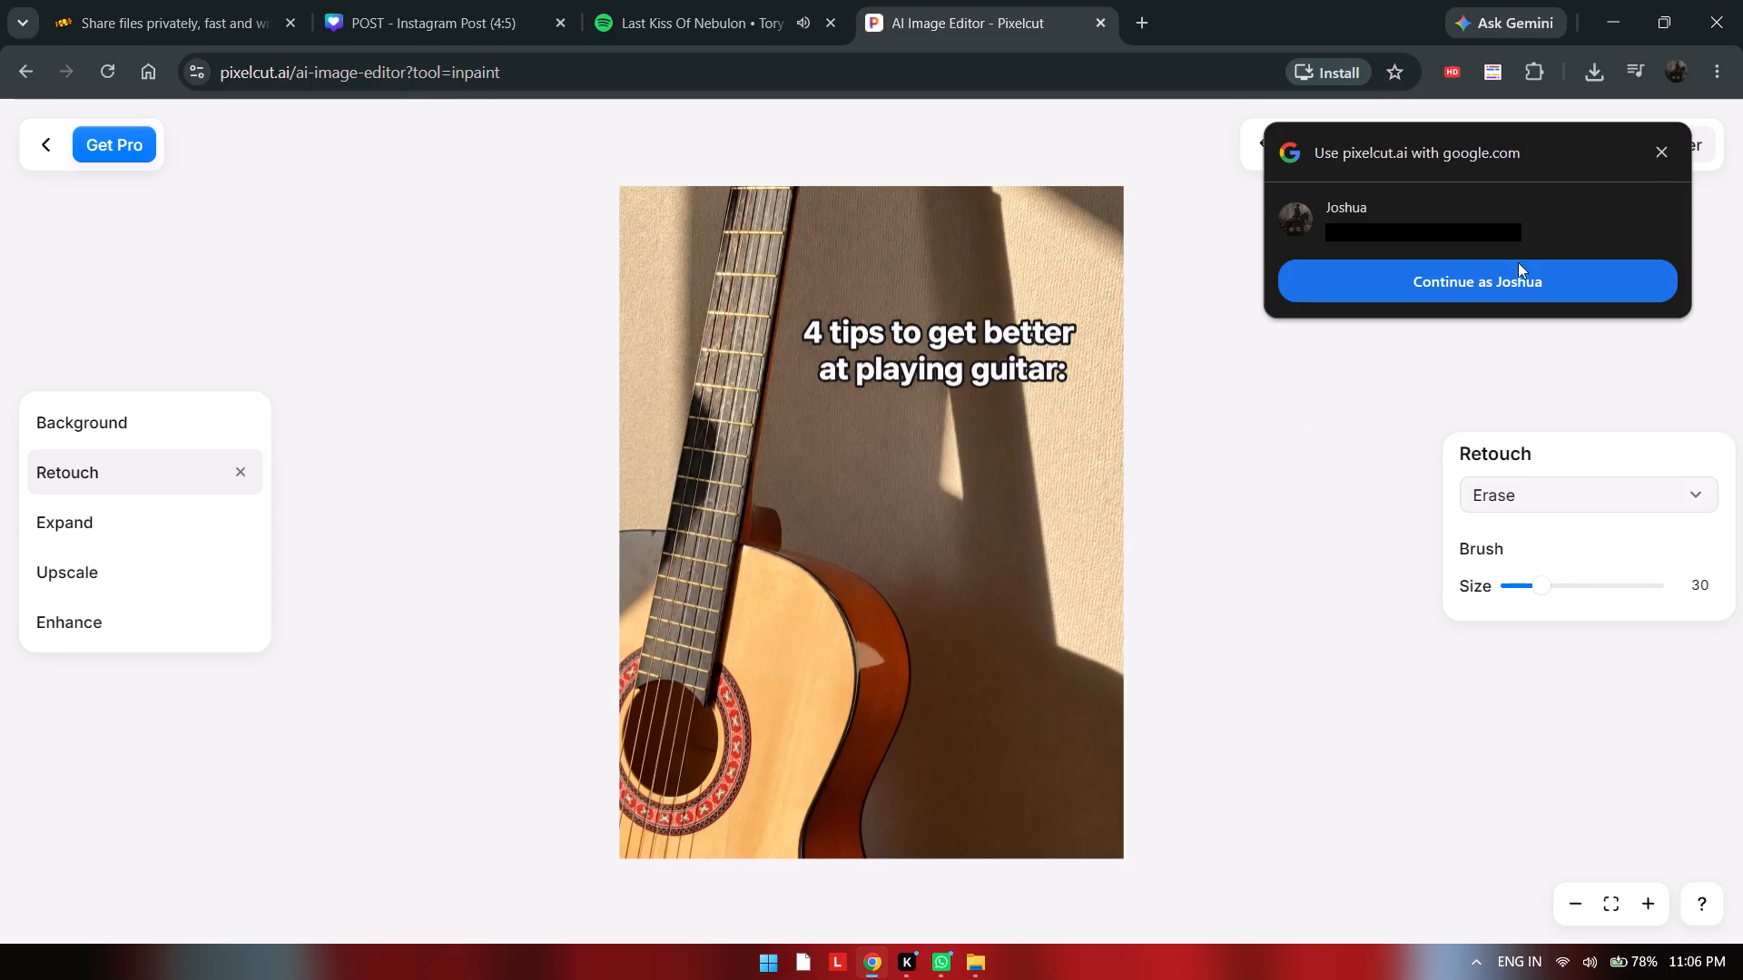
# Dismiss the Google sign-in prompt and download the retouched guitar image from Pixelcut.
pyautogui.click(1655, 158)
pyautogui.click(1529, 147)
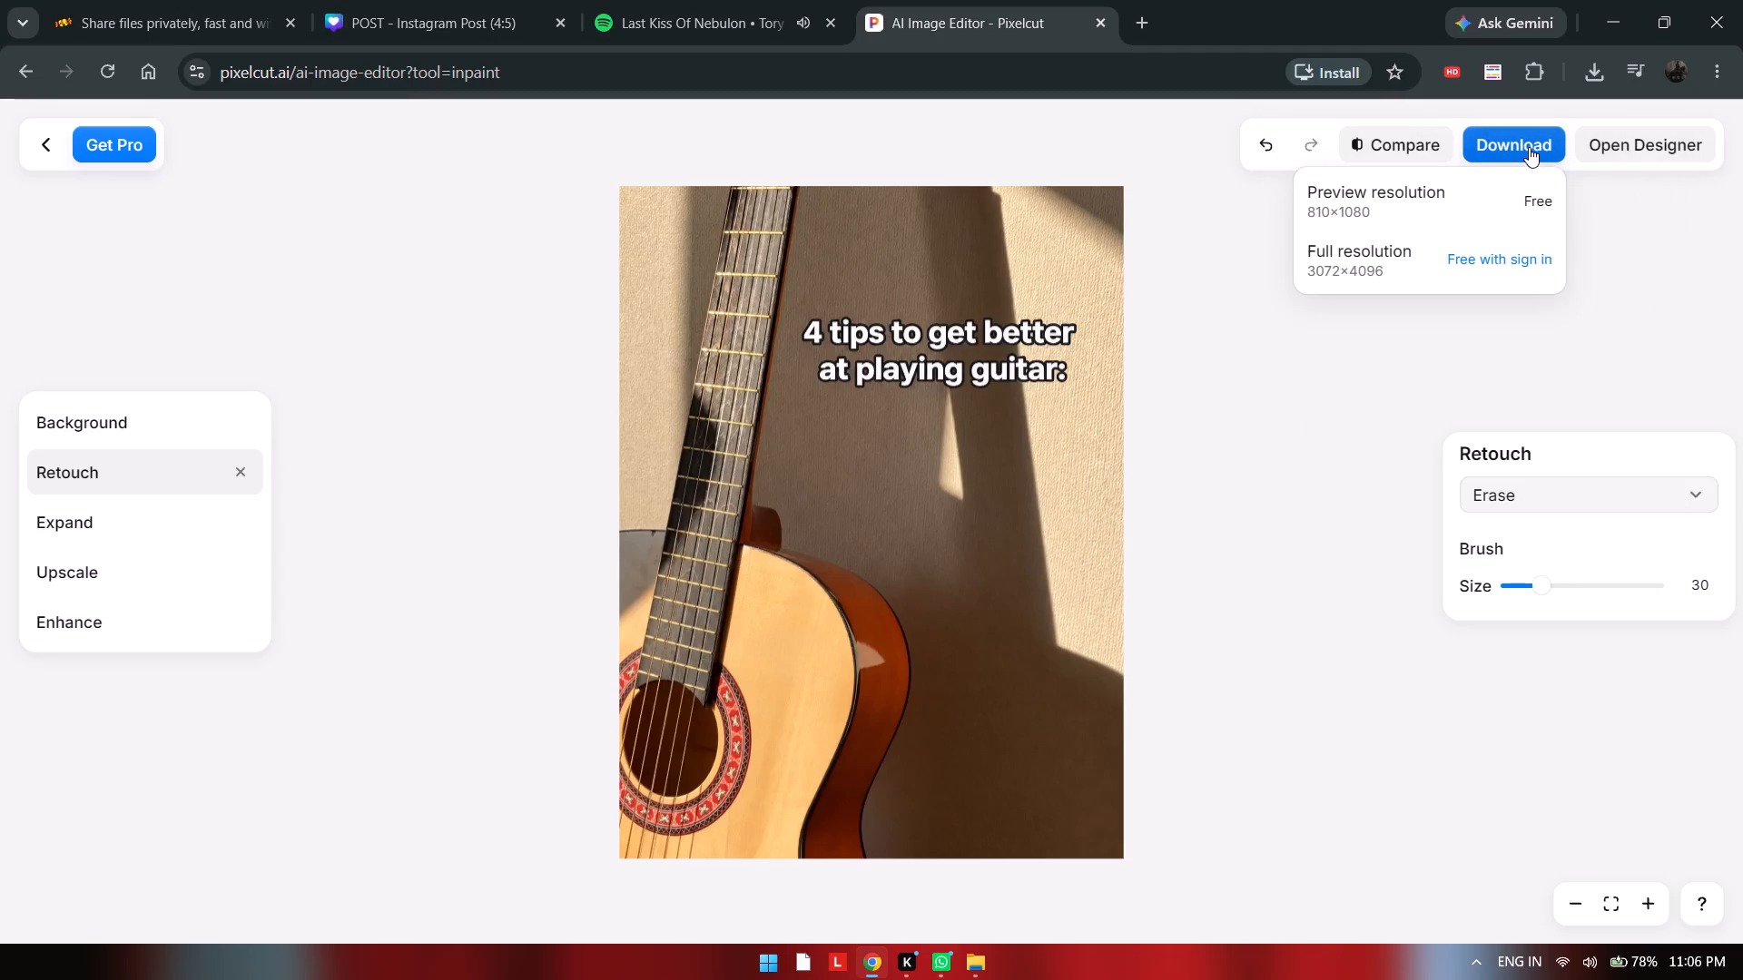
# Download the retouched guitar image at the free preview resolution, 810×1080.
pyautogui.click(1497, 250)
pyautogui.click(1448, 262)
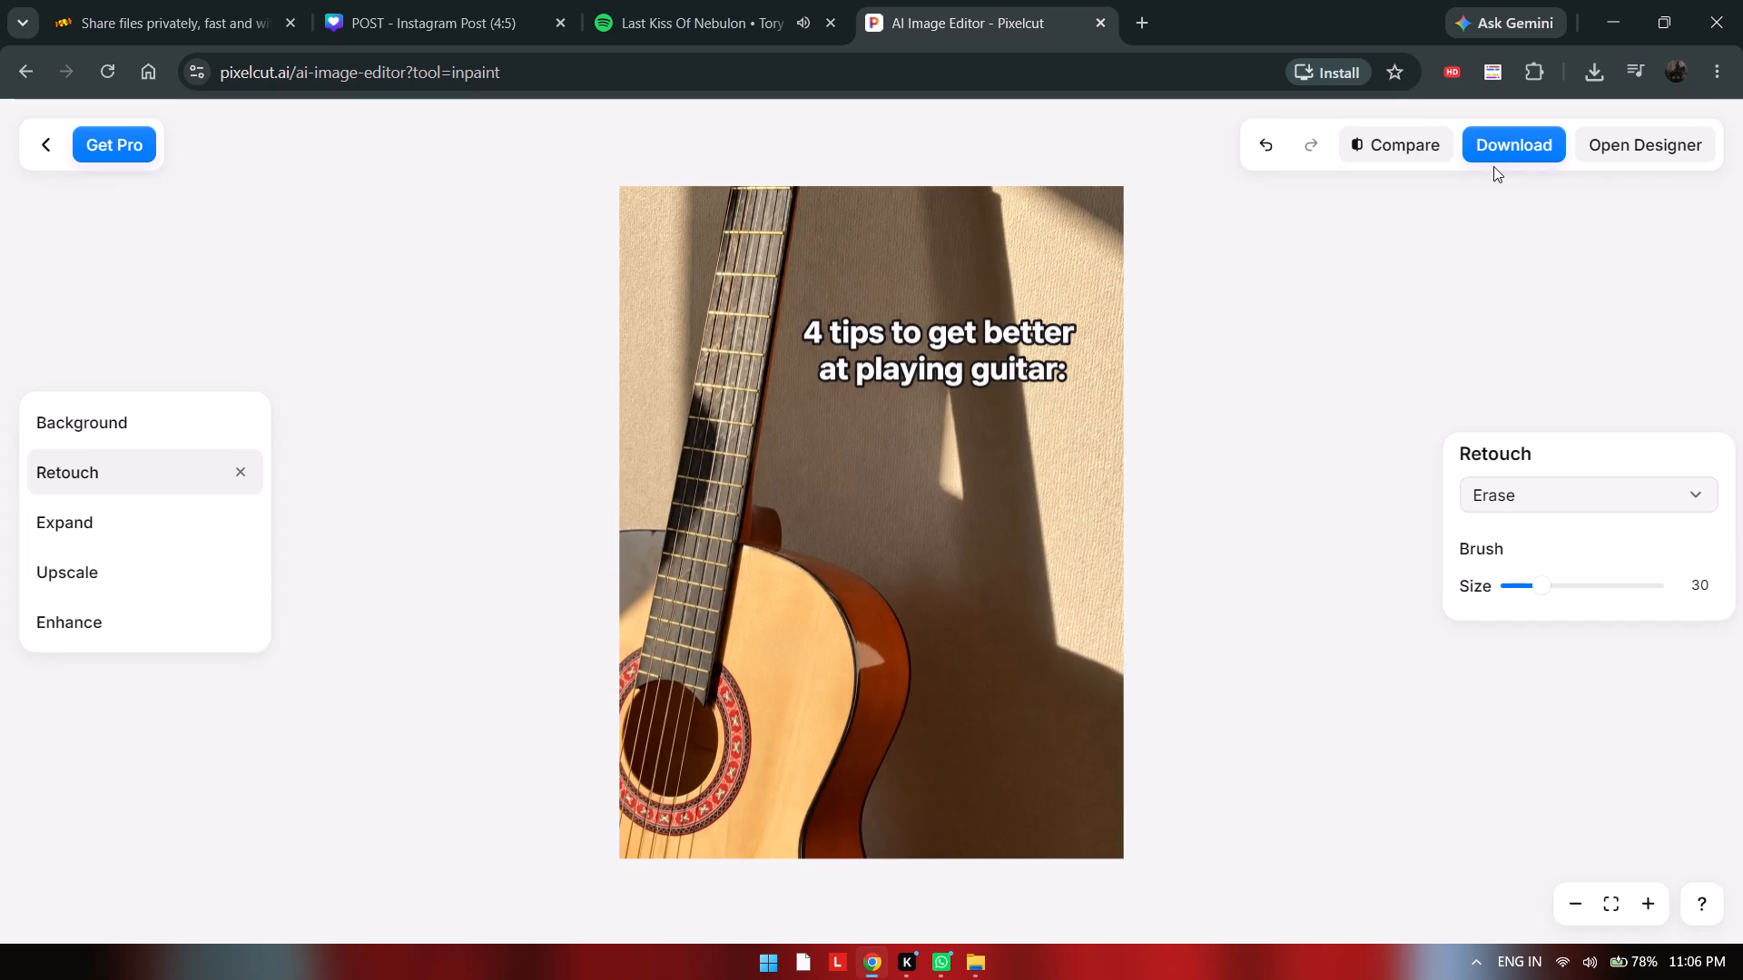
pyautogui.click(1512, 133)
pyautogui.click(1477, 200)
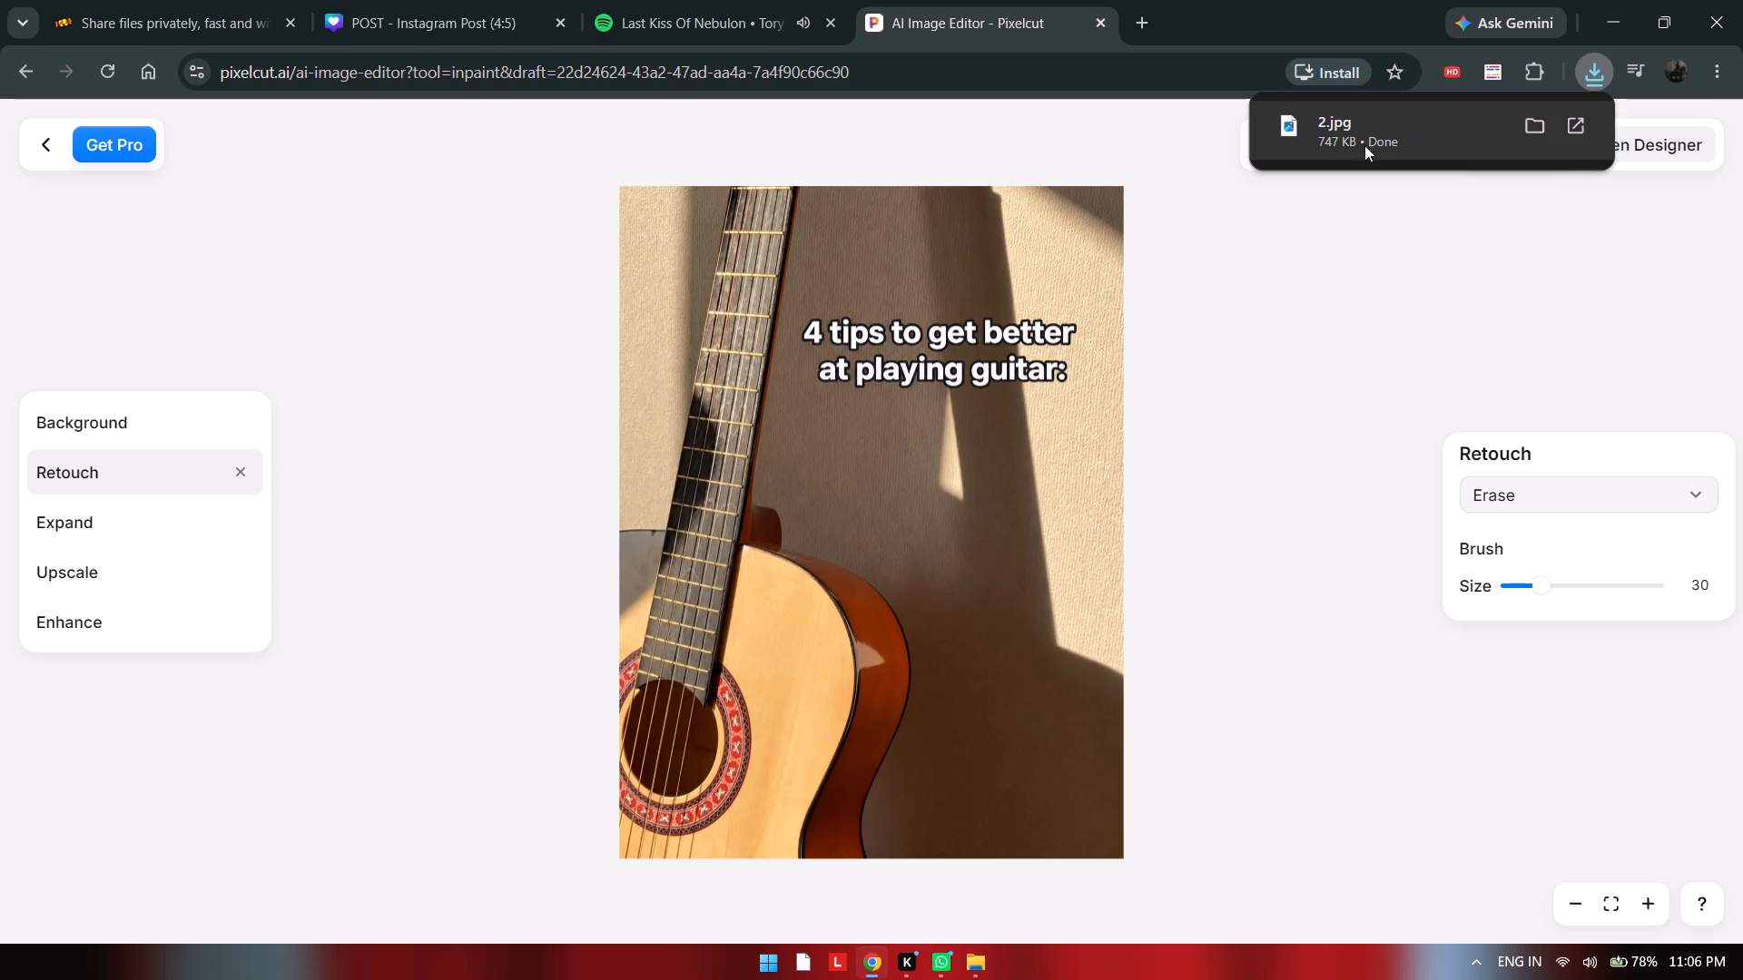
# Switch to the Canva POST design and place the downloaded 2.jpg on page 1.
pyautogui.moveTo(1396, 132); pyautogui.dragTo(652, 11)
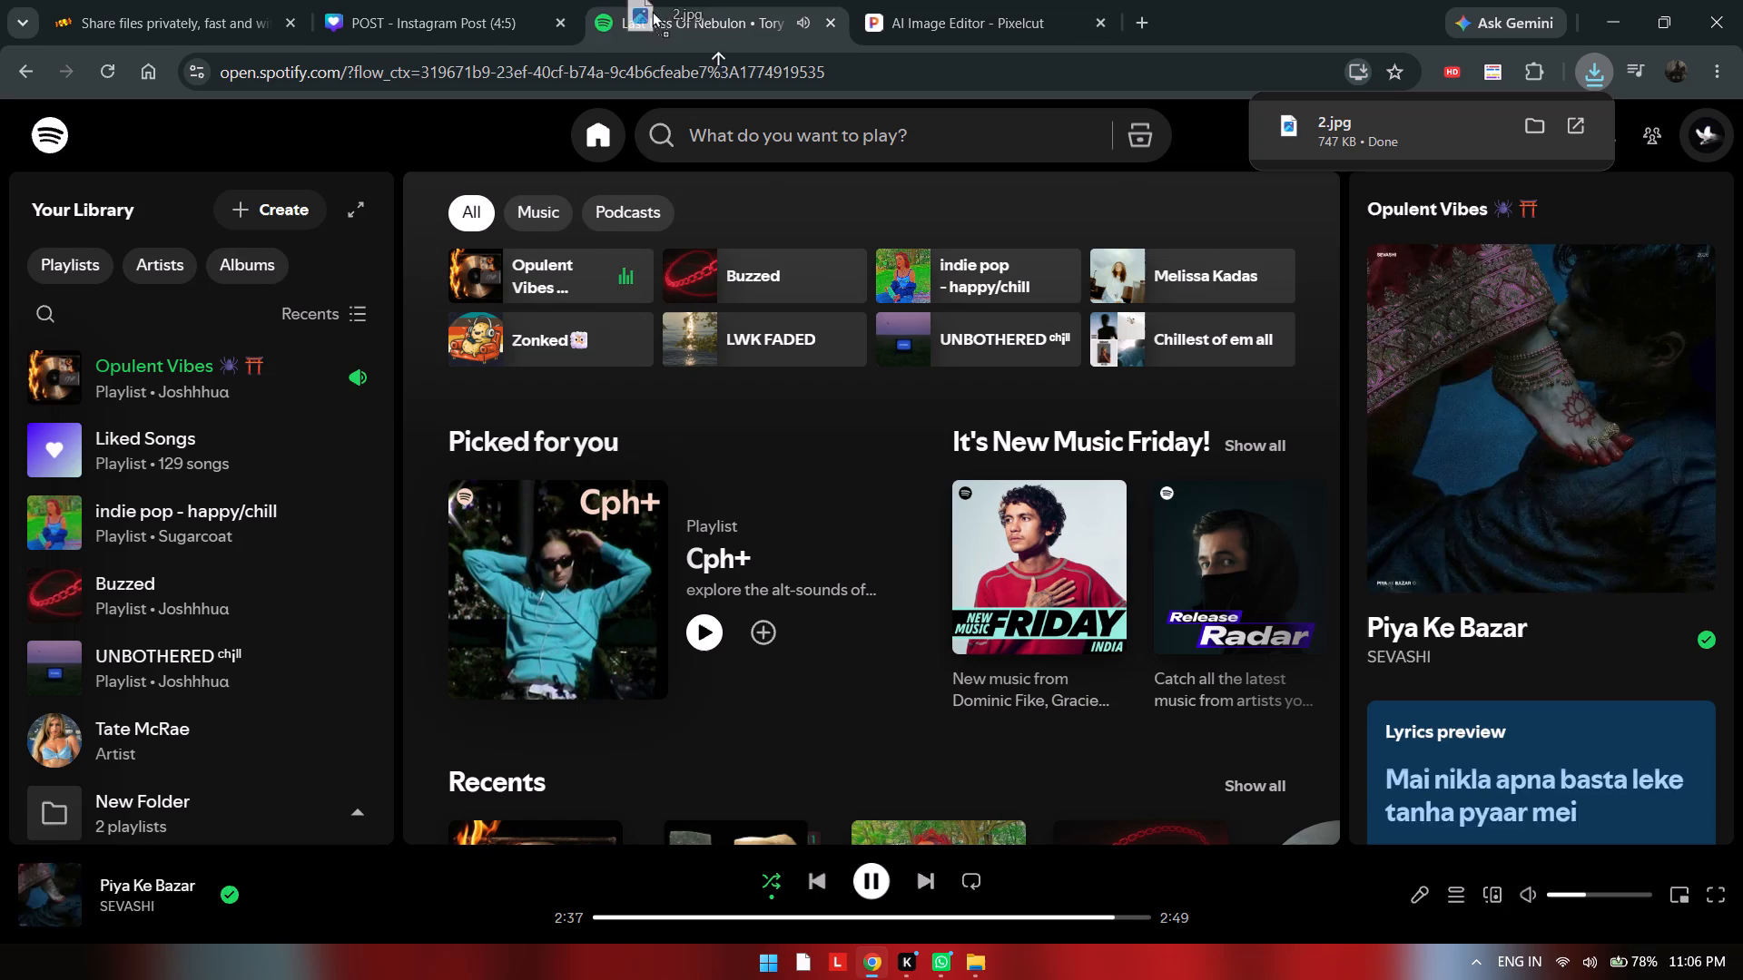
pyautogui.moveTo(652, 11); pyautogui.dragTo(870, 430)
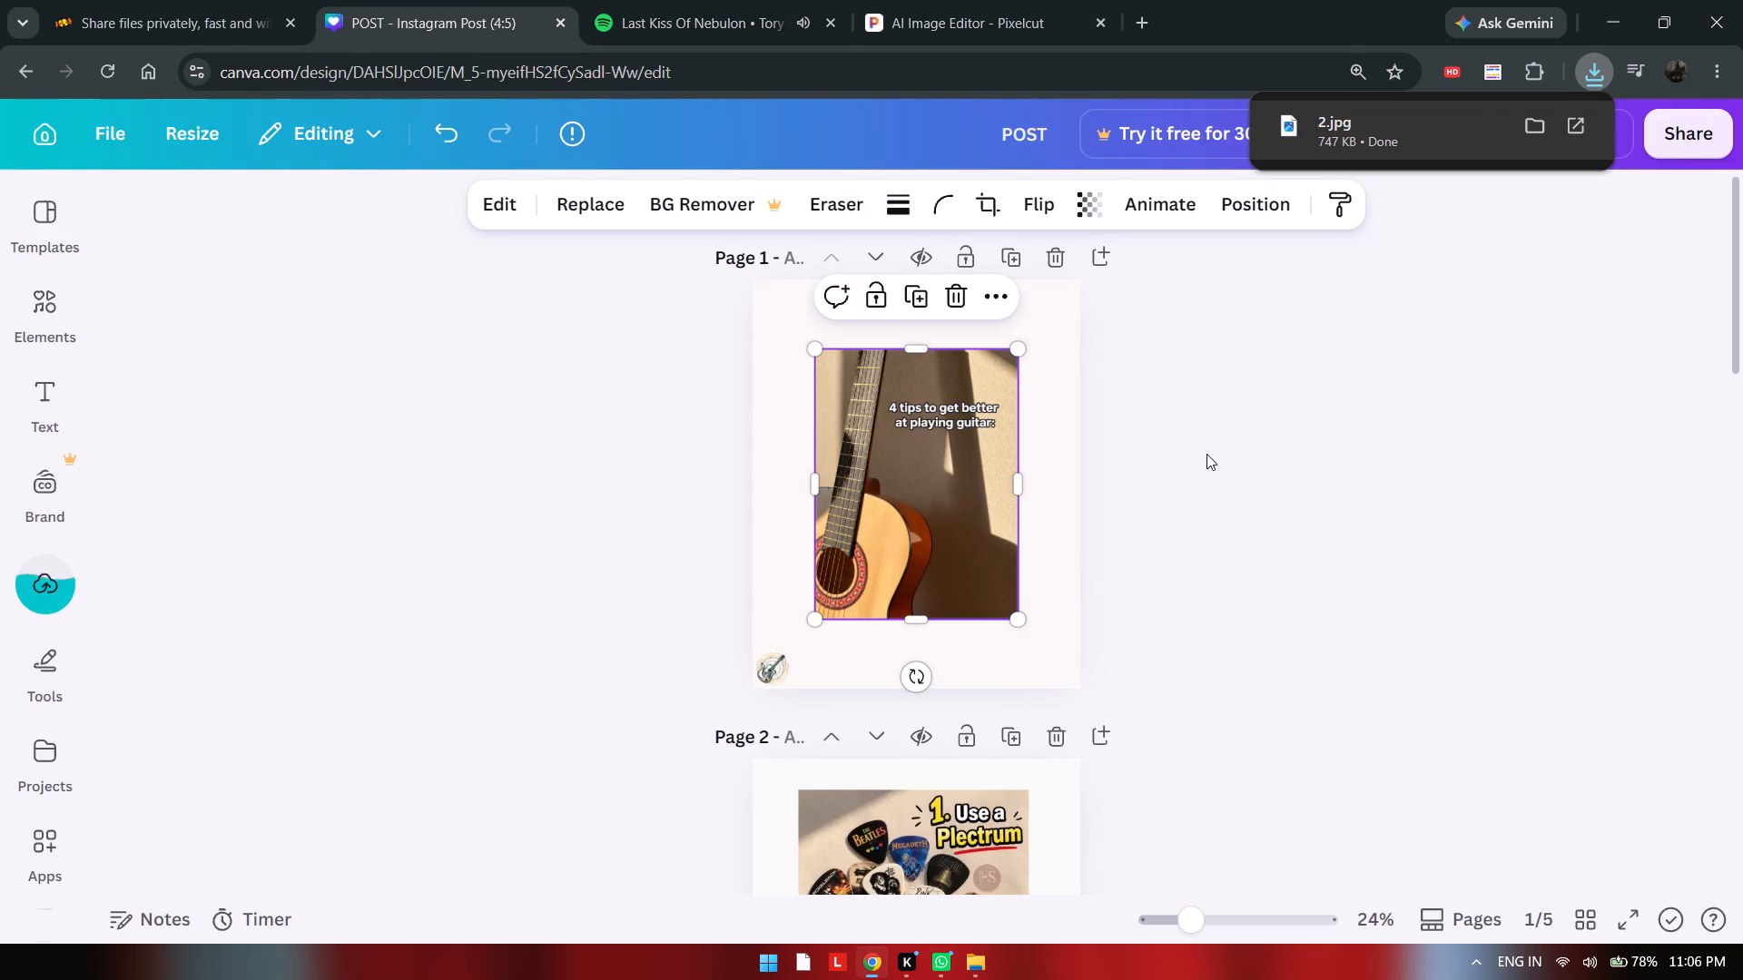
# Move and enlarge the "4 tips" guitar image on page 1, aligning it with the page's top and side edges to fill the page.
pyautogui.moveTo(894, 527); pyautogui.dragTo(827, 462)
pyautogui.moveTo(862, 485); pyautogui.dragTo(885, 496)
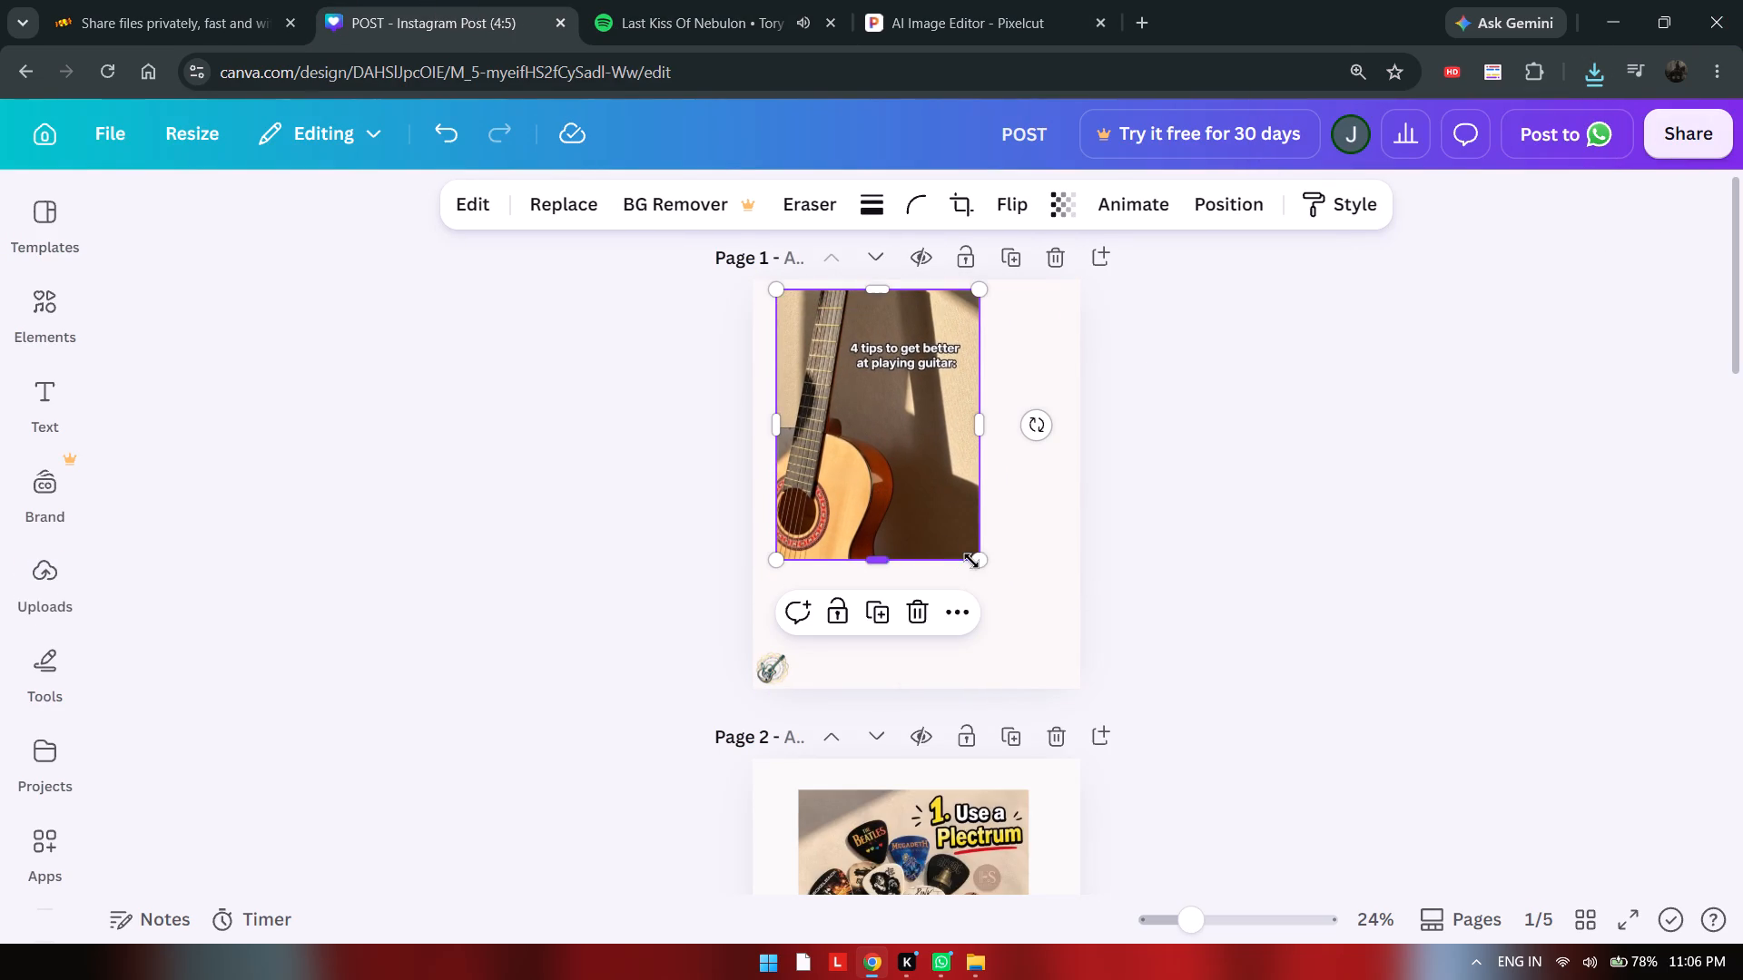
pyautogui.moveTo(980, 562); pyautogui.dragTo(1081, 687)
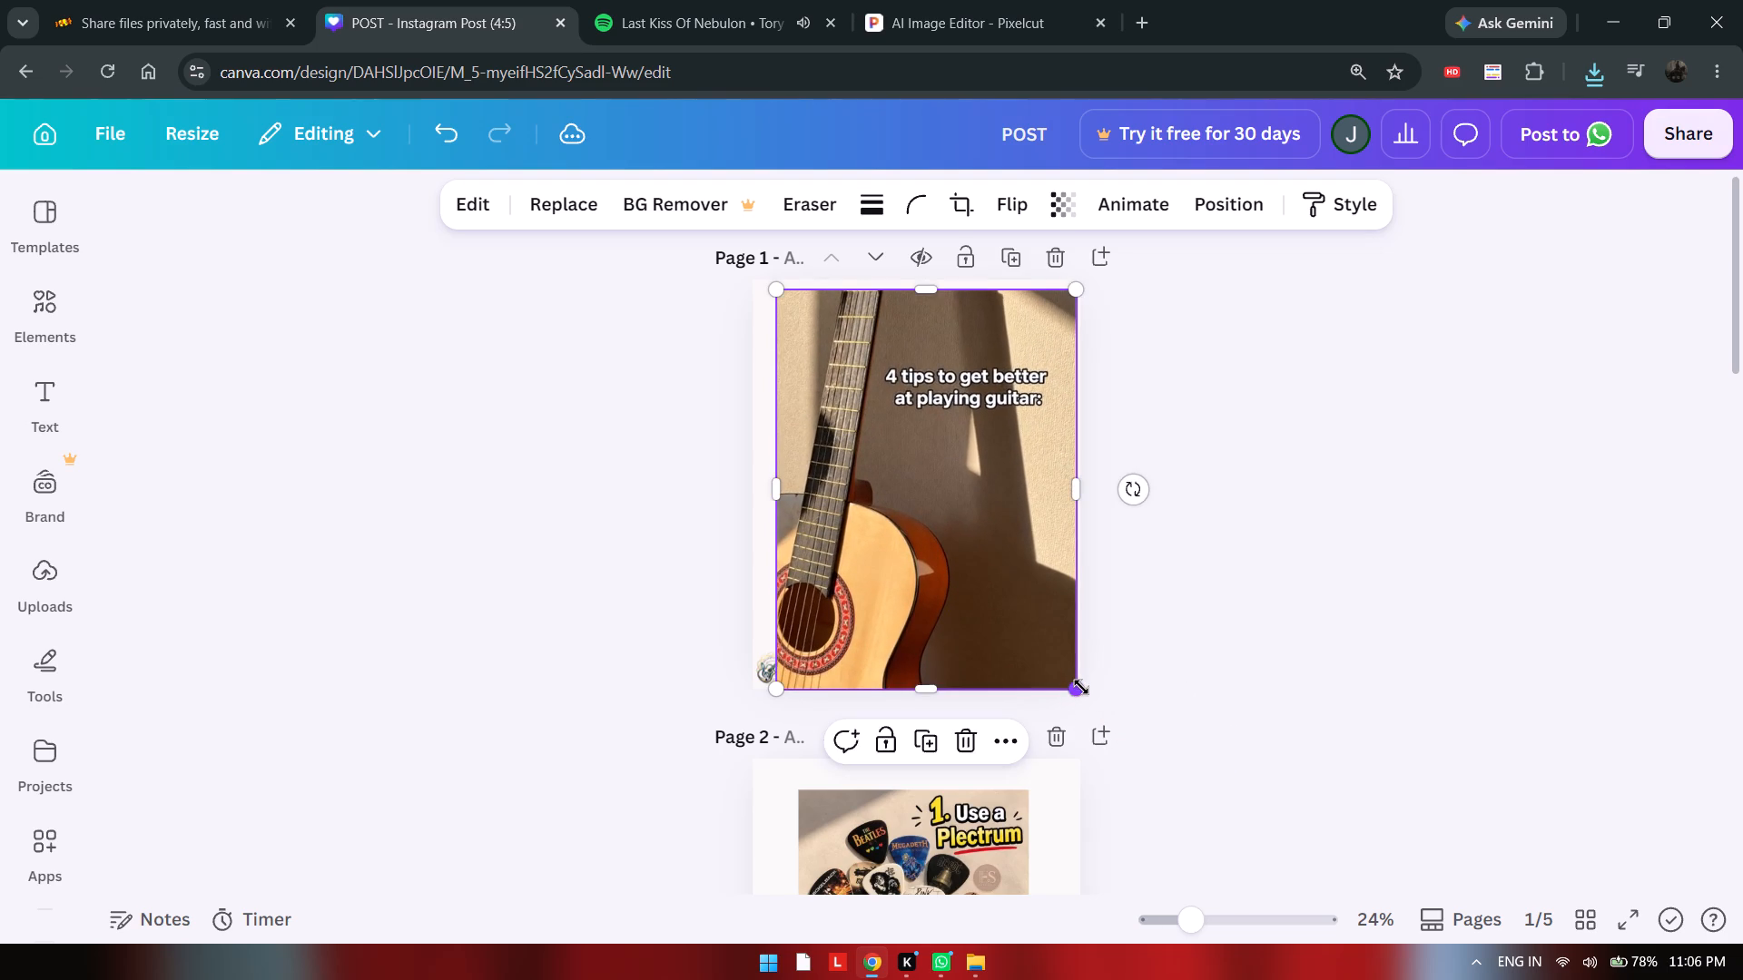
pyautogui.moveTo(783, 689); pyautogui.dragTo(763, 701)
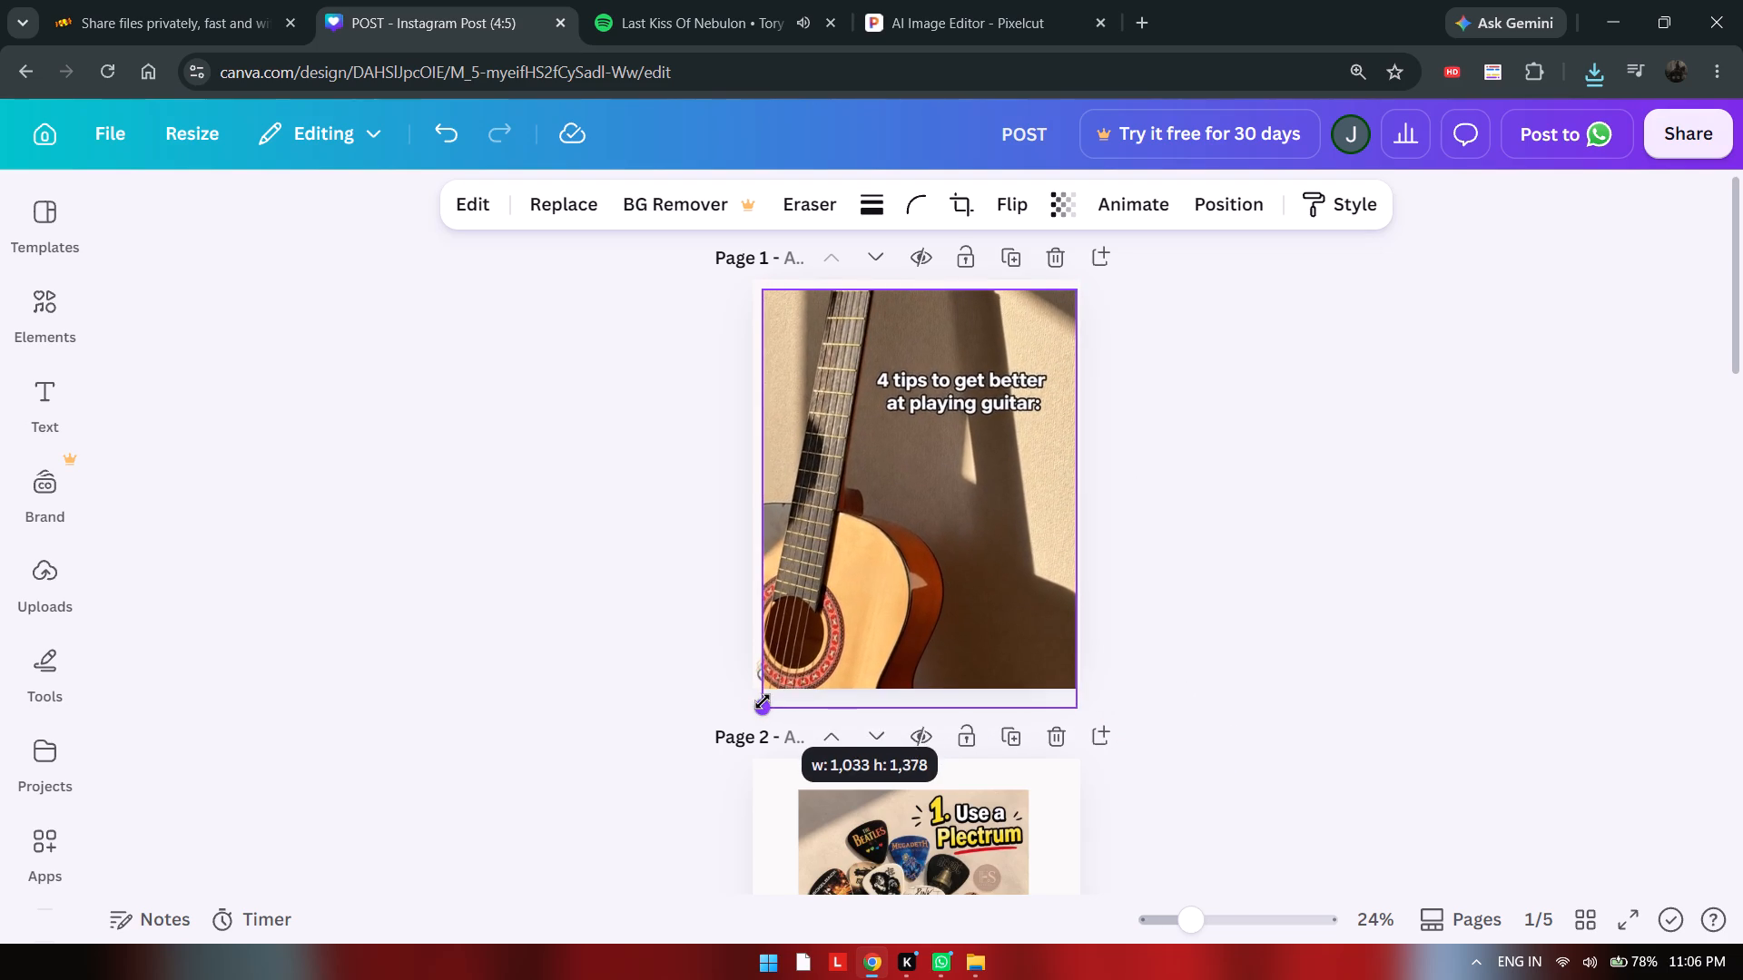
pyautogui.moveTo(763, 701); pyautogui.dragTo(768, 708)
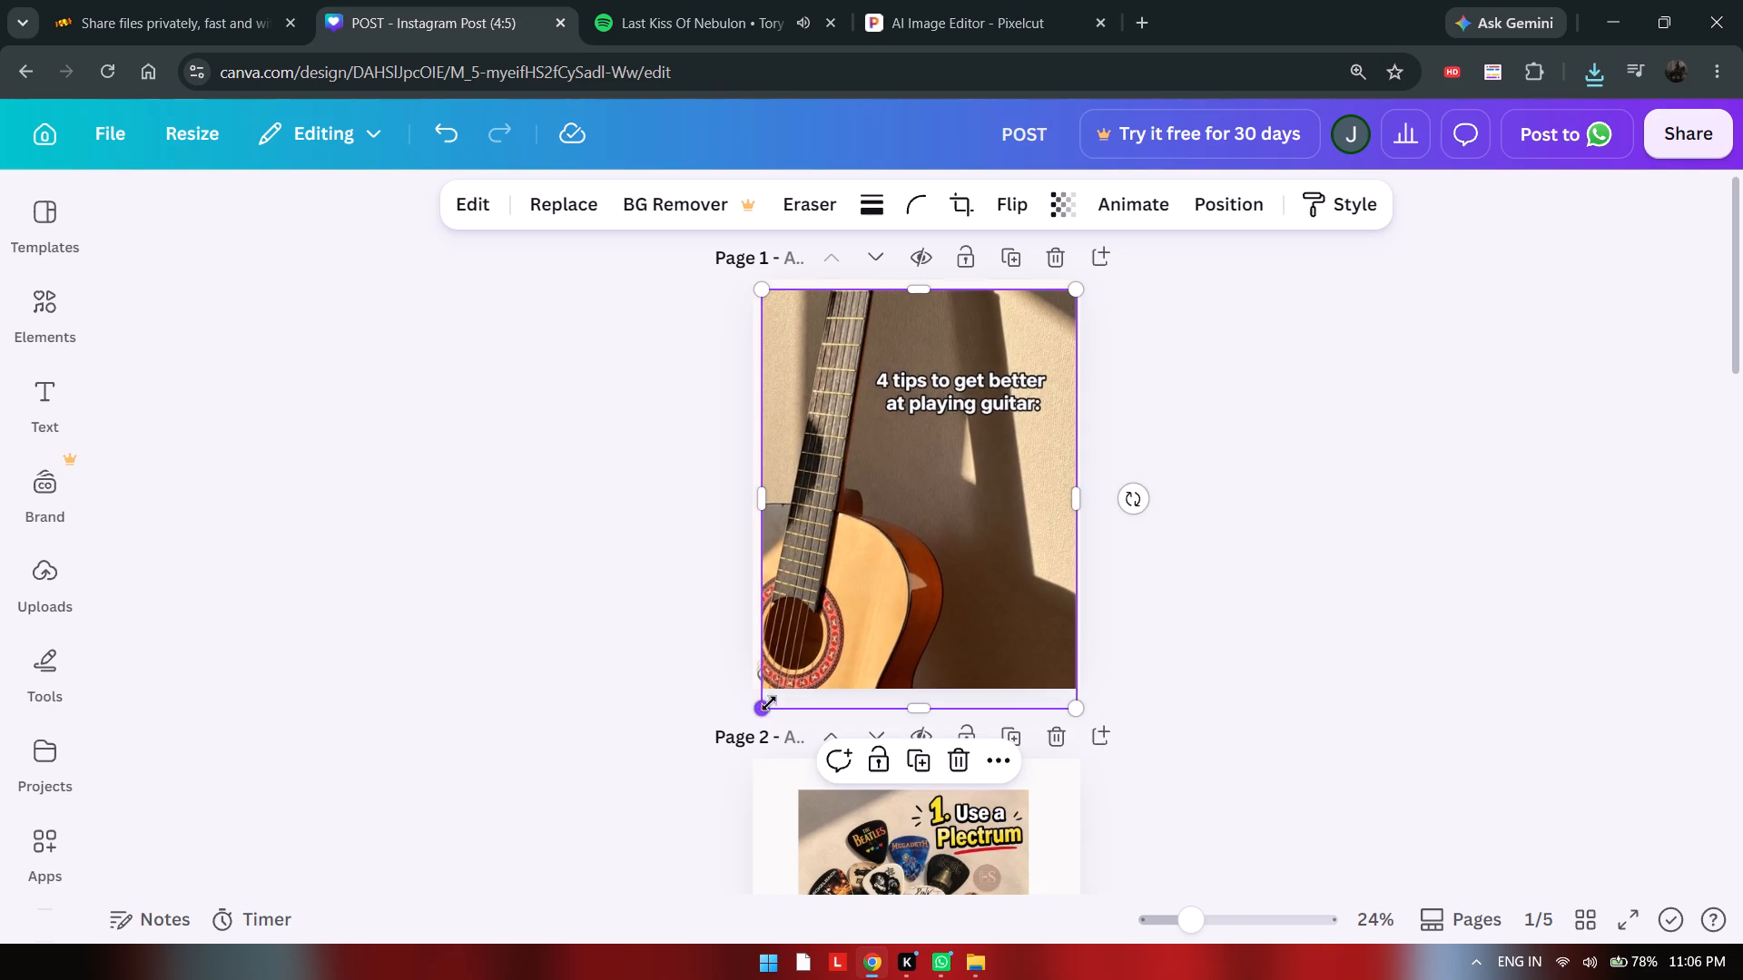
pyautogui.click(822, 647)
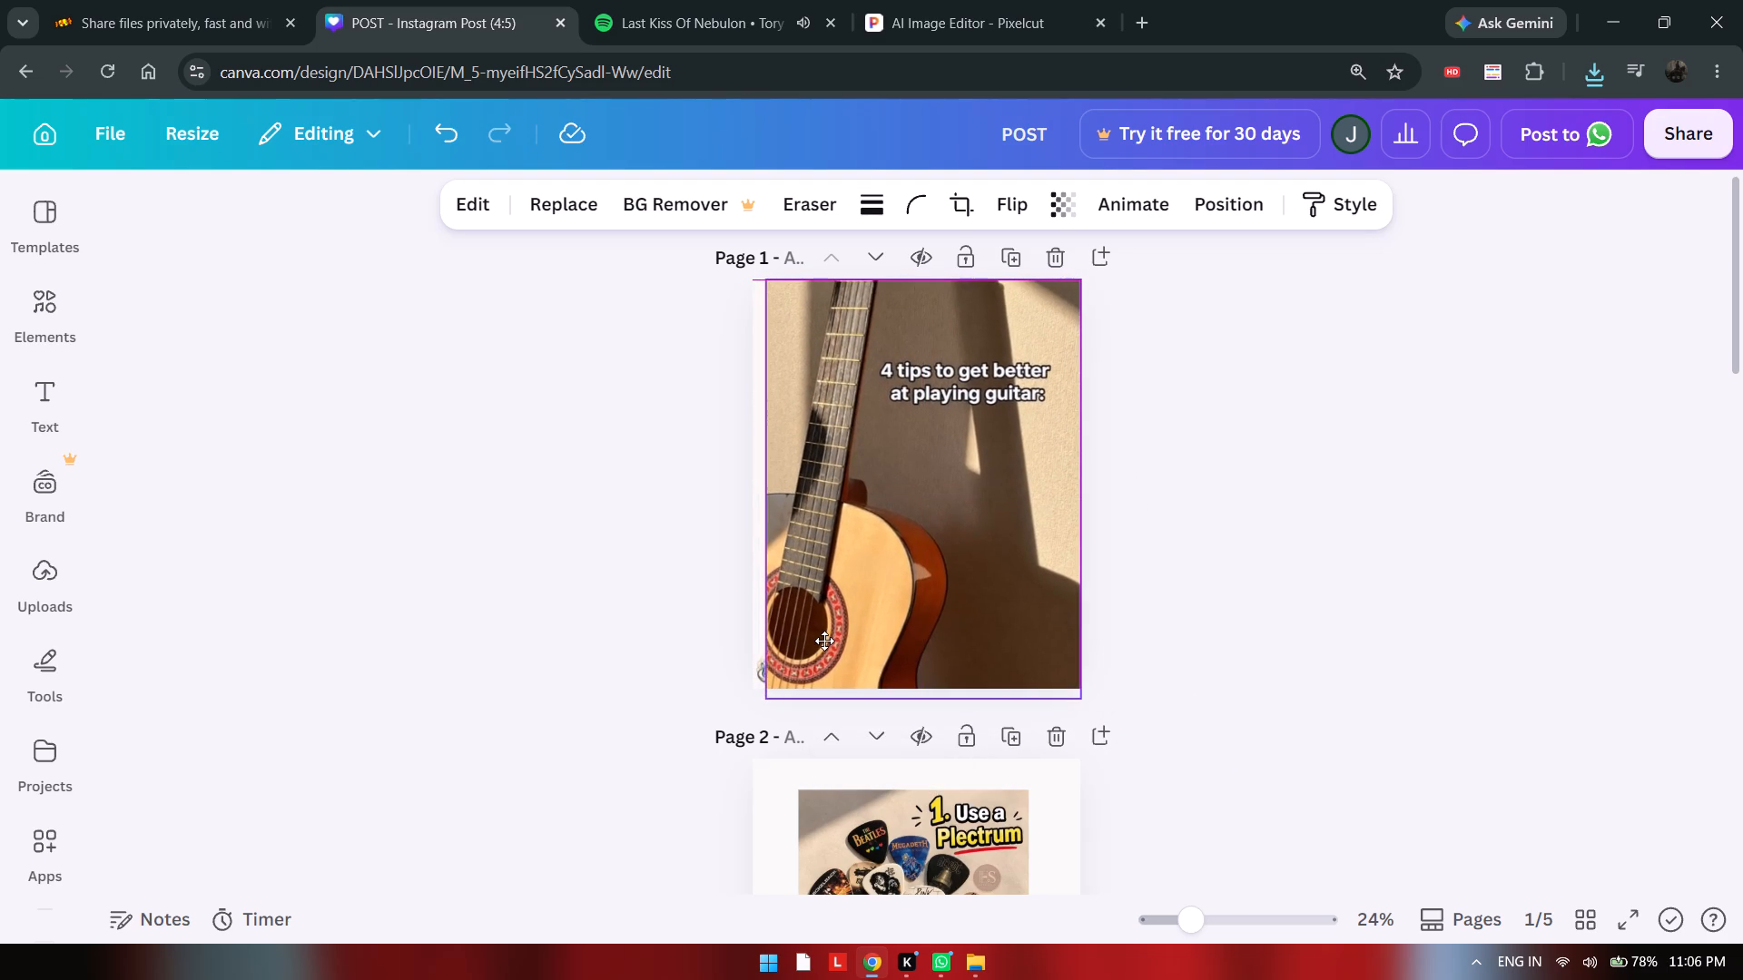
pyautogui.moveTo(763, 697); pyautogui.dragTo(760, 710)
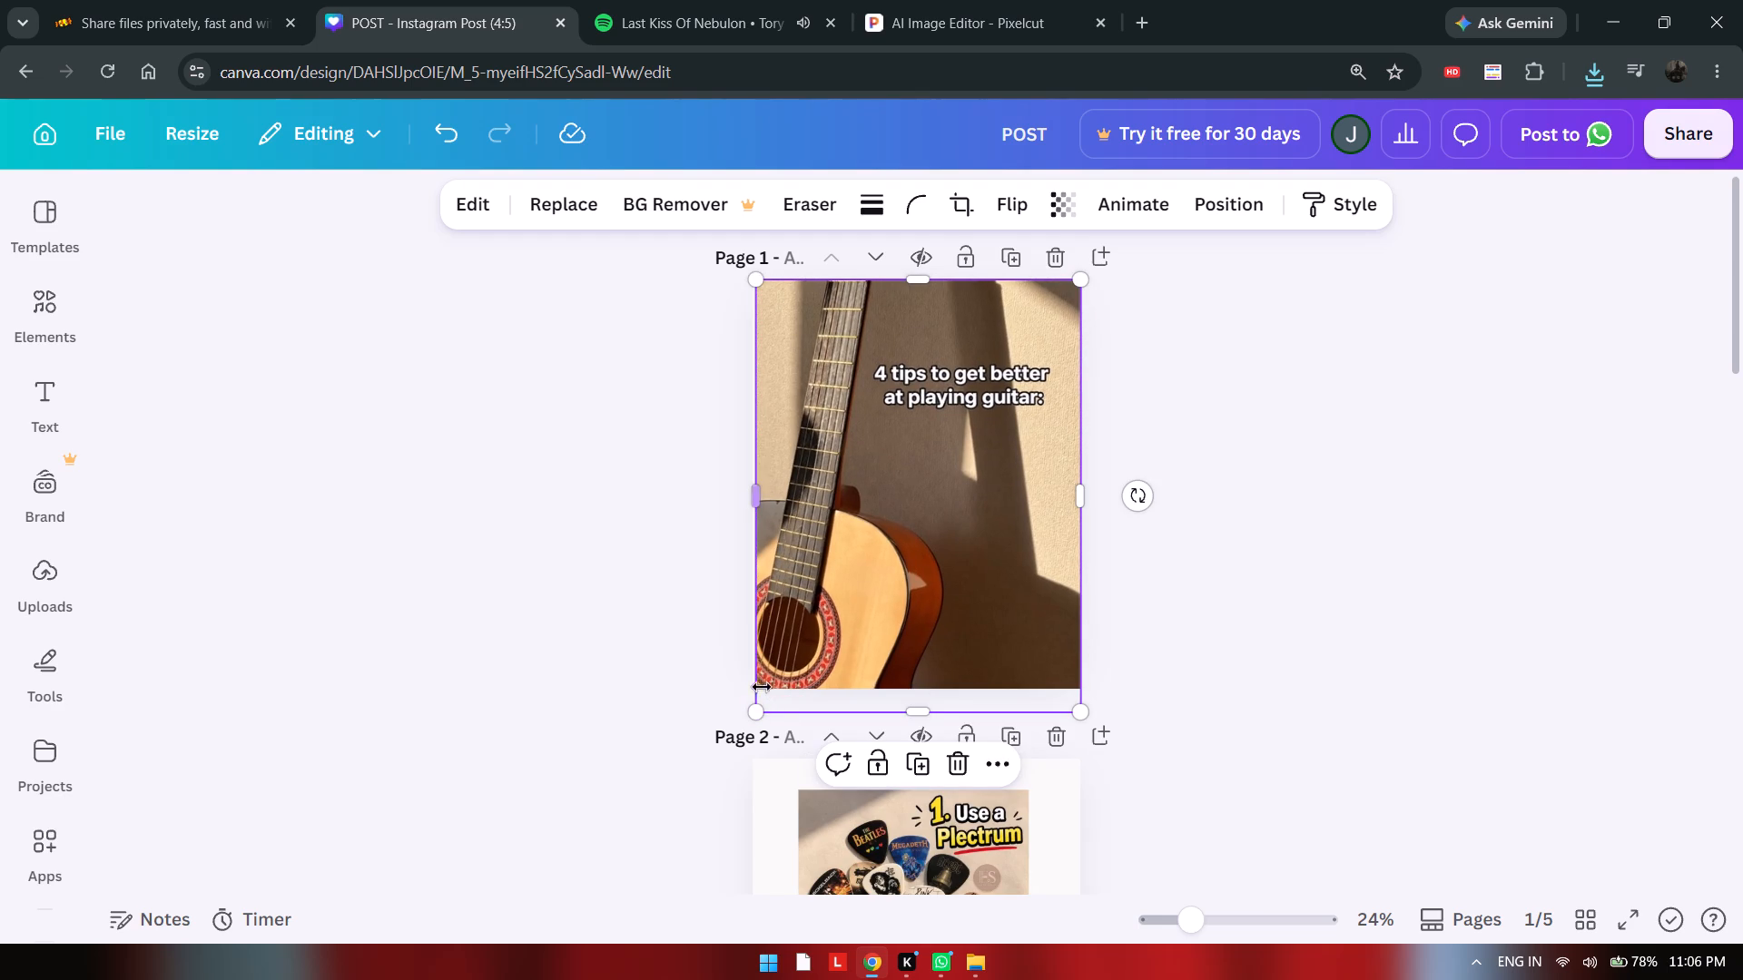
# In the Canva post, move the guitar logo layer above the full-page guitar image on page 1.
pyautogui.click(1241, 206)
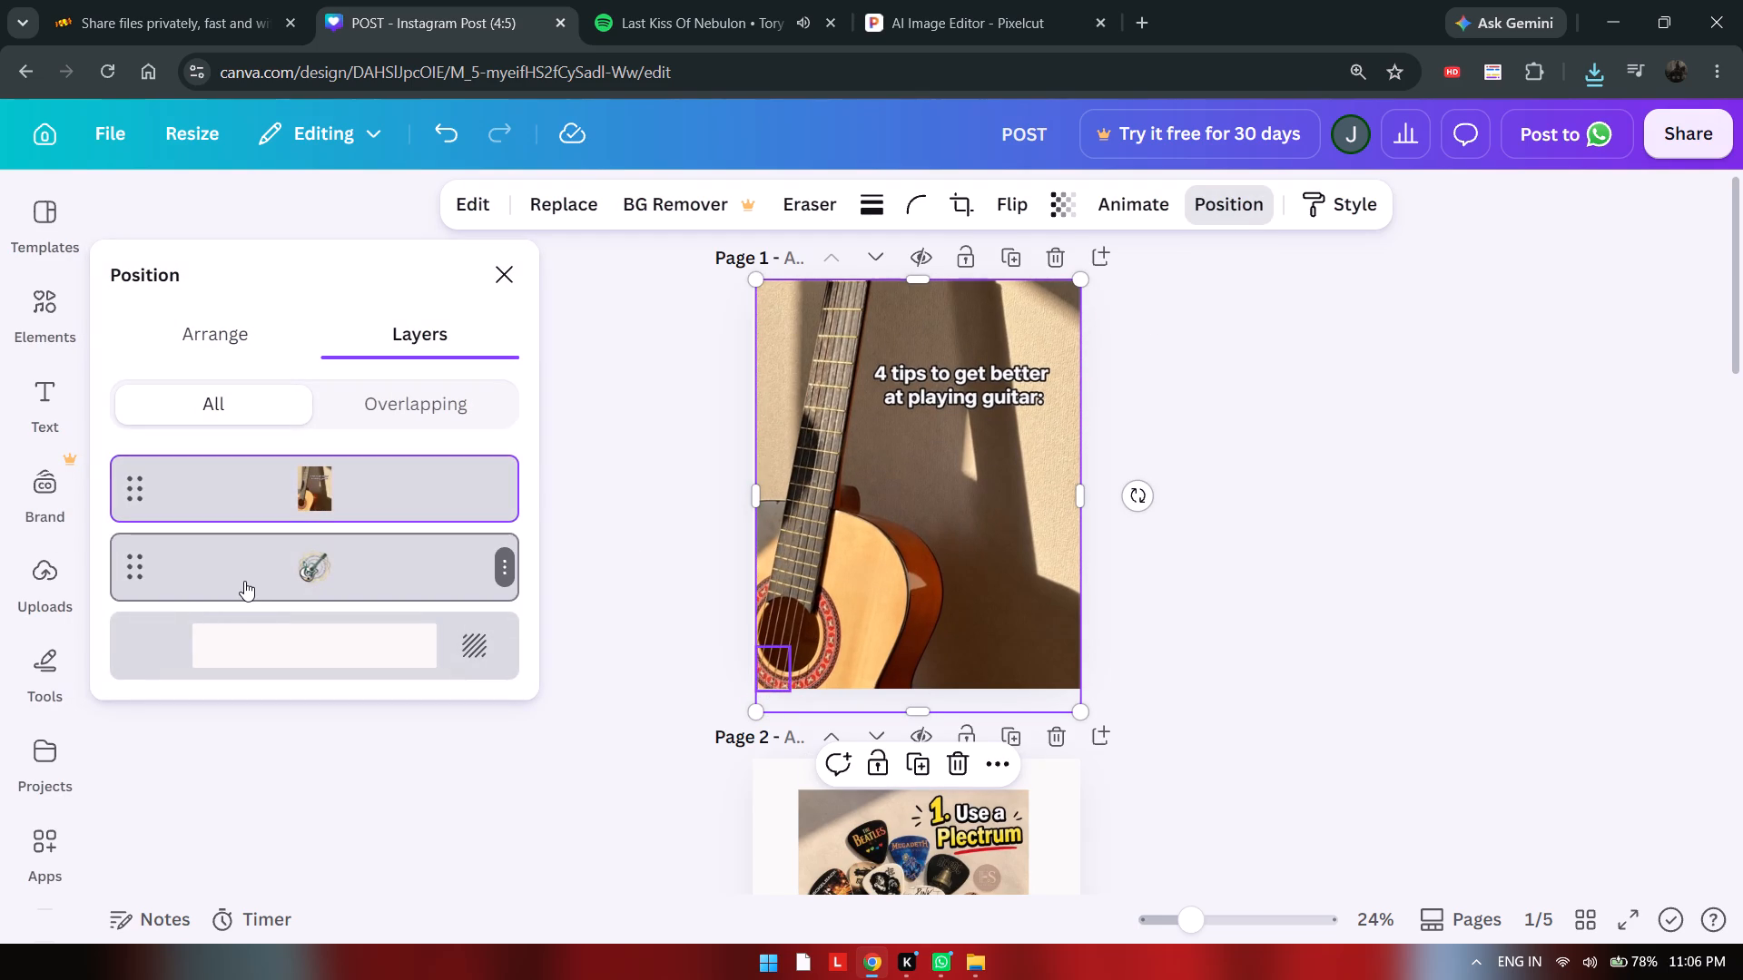
pyautogui.click(319, 540)
pyautogui.click(271, 583)
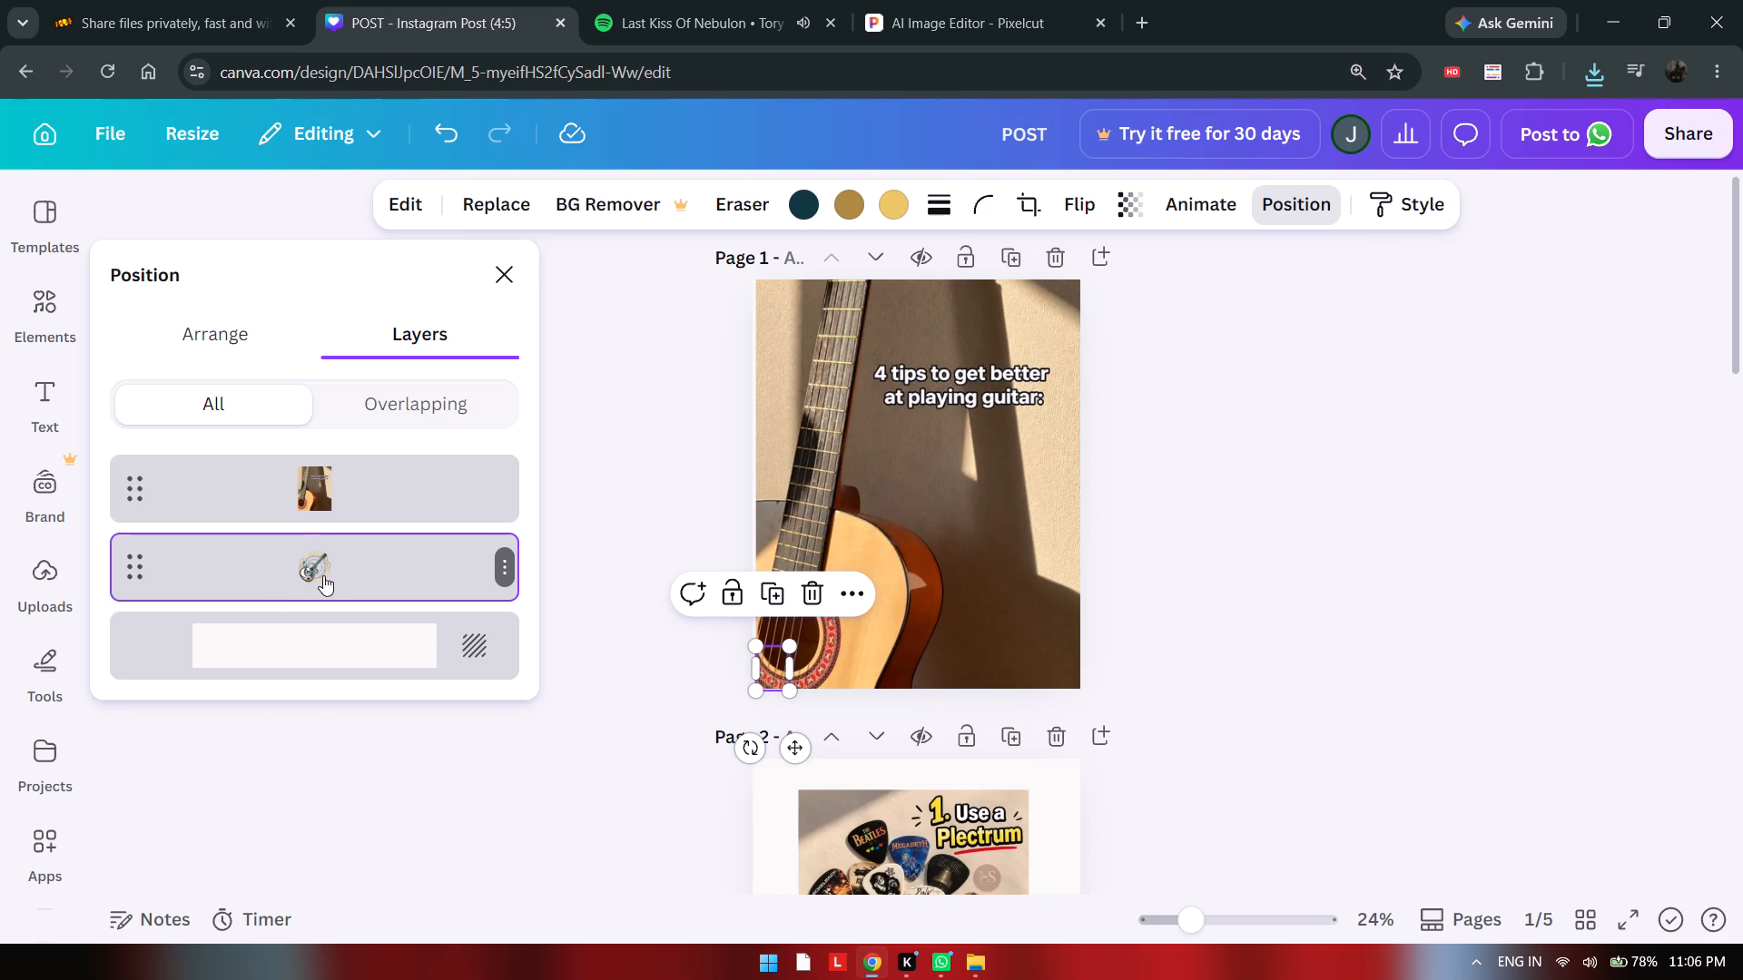
pyautogui.moveTo(323, 575); pyautogui.dragTo(345, 472)
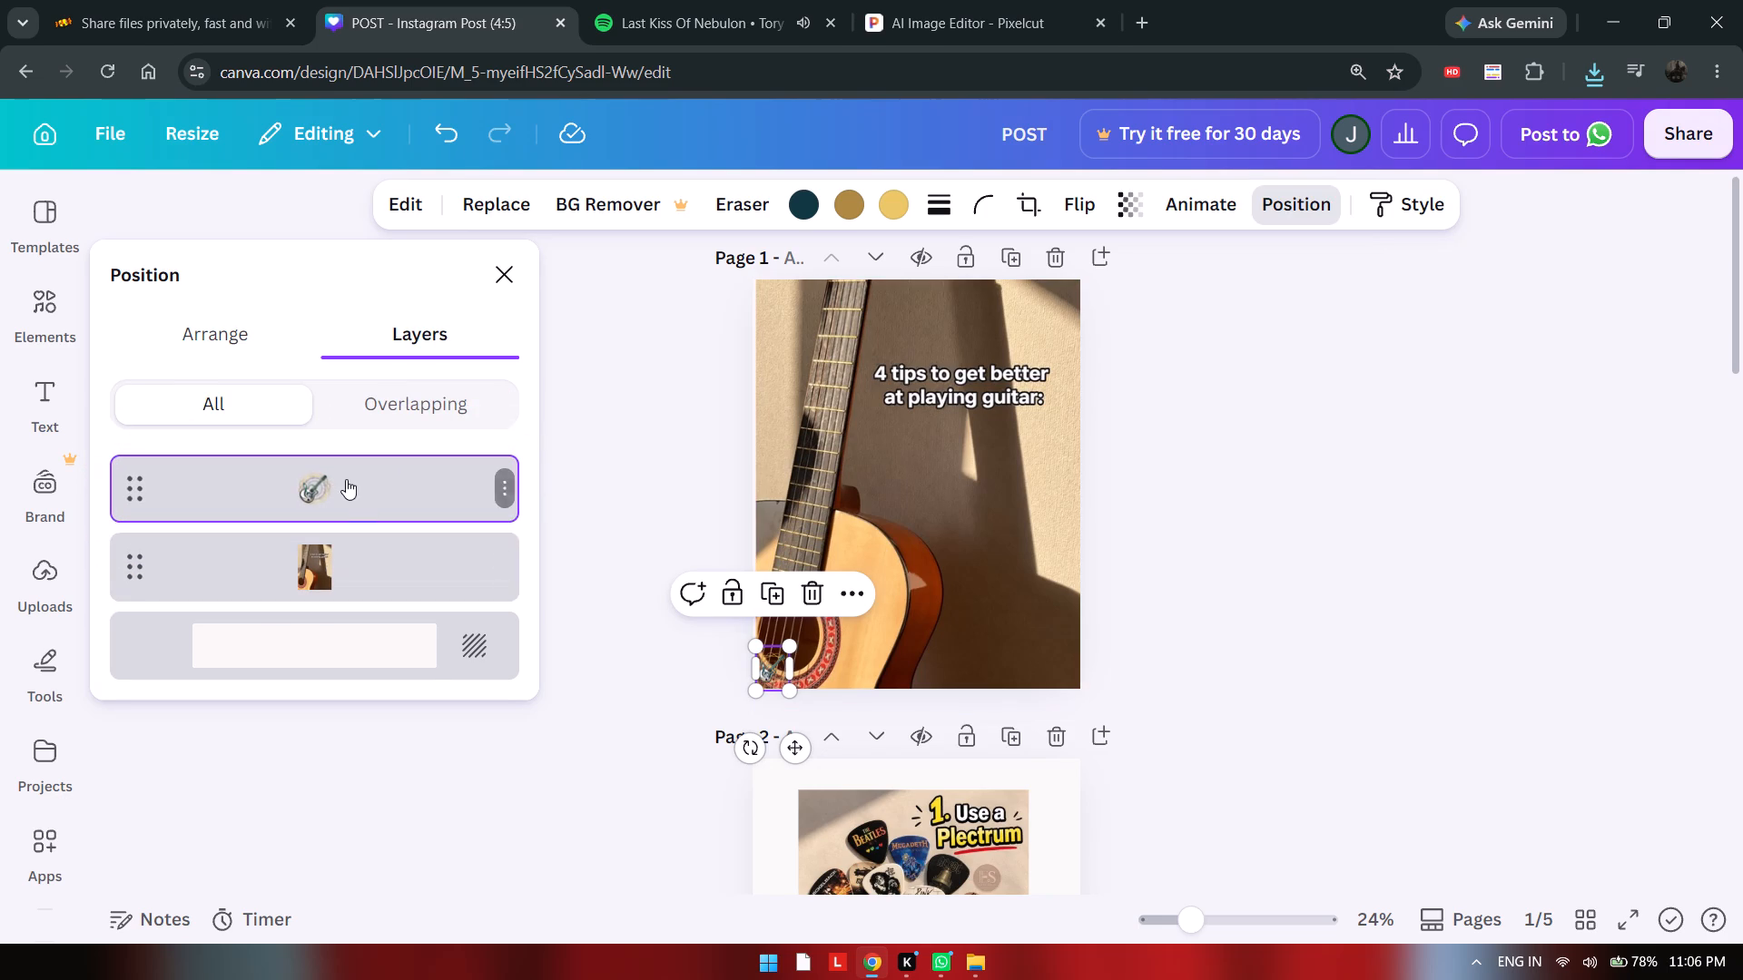
# Duplicate the guitar logo on page 1 and place the copy on the guitar body where the FS logo was.
pyautogui.hotkey('ctrl', 'c')
pyautogui.keyDown('ctrl'); pyautogui.click(771, 673); pyautogui.keyUp('ctrl')
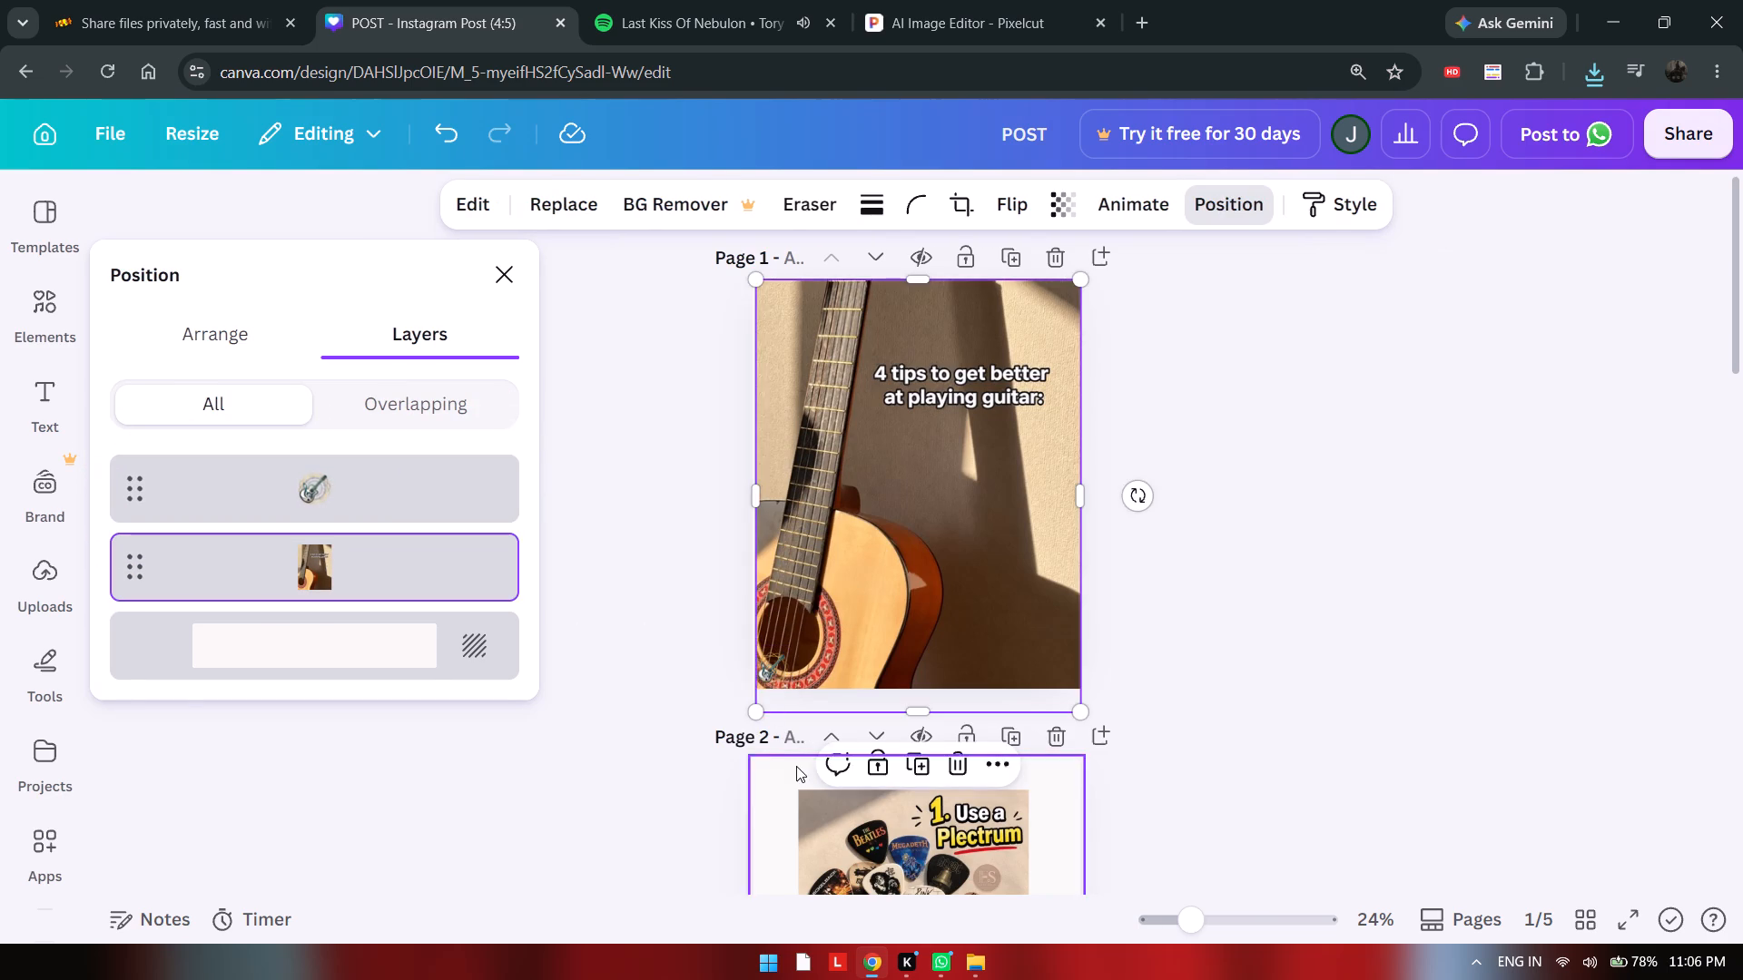
pyautogui.hotkey('ctrl', 'v')
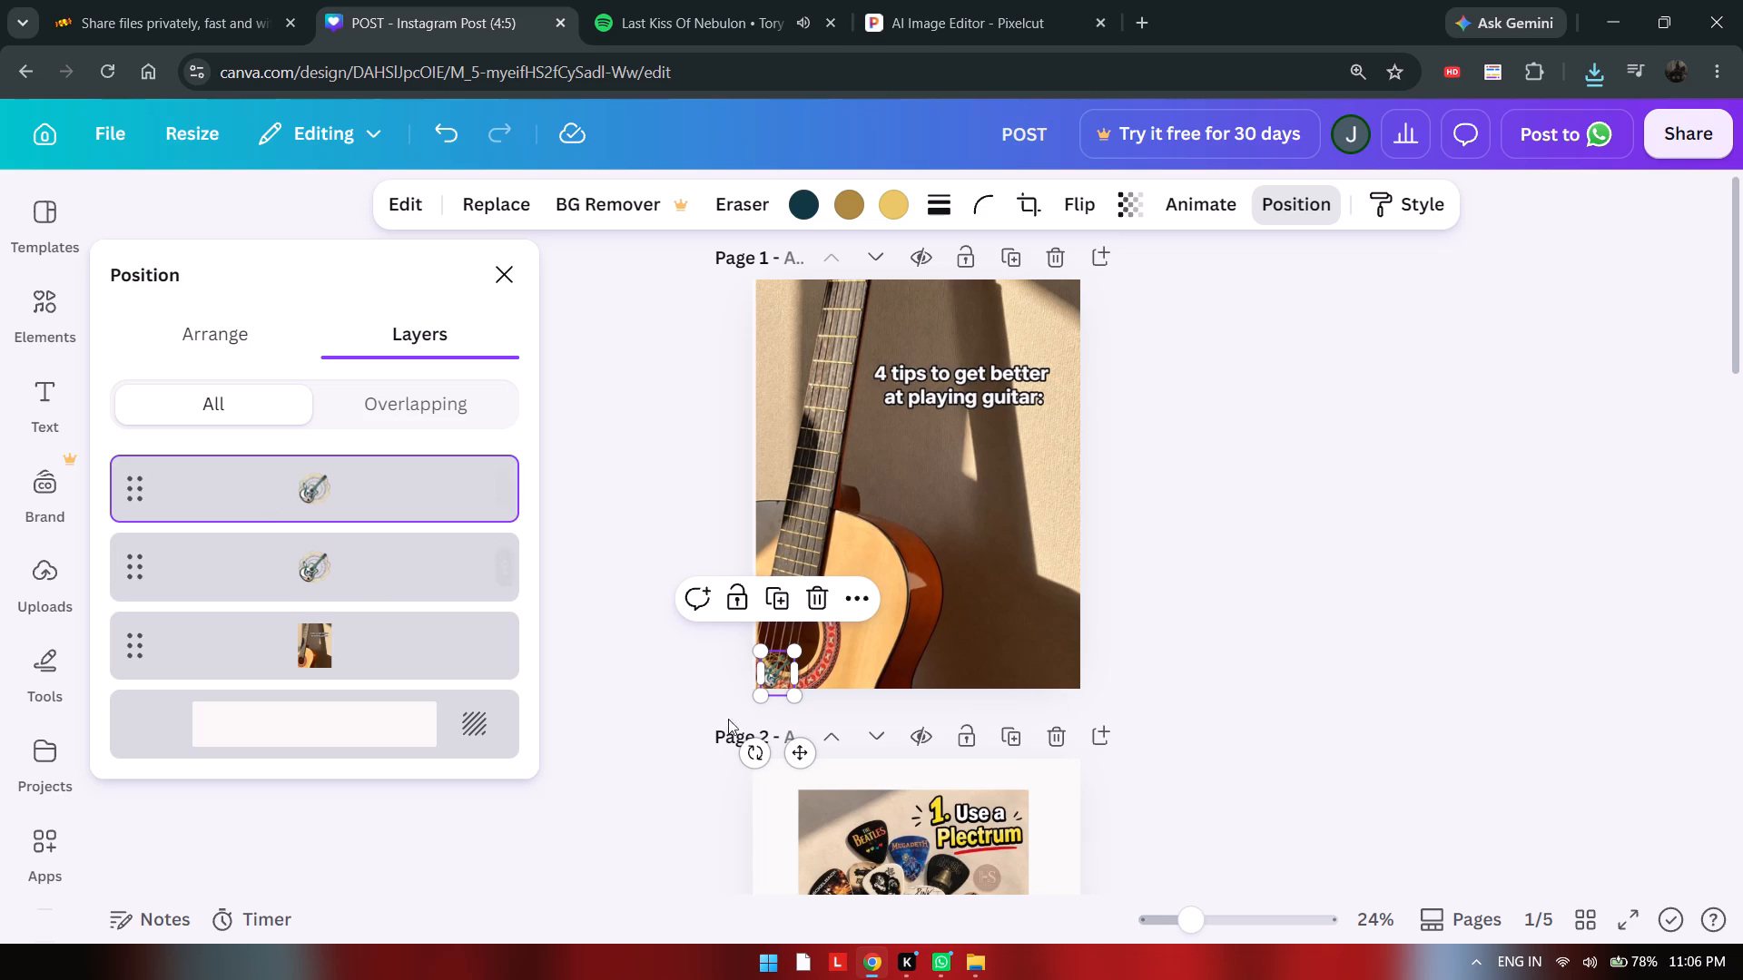
pyautogui.moveTo(801, 757); pyautogui.dragTo(899, 651)
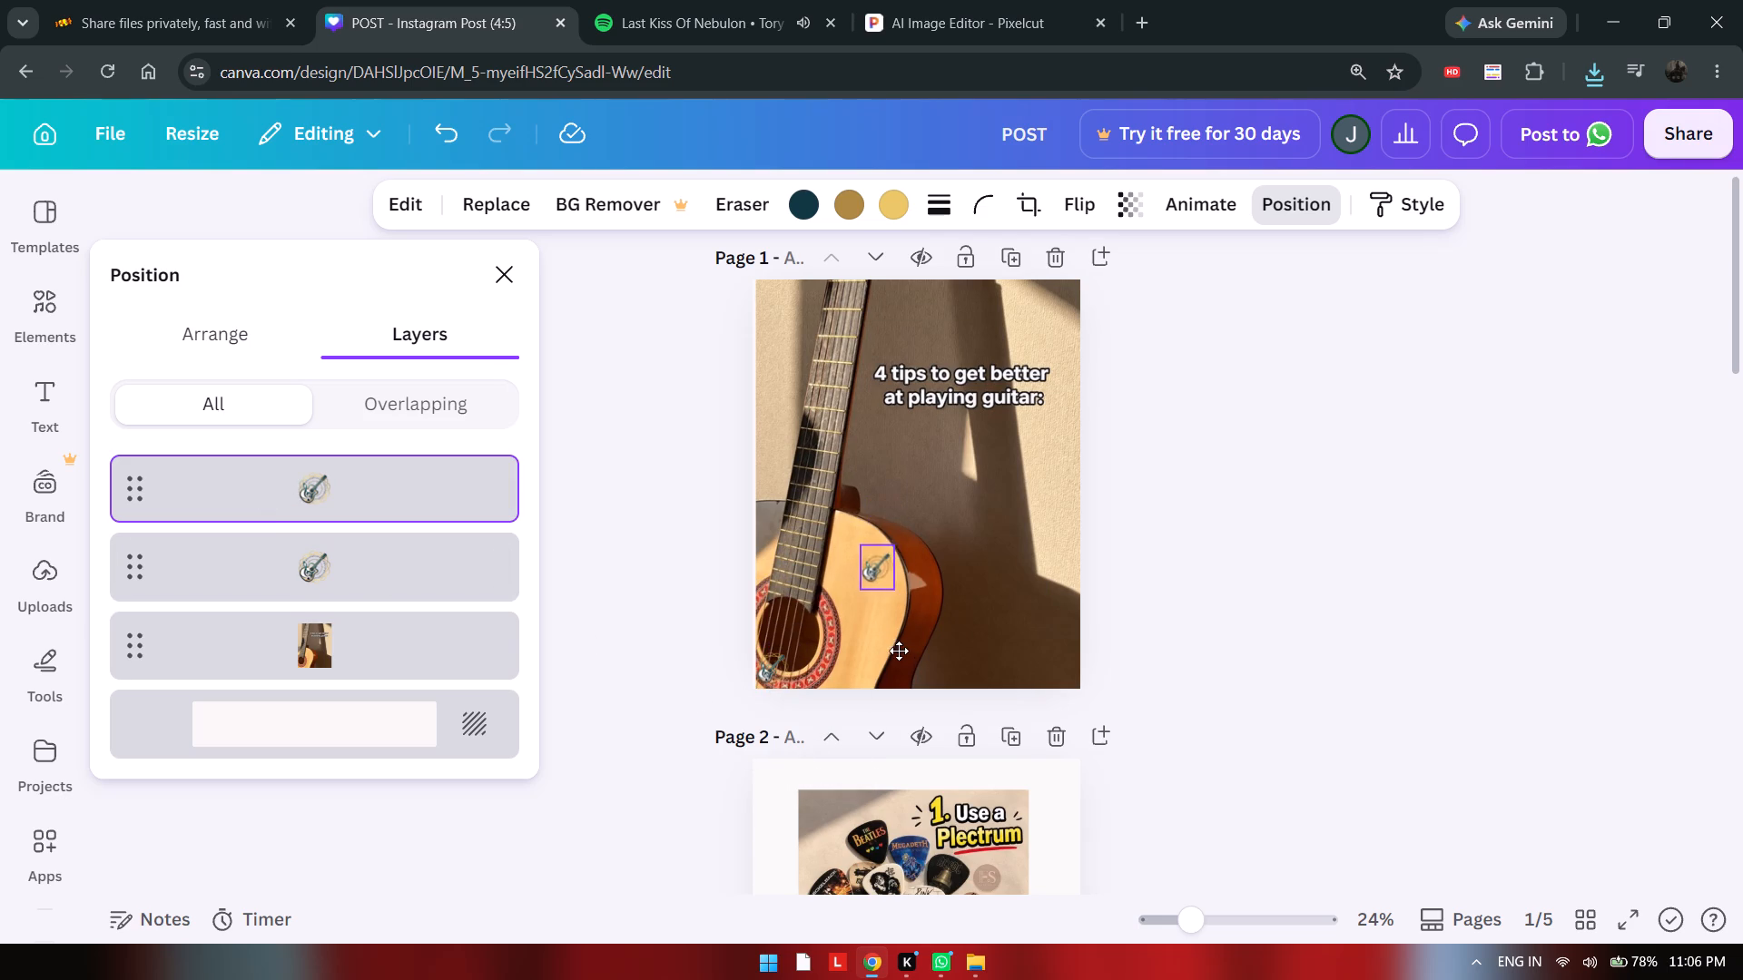
pyautogui.moveTo(899, 651); pyautogui.dragTo(894, 652)
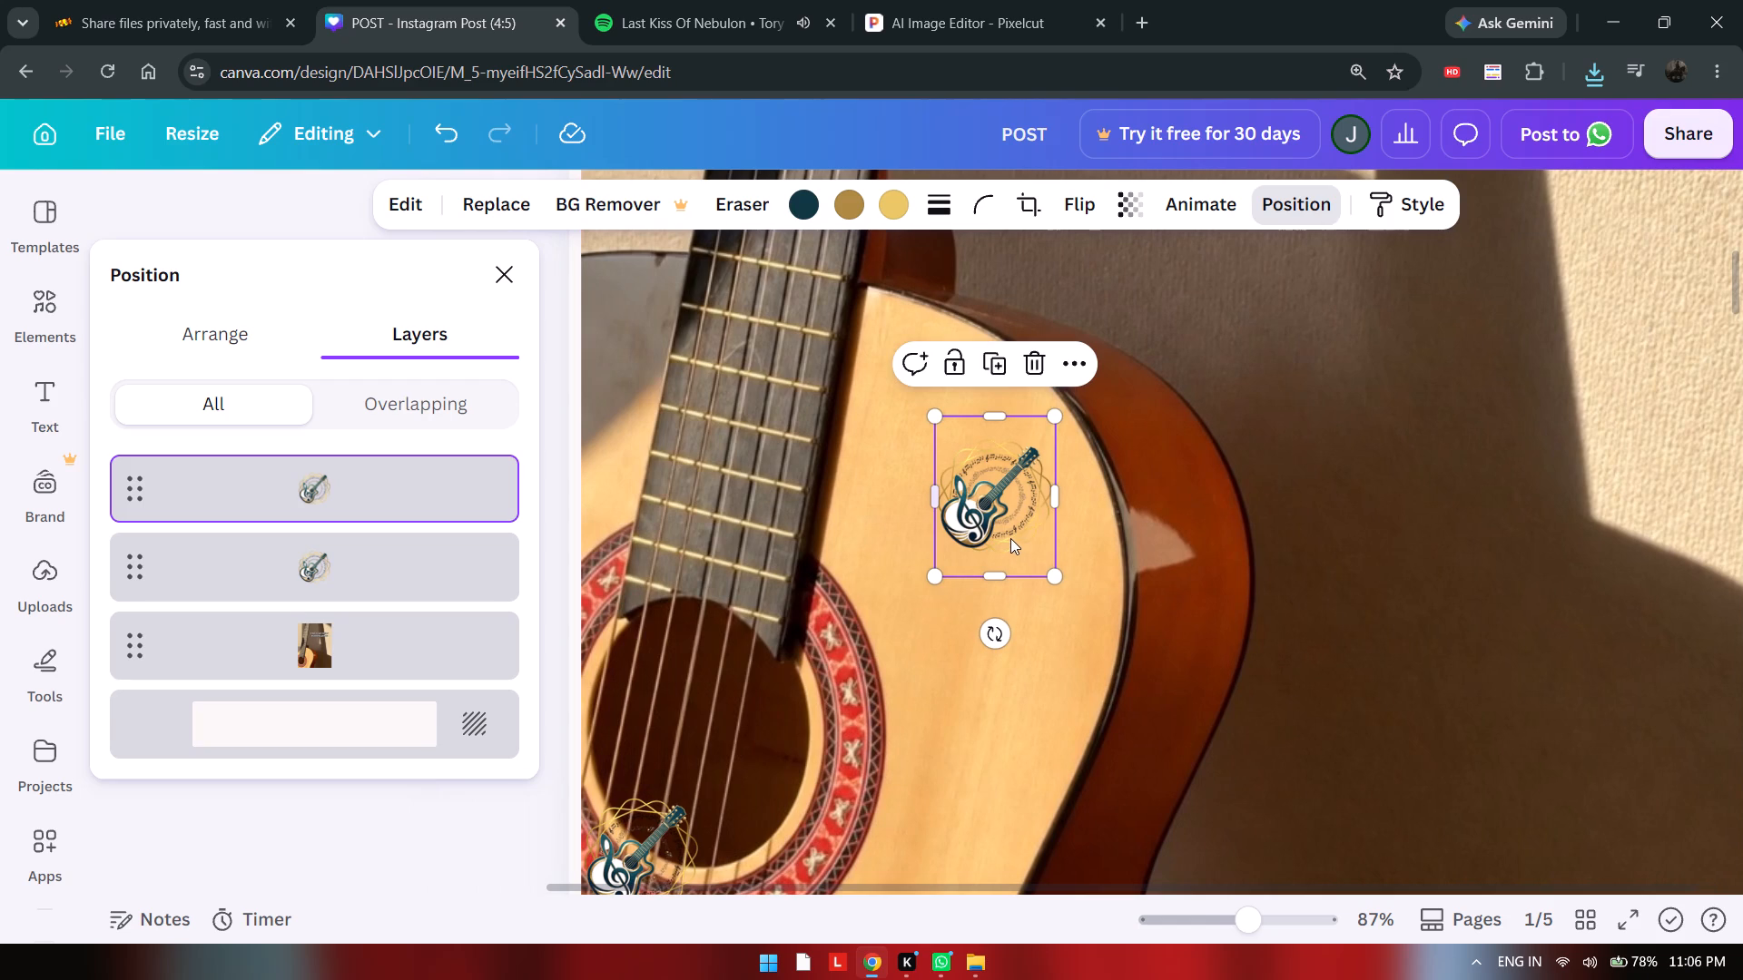
pyautogui.moveTo(1011, 538); pyautogui.dragTo(994, 563)
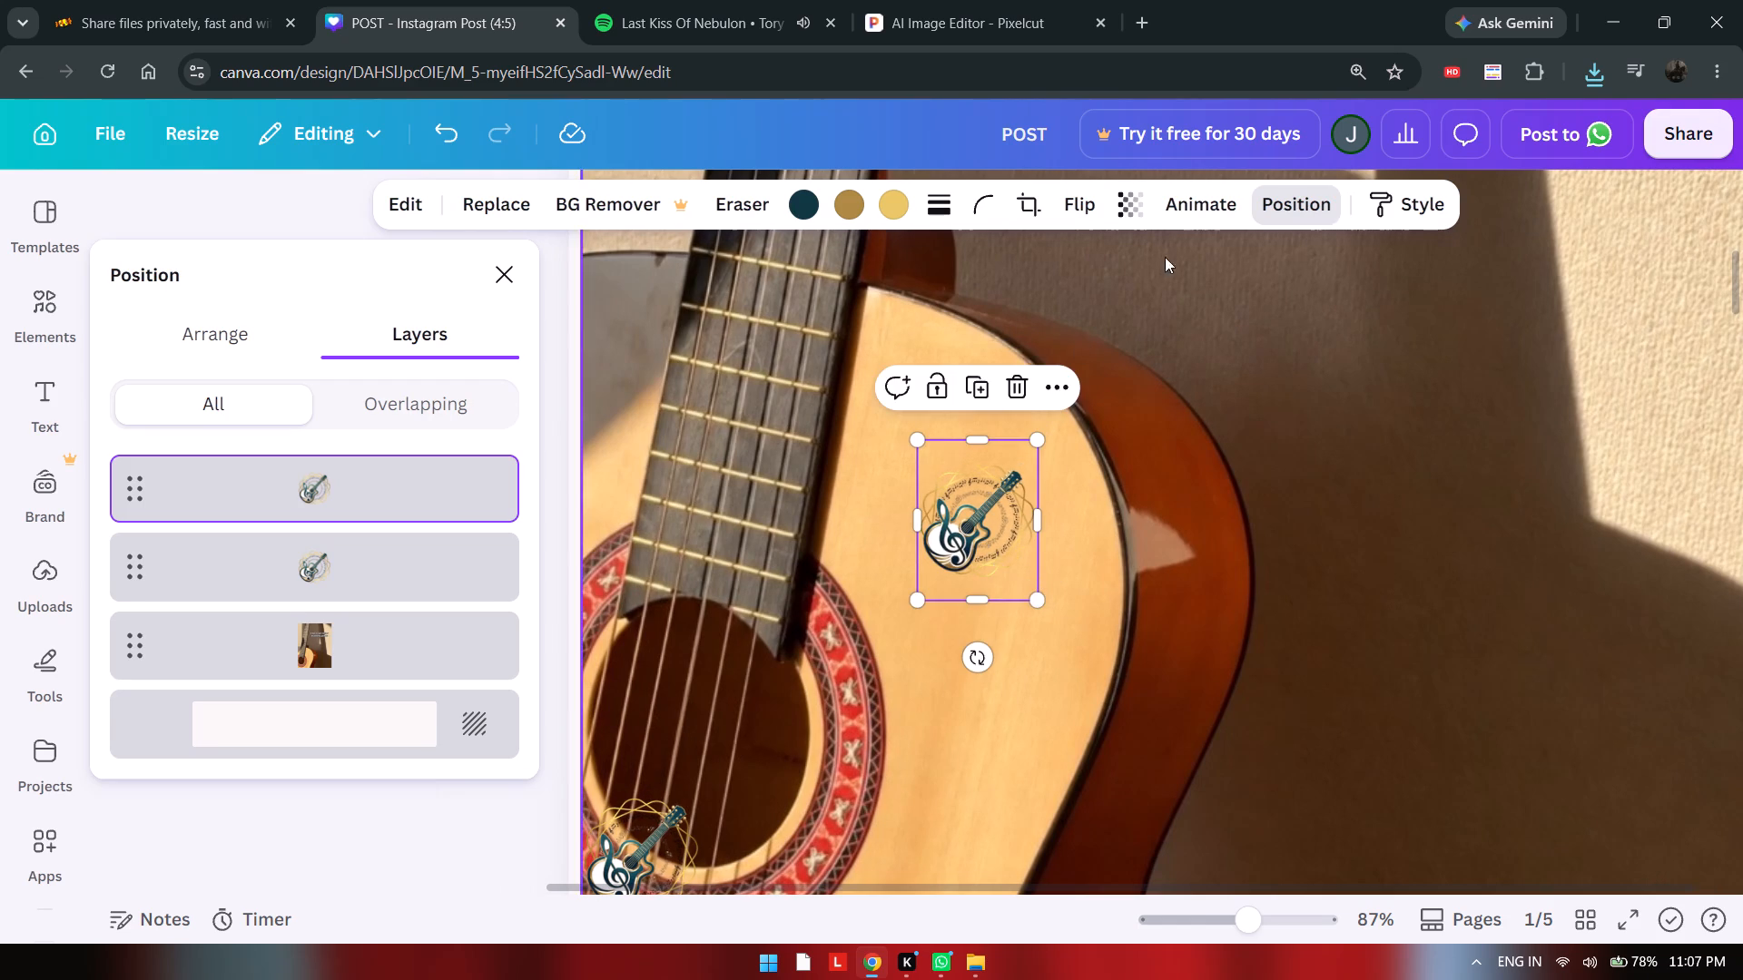
# Set the transparency of the logo copy on the guitar body to 52.
pyautogui.click(1191, 195)
pyautogui.click(1130, 209)
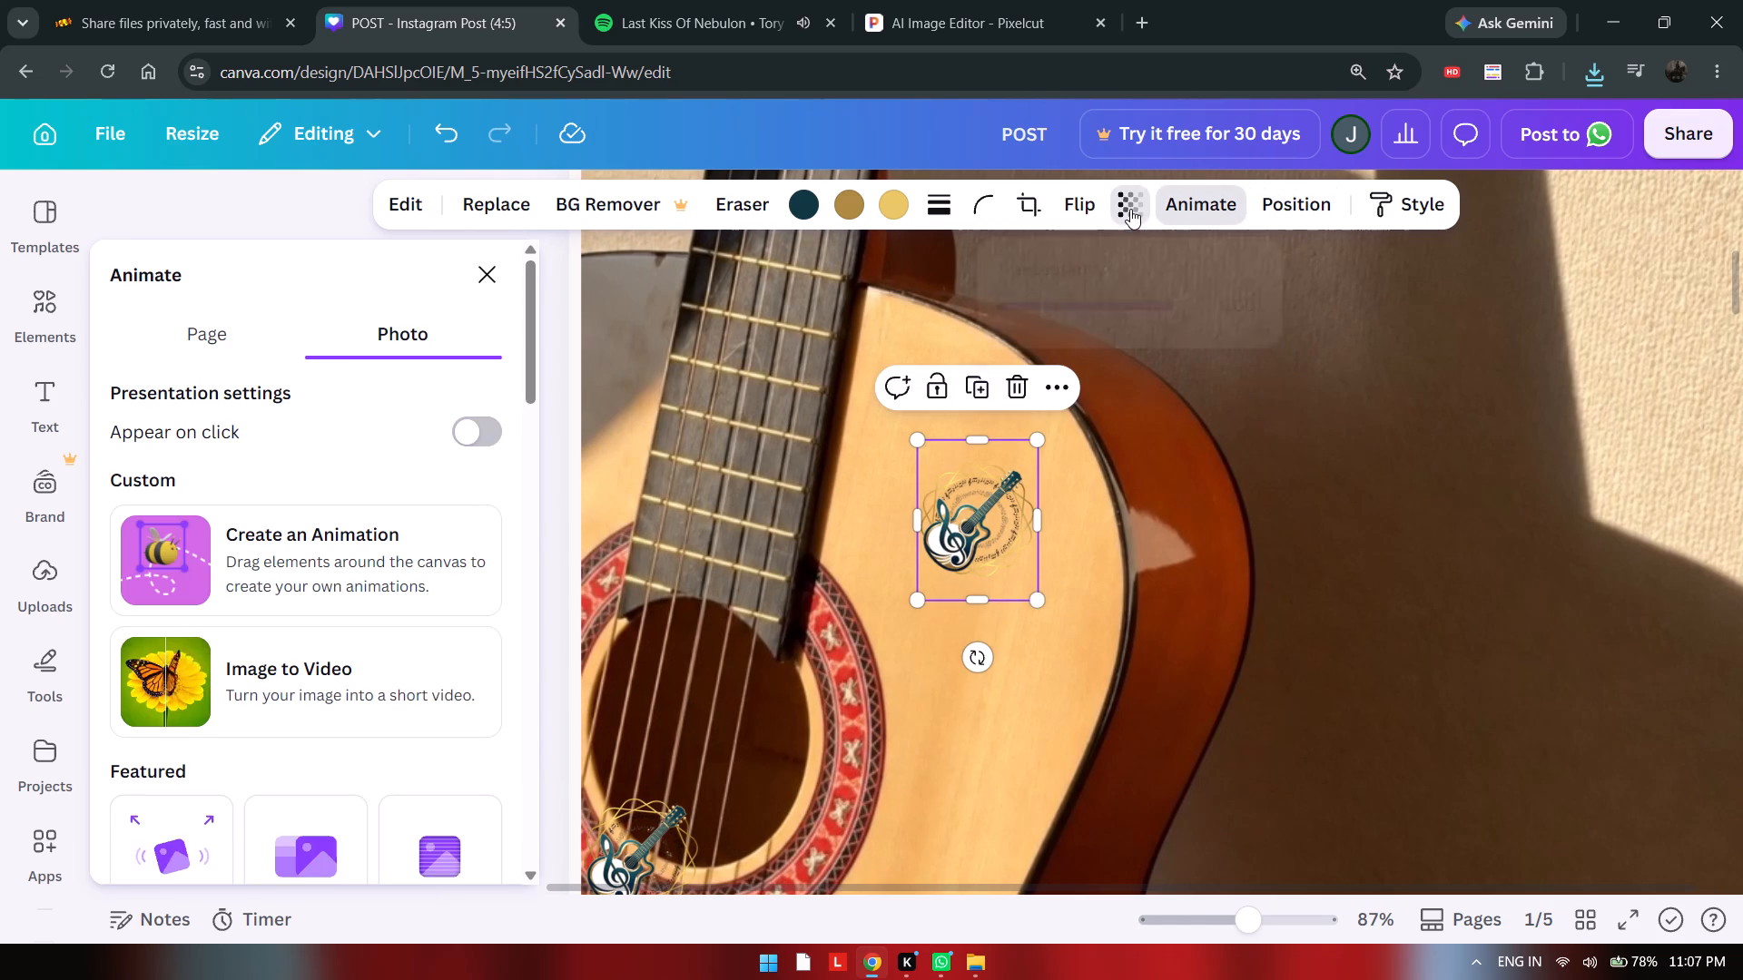
pyautogui.click(1085, 298)
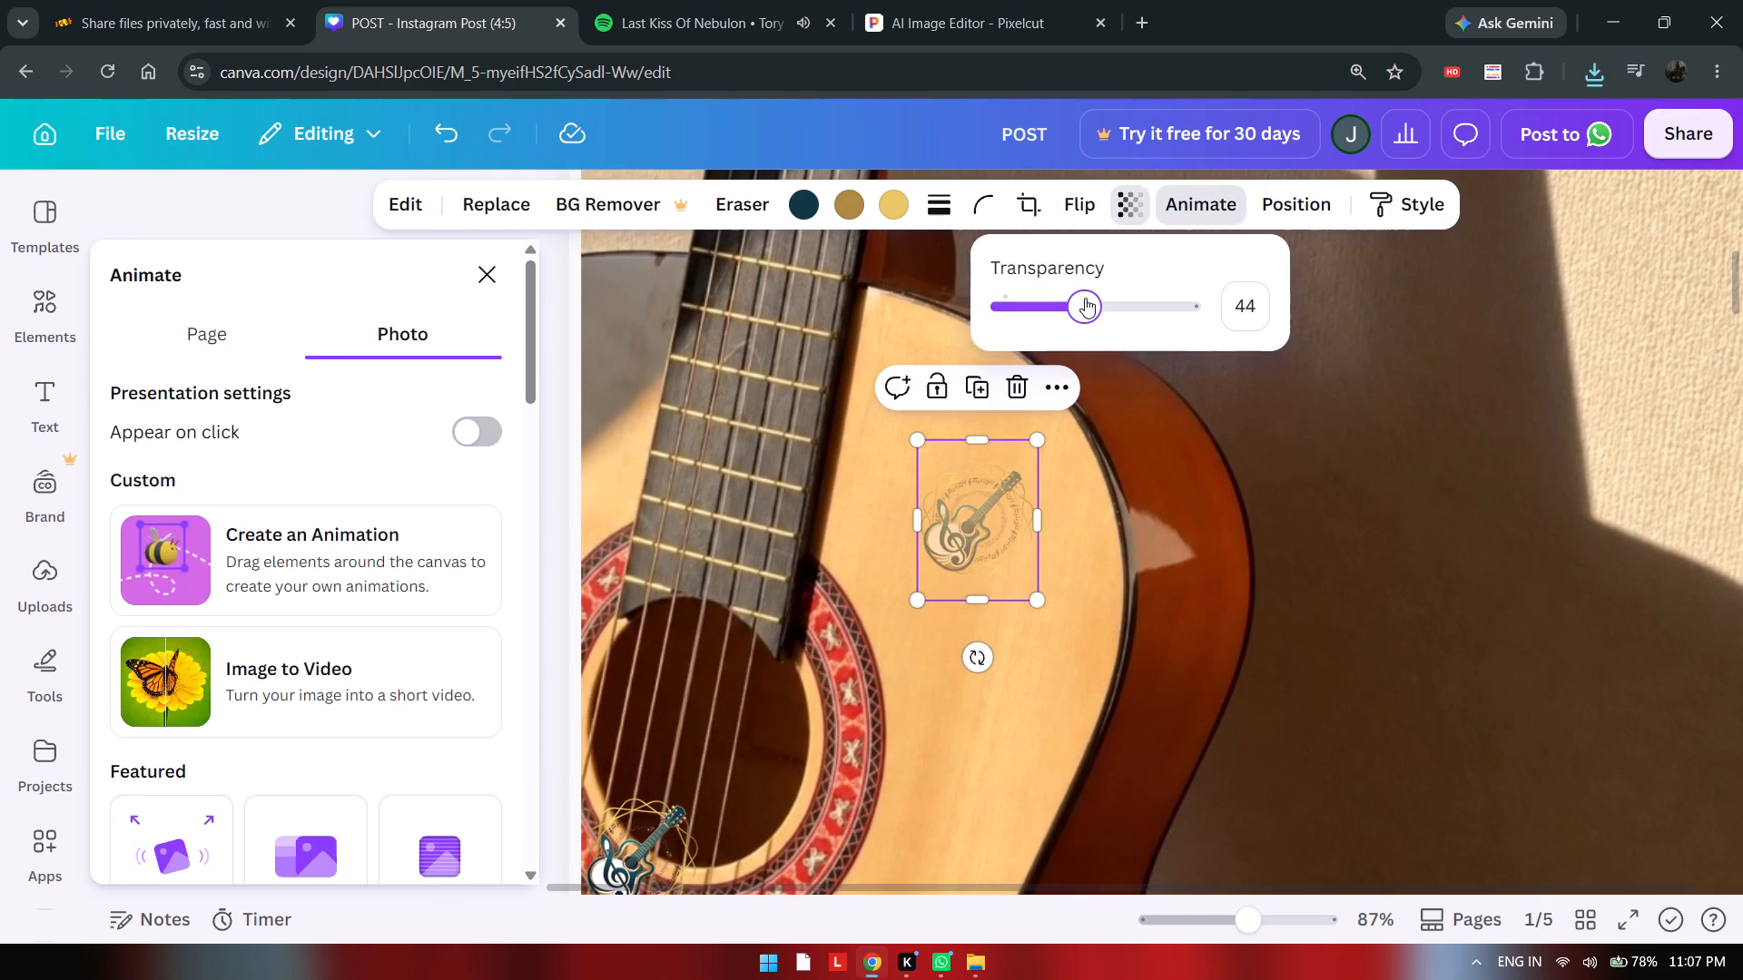
pyautogui.click(1067, 302)
pyautogui.click(1100, 313)
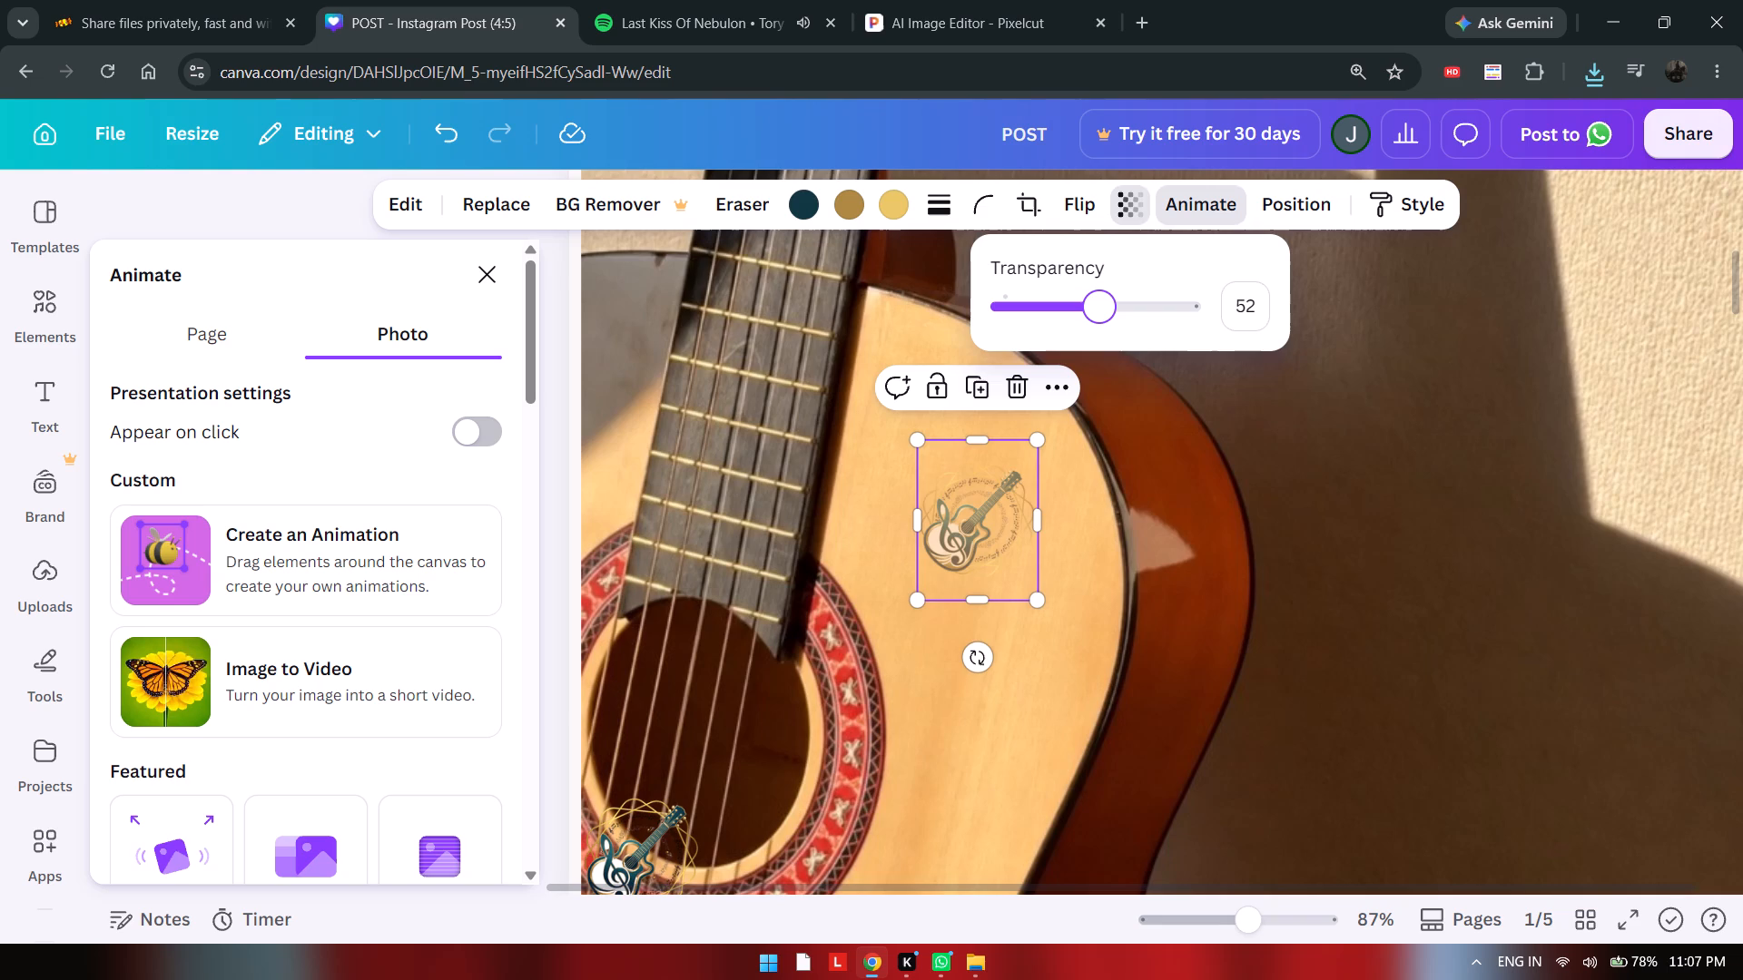
pyautogui.scroll(-1, 1045, 544)
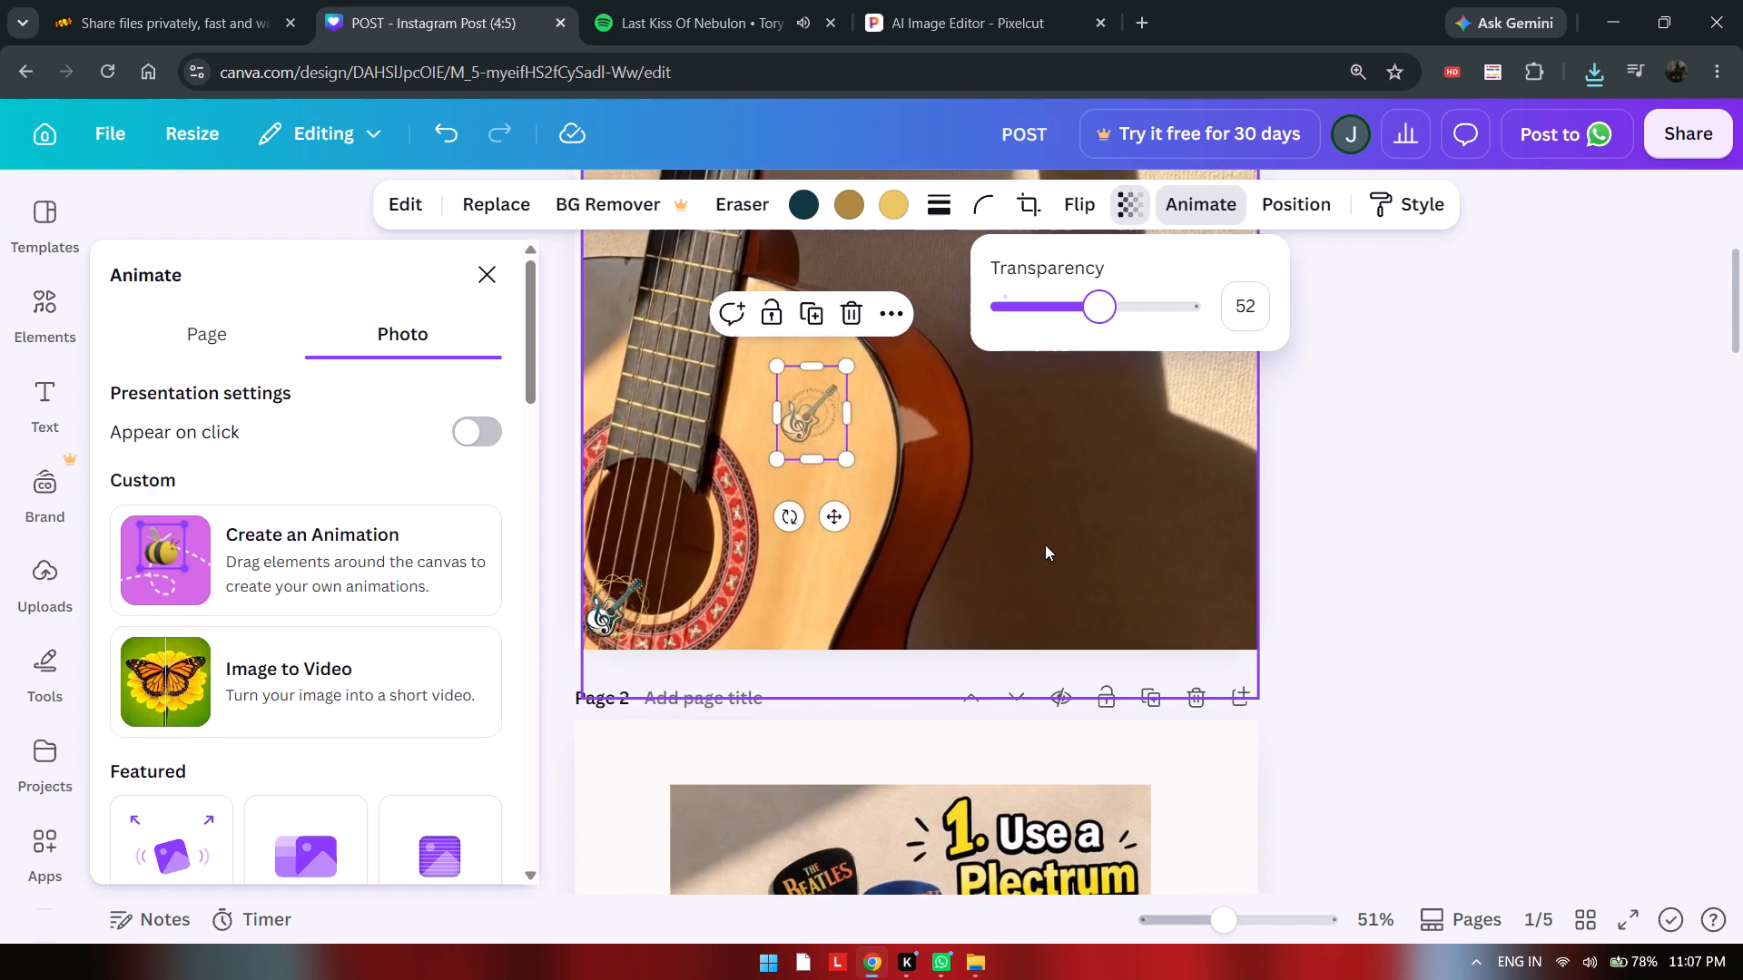
# Move the guitar chord chart on page 4 away from the page edge, closer to the page's centre.
pyautogui.scroll(3, 1045, 544)
pyautogui.scroll(-1, 1045, 544)
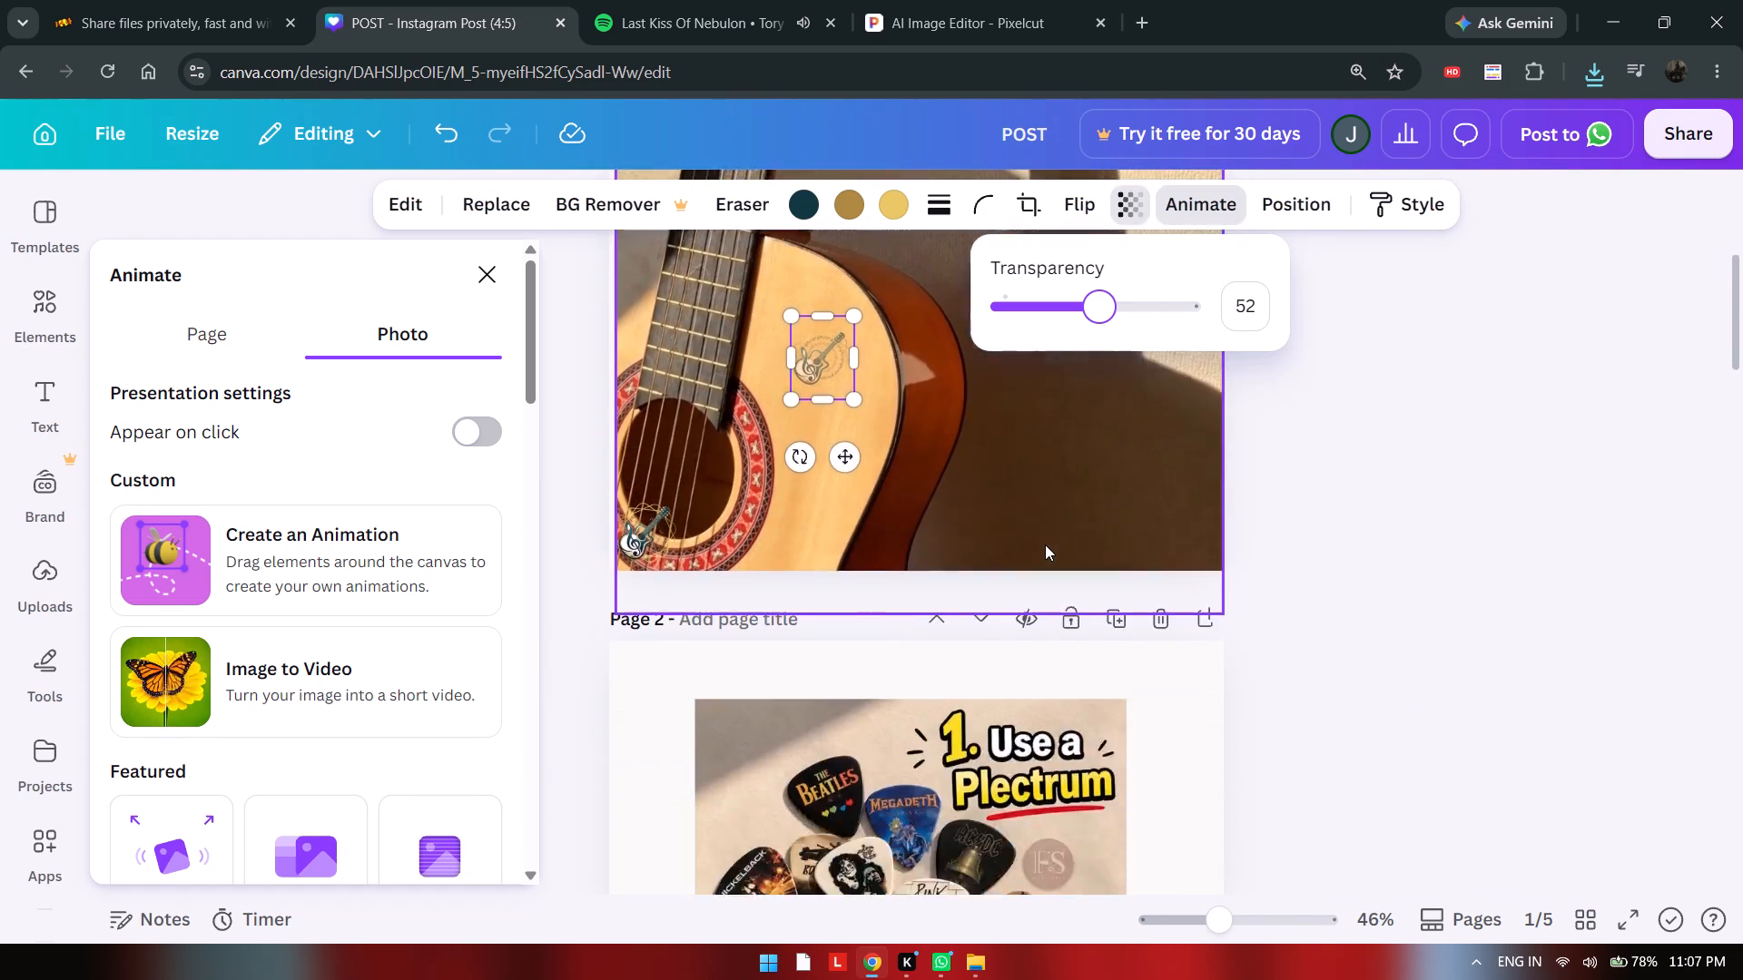
pyautogui.scroll(-6, 1045, 544)
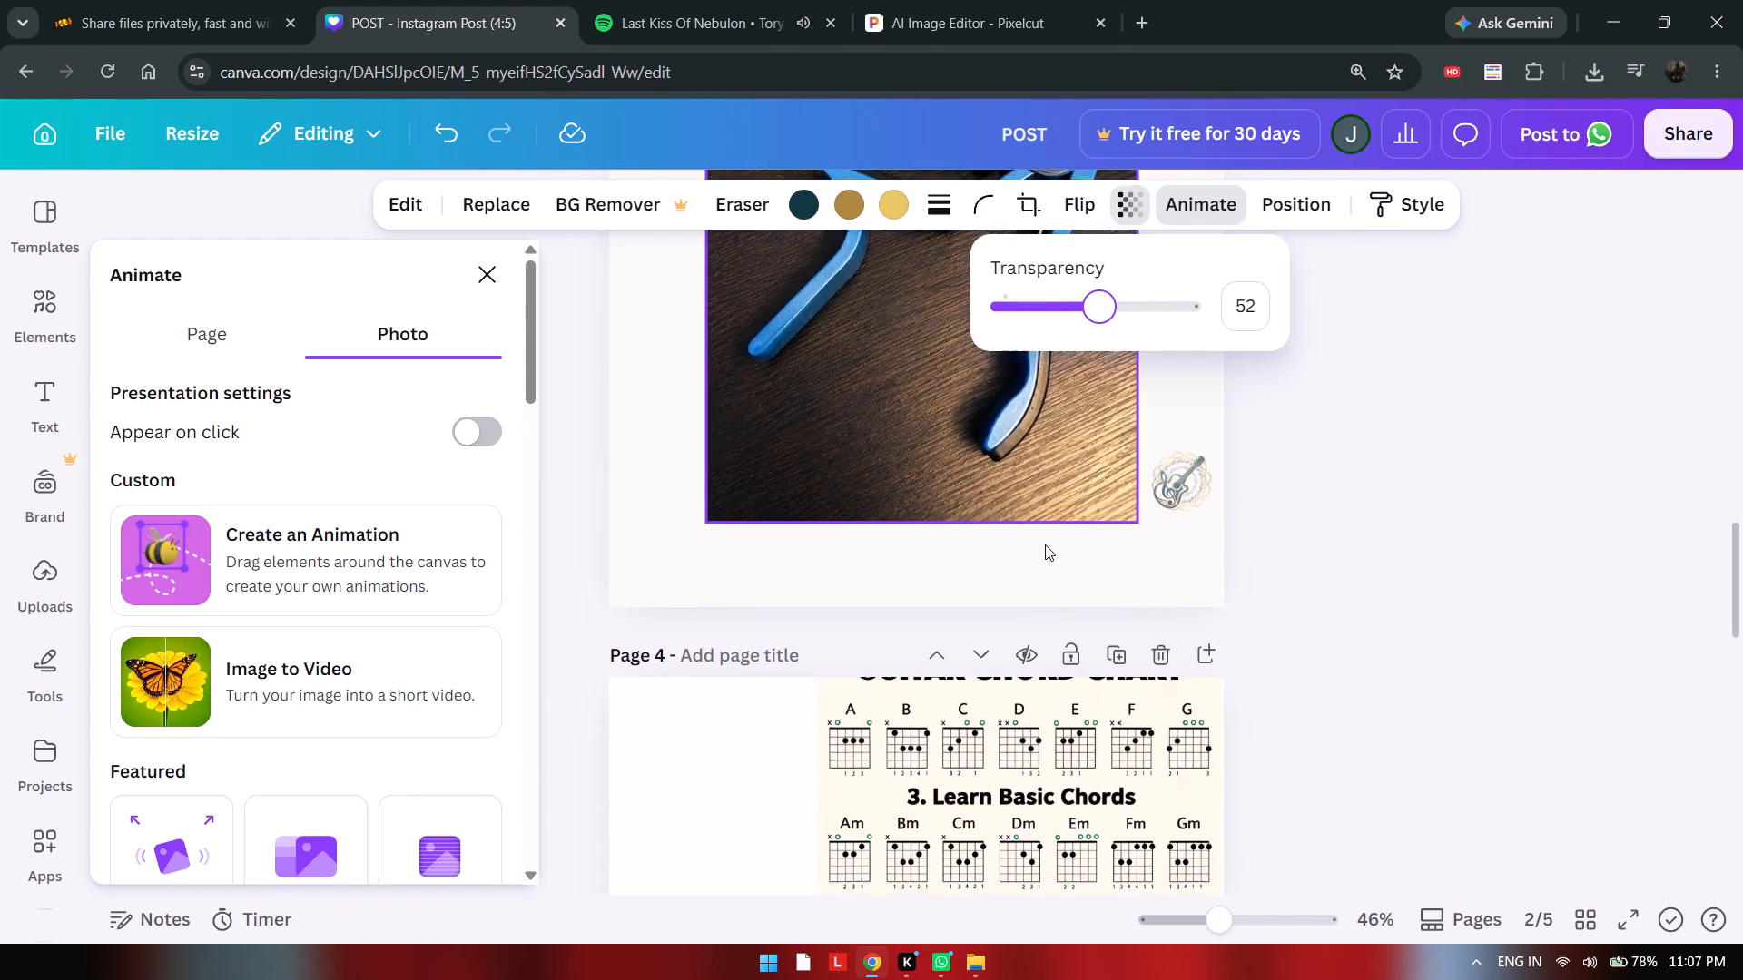
pyautogui.scroll(-3, 1045, 544)
pyautogui.scroll(3, 1045, 544)
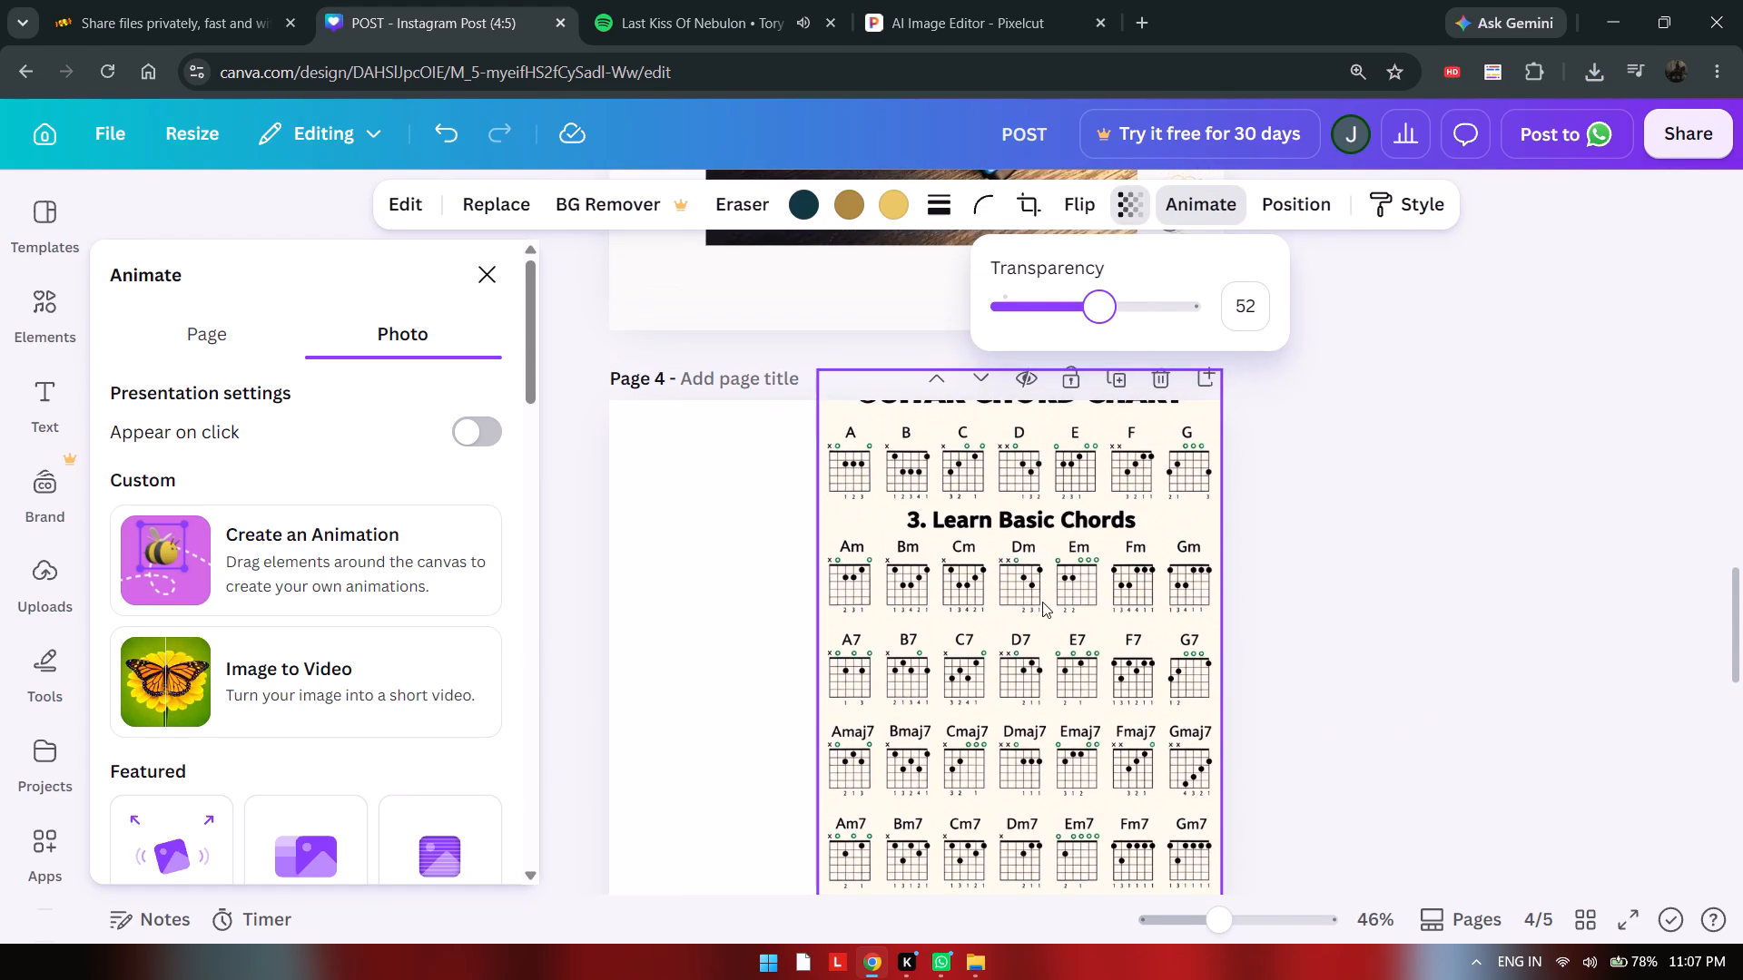
pyautogui.moveTo(1041, 604); pyautogui.dragTo(1000, 675)
# Review pages 1 to 4 for image layout, guitar logo placement and remaining FS logos.
pyautogui.scroll(3, 1000, 675)
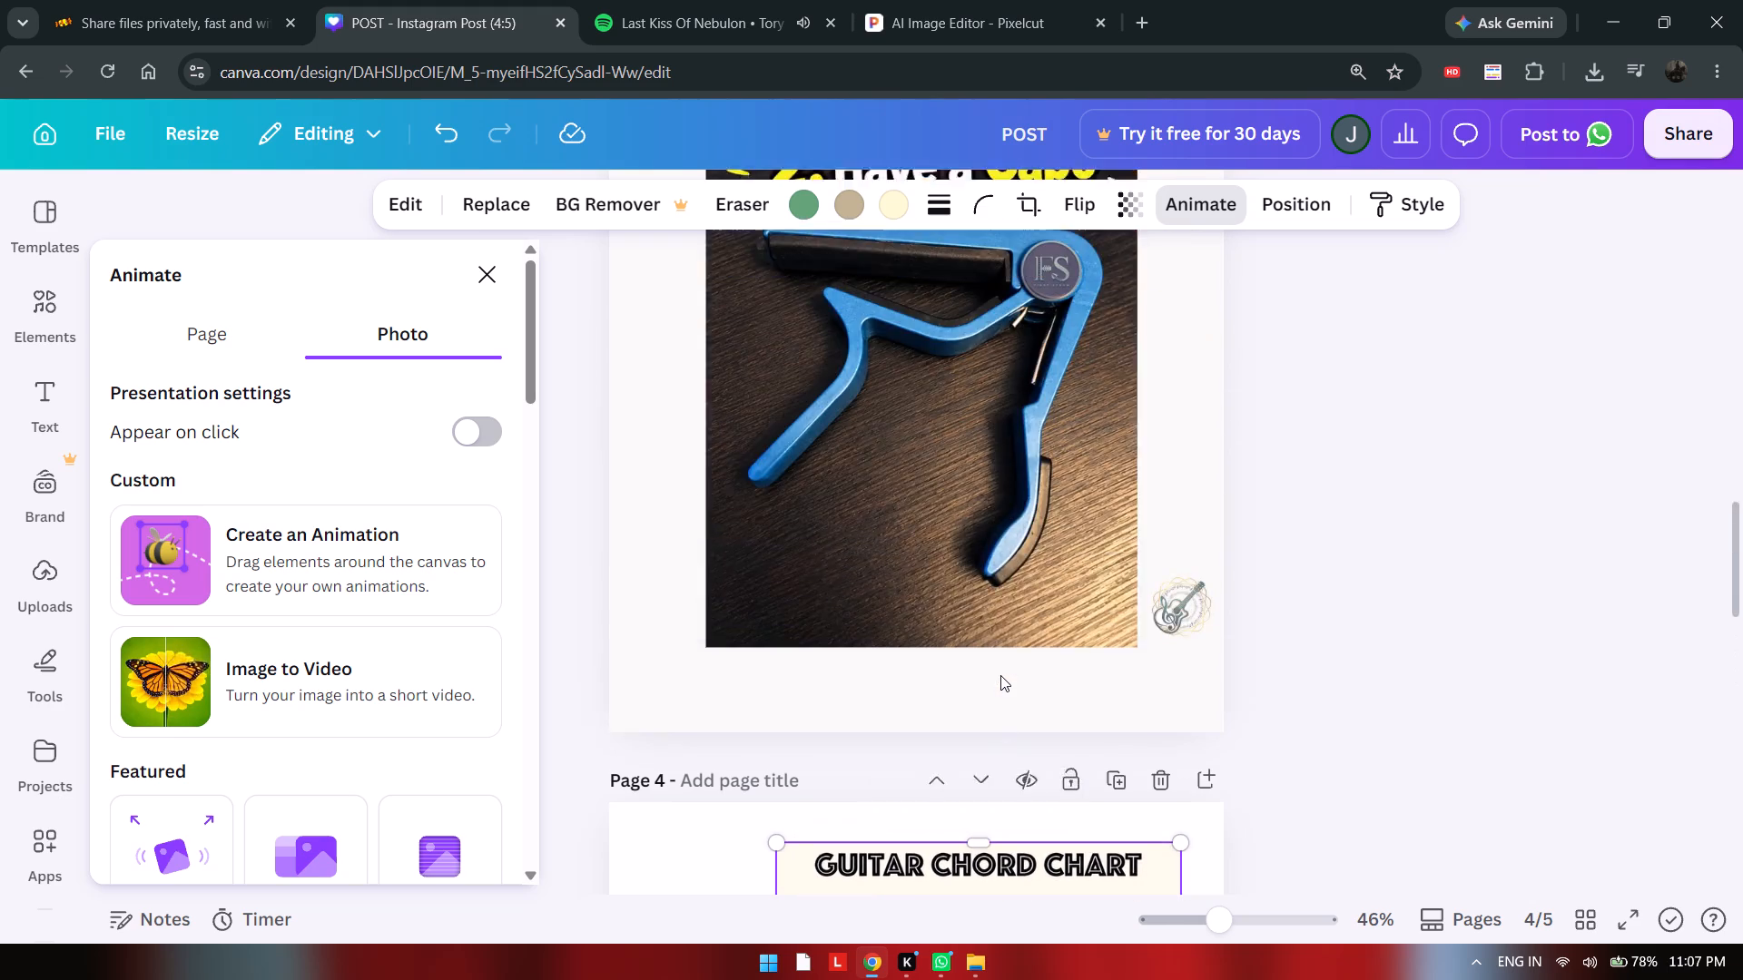
pyautogui.scroll(-2, 1000, 675)
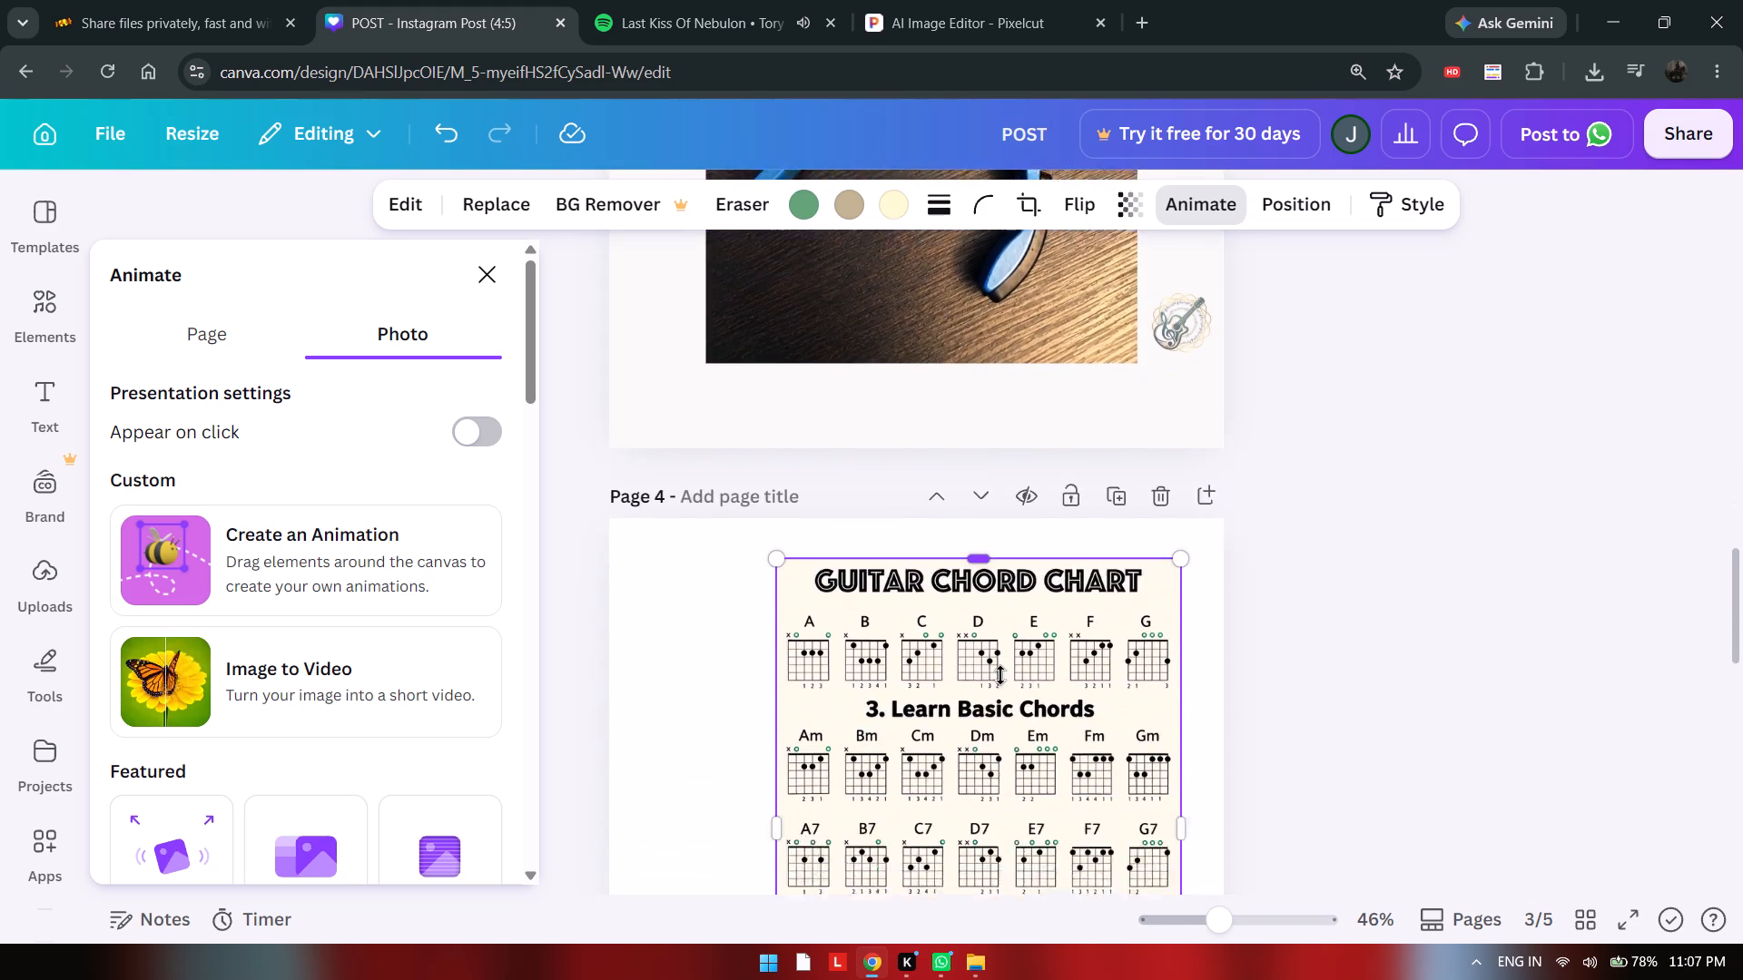
pyautogui.scroll(-2, 1000, 675)
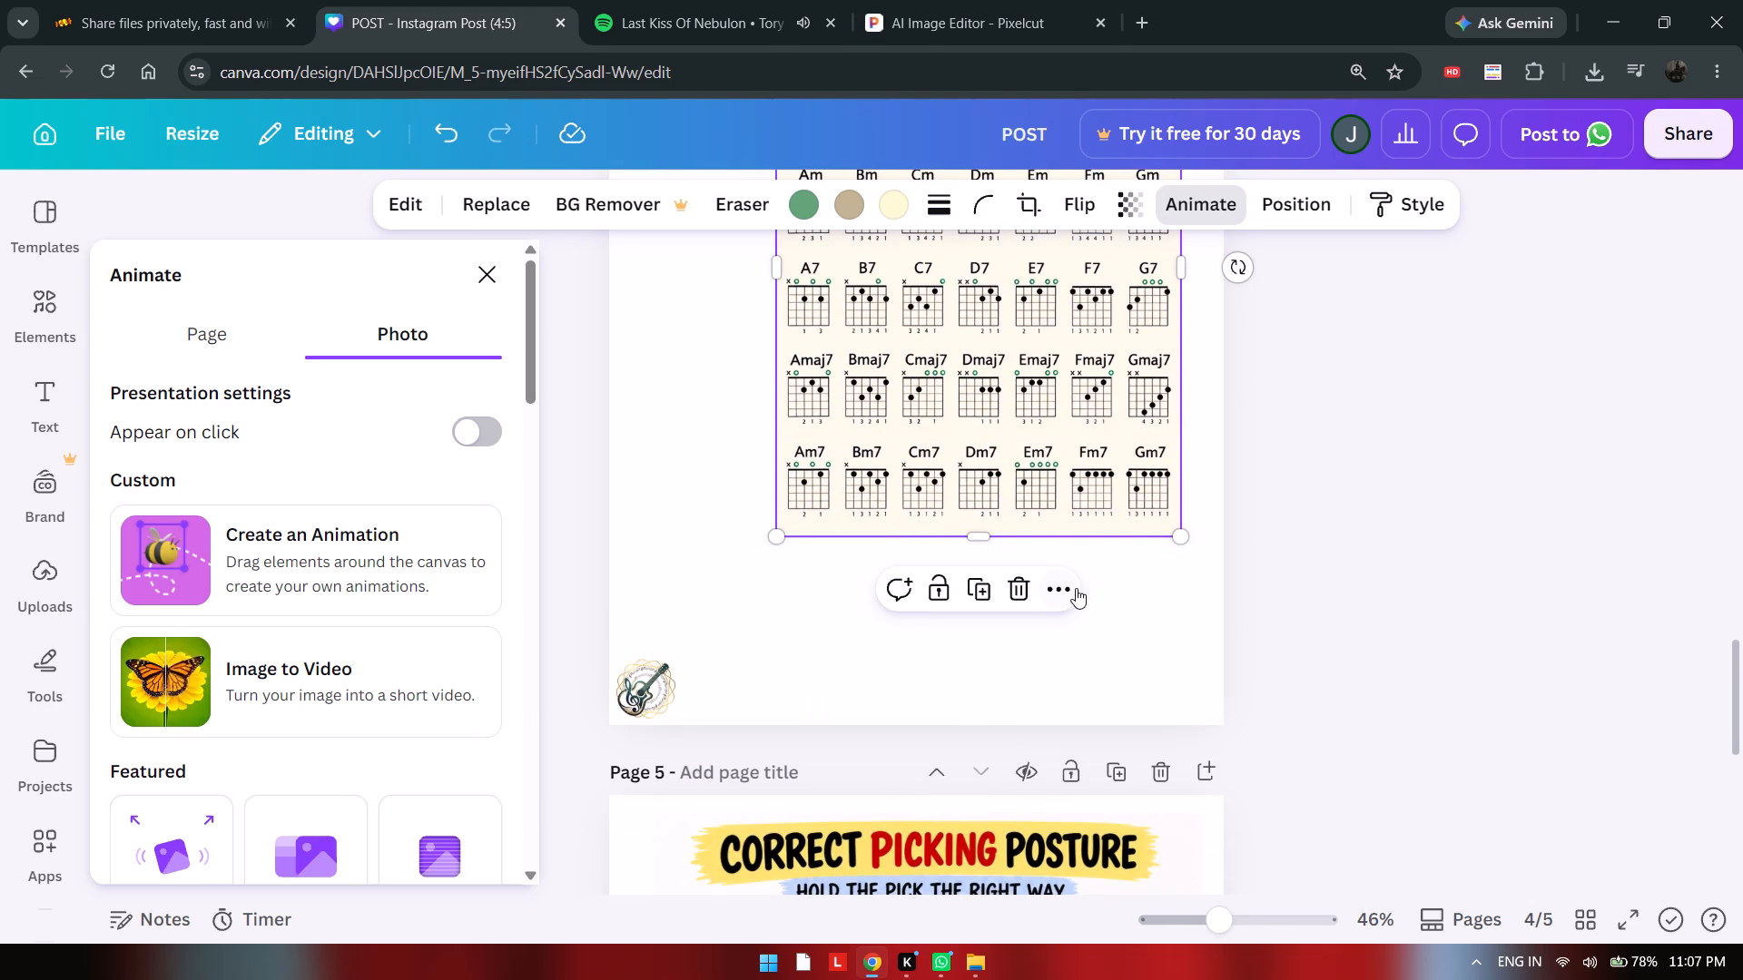
pyautogui.scroll(2, 1075, 573)
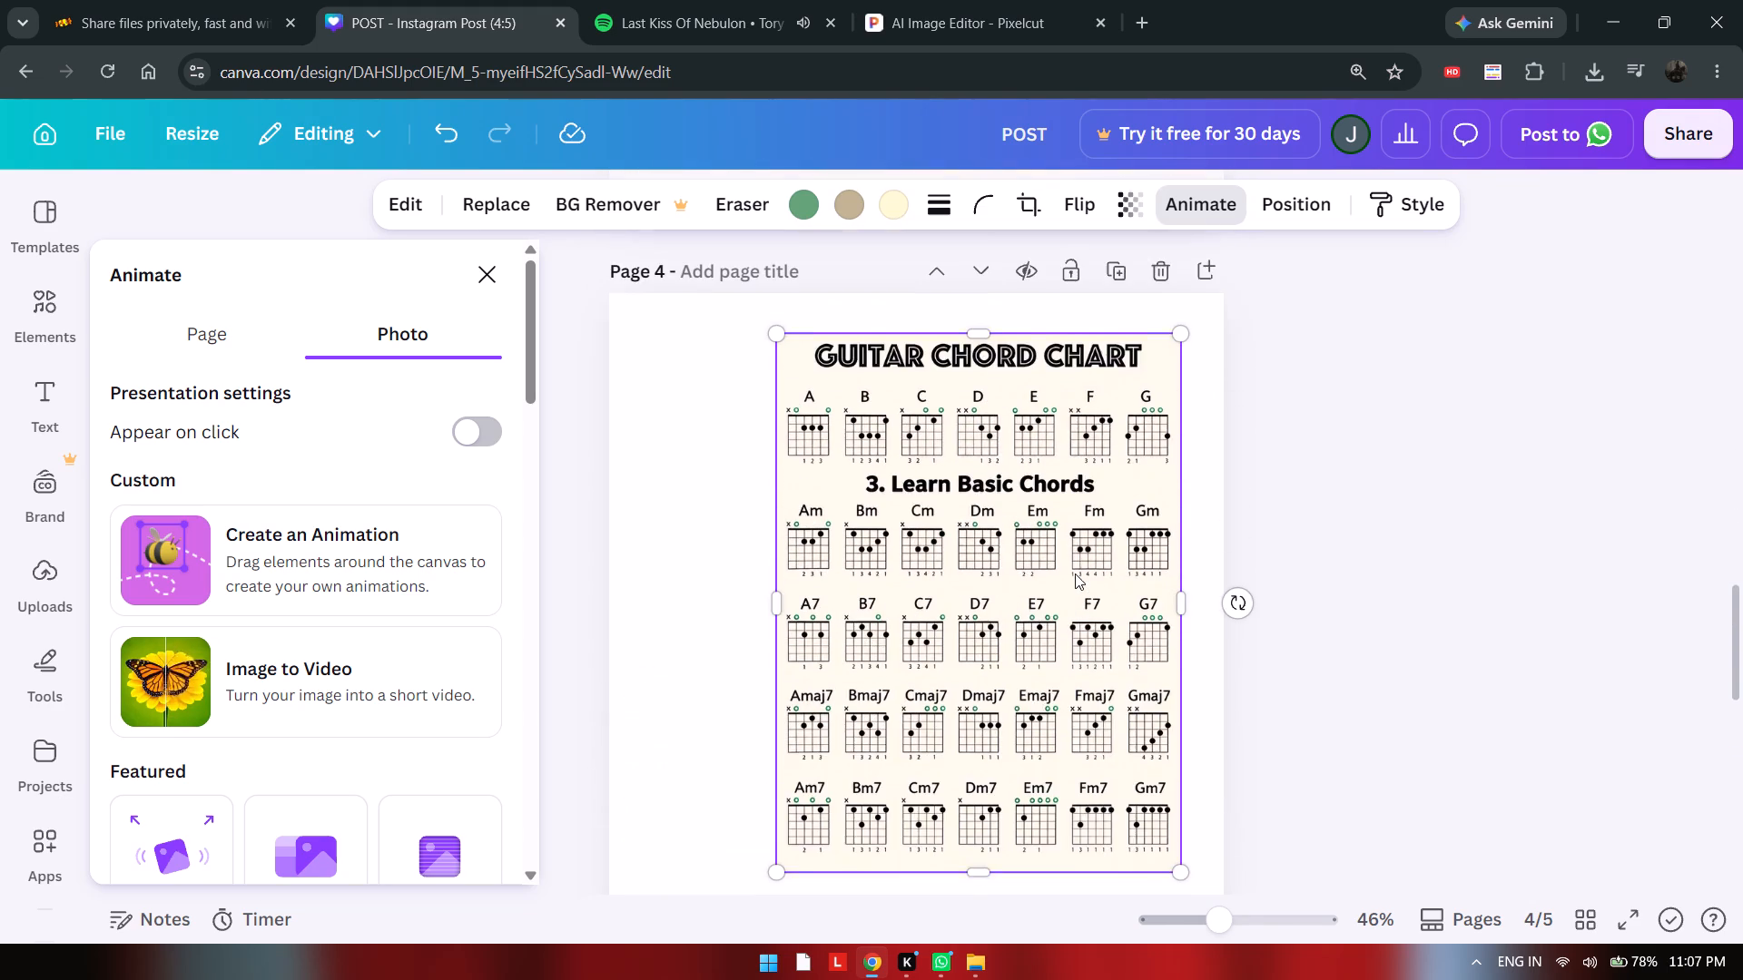
pyautogui.scroll(6, 1075, 573)
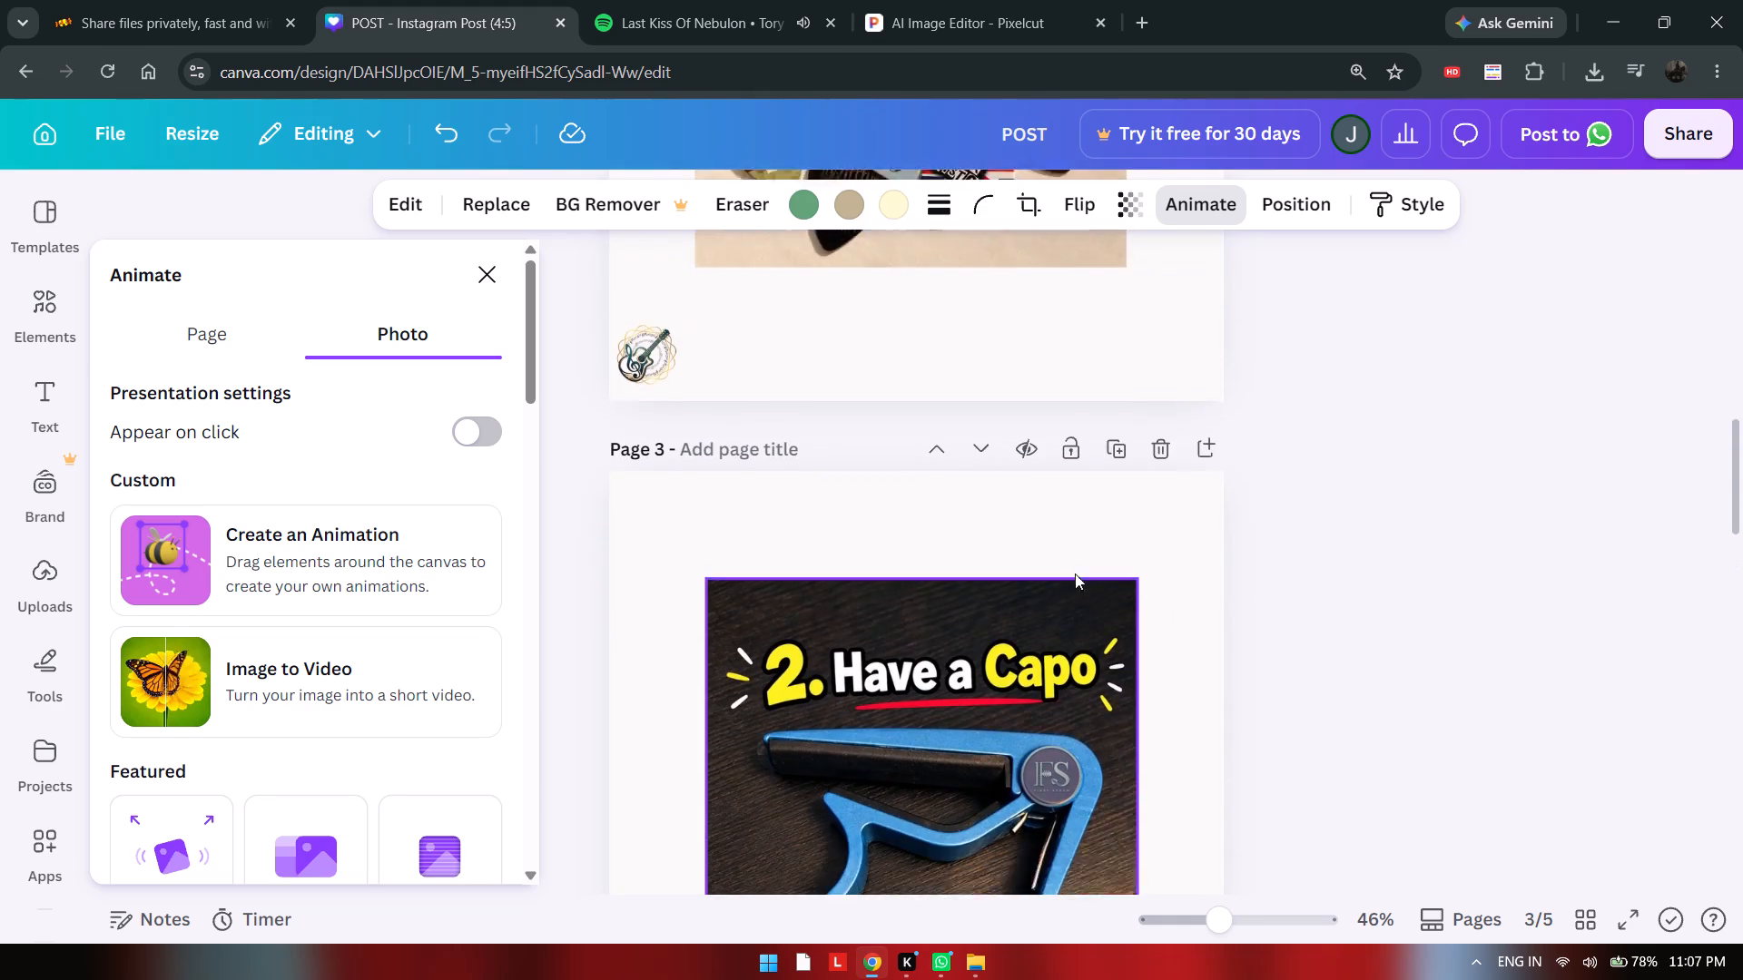
pyautogui.scroll(5, 1075, 573)
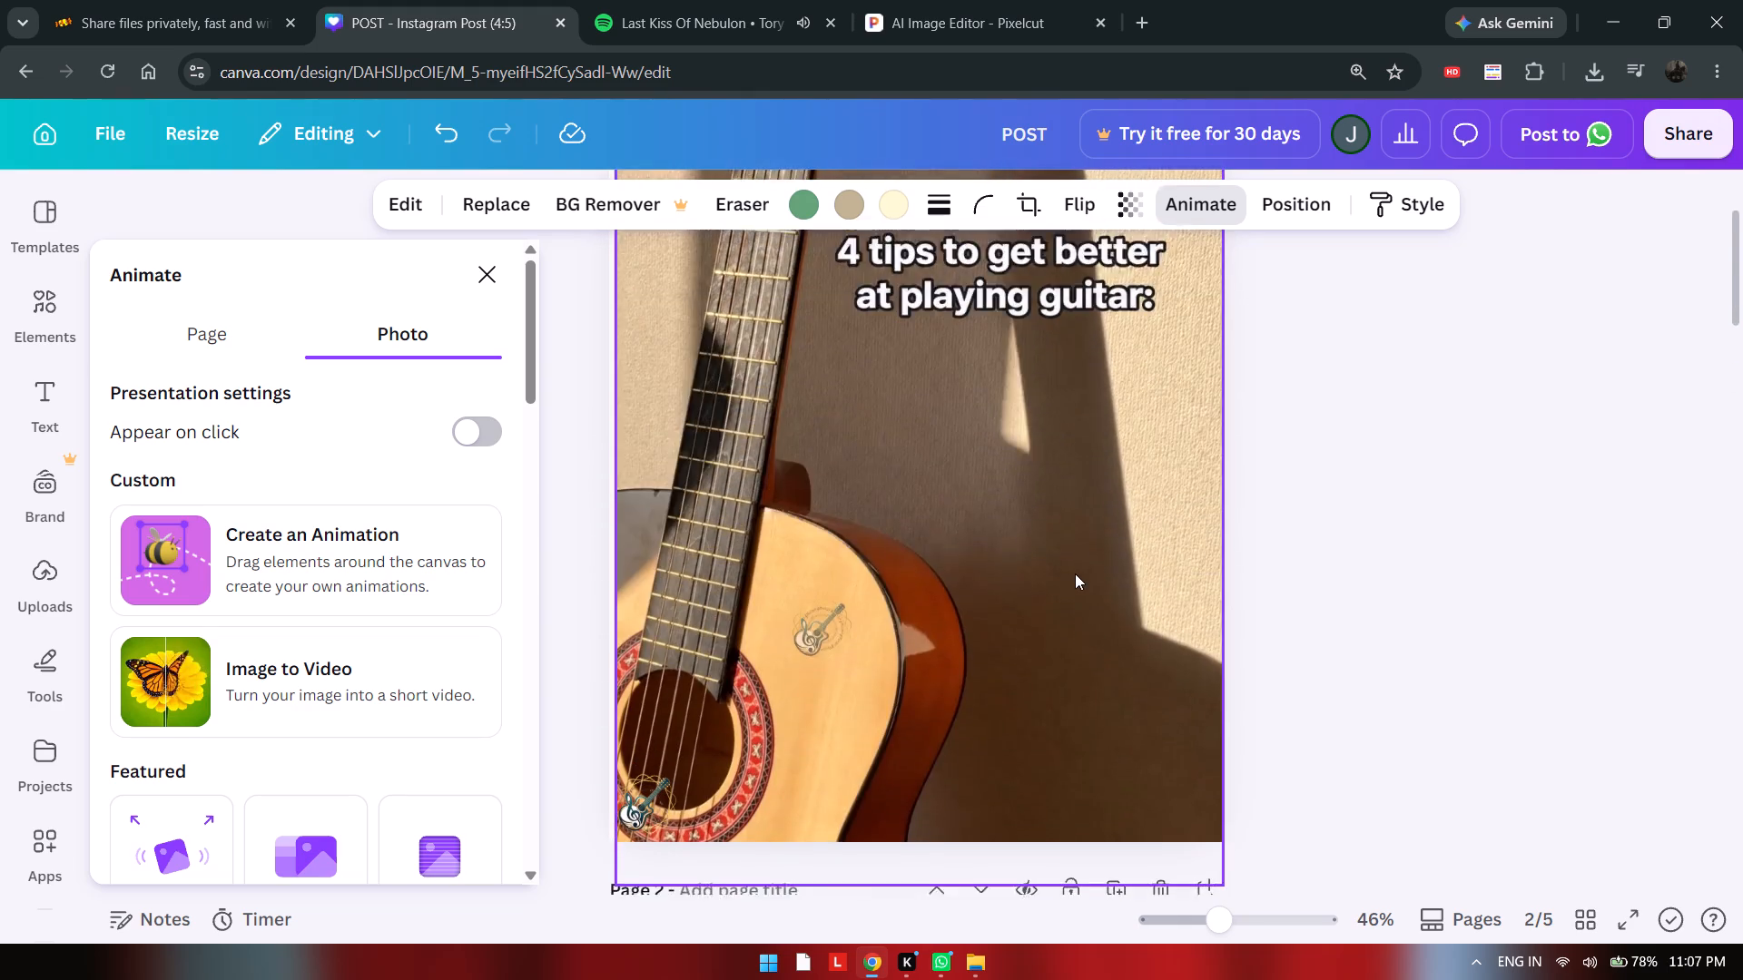
pyautogui.scroll(-5, 931, 541)
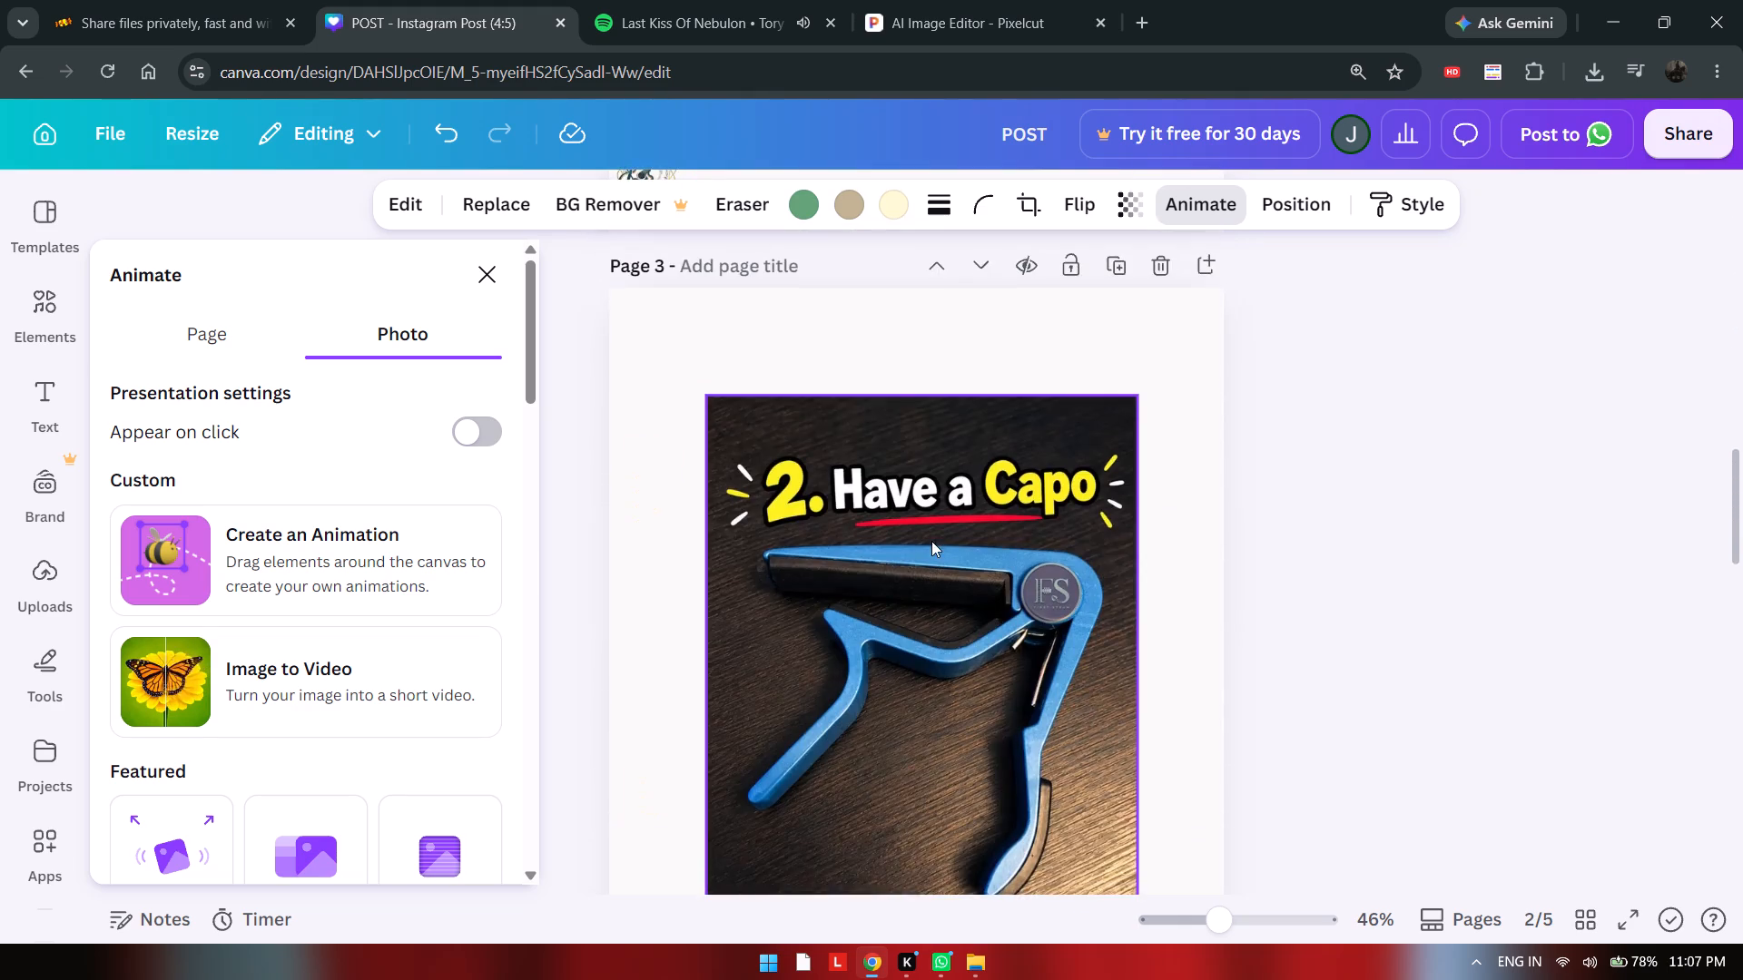
pyautogui.scroll(-4, 931, 541)
# Move the opaque guitar logo on page 1 from the lower-left corner to the page's lower-right corner.
pyautogui.scroll(4, 931, 541)
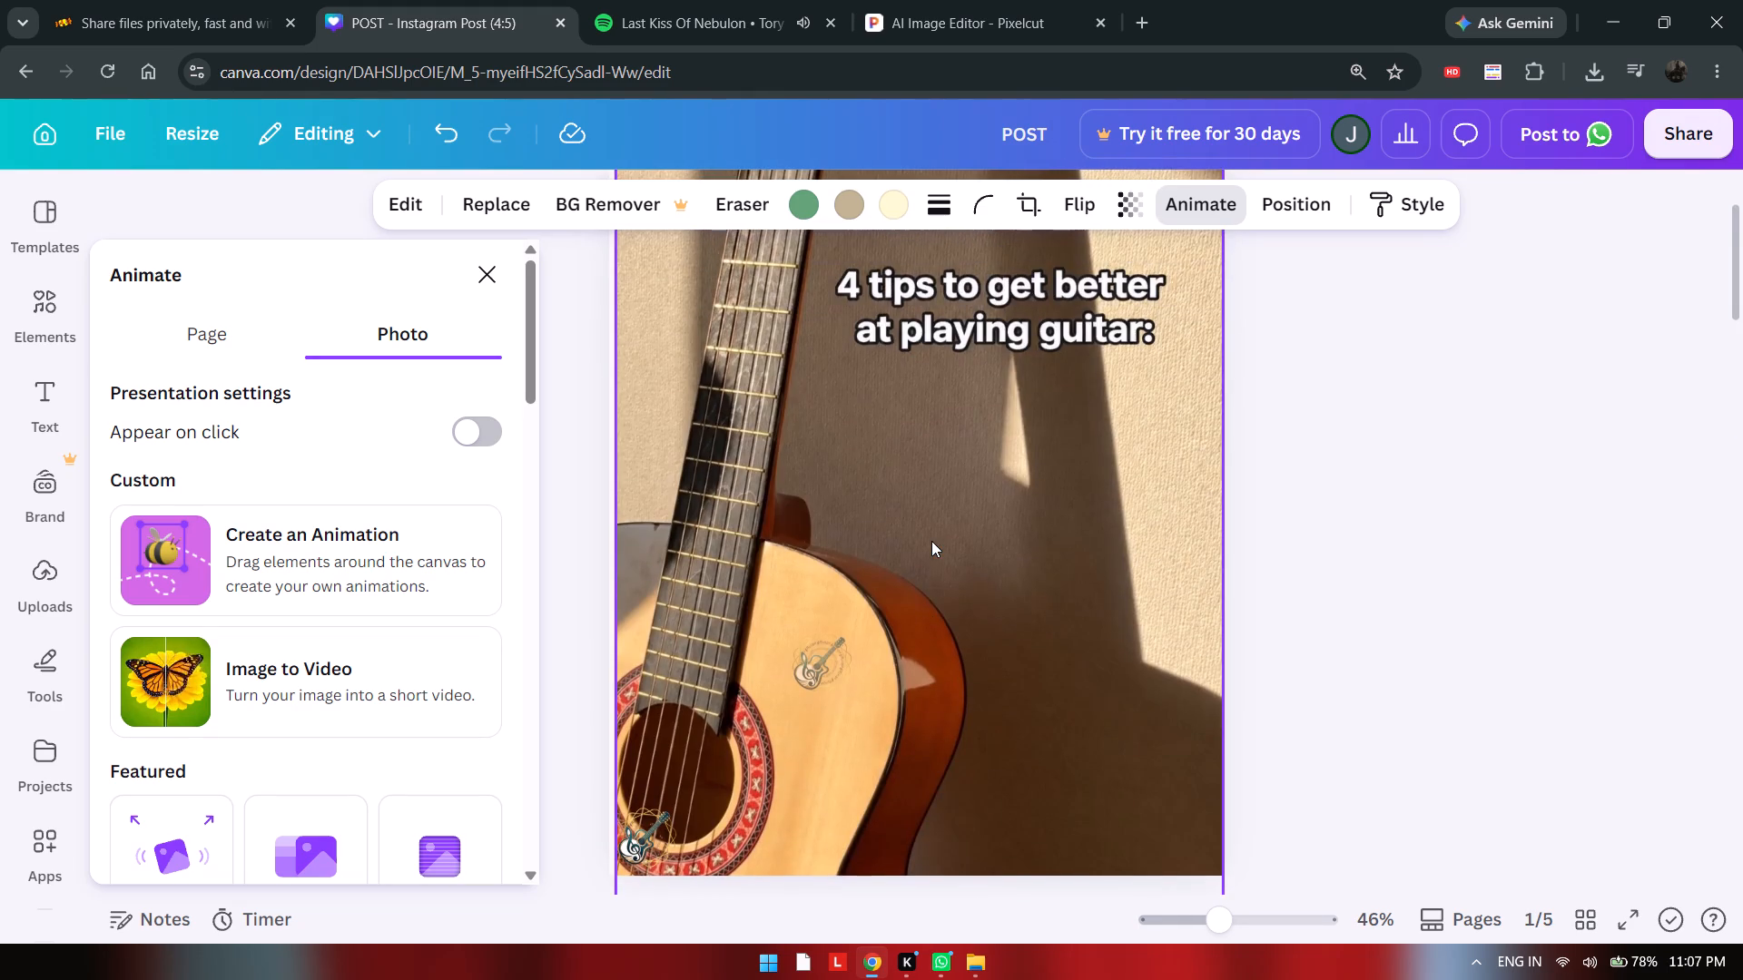
pyautogui.click(657, 631)
pyautogui.moveTo(657, 631); pyautogui.dragTo(1191, 617)
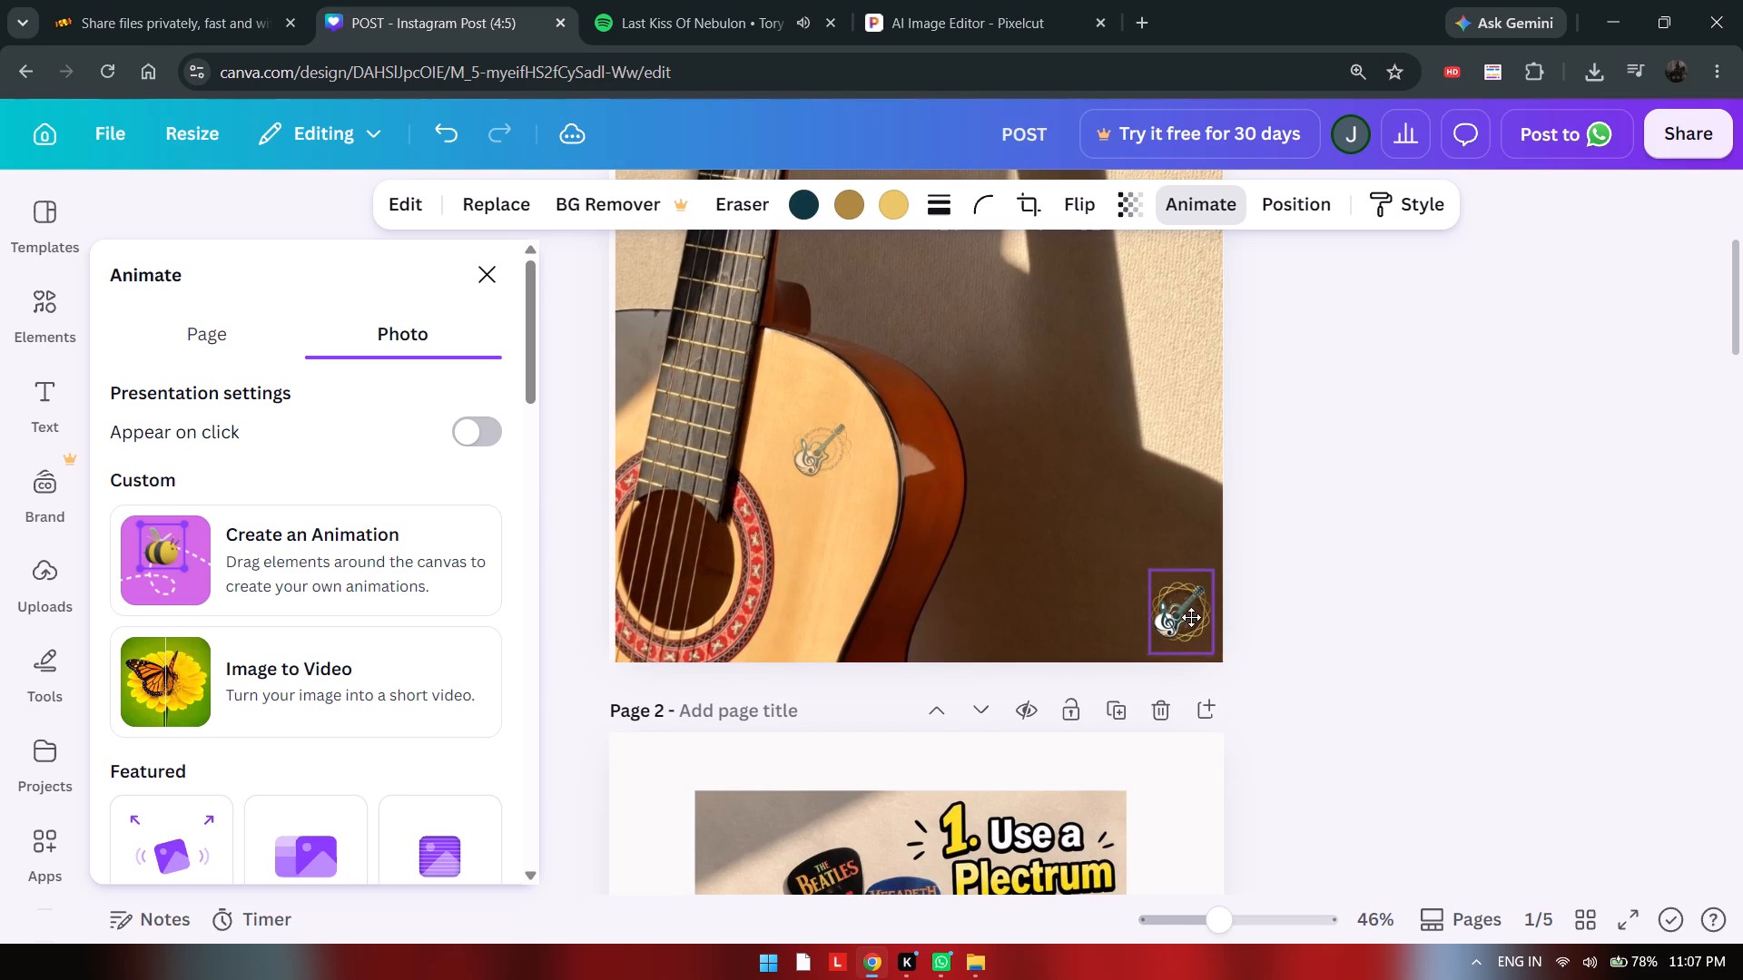
pyautogui.moveTo(1191, 617); pyautogui.dragTo(1189, 615)
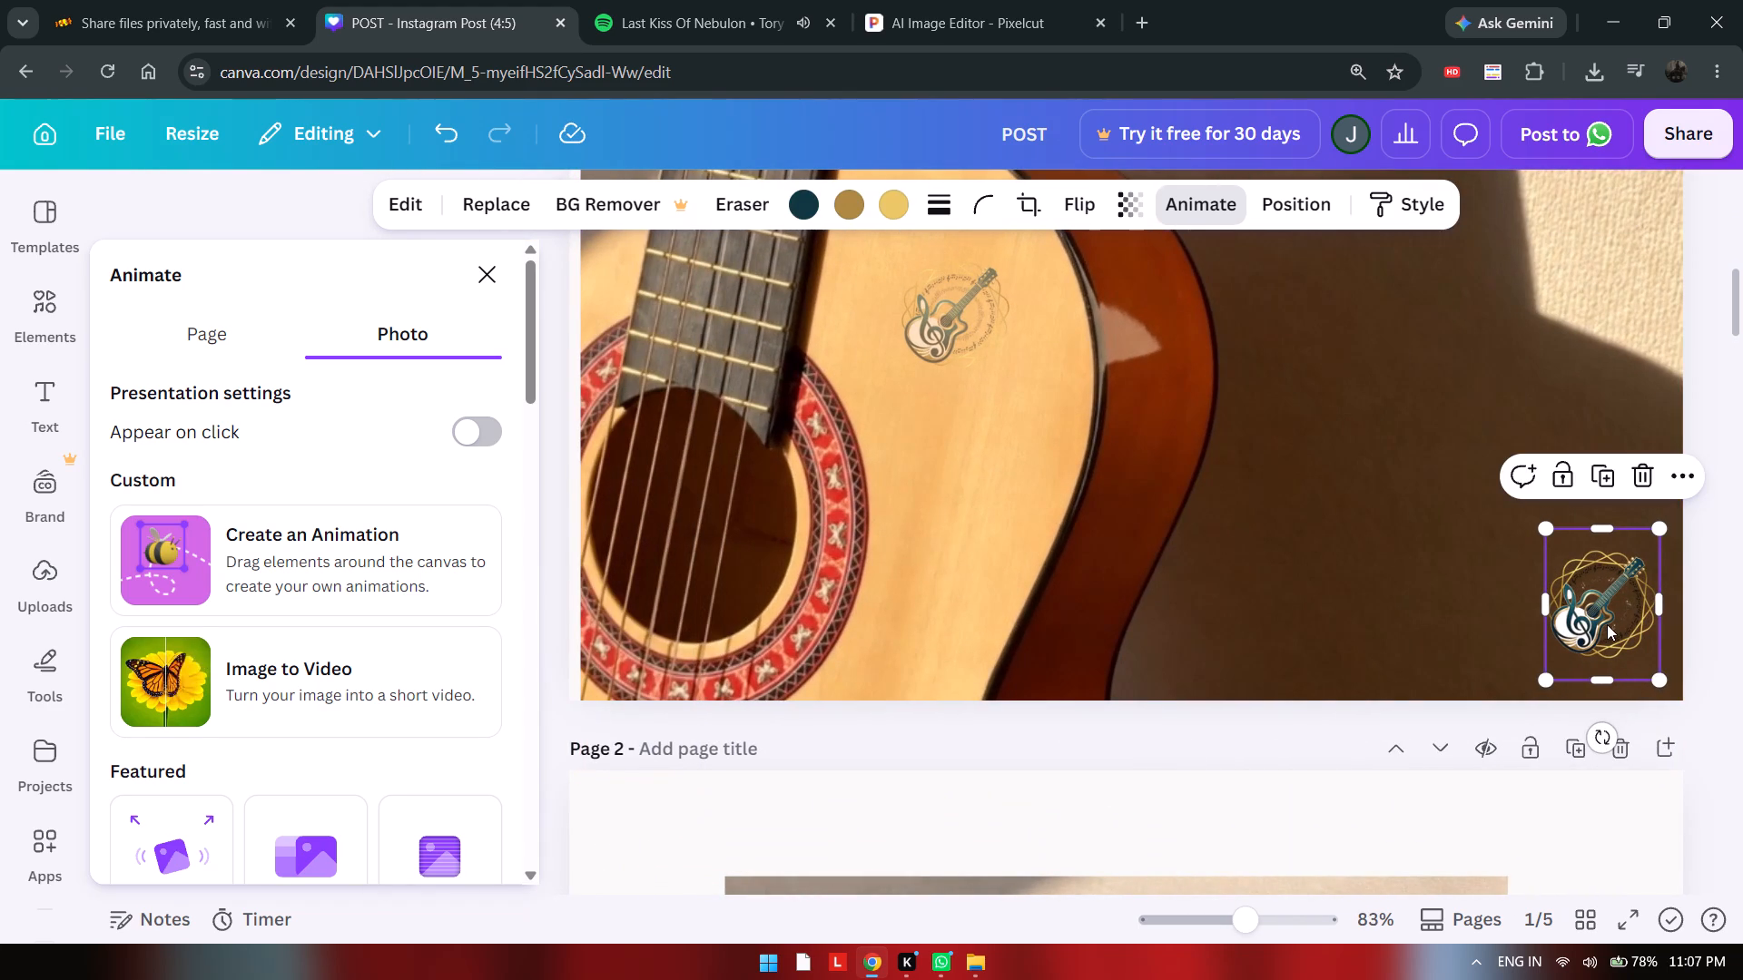
# Nudge the corner guitar logo on page 1 slightly right and down, closer to the page's lower-right corner.
pyautogui.click(1607, 624)
pyautogui.press('Right')
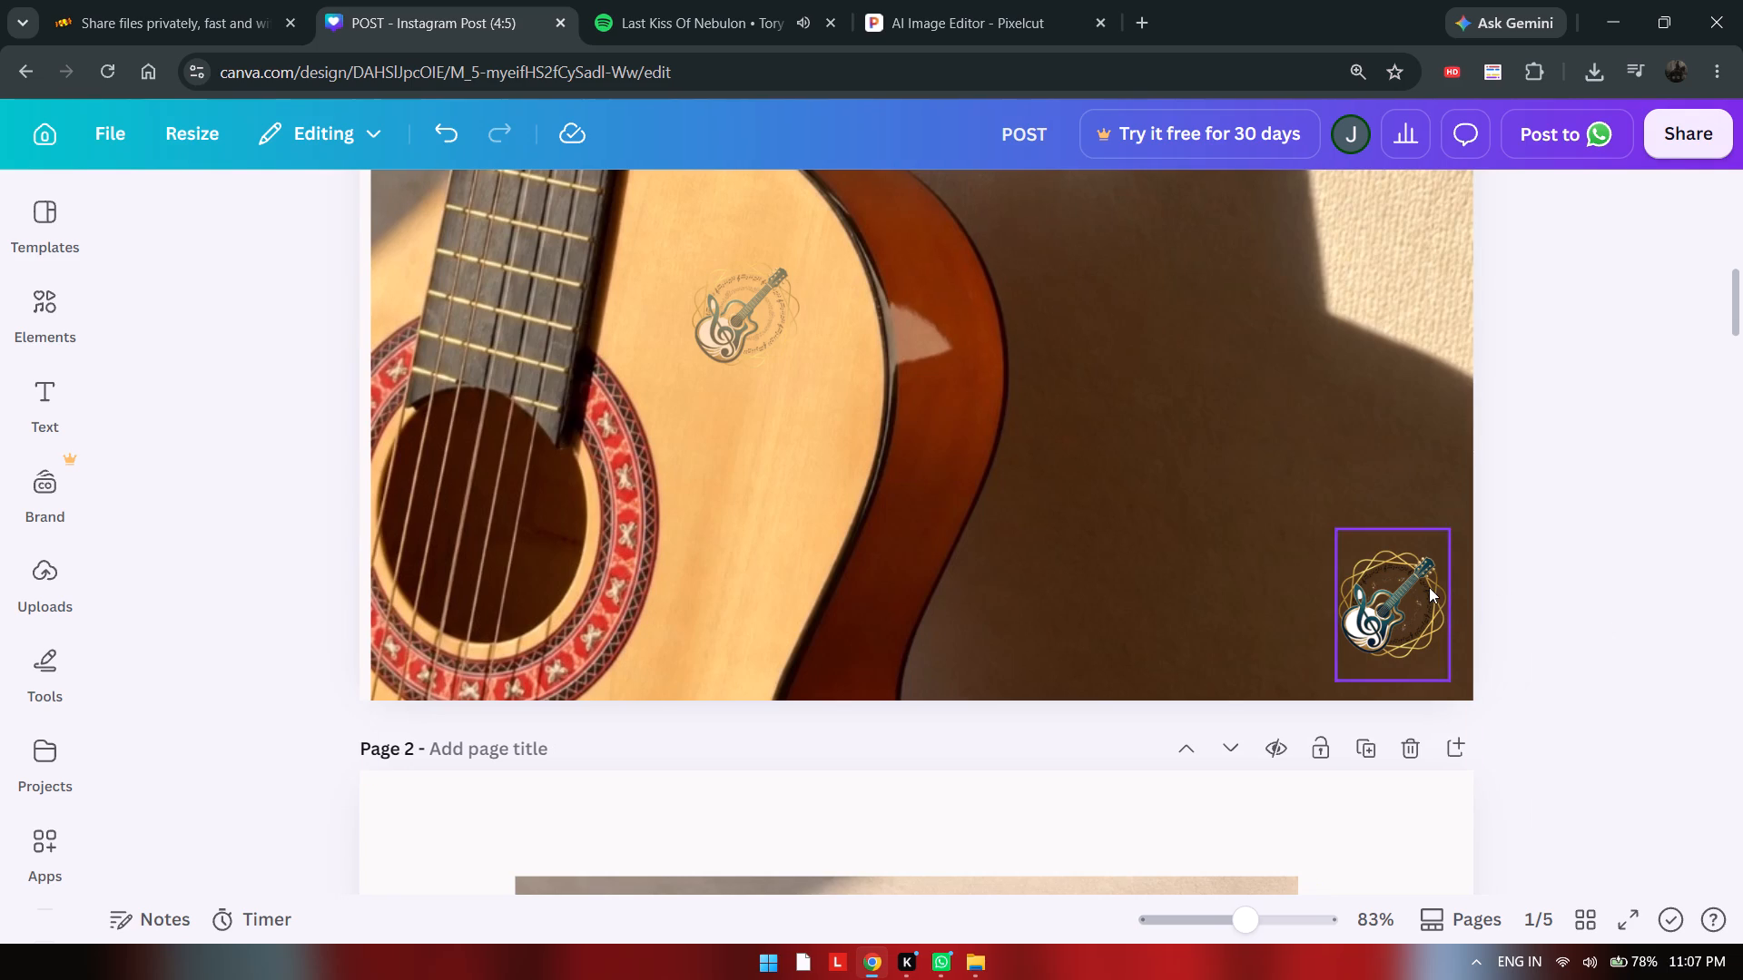
pyautogui.click(1429, 587)
pyautogui.press('Right')
pyautogui.press('Right')
pyautogui.press('Right')
pyautogui.press('Down')
pyautogui.press('Down')
pyautogui.press('Down')
pyautogui.press('Down')
pyautogui.press('Down')
pyautogui.press('Down')
pyautogui.press('Down')
pyautogui.press('Down')
pyautogui.press('Down')
pyautogui.press('Down')
pyautogui.press('Down')
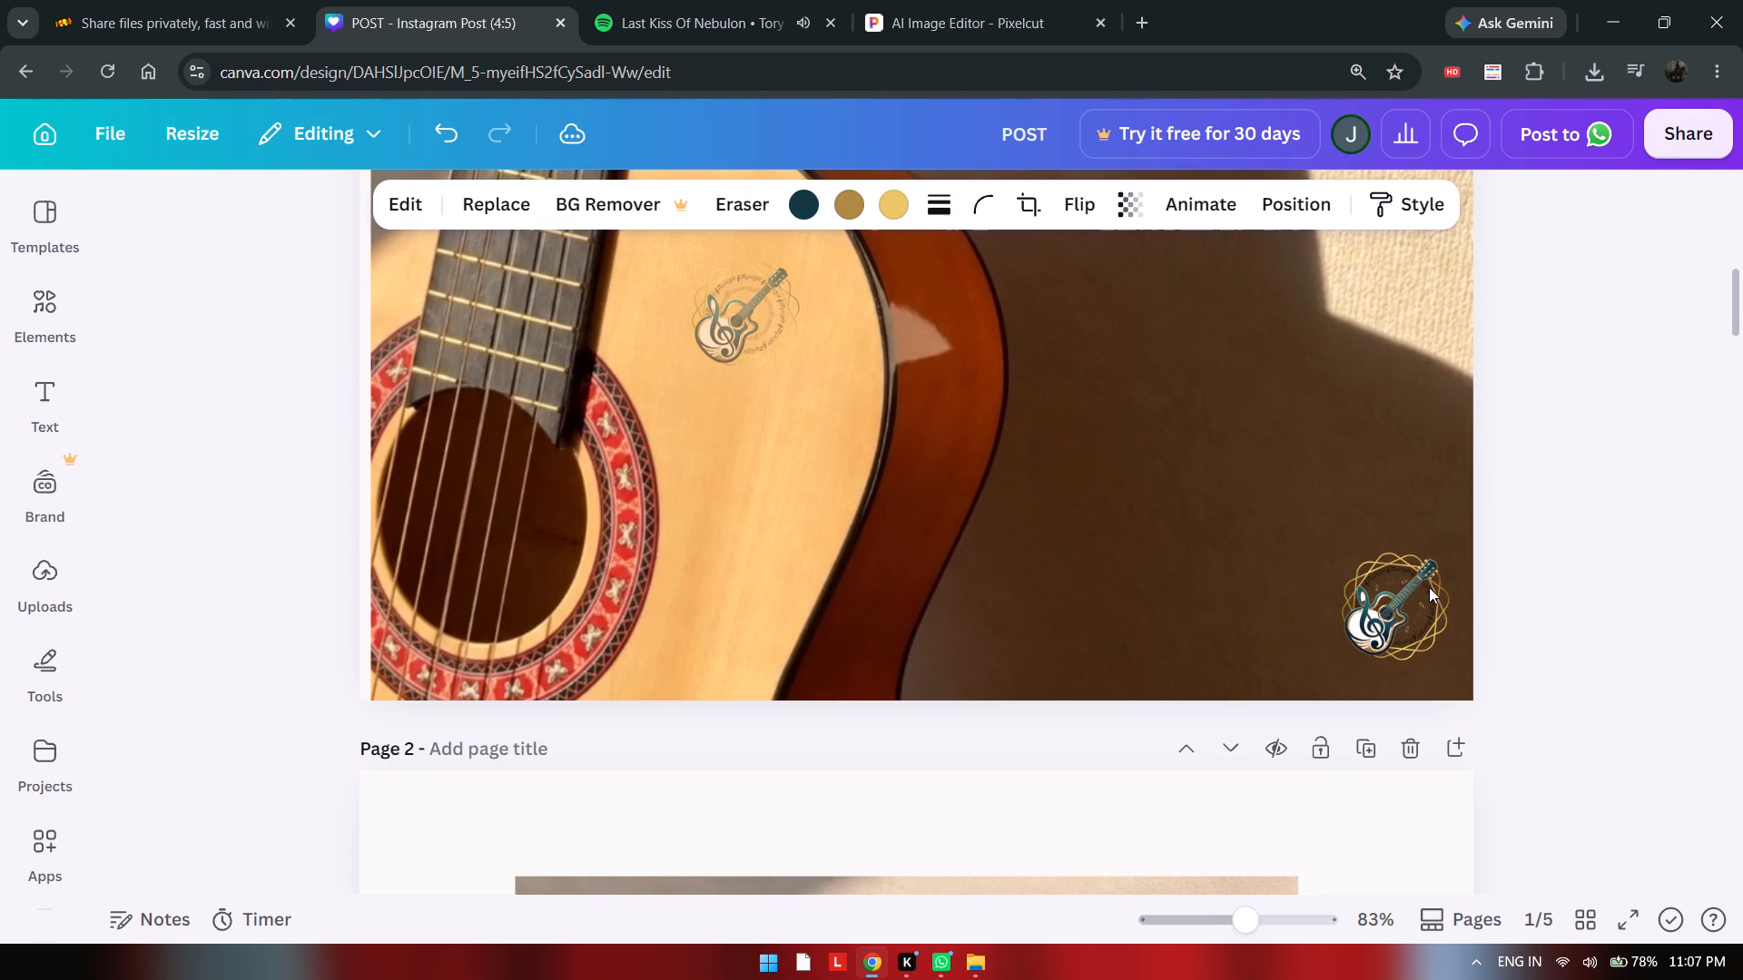
pyautogui.press('Right')
pyautogui.press('Right')
pyautogui.press('Right')
pyautogui.press('Right')
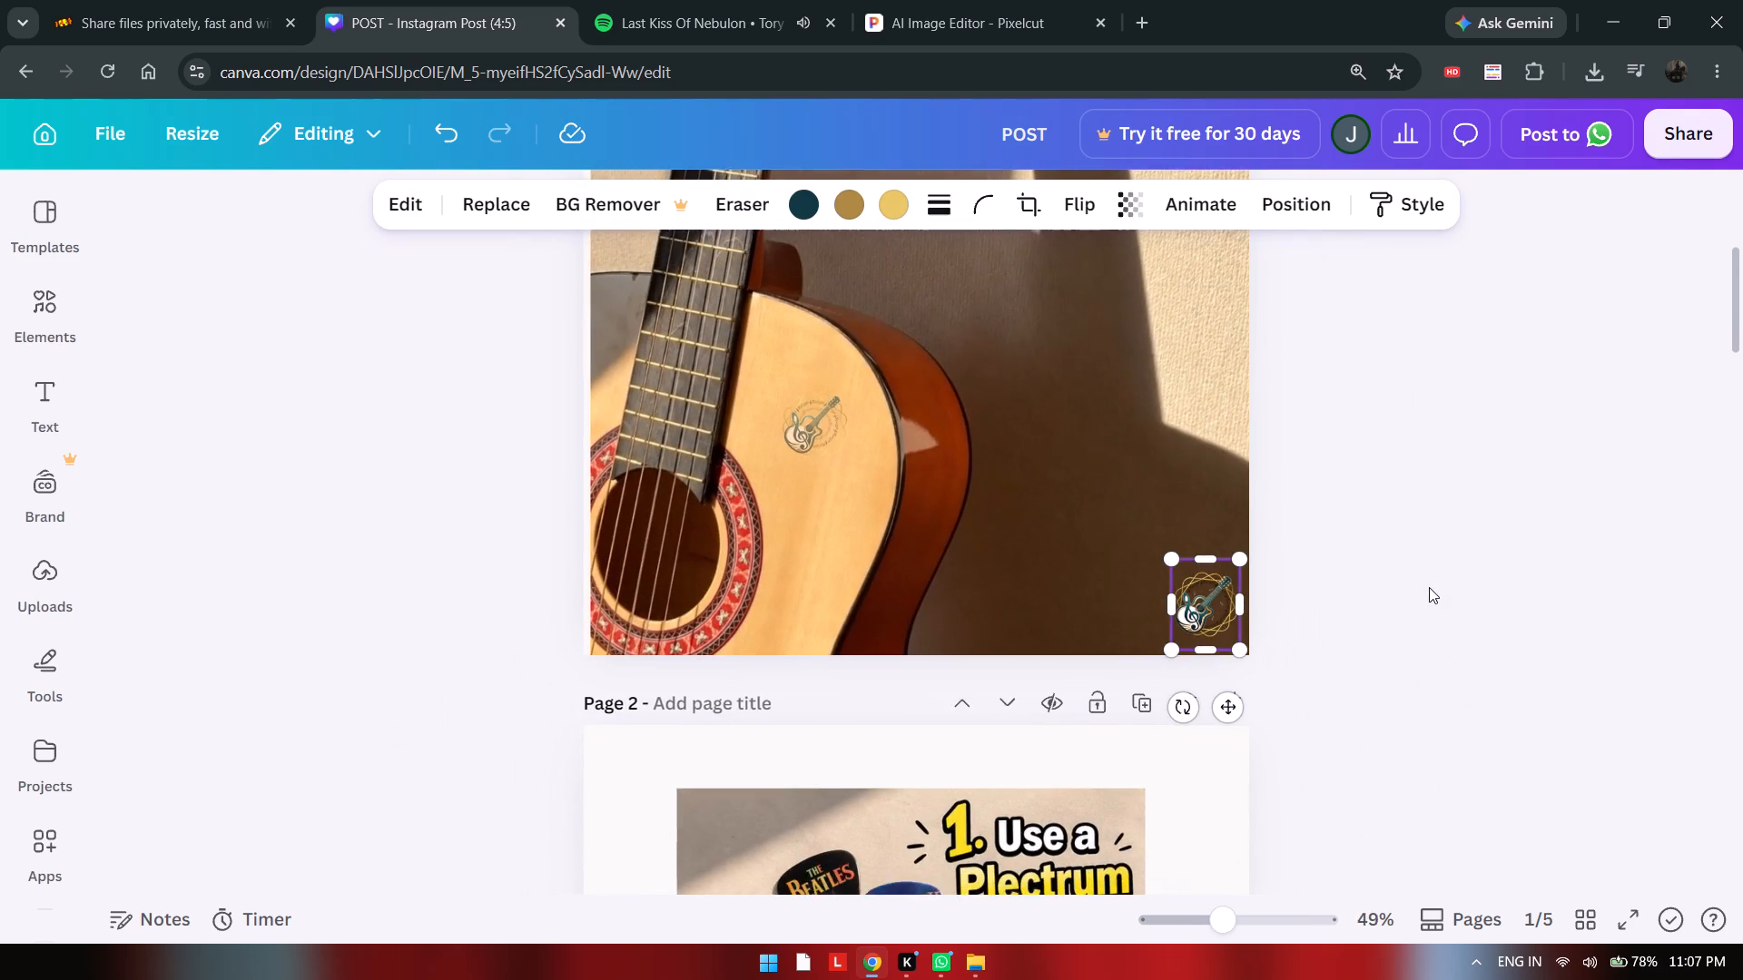
# Paste another guitar logo on page 1, enlarge it to most of the page width and centre it on the page.
pyautogui.scroll(1, 1429, 587)
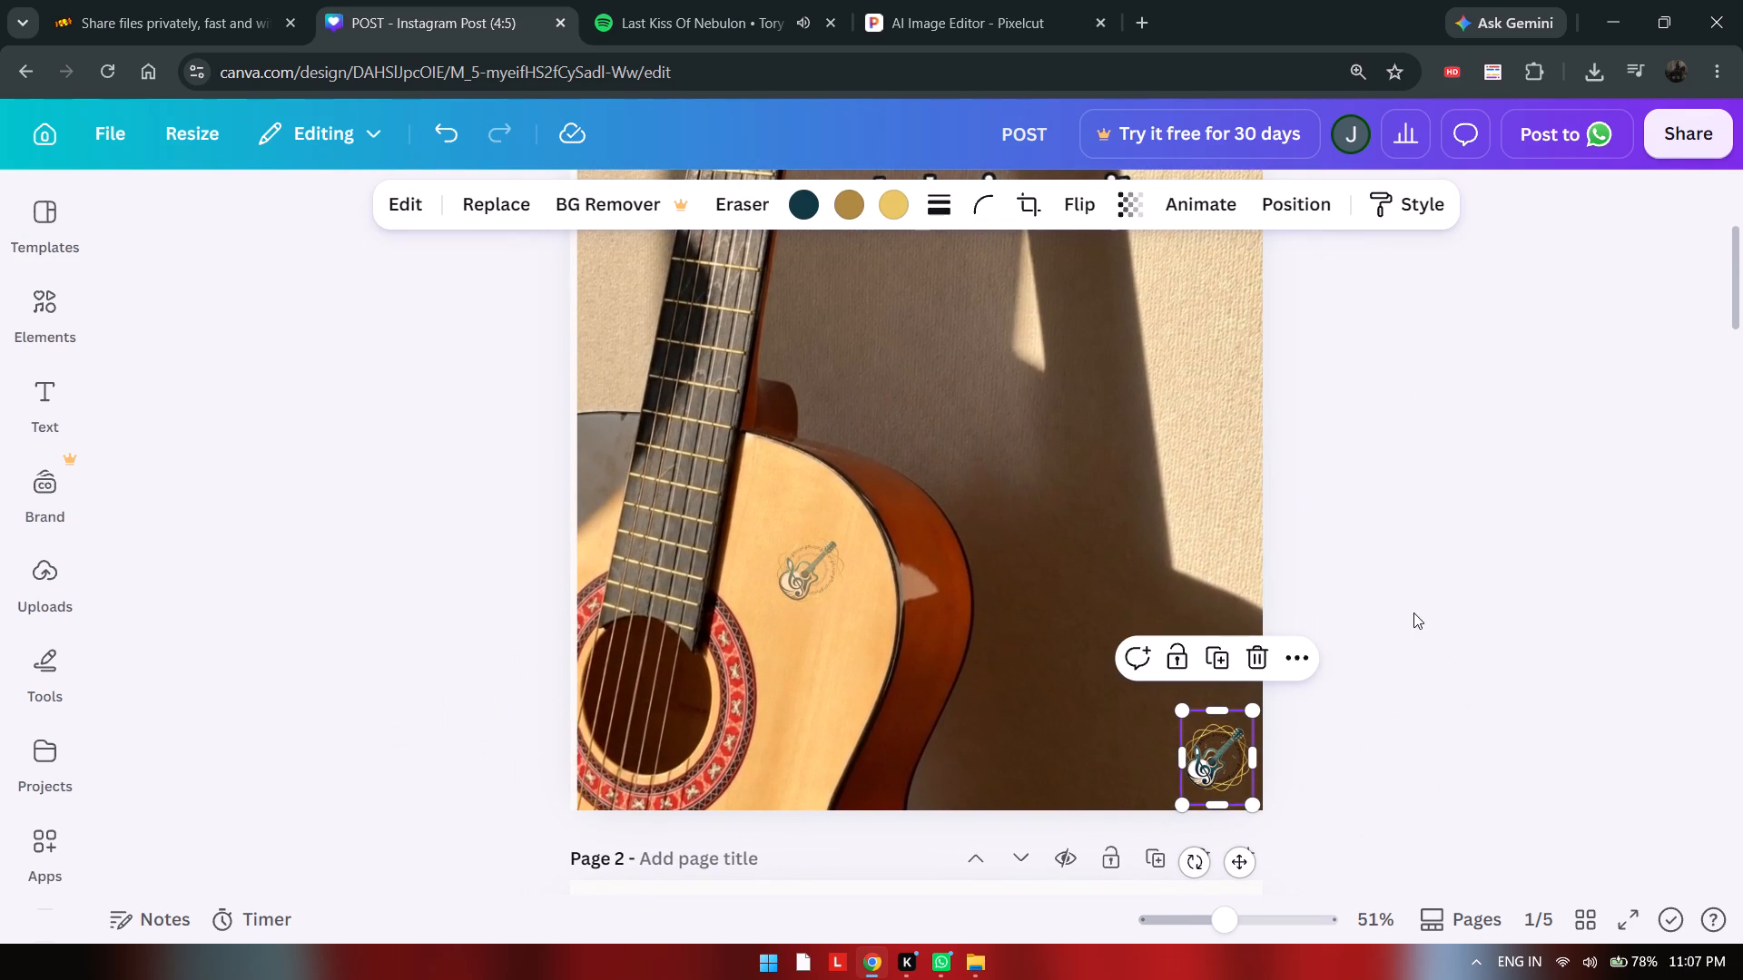
pyautogui.hotkey('ctrl', 'v')
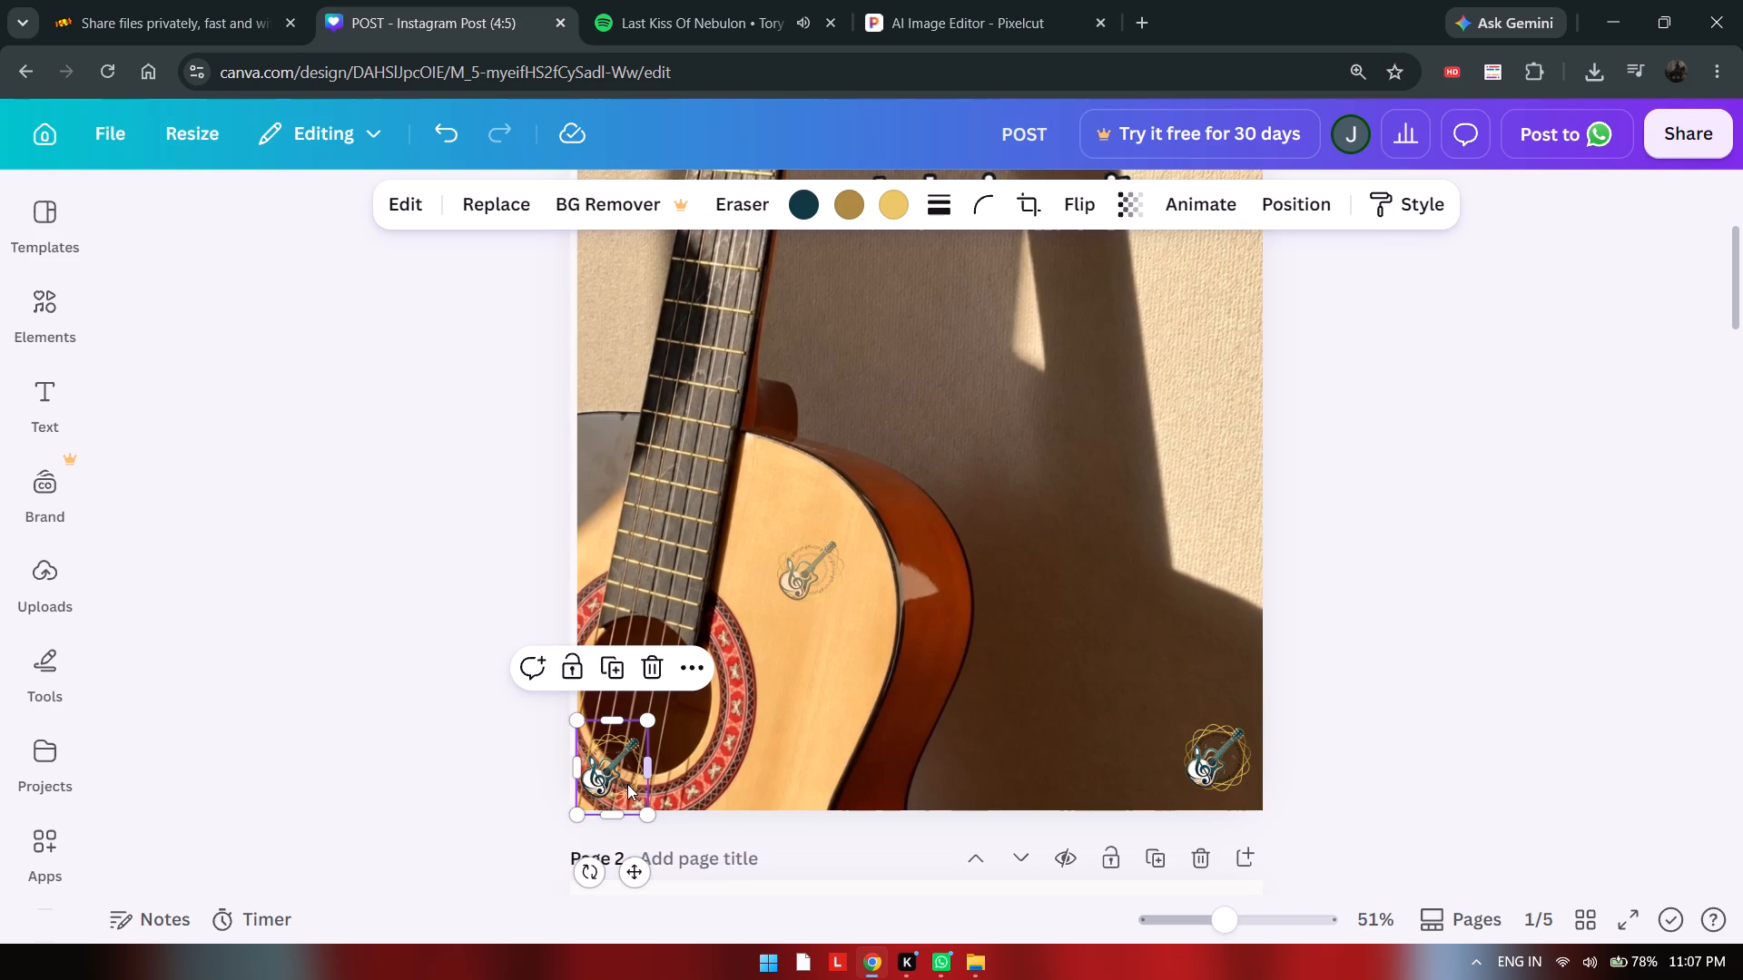
pyautogui.moveTo(615, 779); pyautogui.dragTo(835, 506)
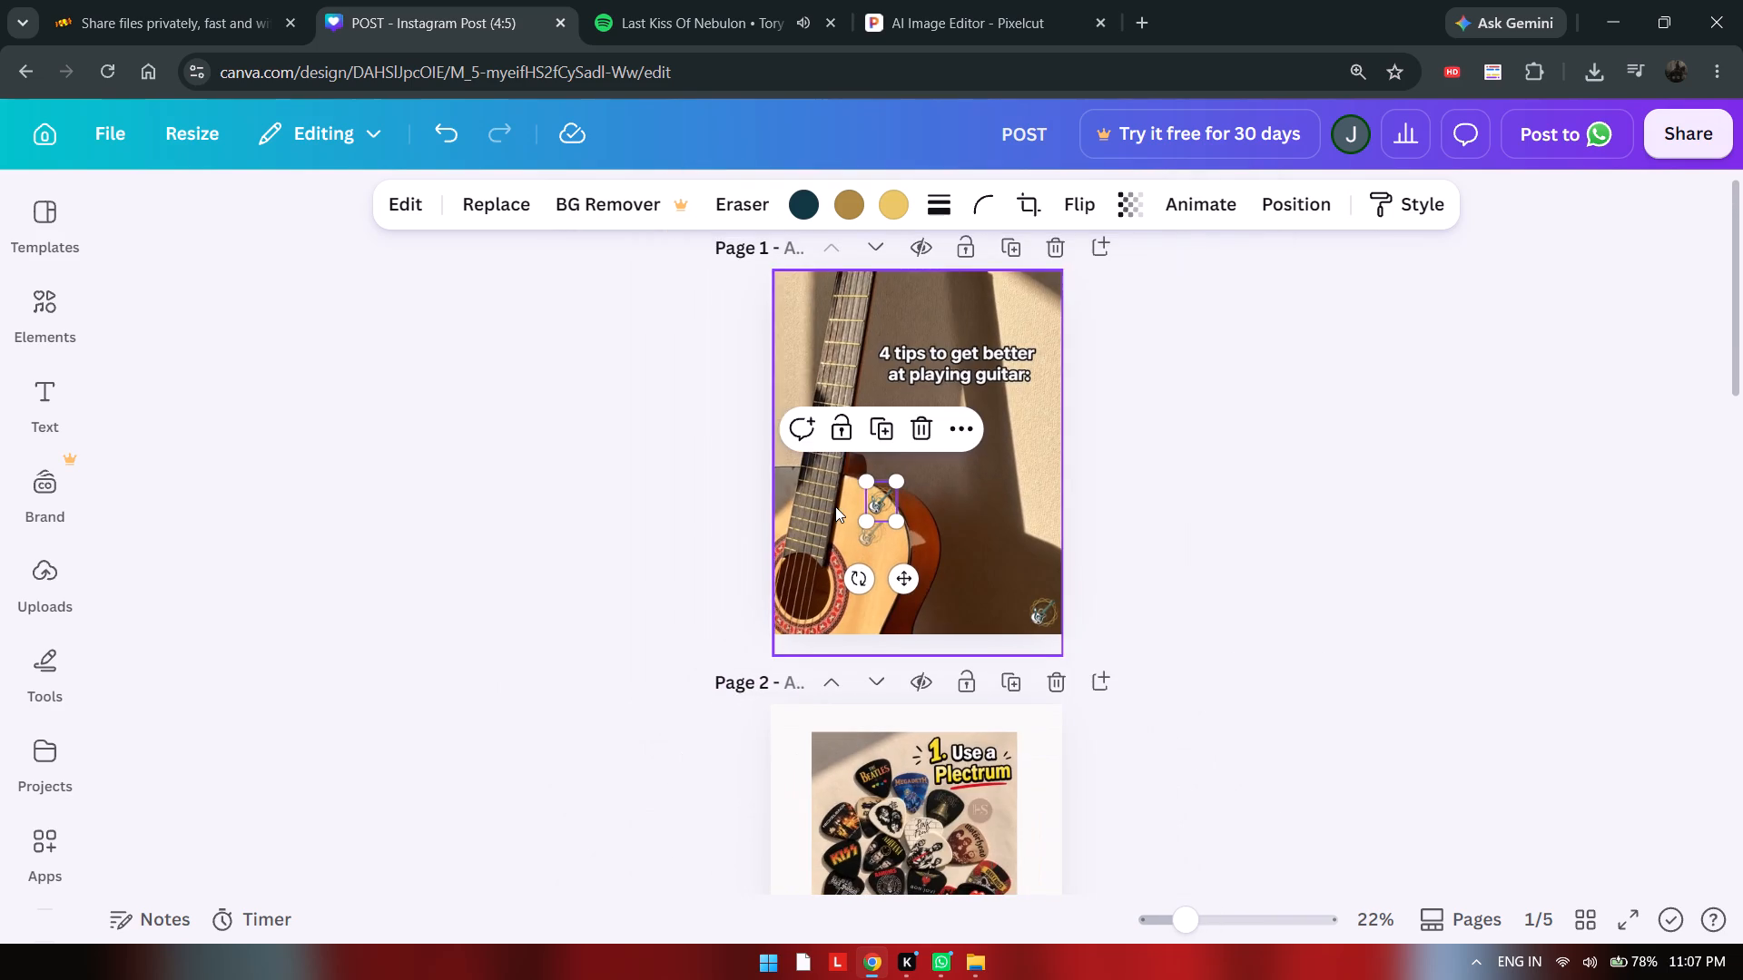
pyautogui.moveTo(879, 505); pyautogui.dragTo(835, 446)
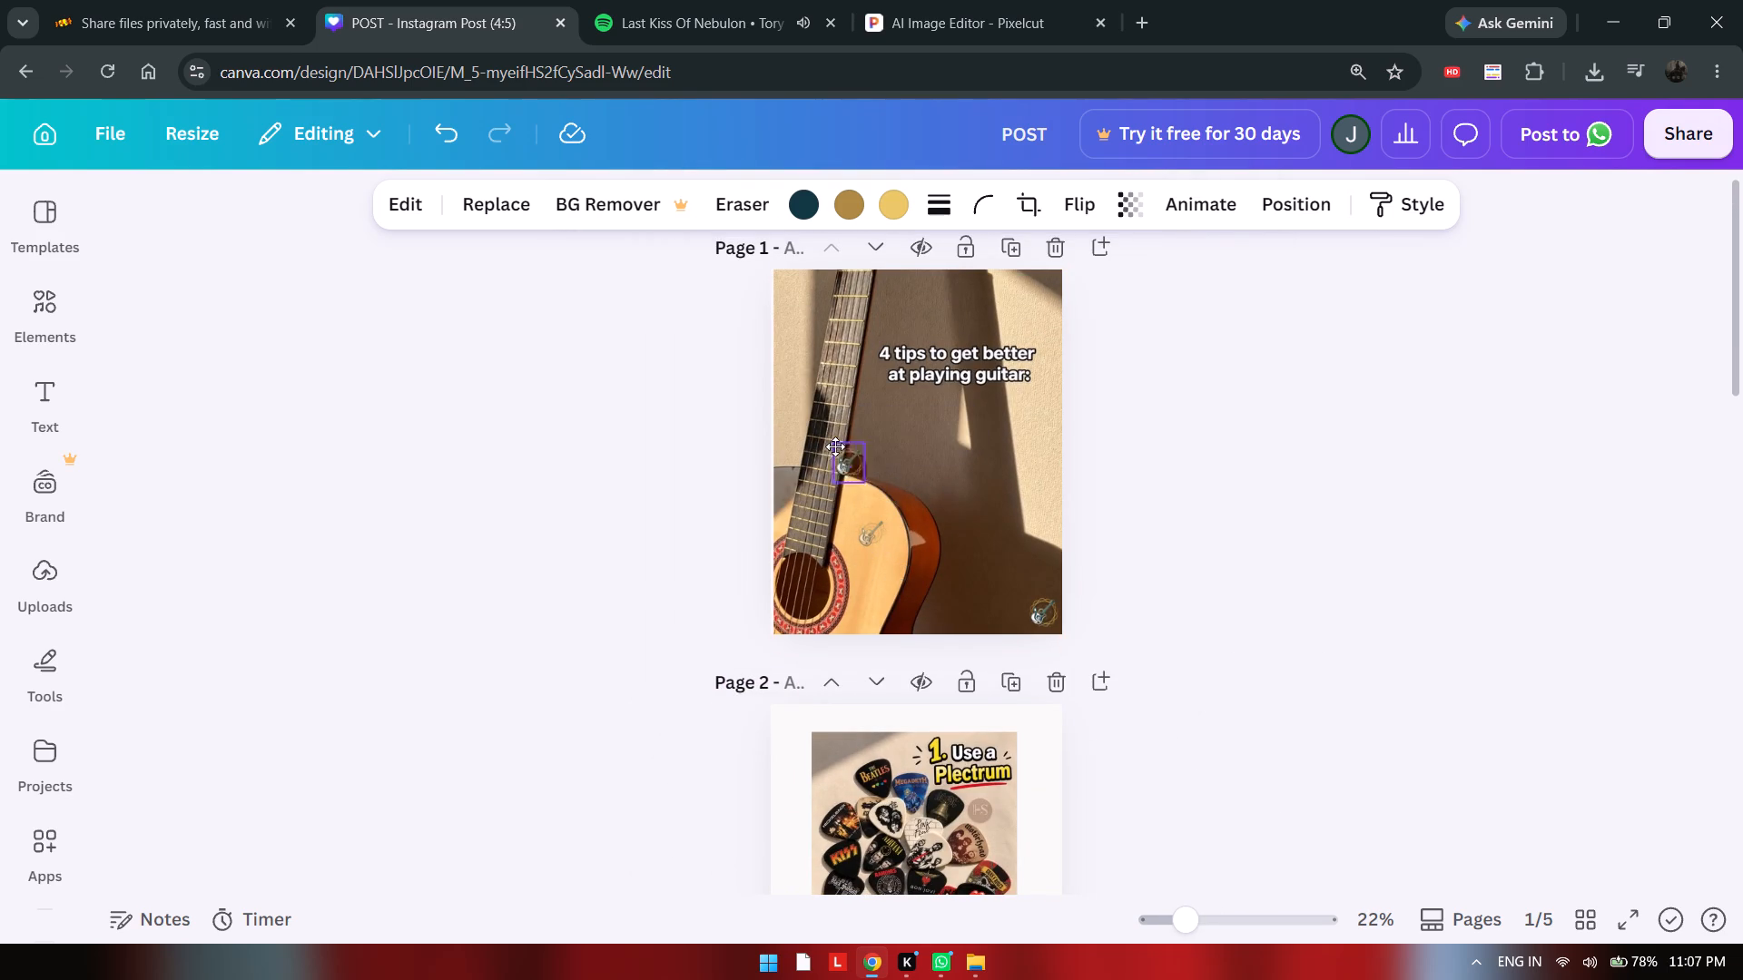
pyautogui.moveTo(835, 446); pyautogui.dragTo(819, 373)
pyautogui.moveTo(832, 388); pyautogui.dragTo(1051, 654)
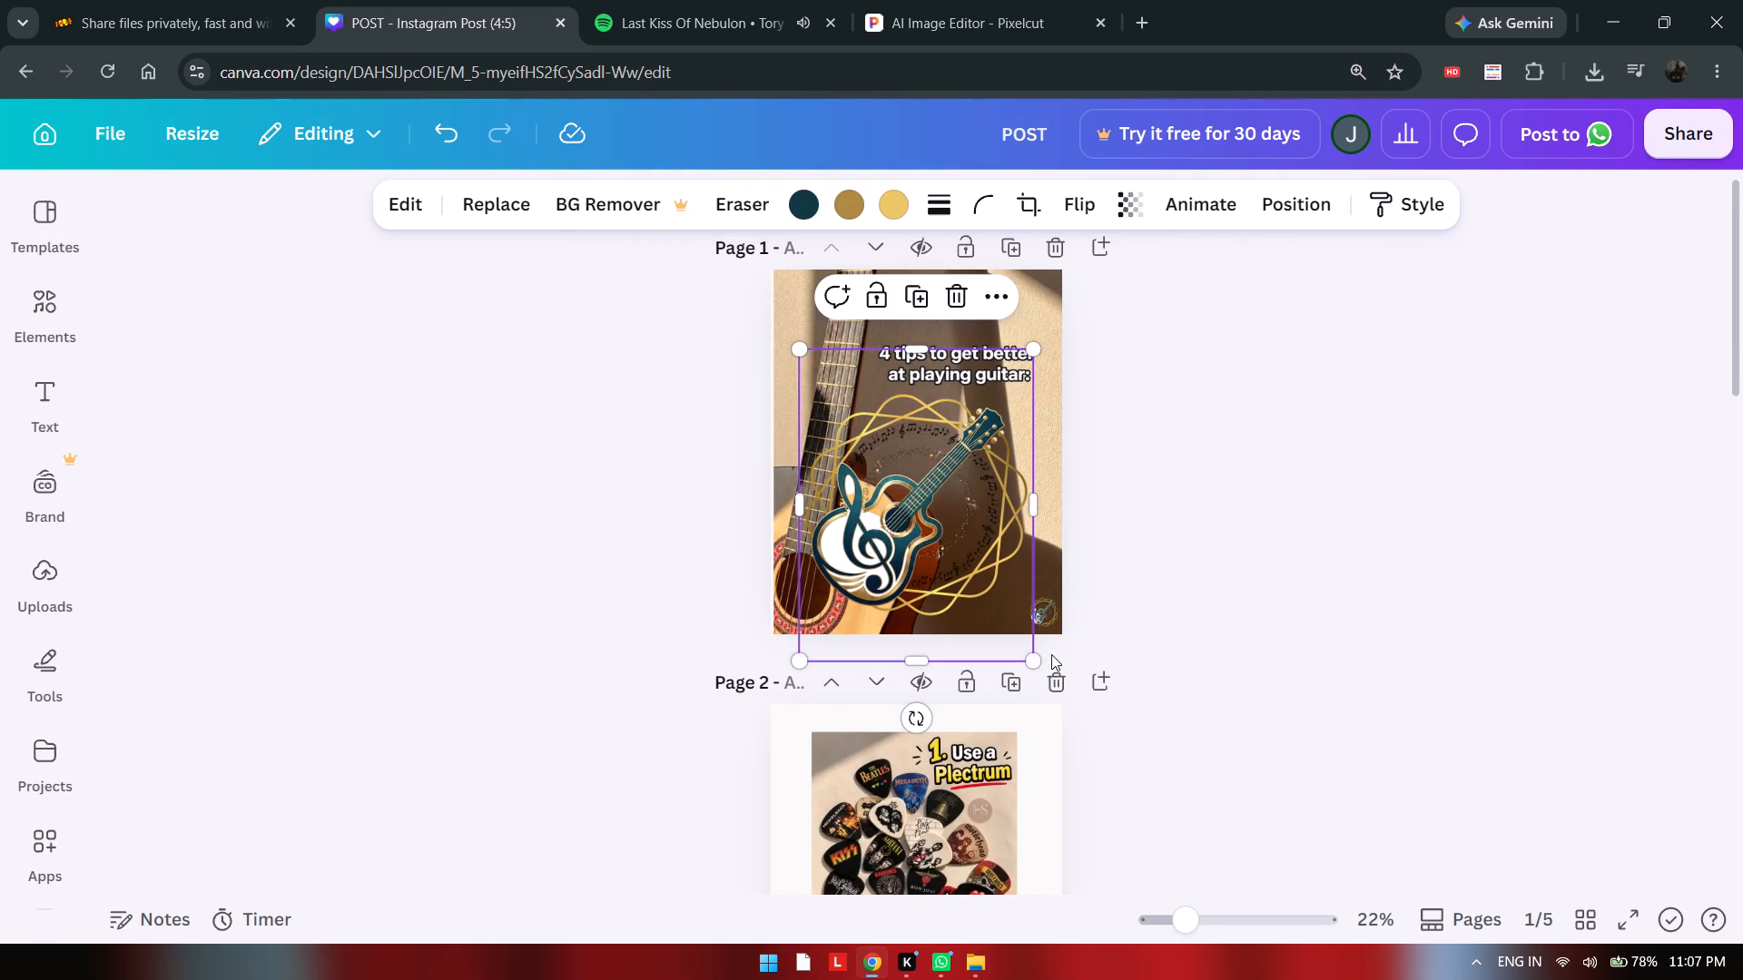
pyautogui.moveTo(973, 603); pyautogui.dragTo(973, 531)
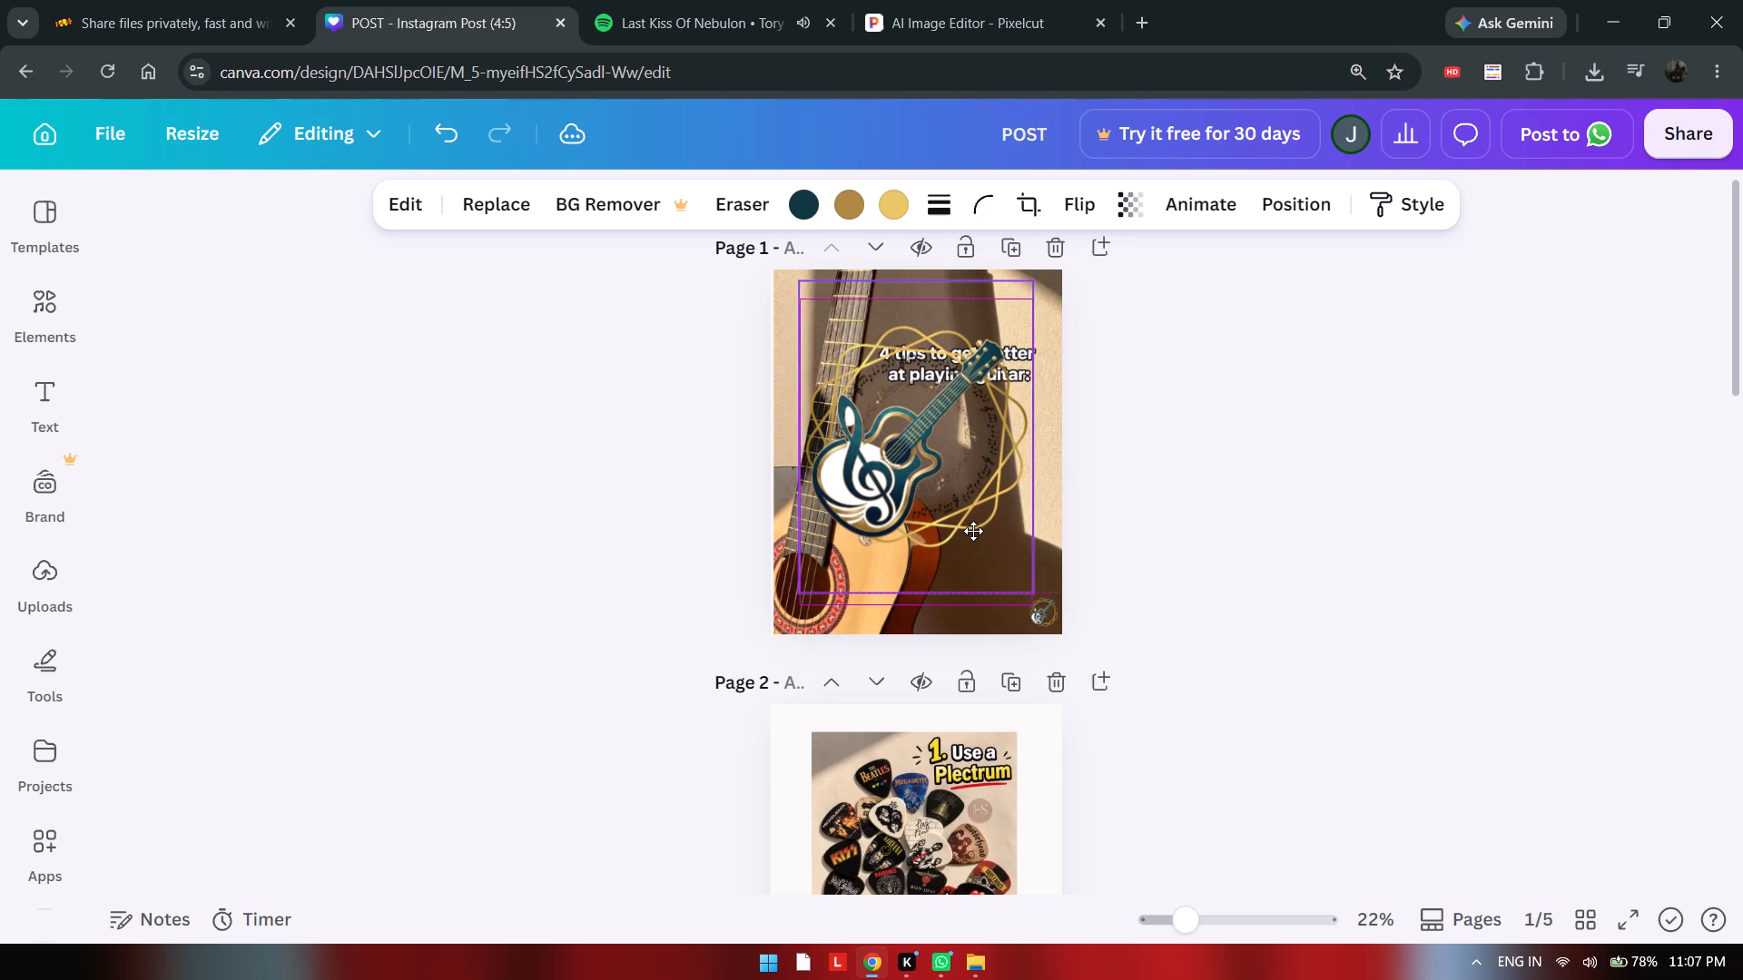
pyautogui.moveTo(973, 531); pyautogui.dragTo(965, 531)
pyautogui.moveTo(965, 531); pyautogui.dragTo(973, 544)
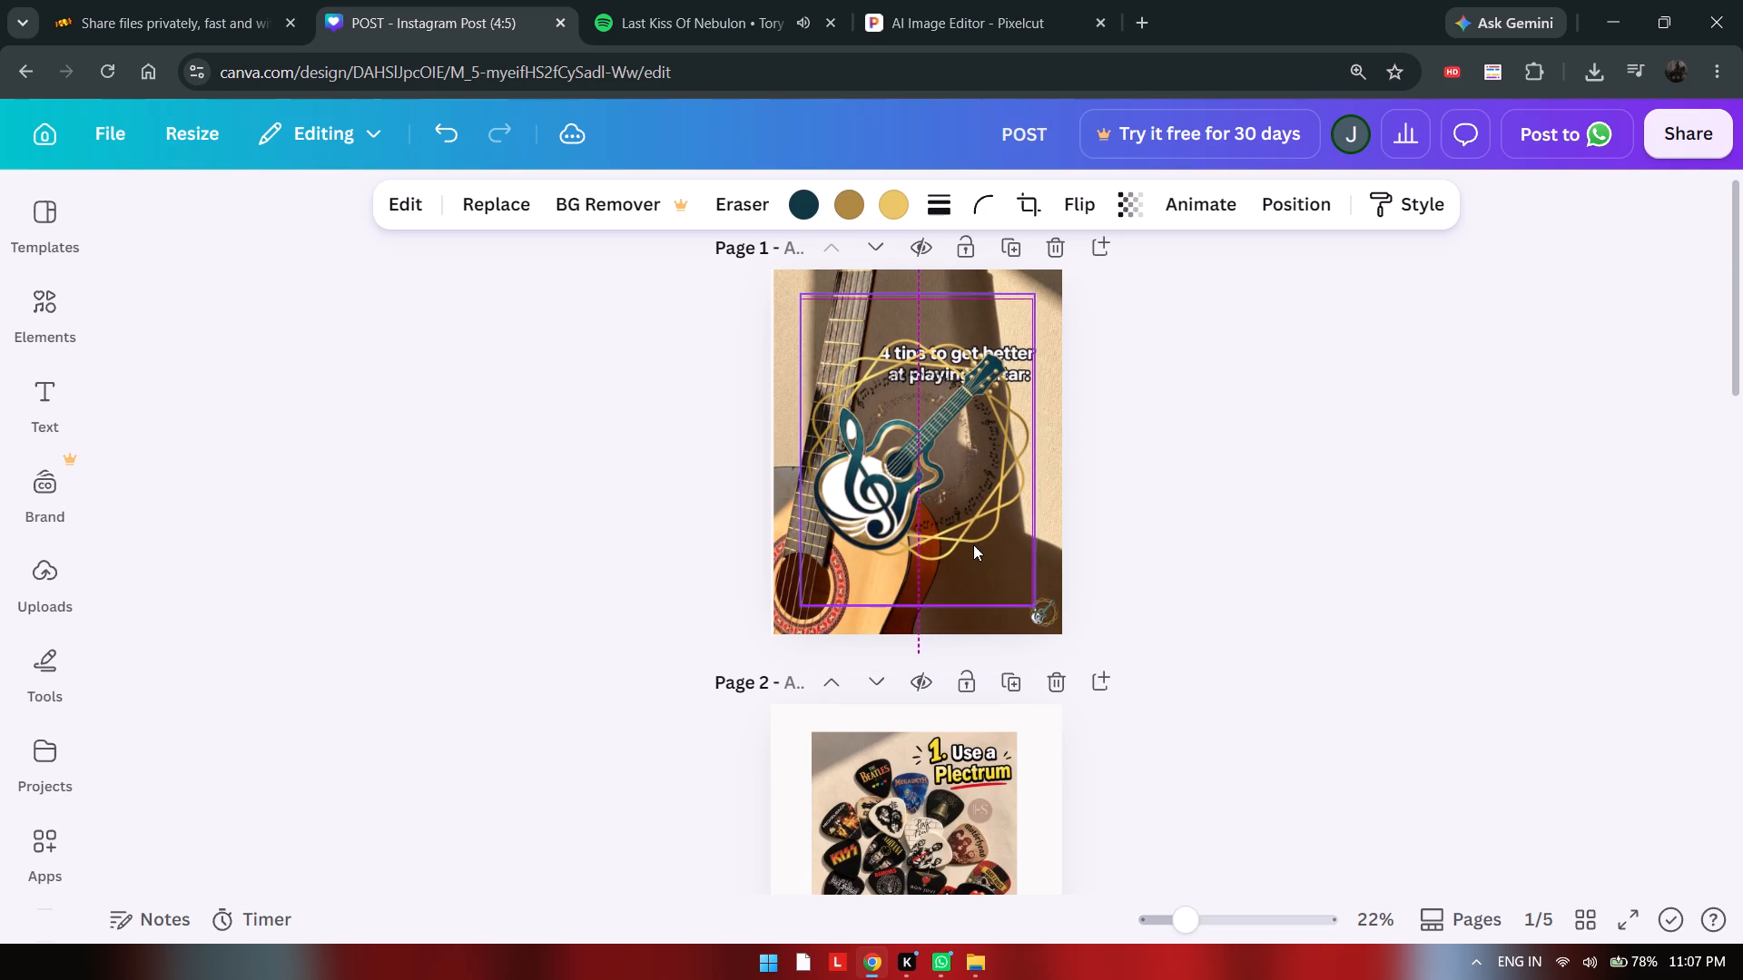
# Set the transparency of the large guitar logo on page 1 to 5.
pyautogui.moveTo(1139, 194); pyautogui.dragTo(1122, 198)
pyautogui.click(1122, 198)
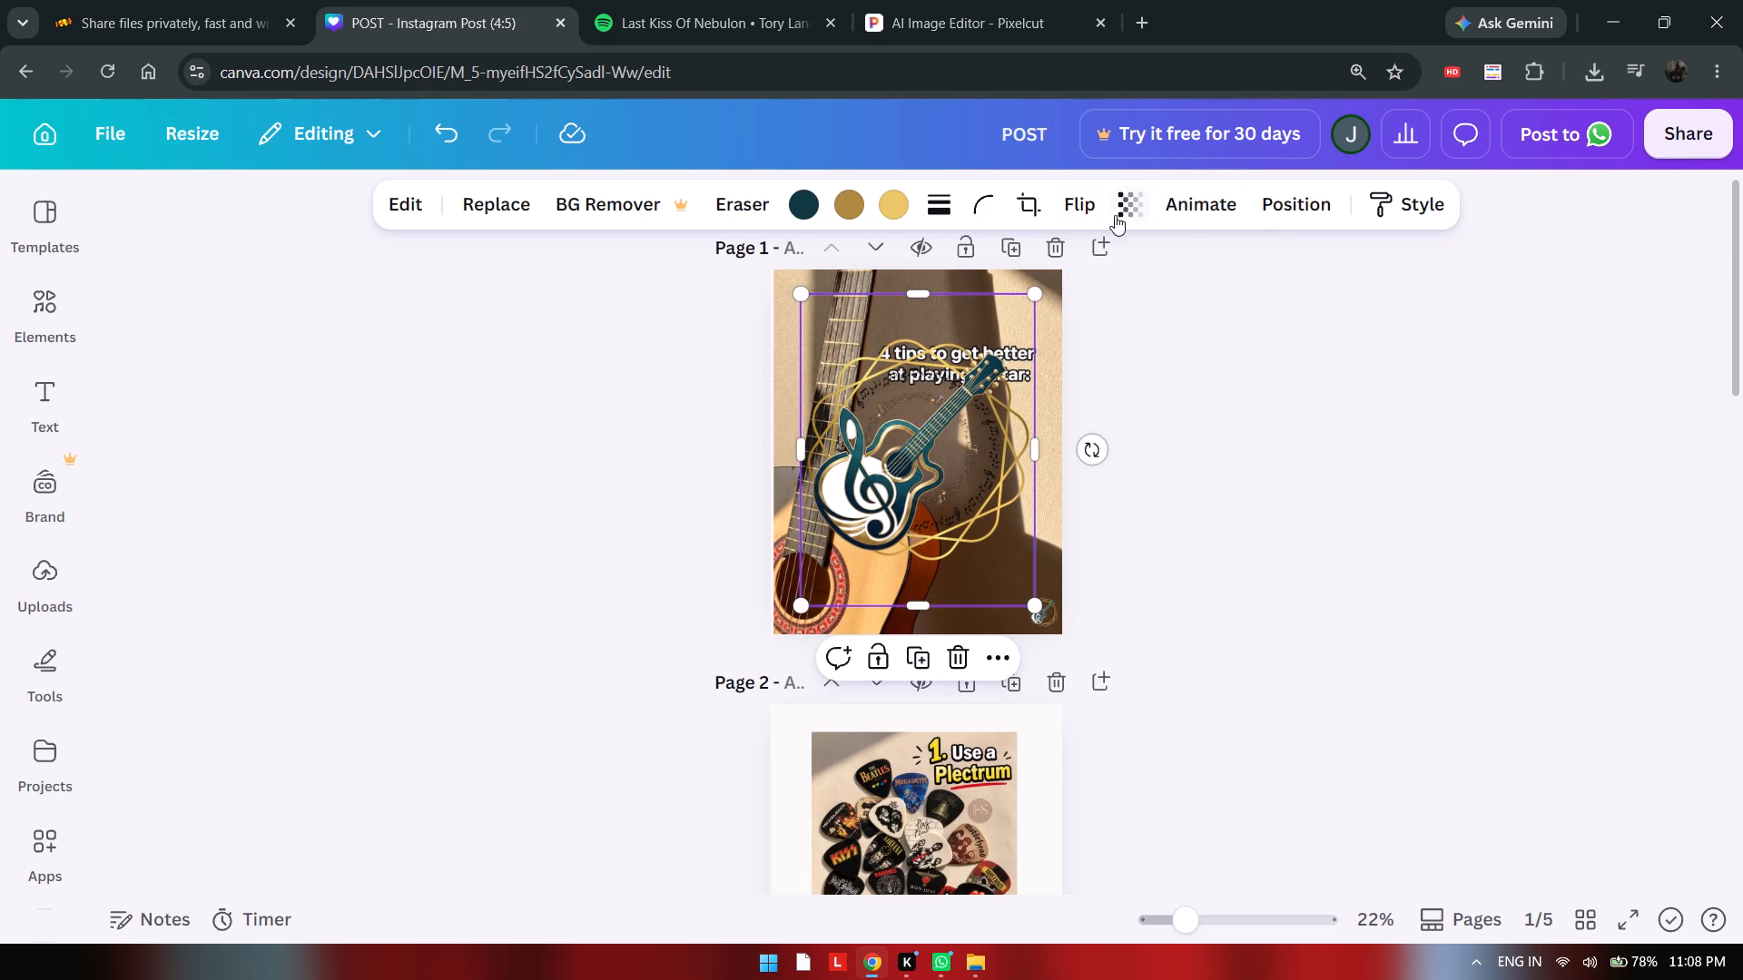
pyautogui.click(1118, 211)
pyautogui.click(1009, 306)
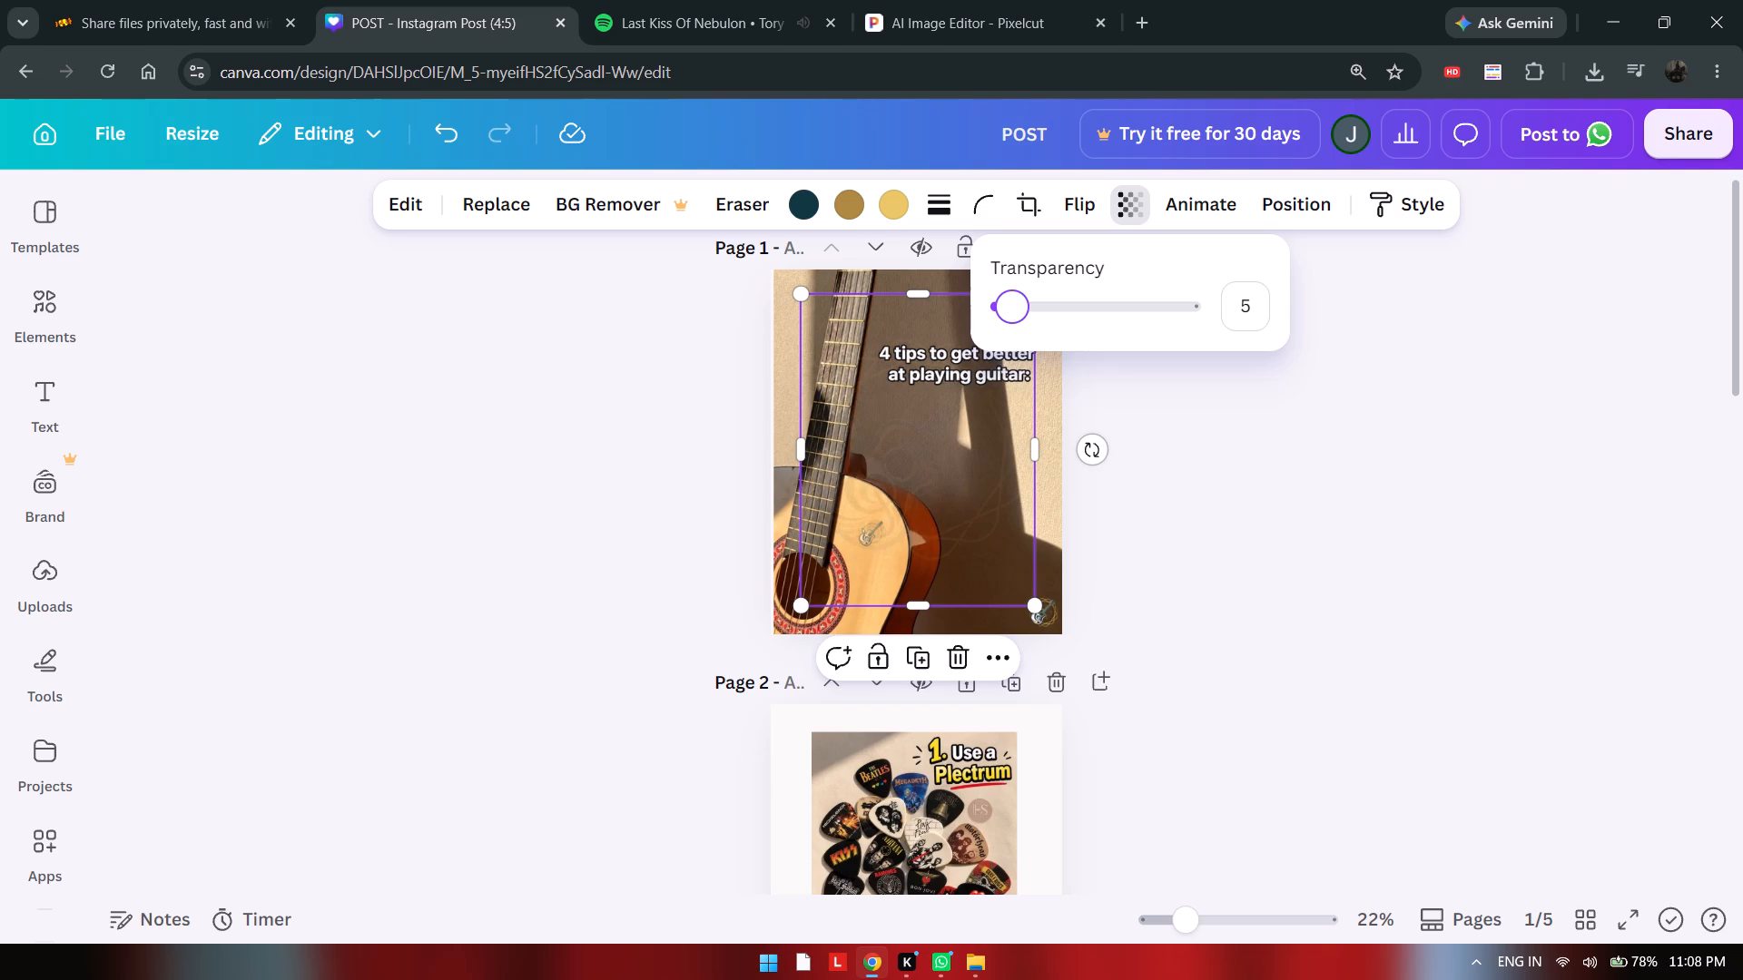
# Move the large faint logo to the upper-right part of page 1, around the heading text.
pyautogui.moveTo(940, 508); pyautogui.dragTo(983, 496)
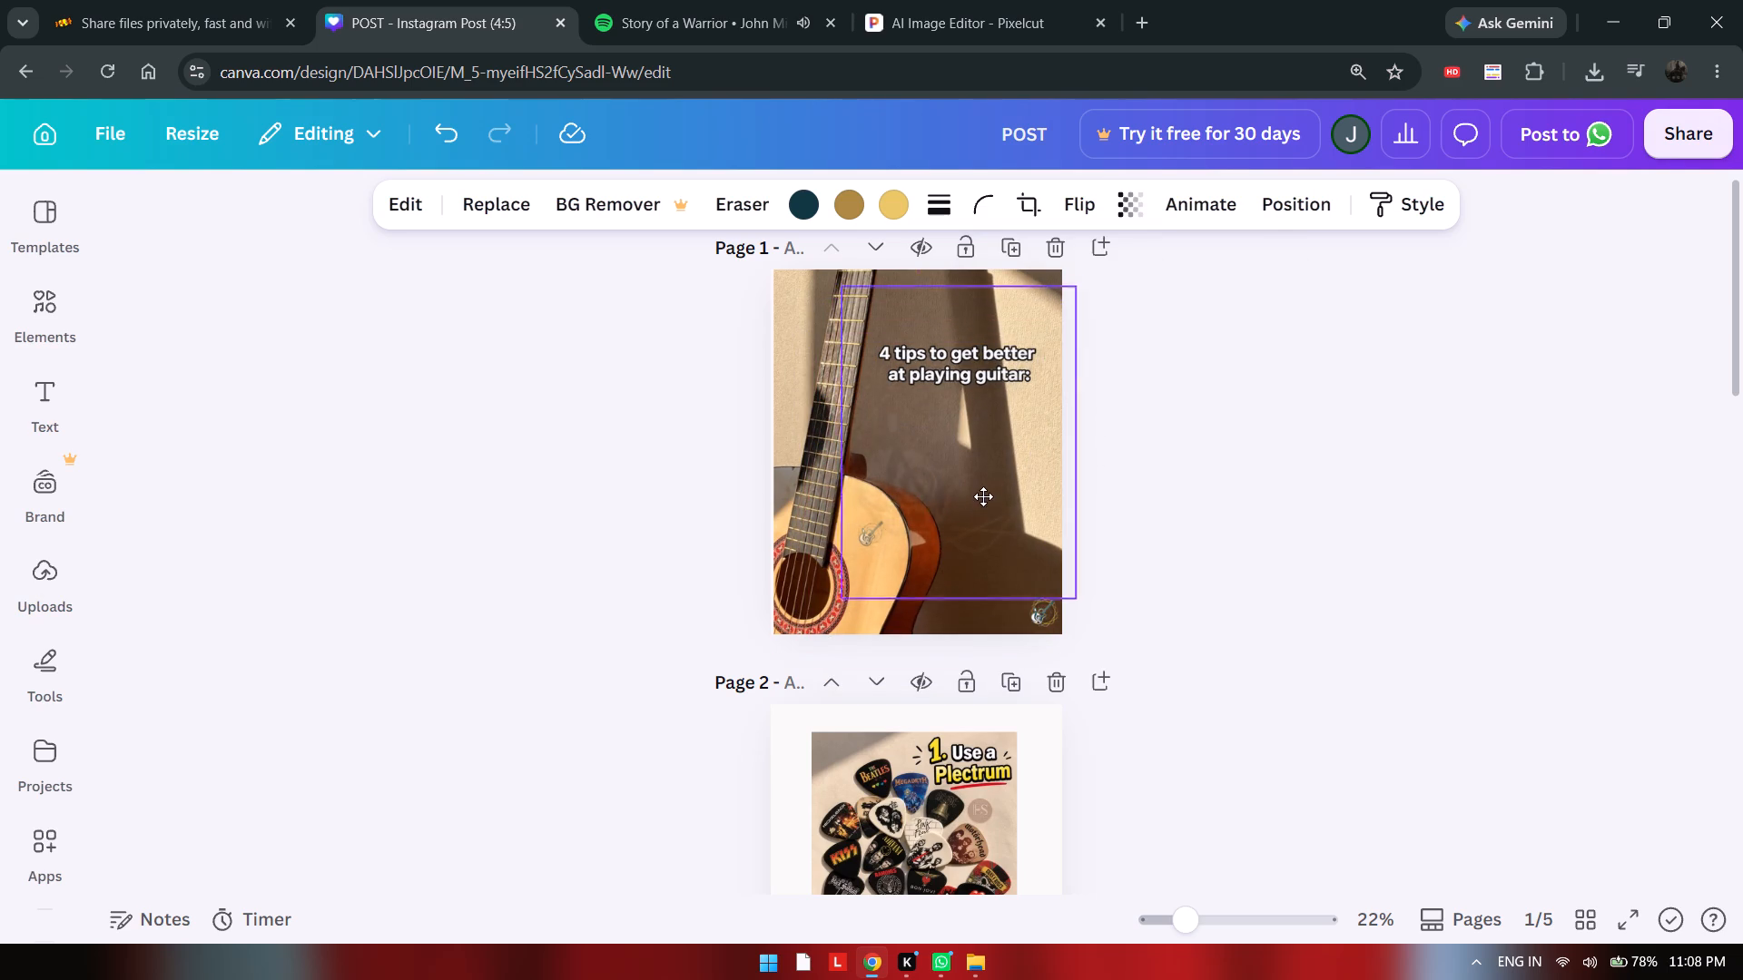
pyautogui.moveTo(983, 496); pyautogui.dragTo(979, 452)
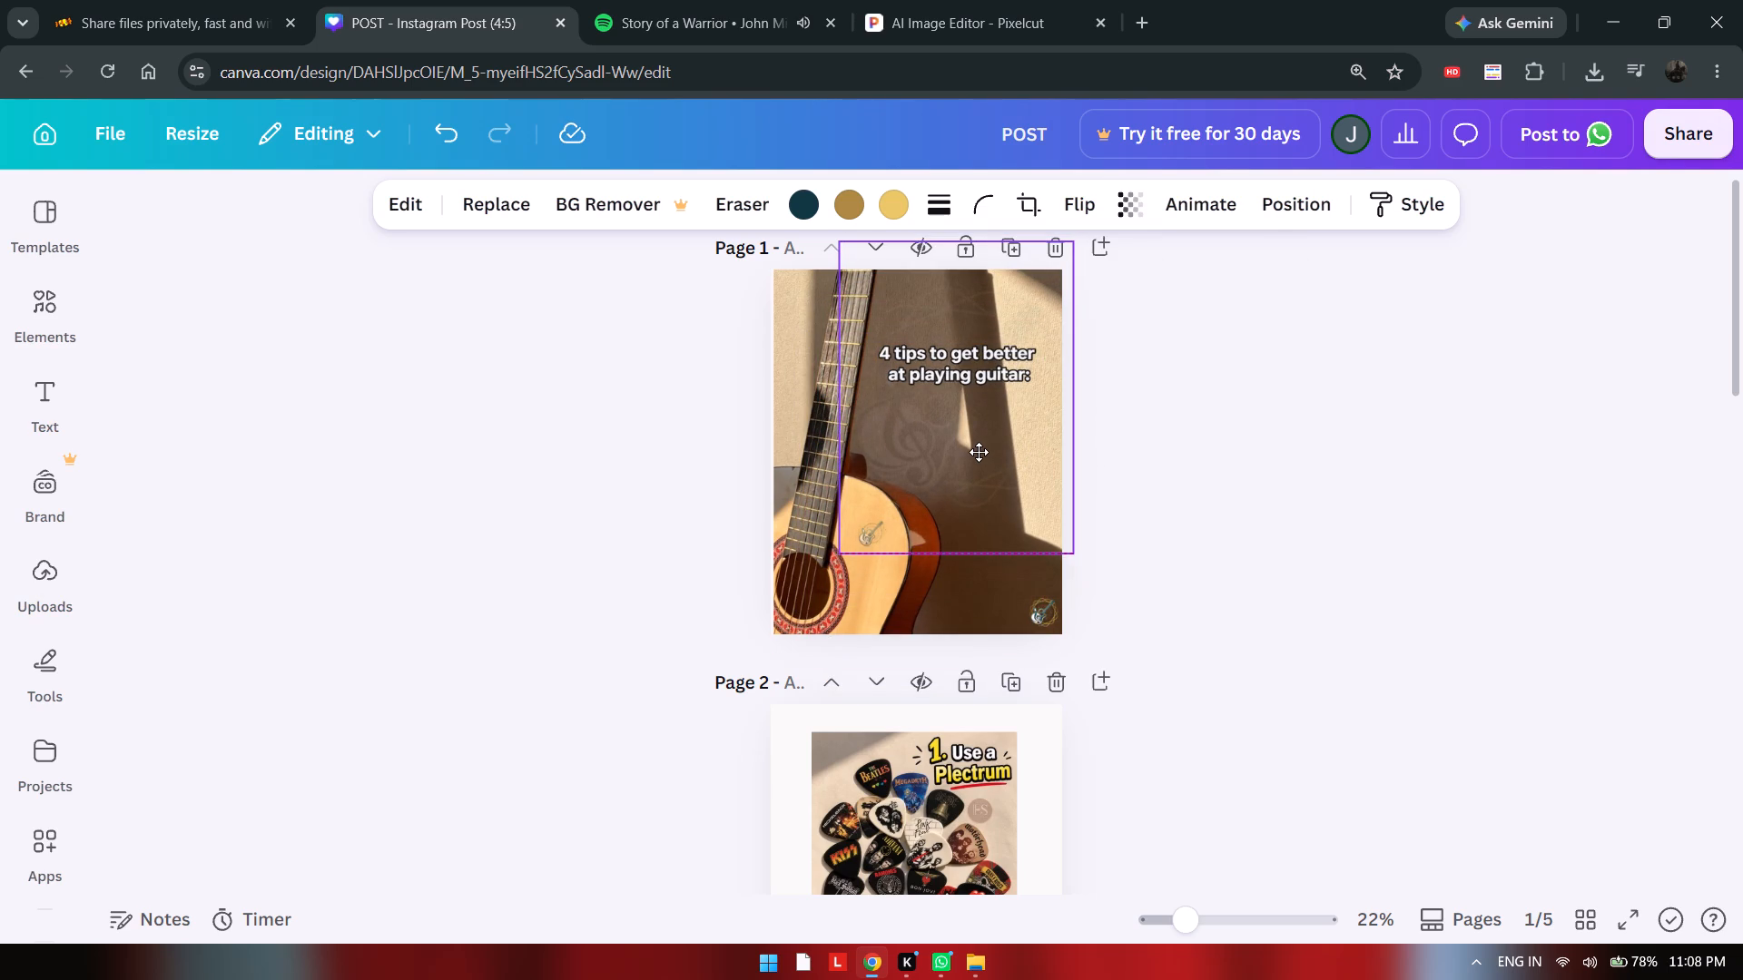
pyautogui.moveTo(979, 452); pyautogui.dragTo(988, 446)
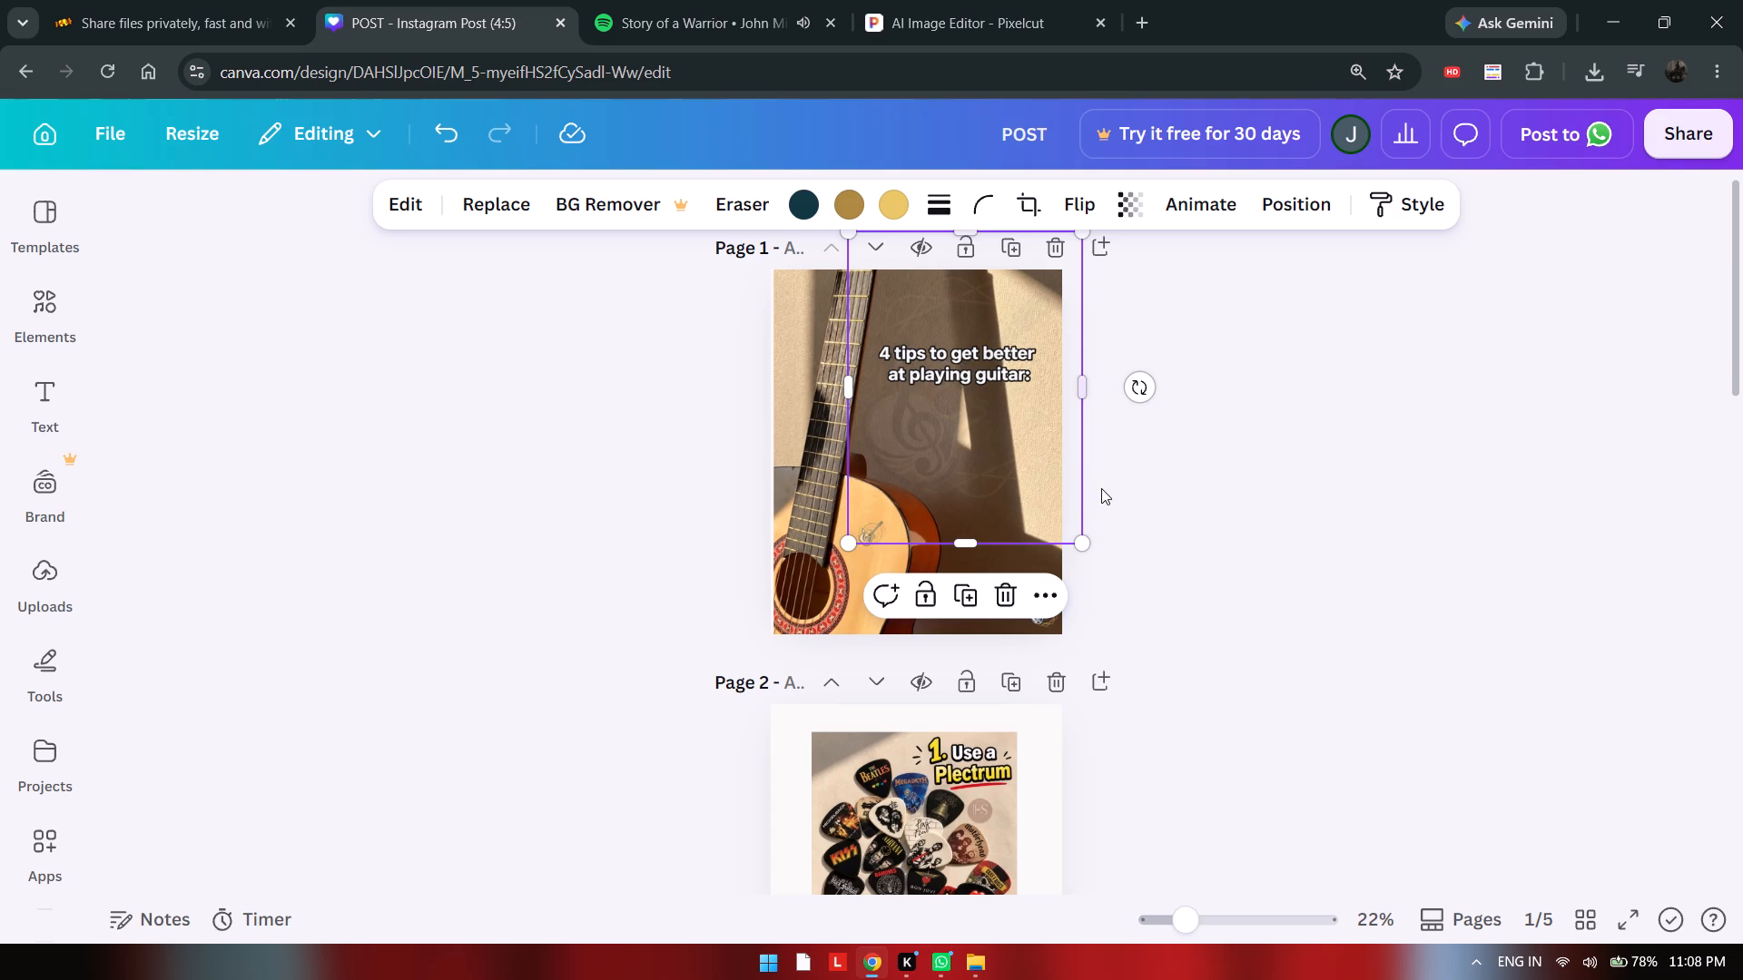
# Align the plectrum image on page 2 with the page's top-left corner and enlarge it to the full page width.
pyautogui.scroll(-1, 1142, 607)
pyautogui.scroll(-1, 918, 715)
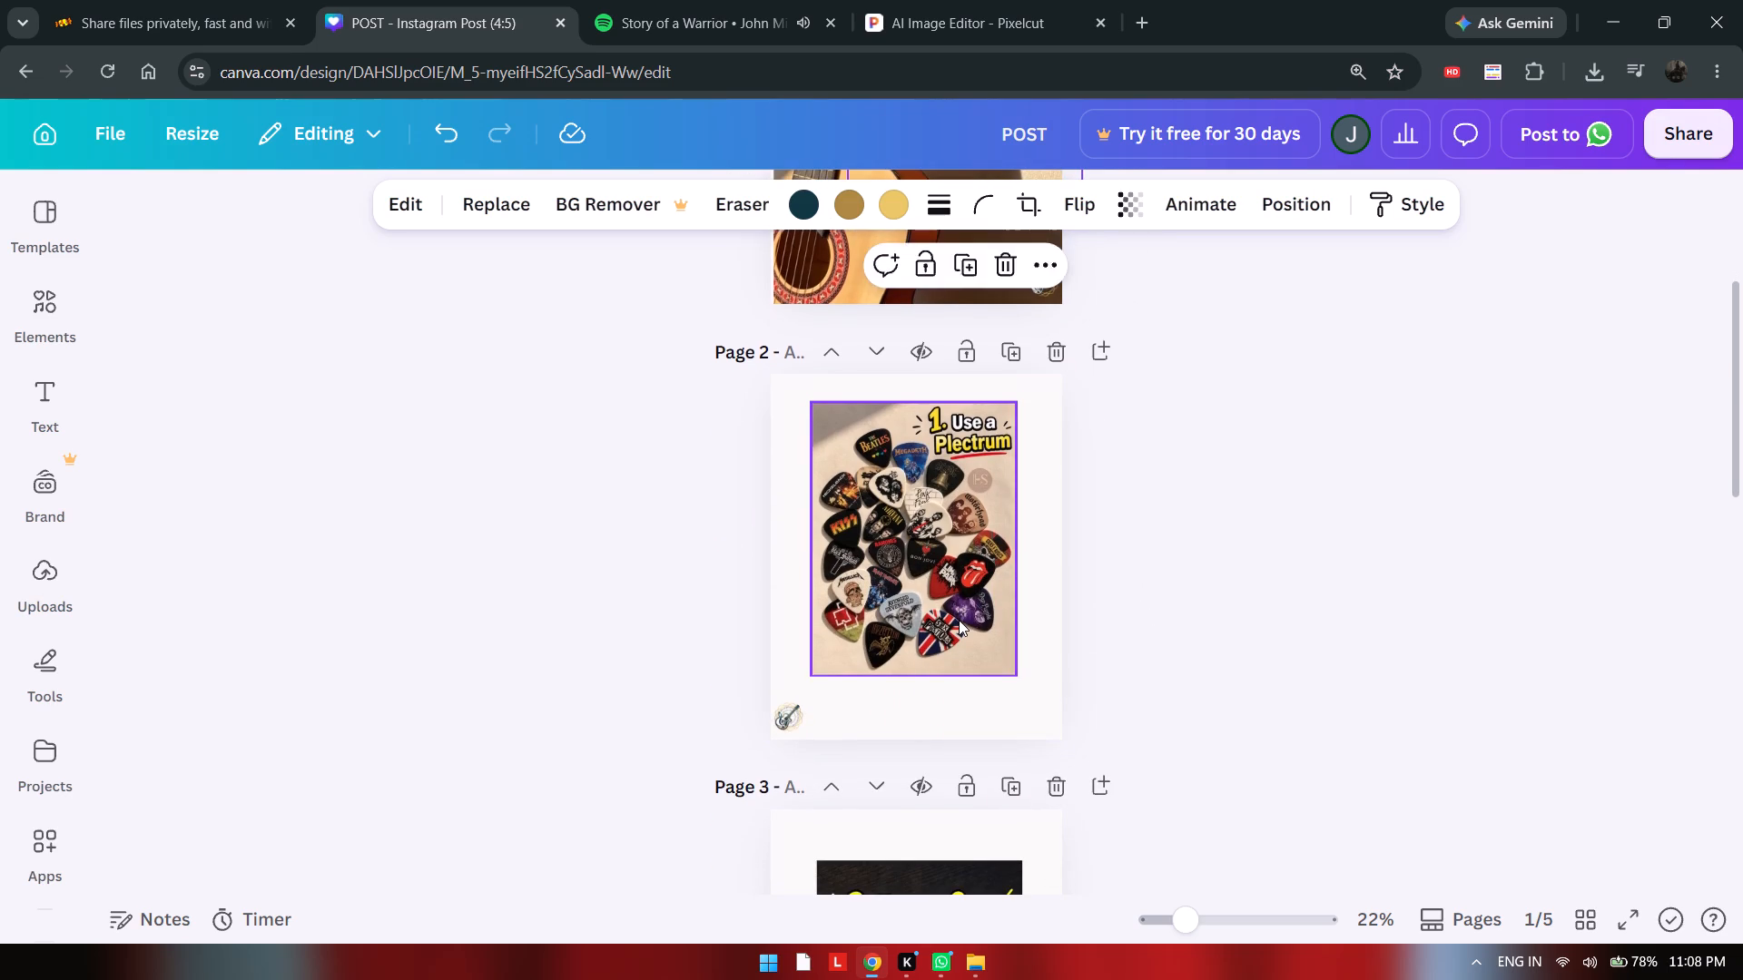
pyautogui.click(959, 620)
pyautogui.moveTo(952, 613); pyautogui.dragTo(911, 587)
pyautogui.moveTo(980, 649); pyautogui.dragTo(1082, 712)
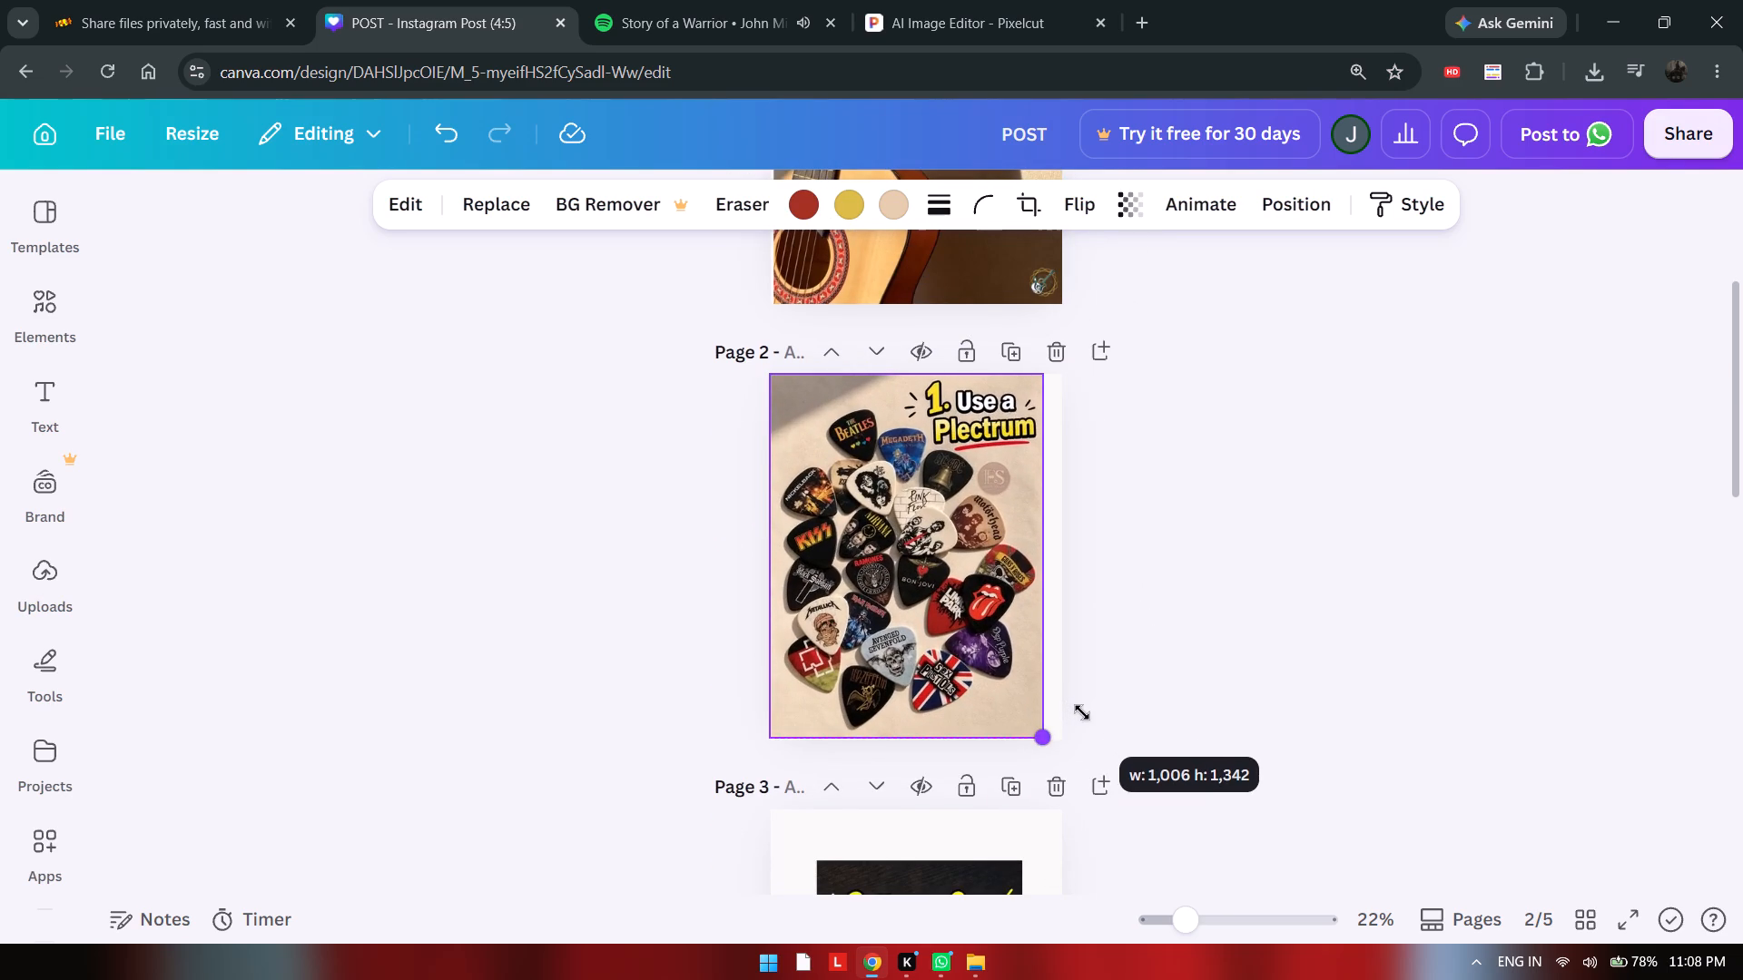
pyautogui.moveTo(1082, 712); pyautogui.dragTo(1111, 725)
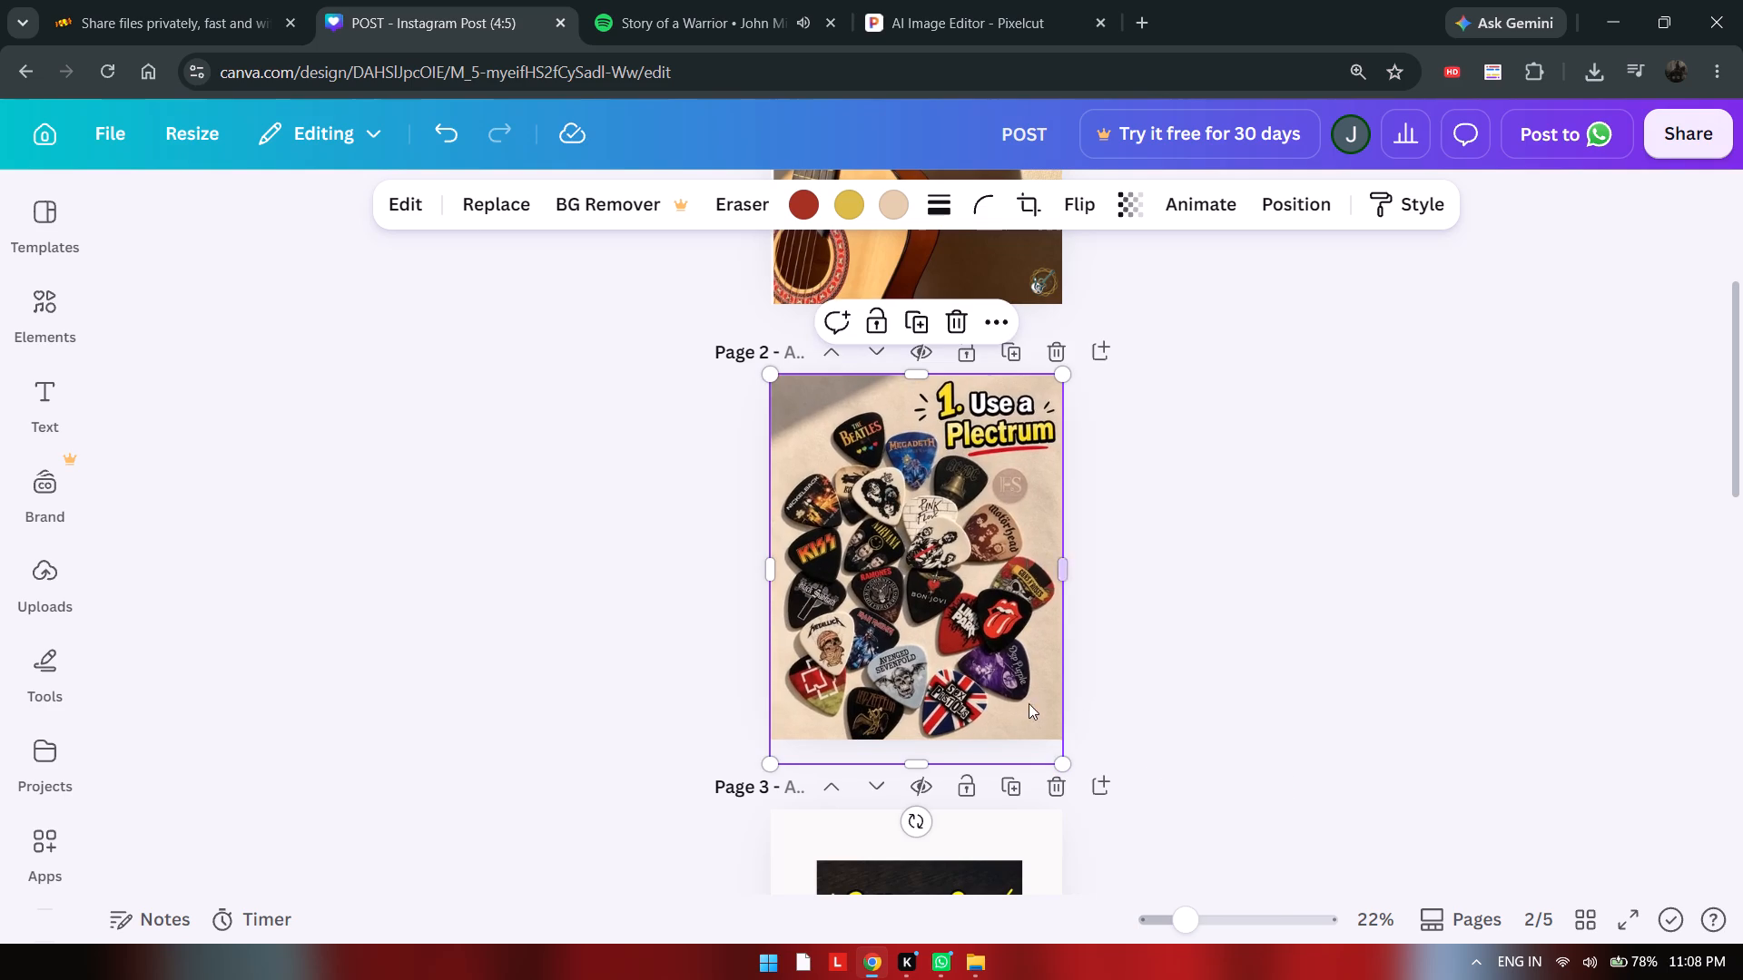
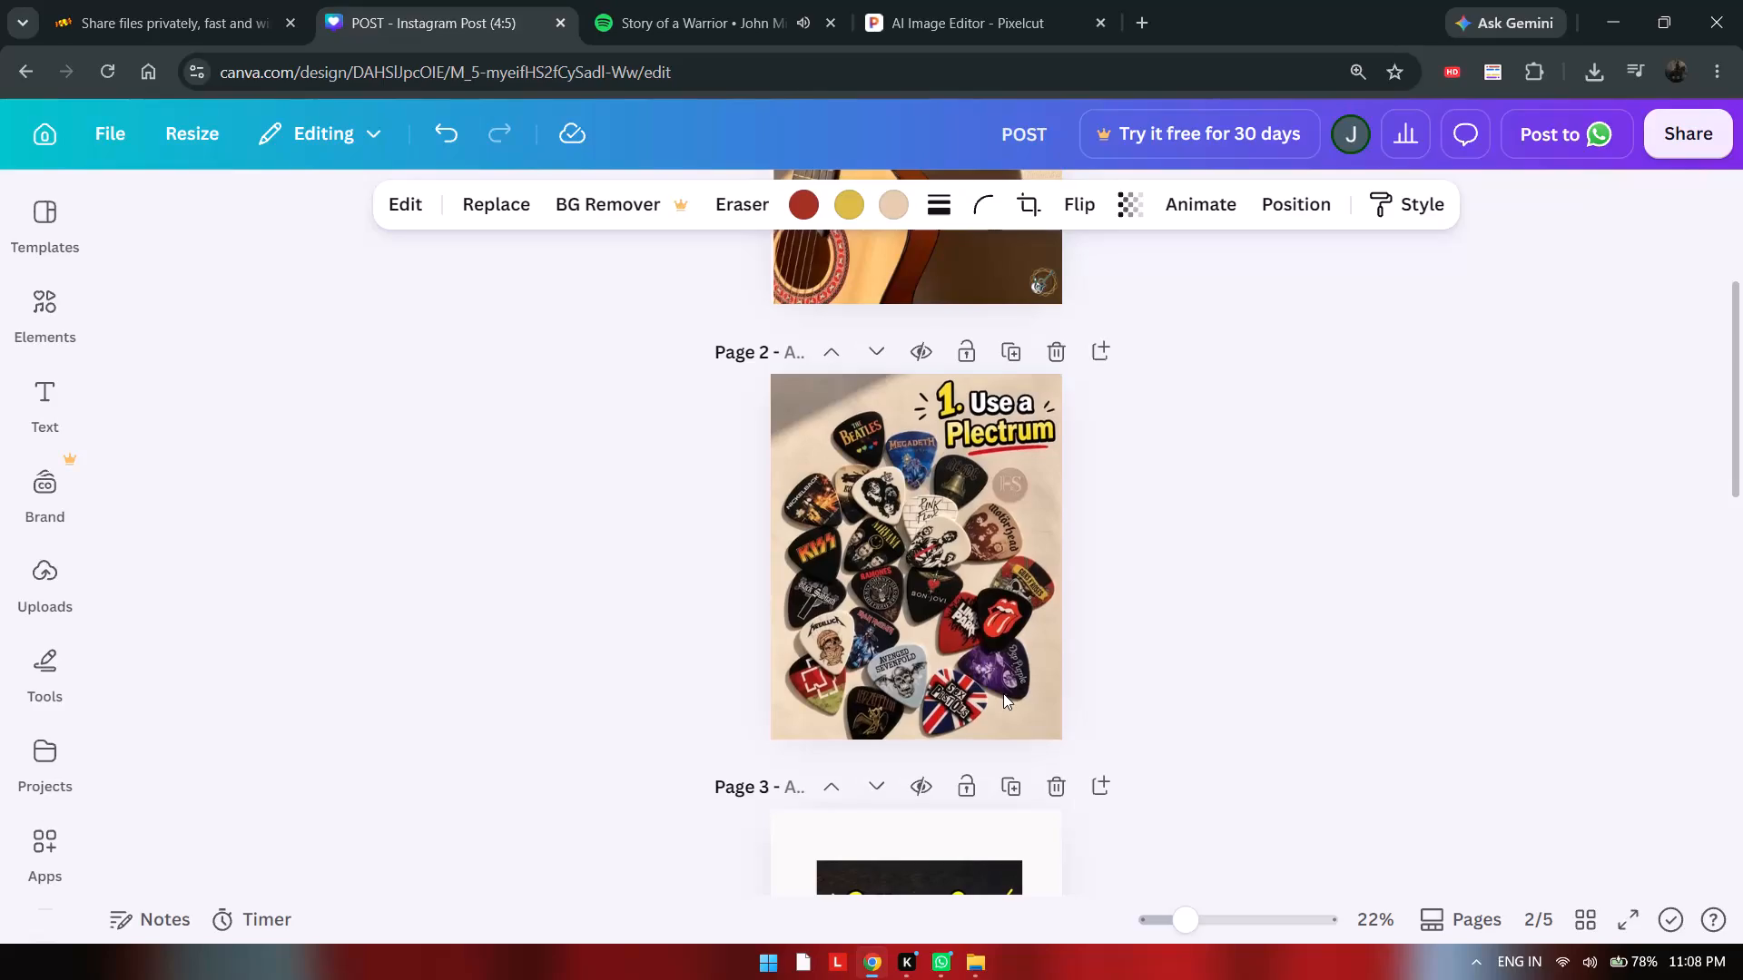
# Reduce the plectrum image on page 2 to roughly the page height and position it near the page's left edge.
pyautogui.press('Up')
pyautogui.press('Up')
pyautogui.press('Up')
pyautogui.press('Up')
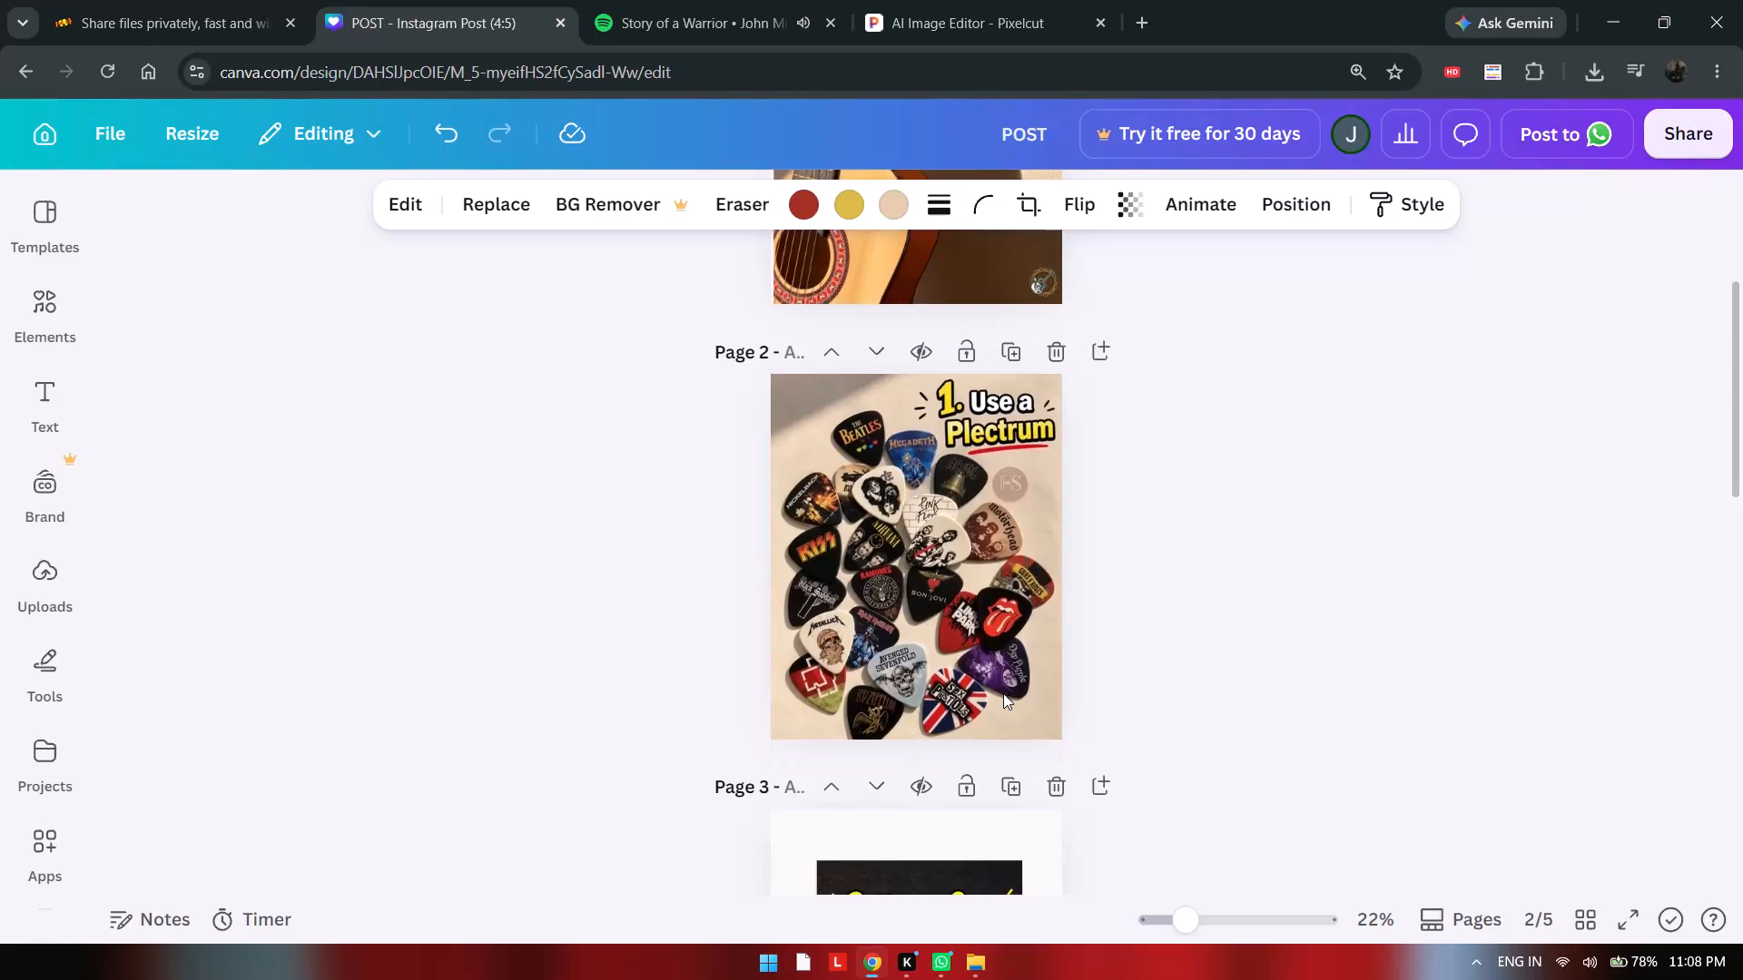
pyautogui.click(1024, 691)
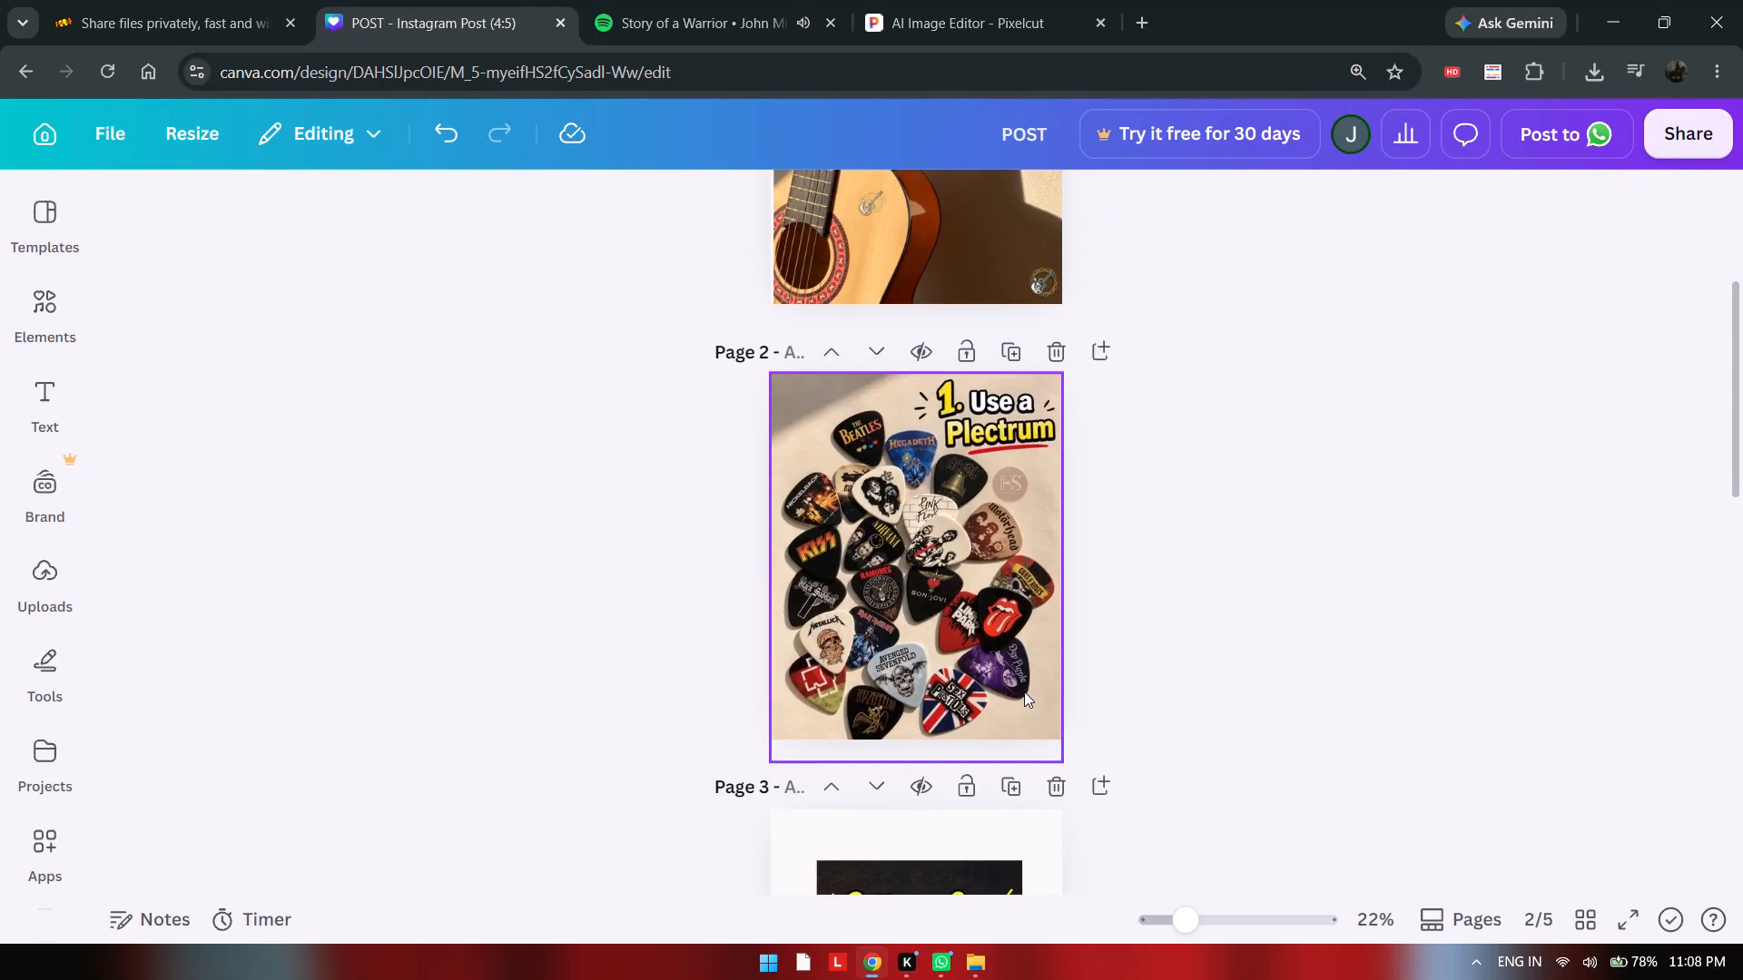
pyautogui.click(1030, 711)
pyautogui.moveTo(1059, 760); pyautogui.dragTo(1059, 759)
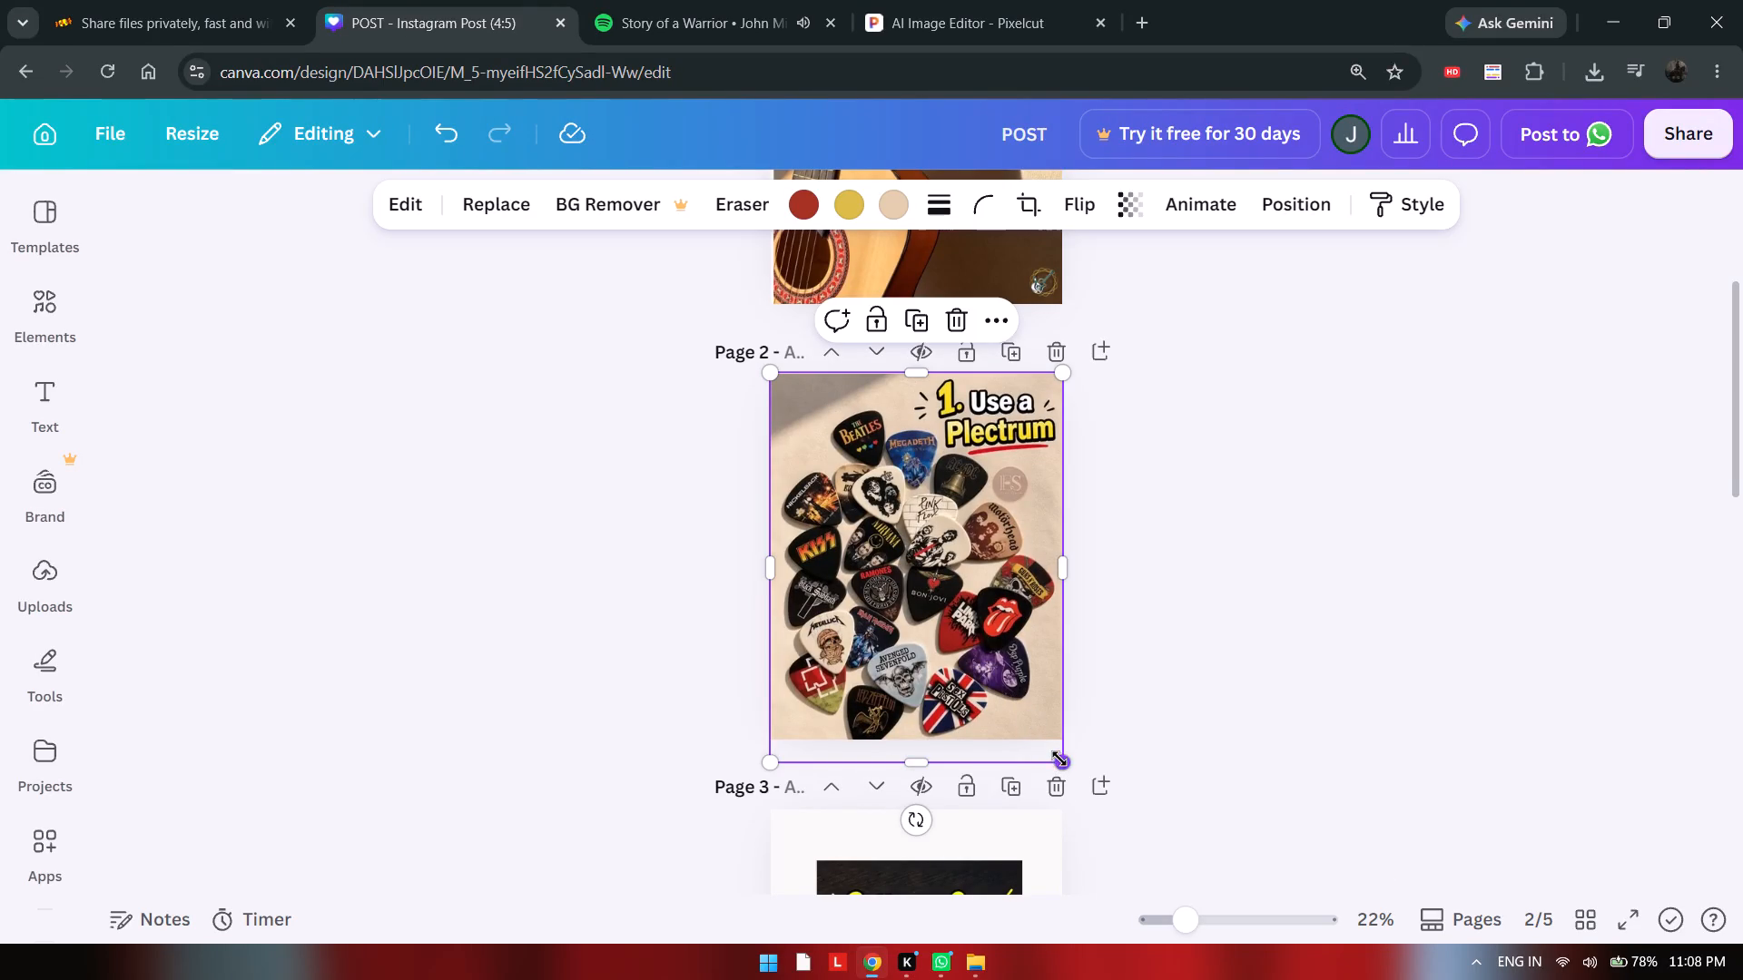
pyautogui.moveTo(1059, 759); pyautogui.dragTo(1041, 708)
pyautogui.moveTo(990, 656); pyautogui.dragTo(1011, 656)
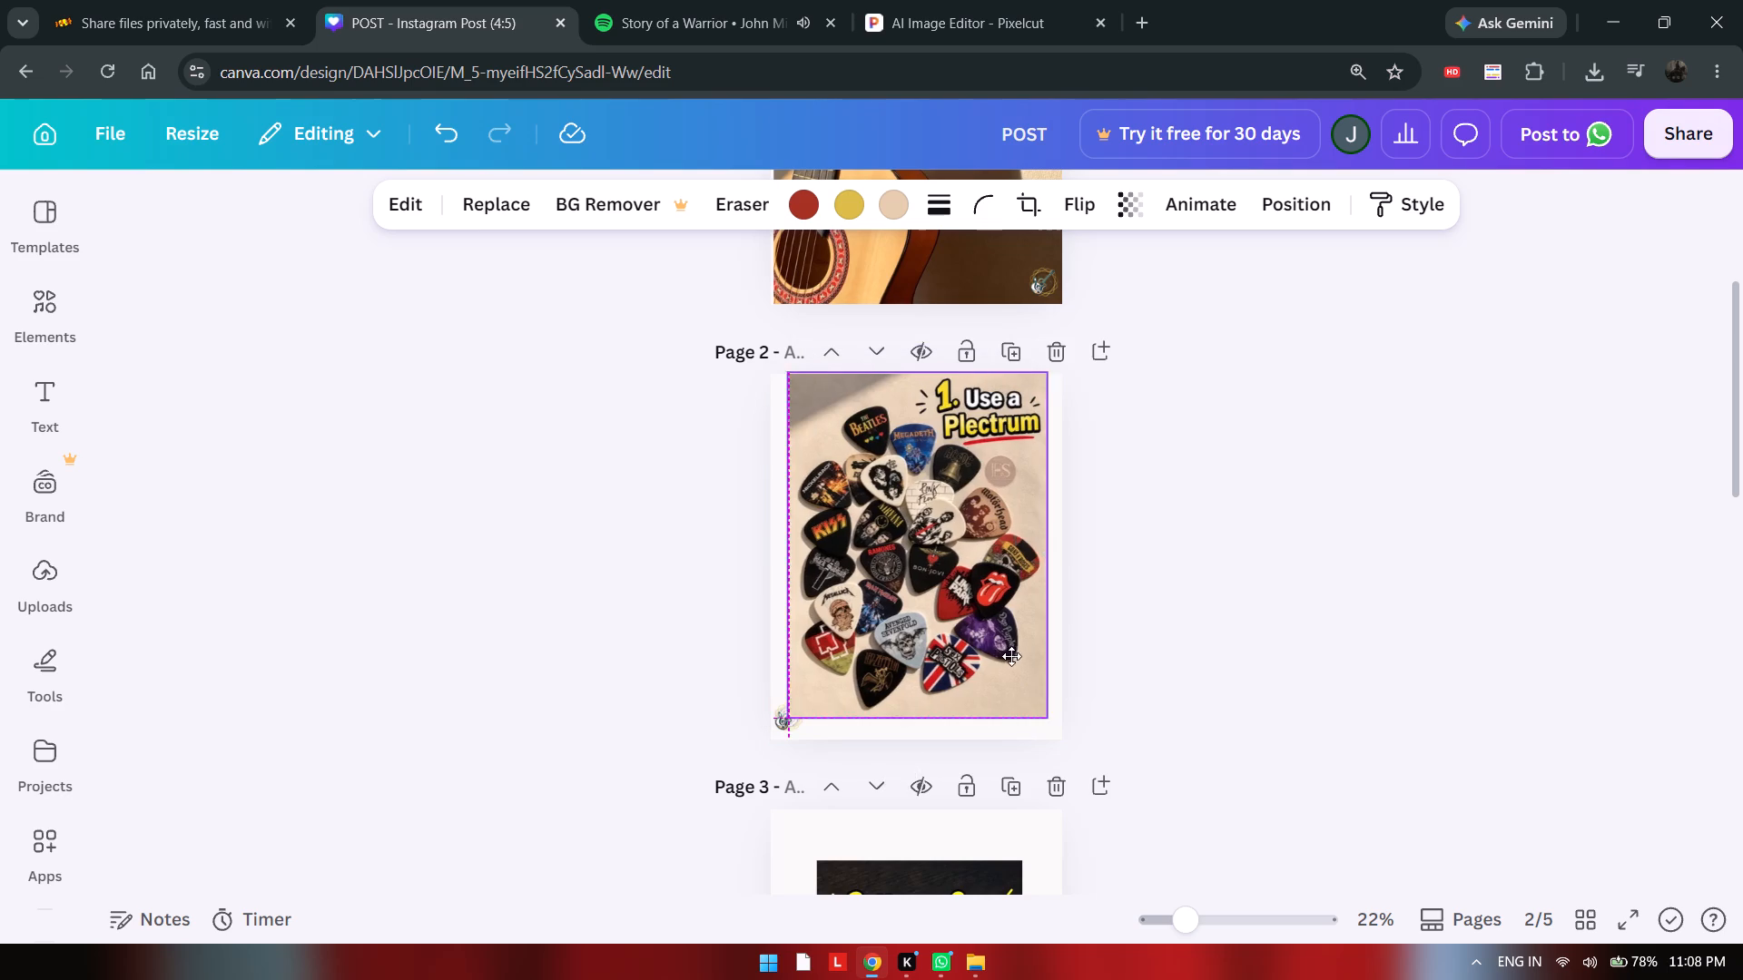
pyautogui.moveTo(1011, 656); pyautogui.dragTo(1011, 652)
pyautogui.moveTo(994, 648); pyautogui.dragTo(979, 648)
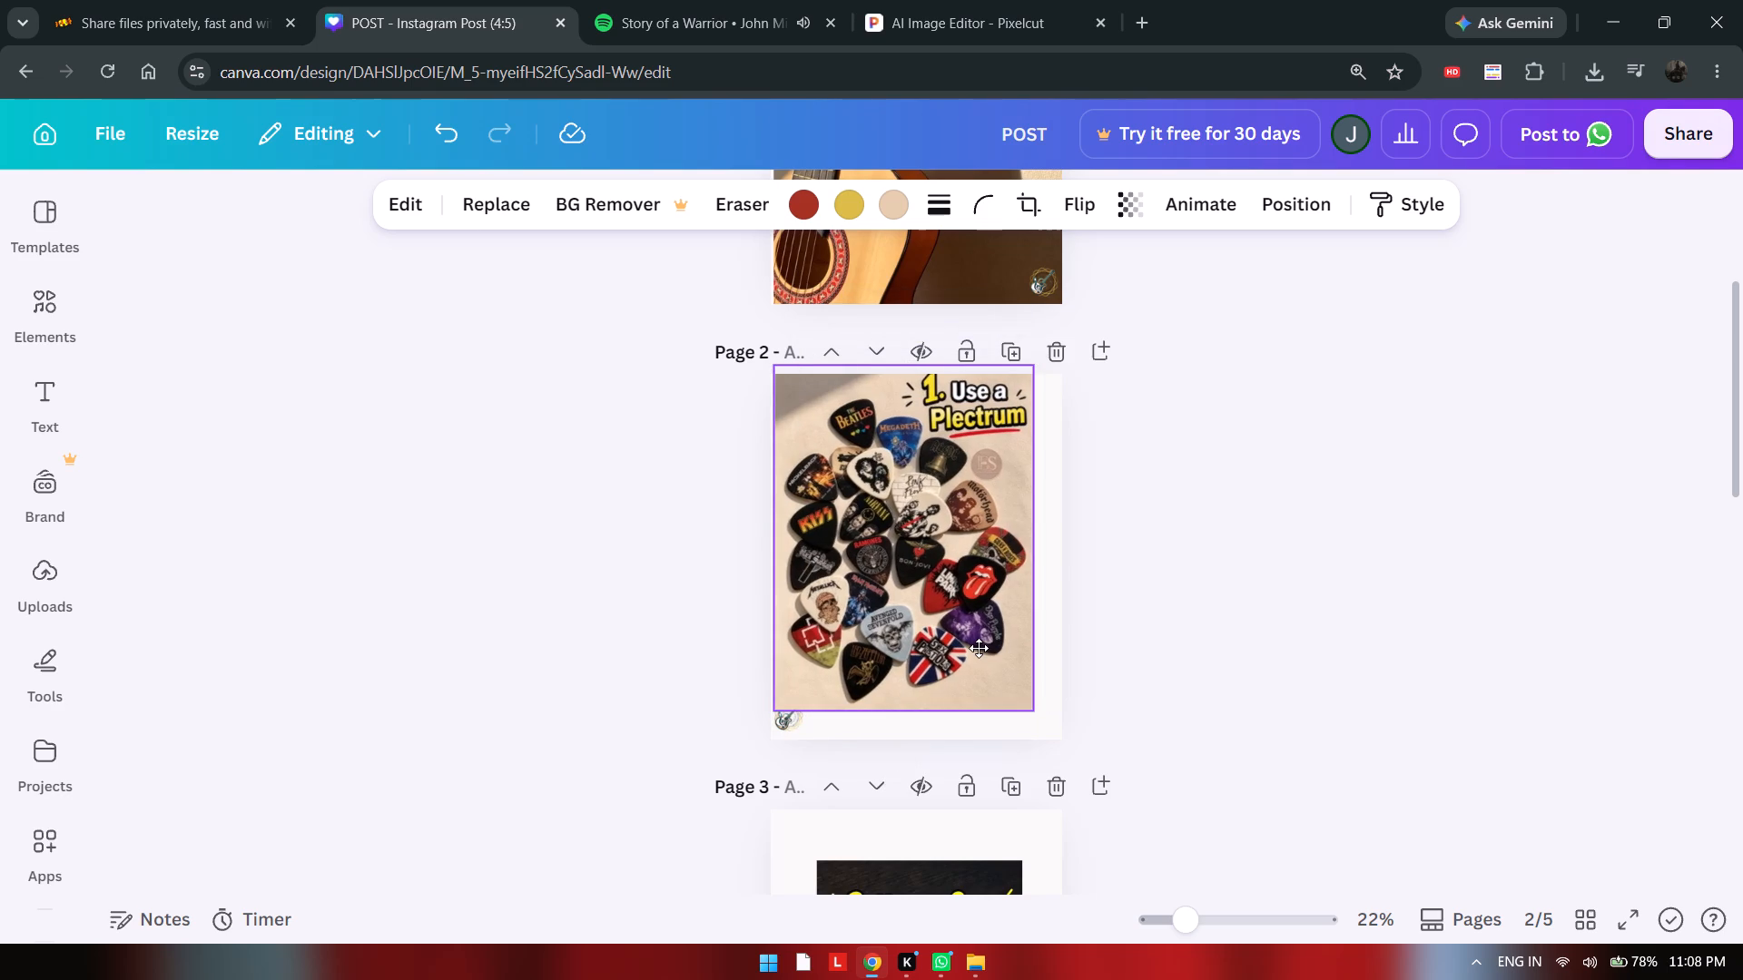
pyautogui.moveTo(979, 648); pyautogui.dragTo(978, 648)
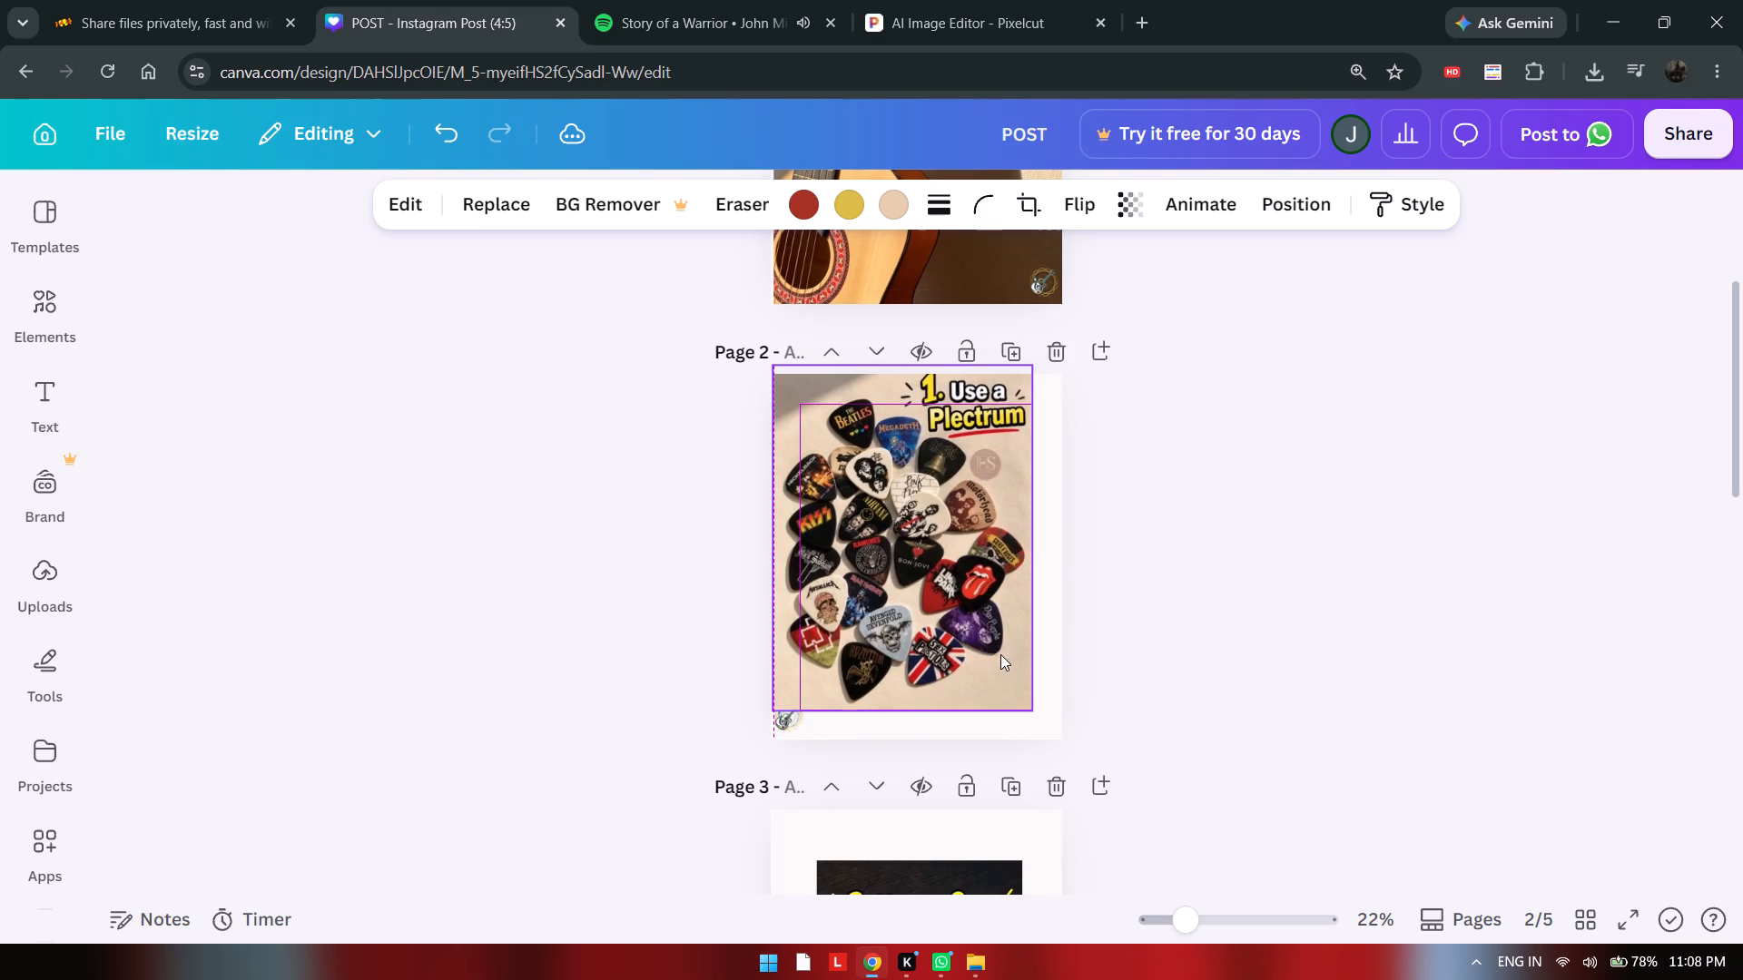
pyautogui.moveTo(1039, 712); pyautogui.dragTo(1111, 728)
pyautogui.moveTo(1066, 750); pyautogui.dragTo(1057, 723)
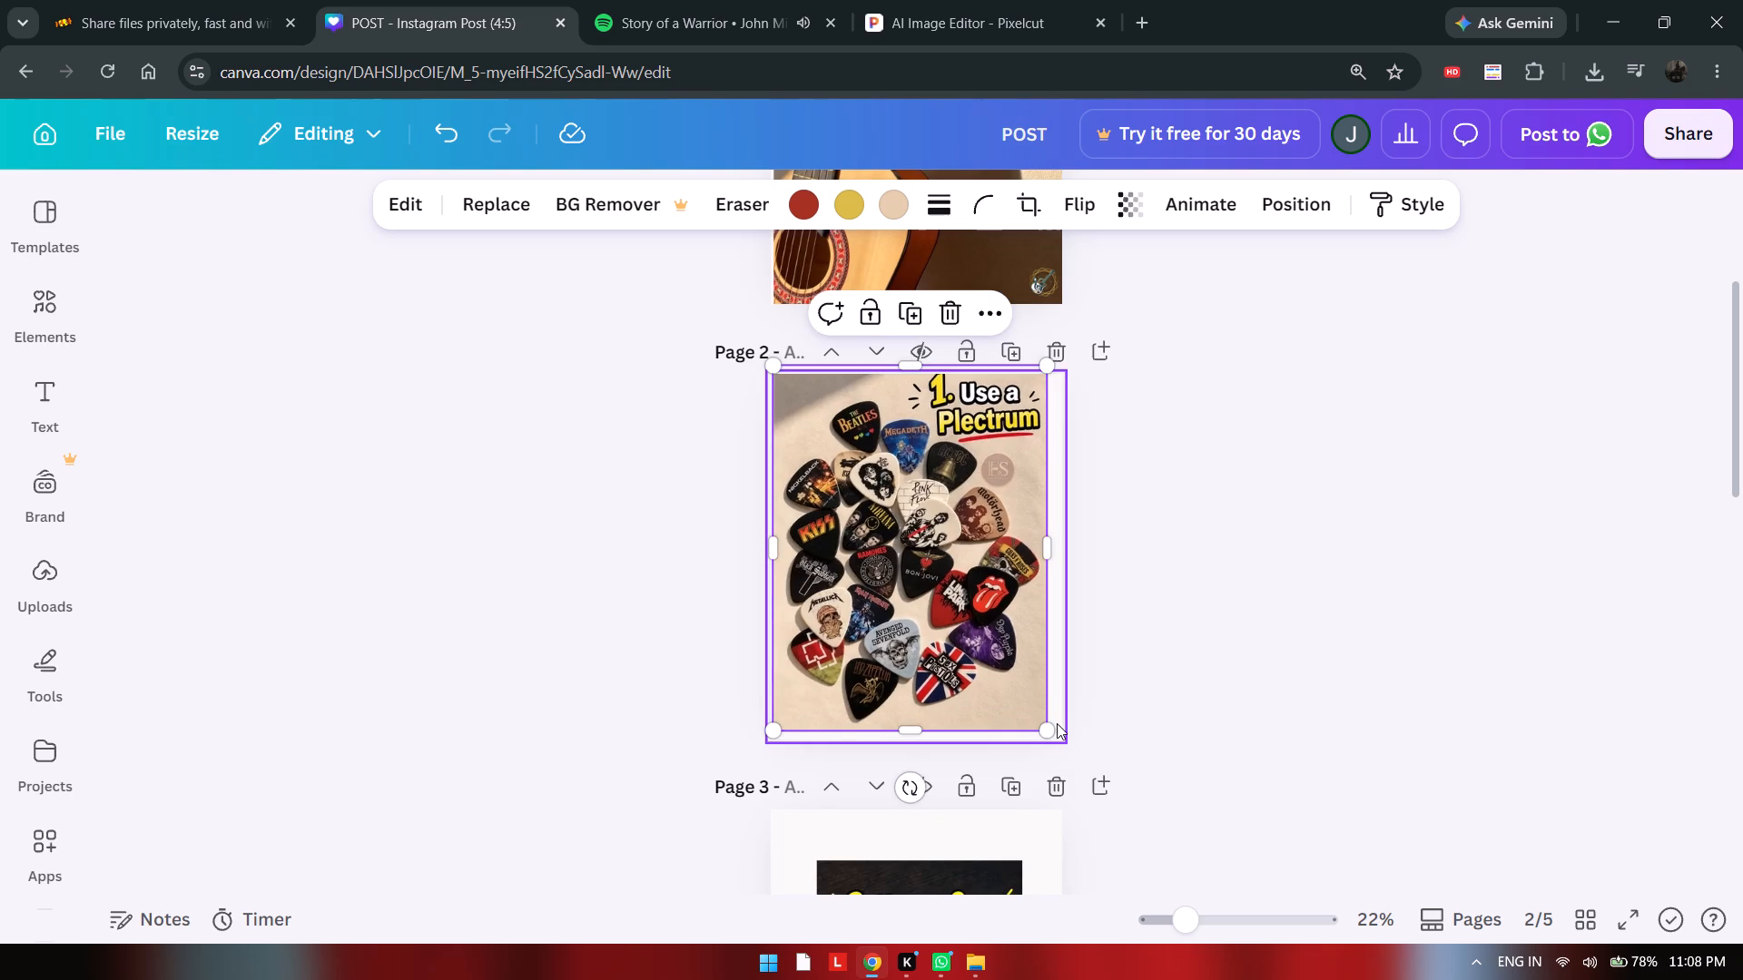
pyautogui.click(1153, 587)
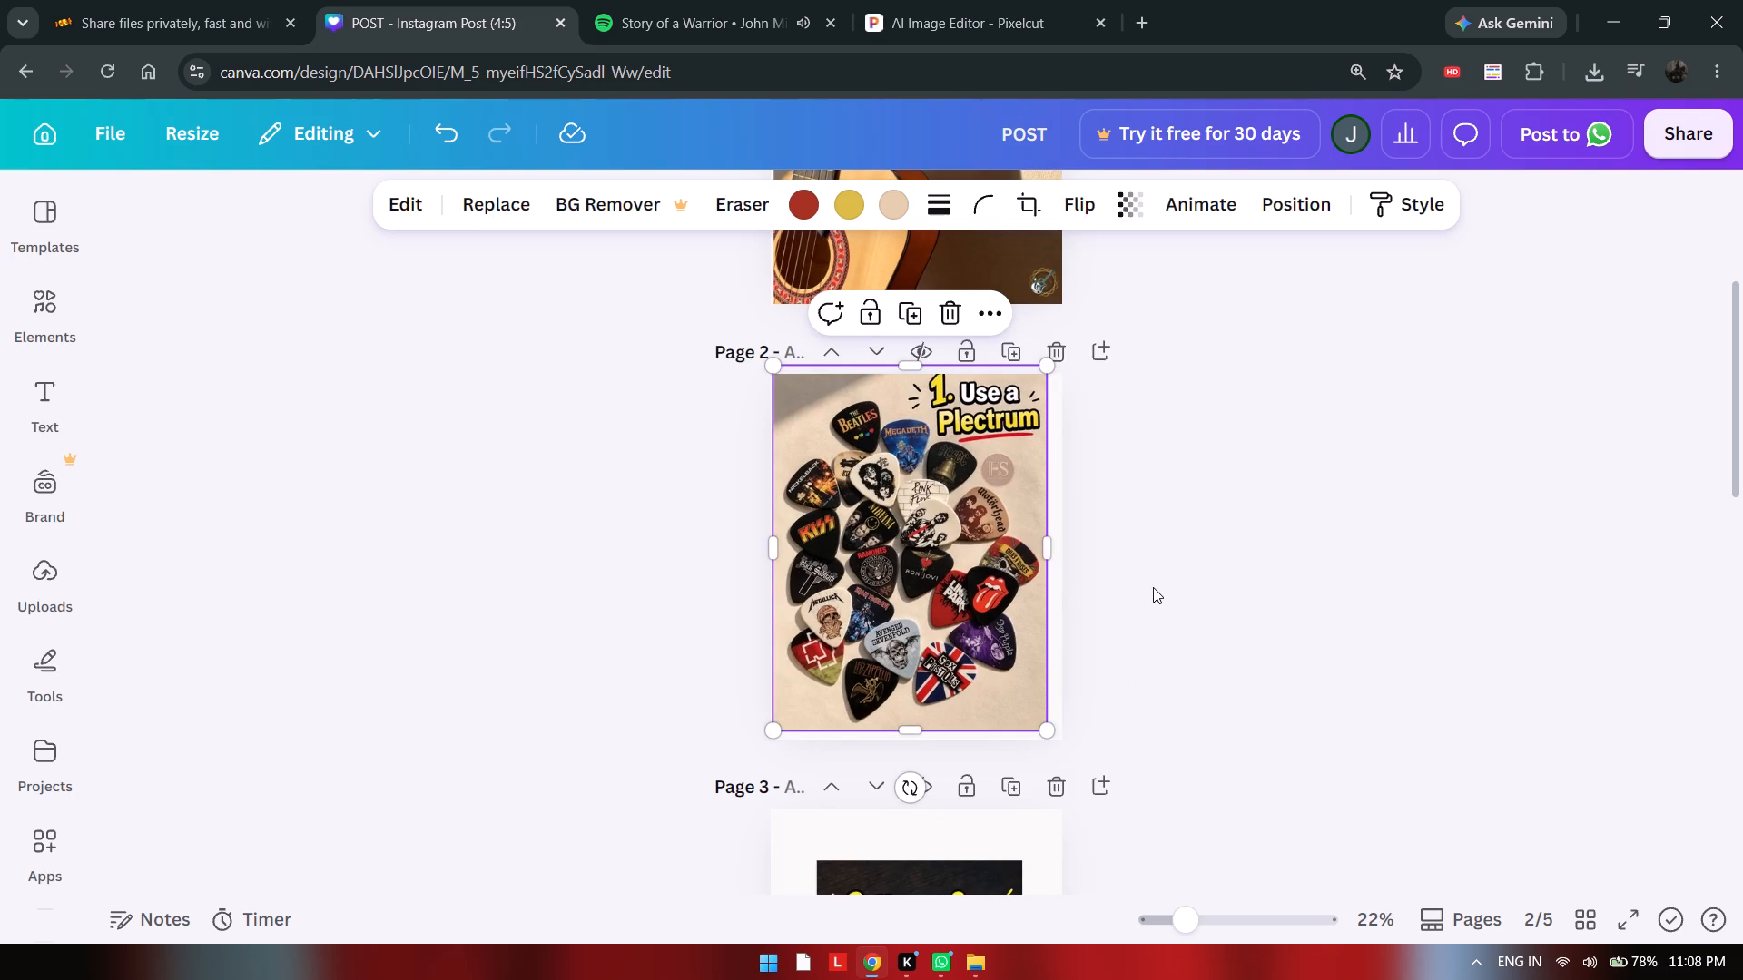
# Set page 2's background to the beige sampled from the lower-right area of the plectrum image.
pyautogui.click(1056, 601)
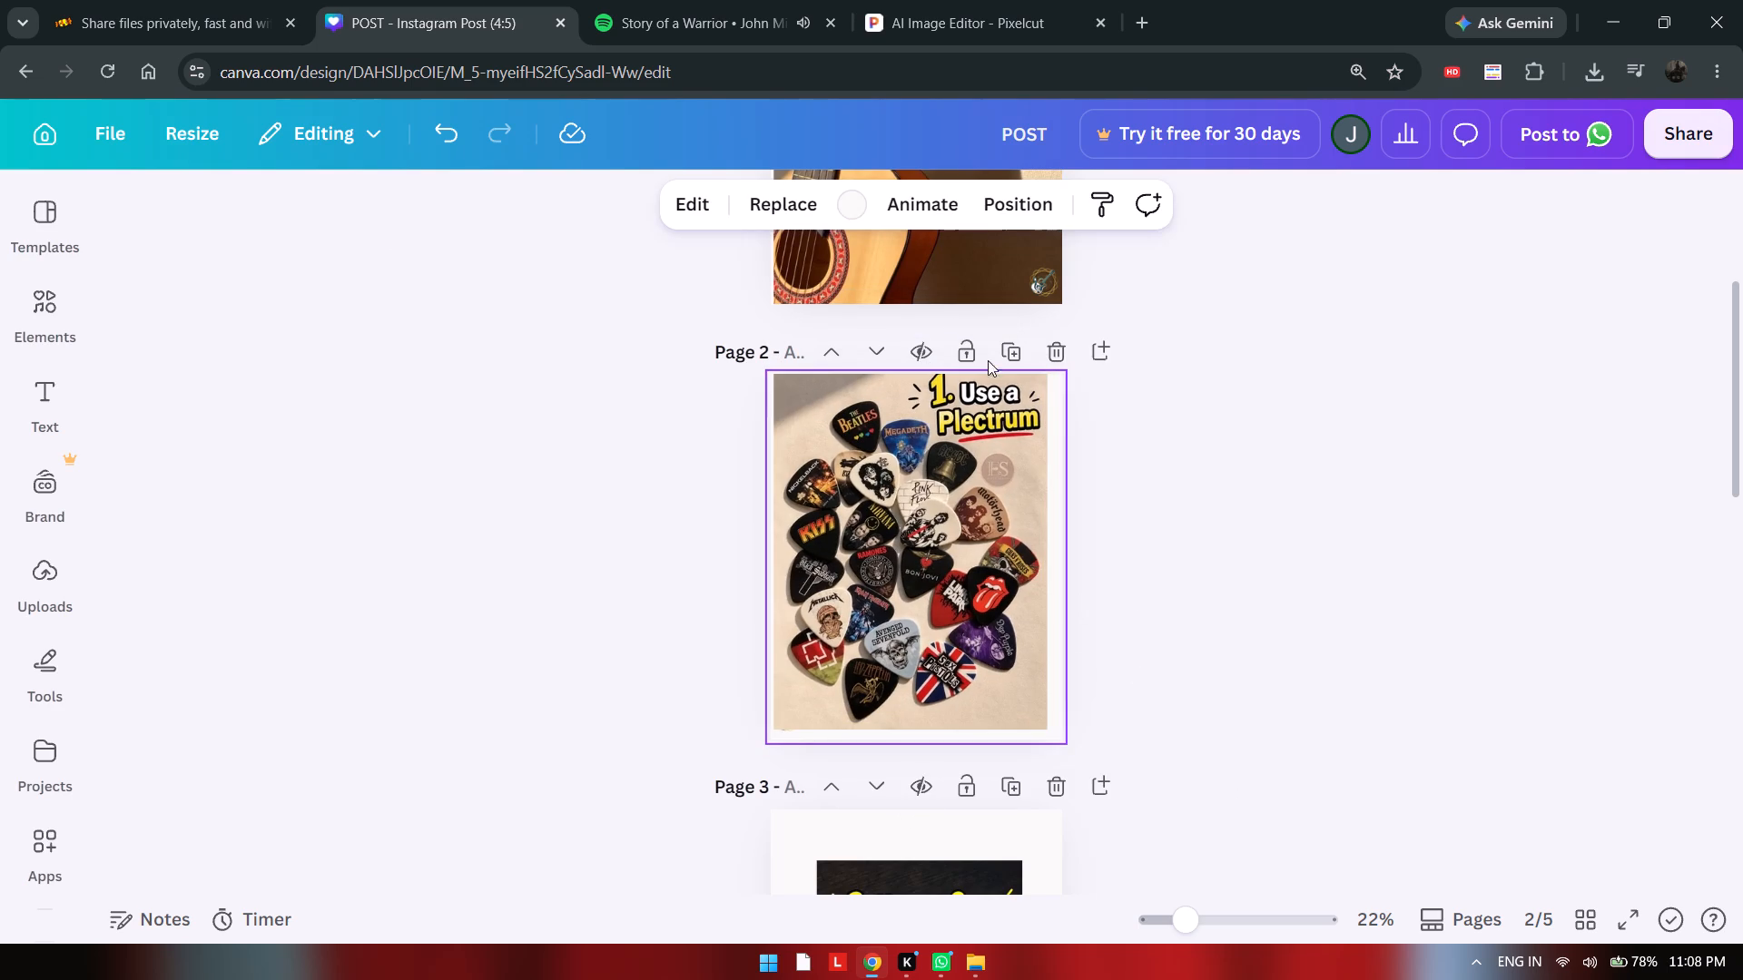
pyautogui.click(848, 201)
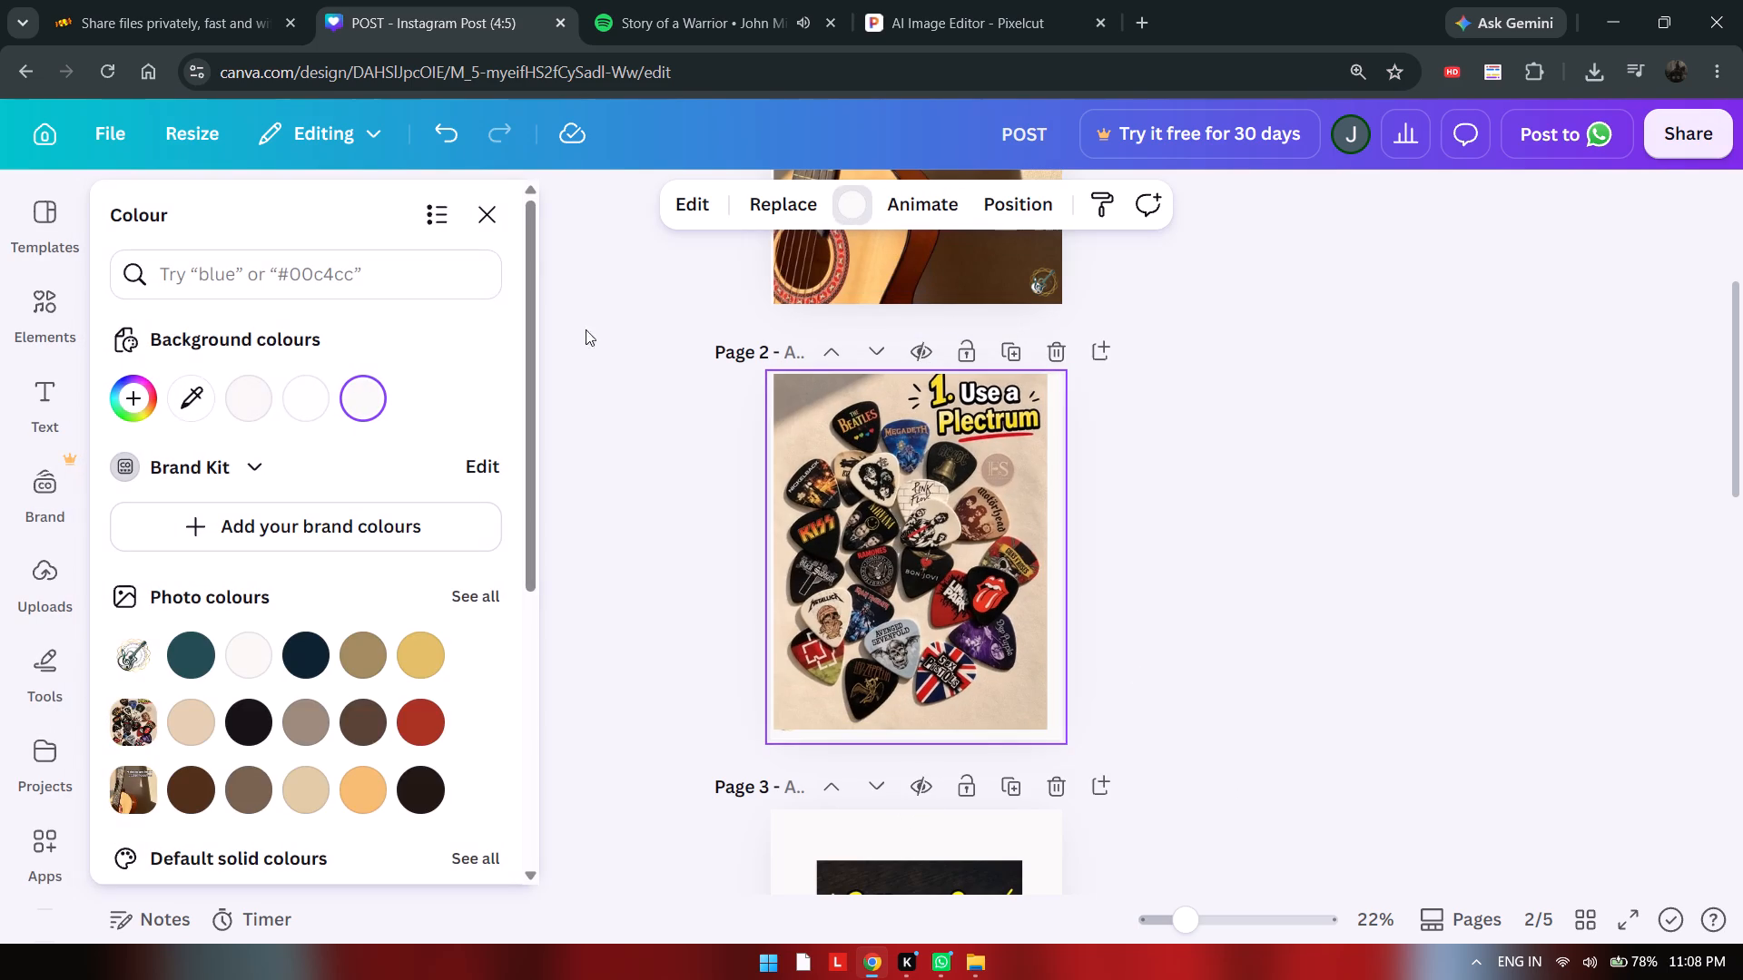
pyautogui.click(209, 397)
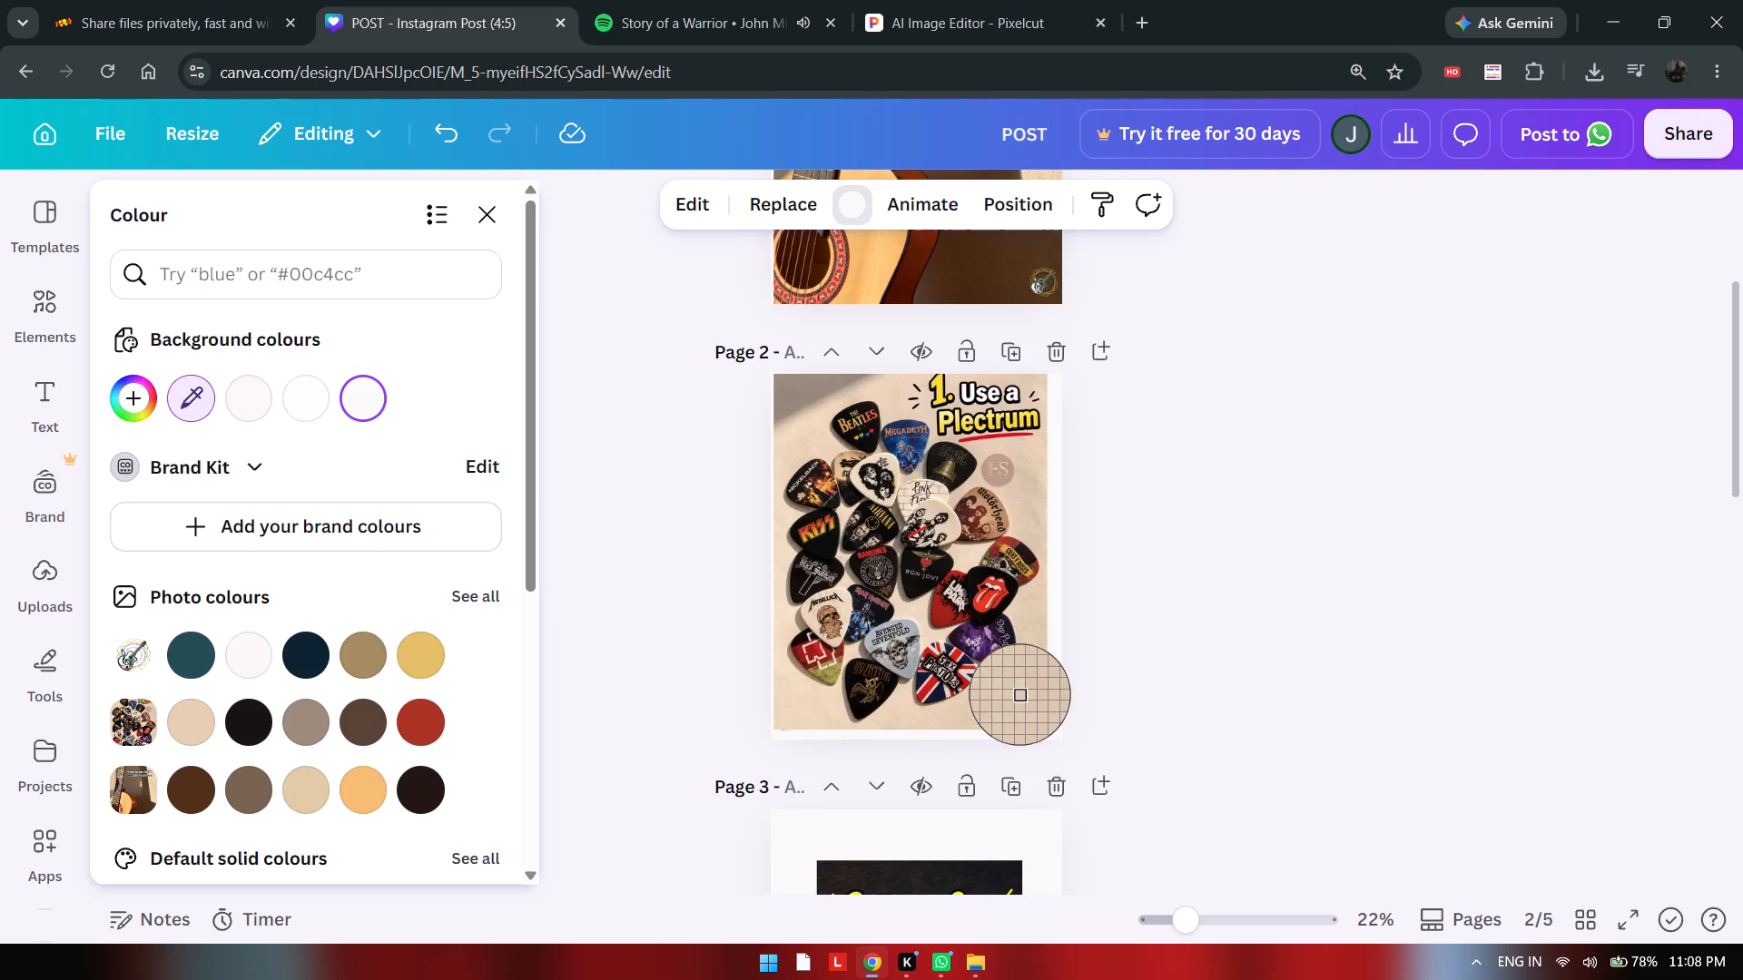
pyautogui.click(1027, 711)
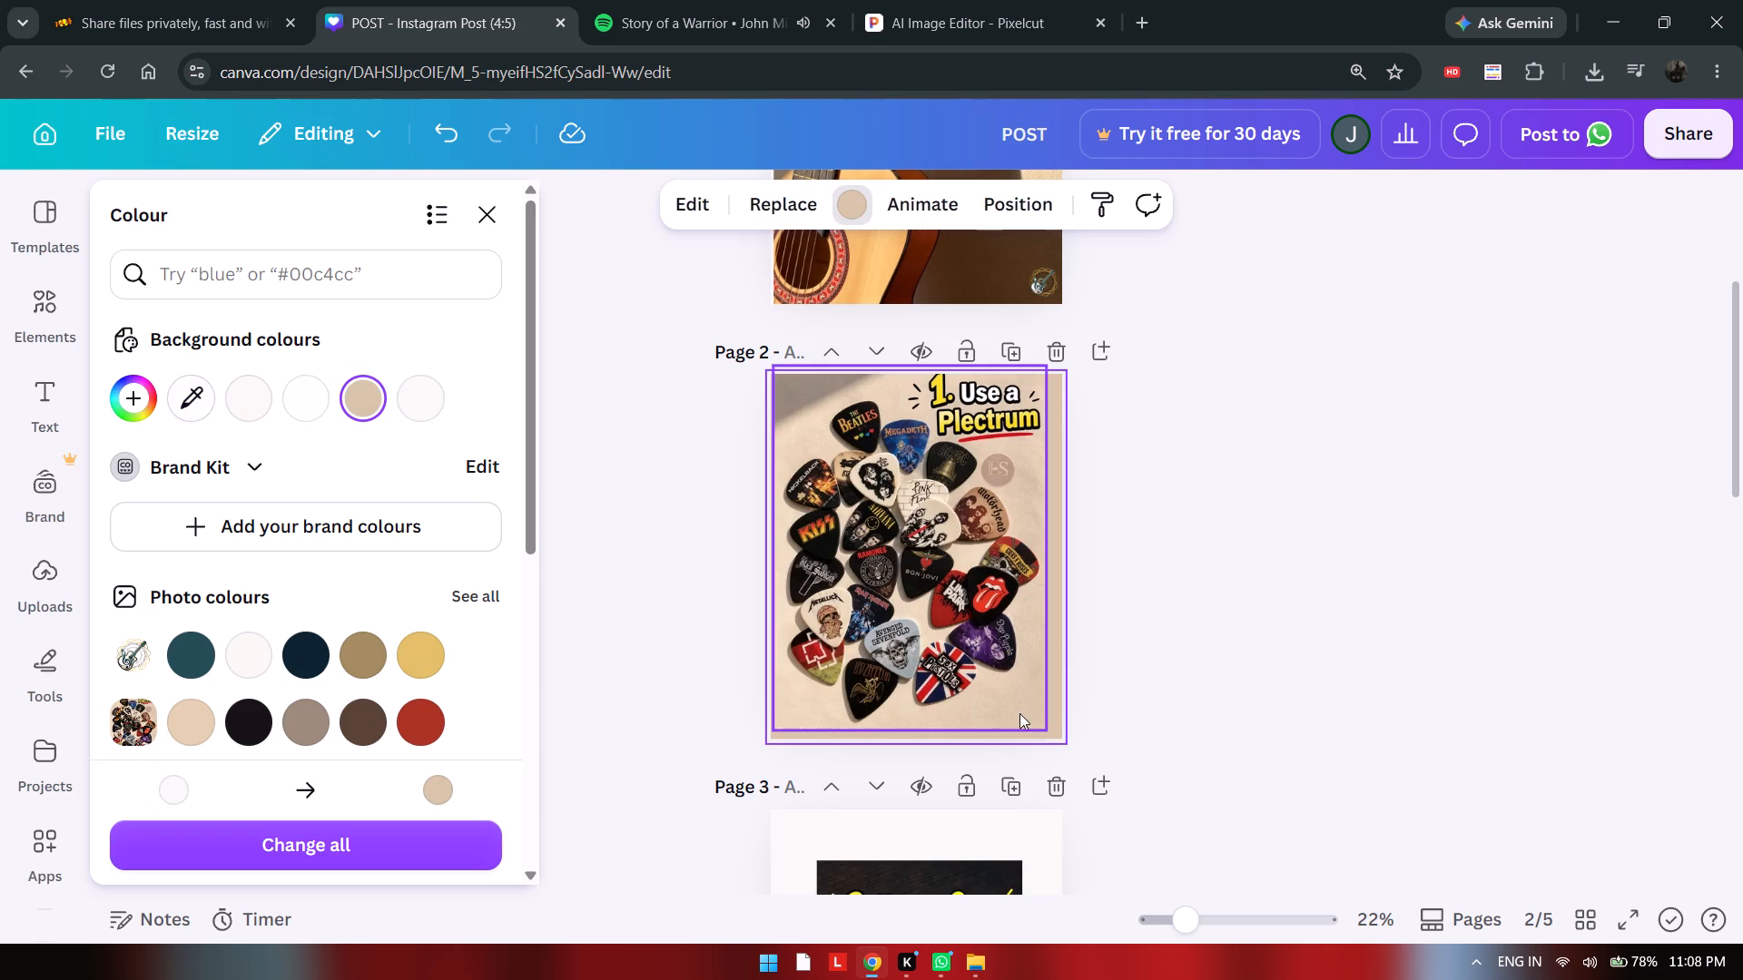
pyautogui.click(1164, 673)
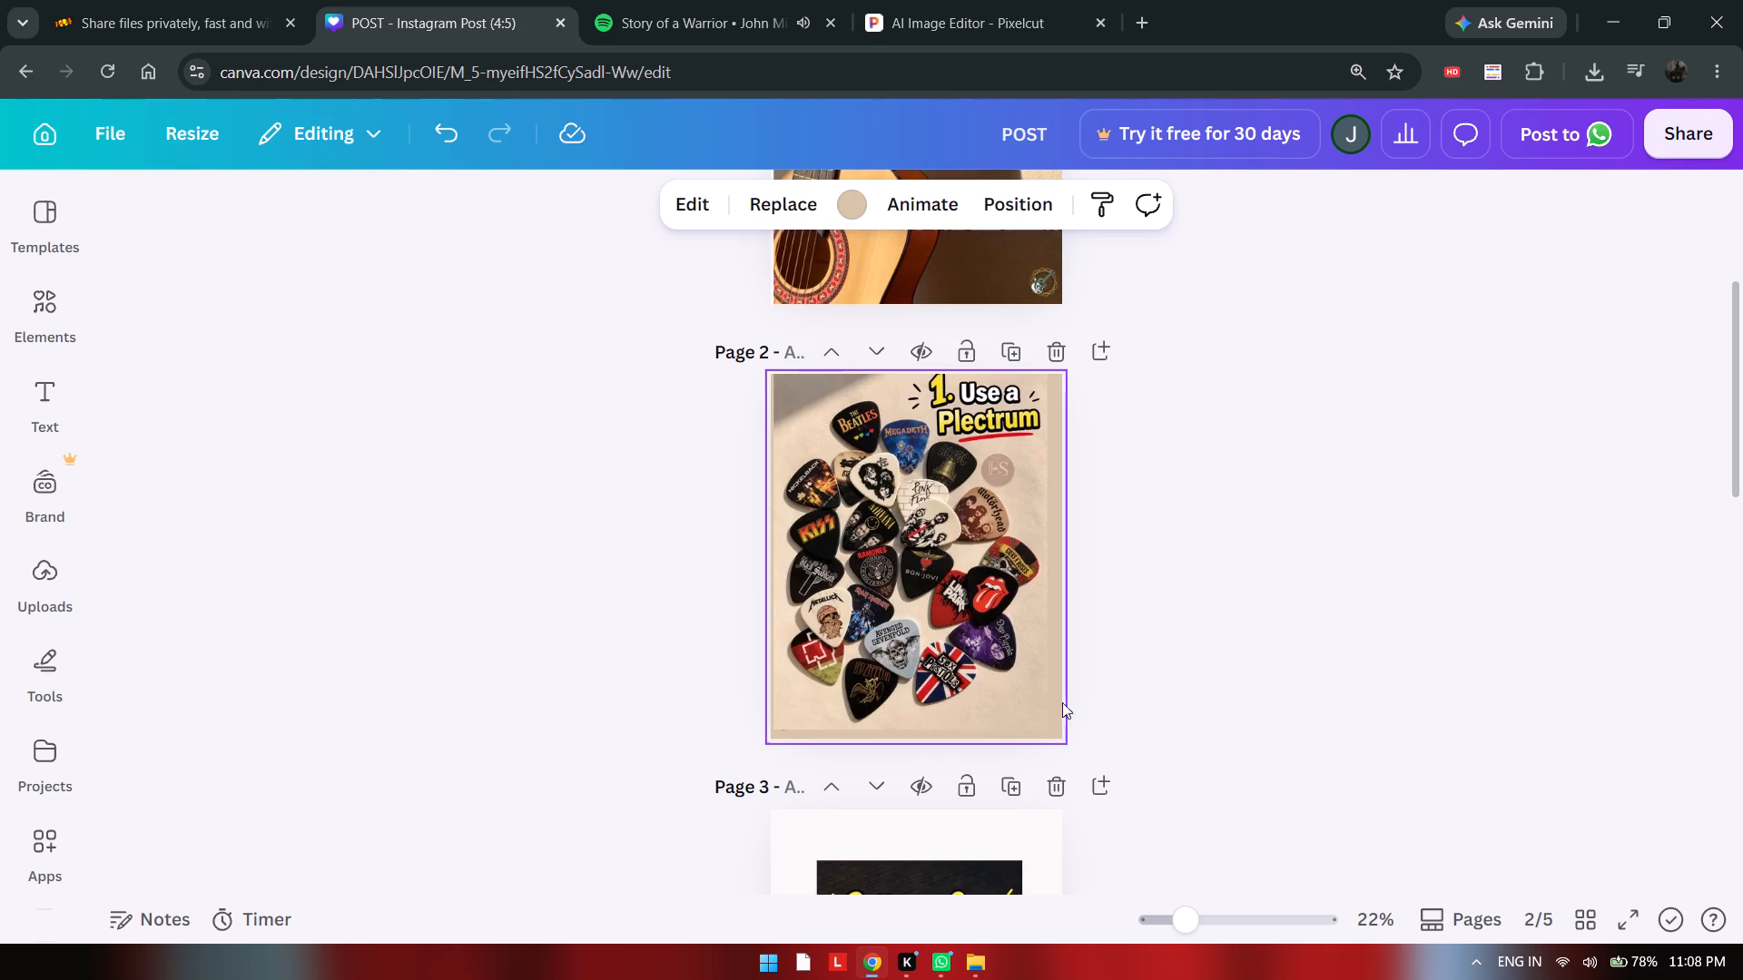
# Centre the plectrum image on page 2, leaving equal background strips at both sides.
pyautogui.click(1030, 708)
pyautogui.moveTo(1033, 706); pyautogui.dragTo(1039, 718)
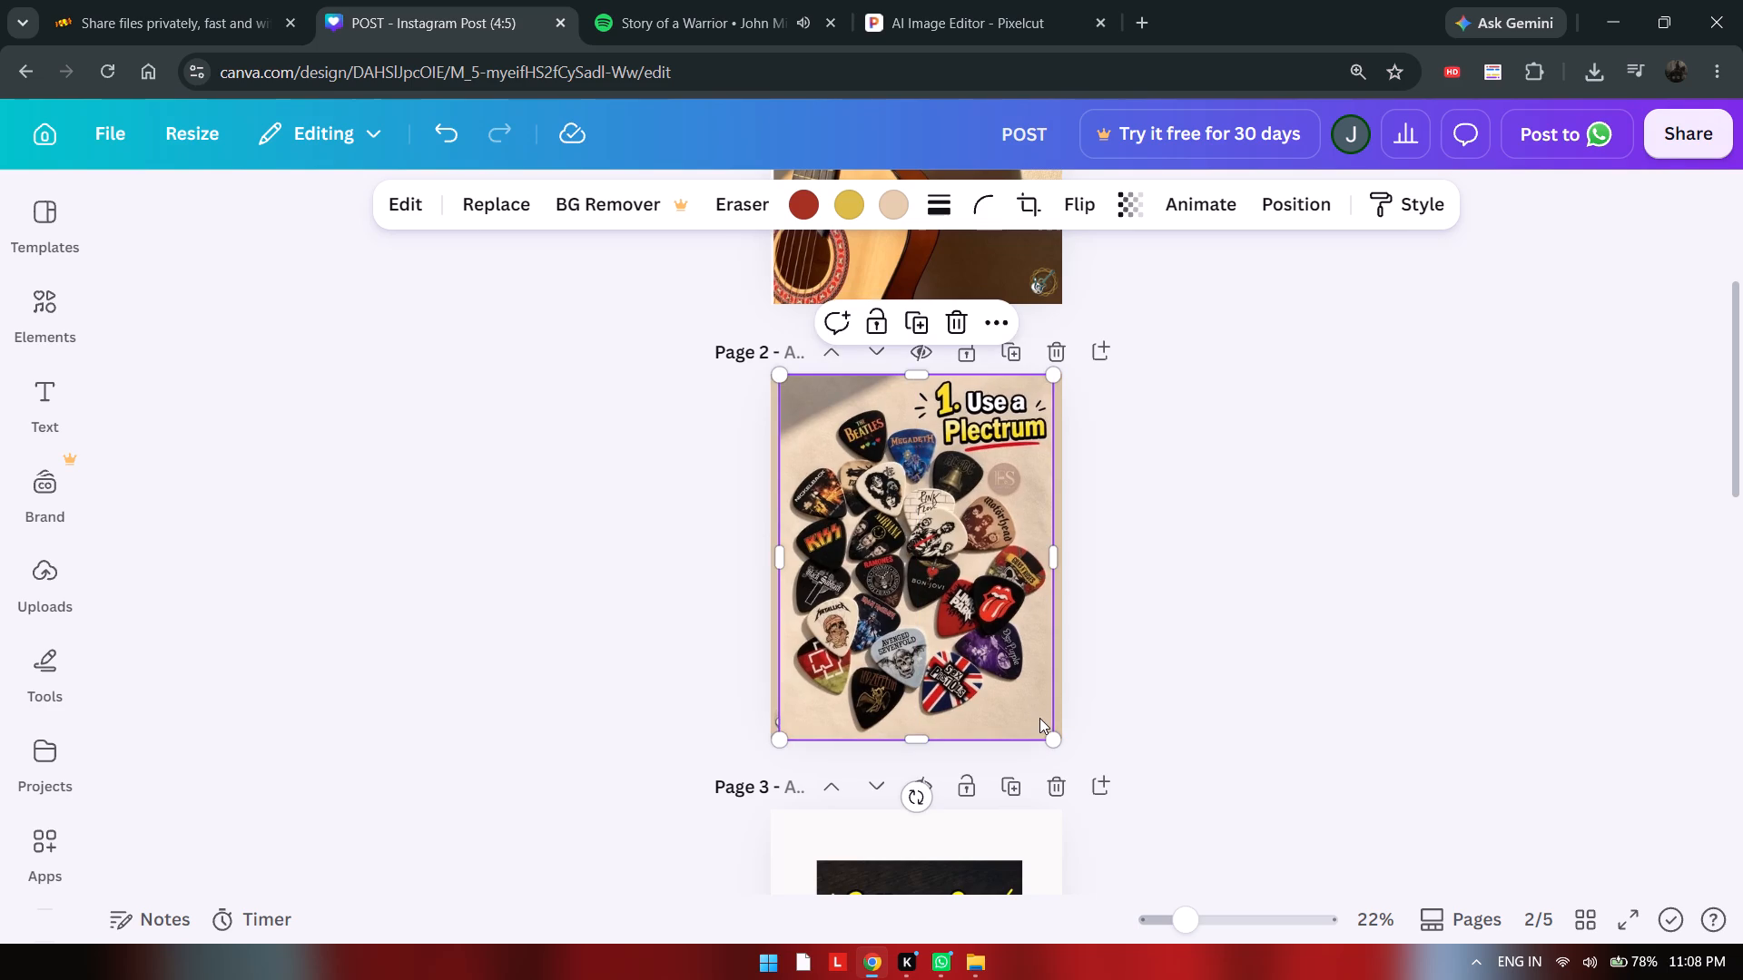
pyautogui.click(1167, 719)
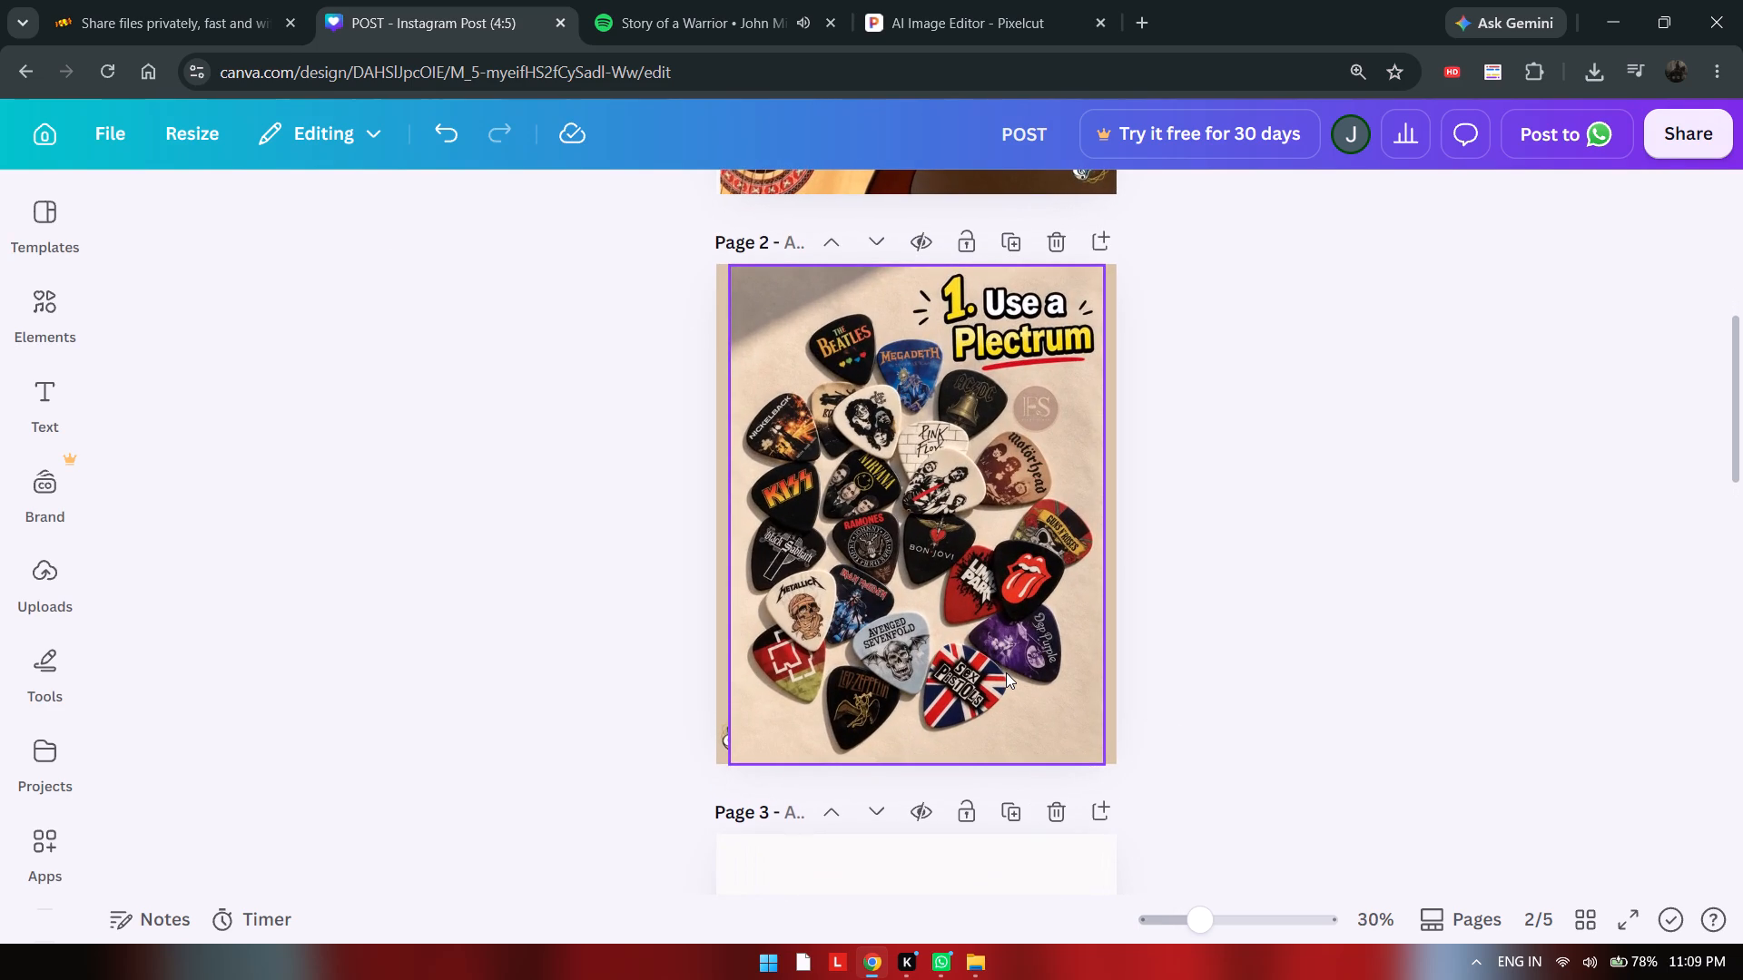
# Switch to the Pixelcut AI Image Editor and open its Expand tool.
pyautogui.click(957, 0)
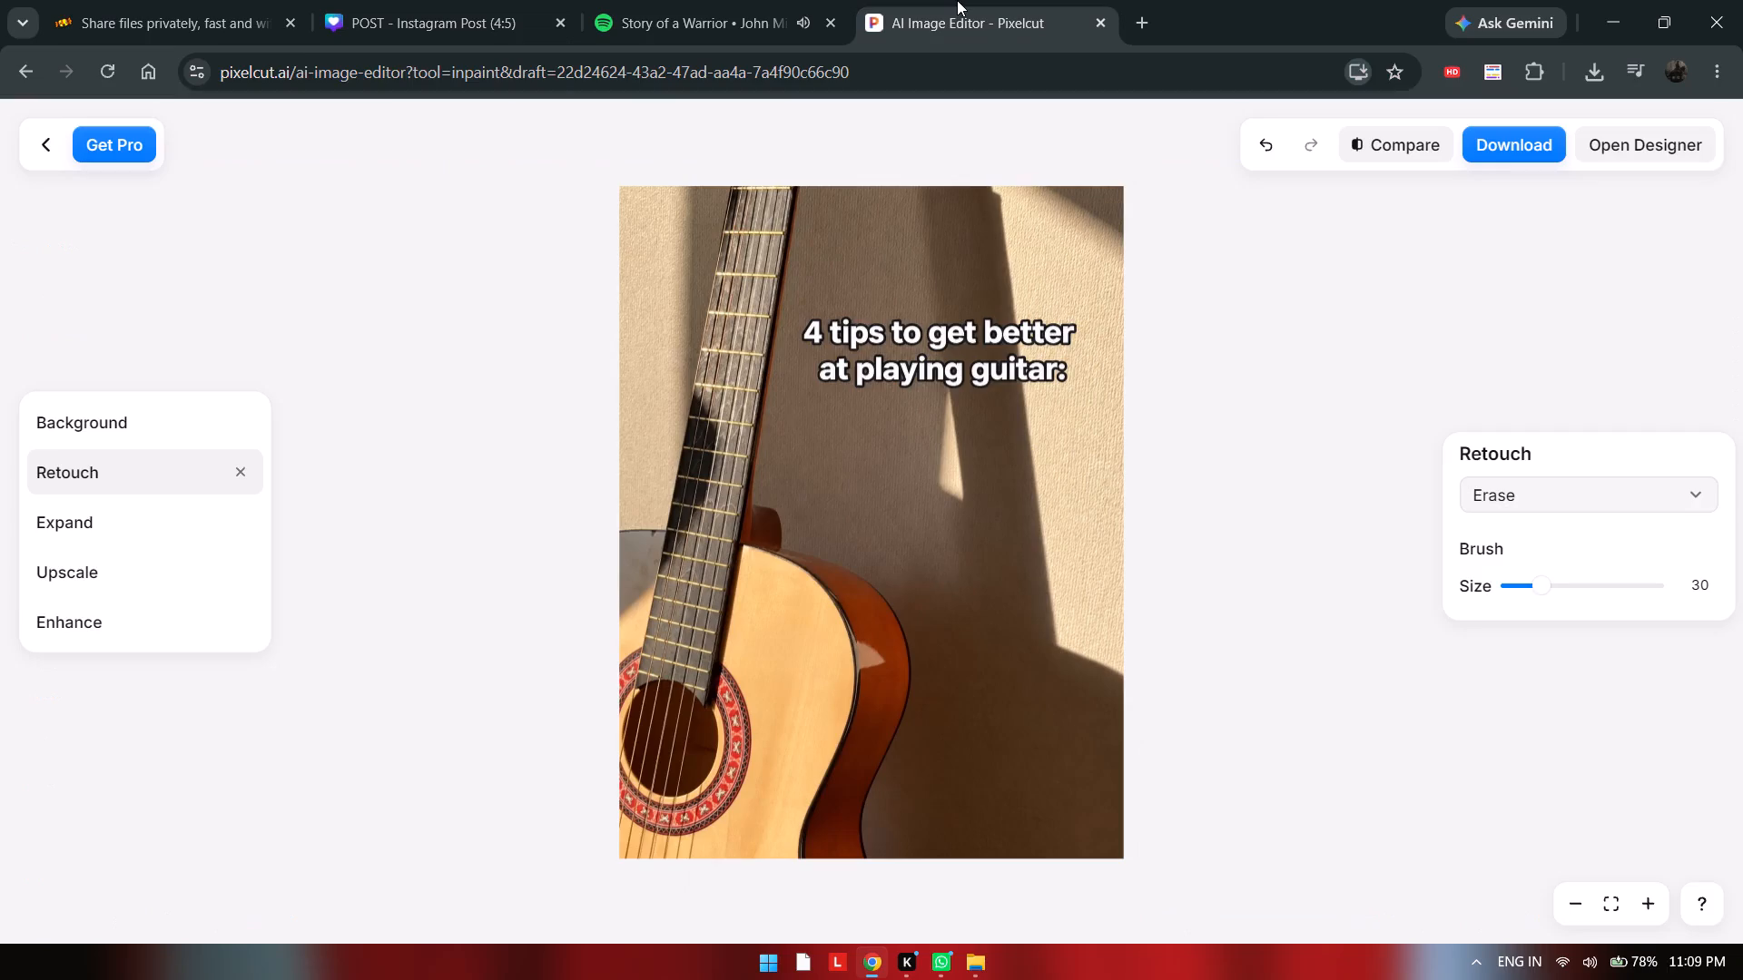
pyautogui.click(53, 522)
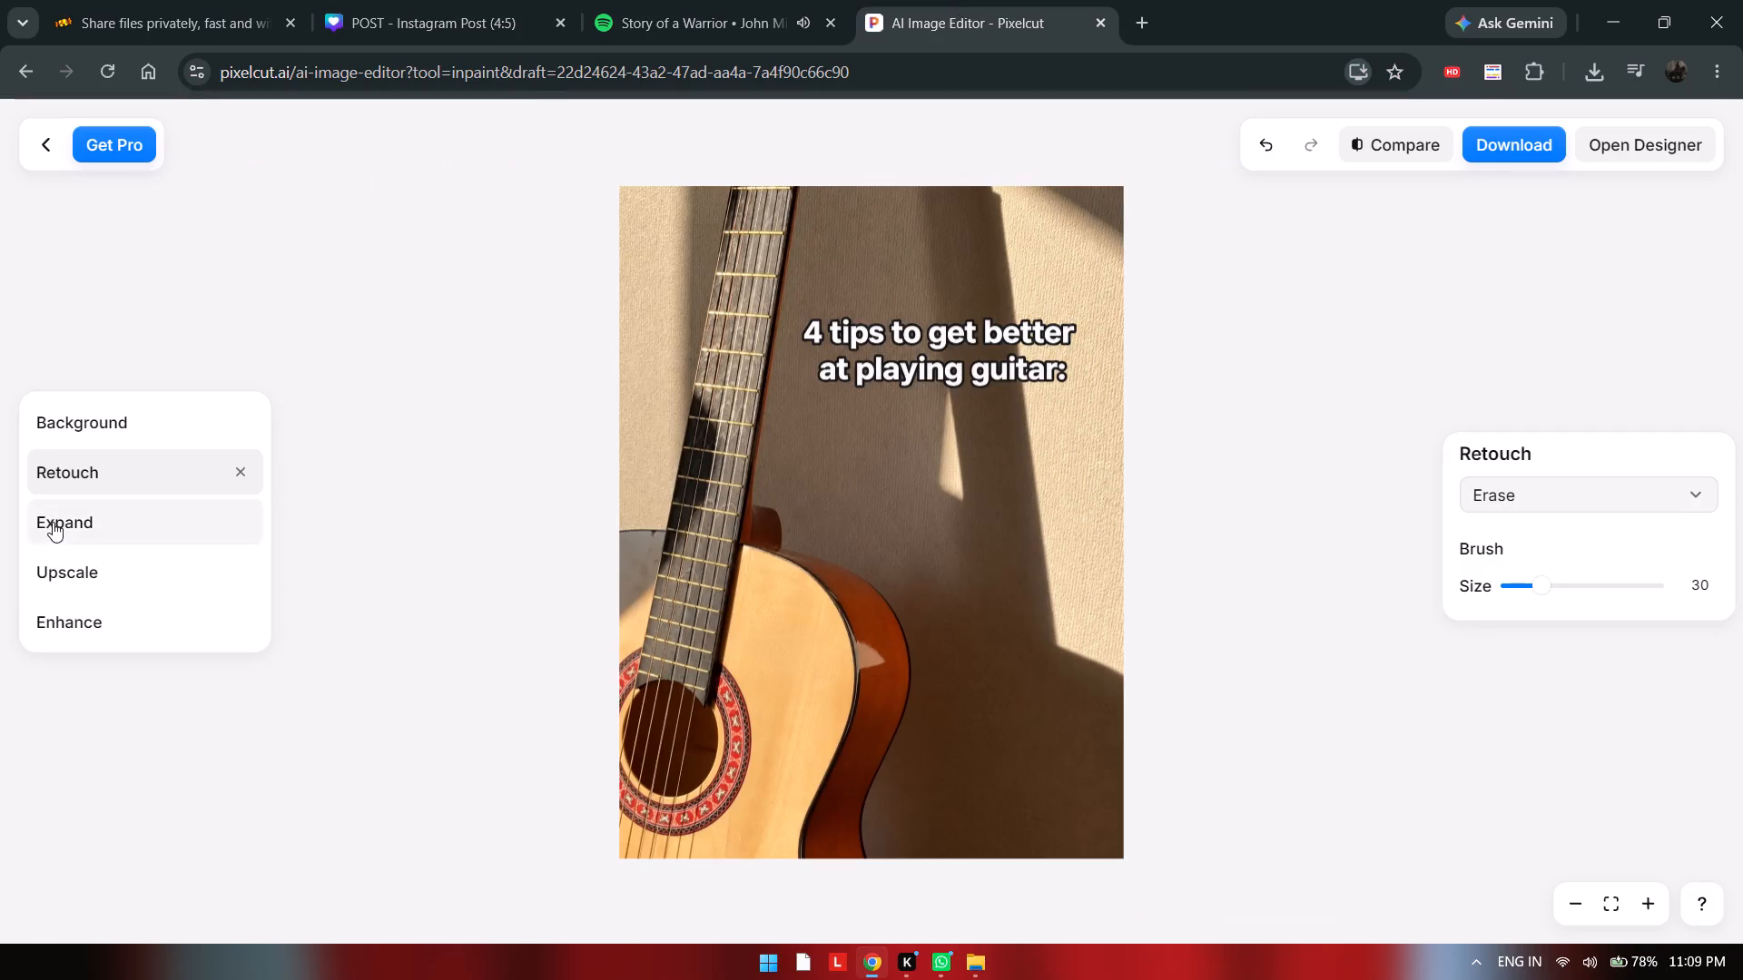
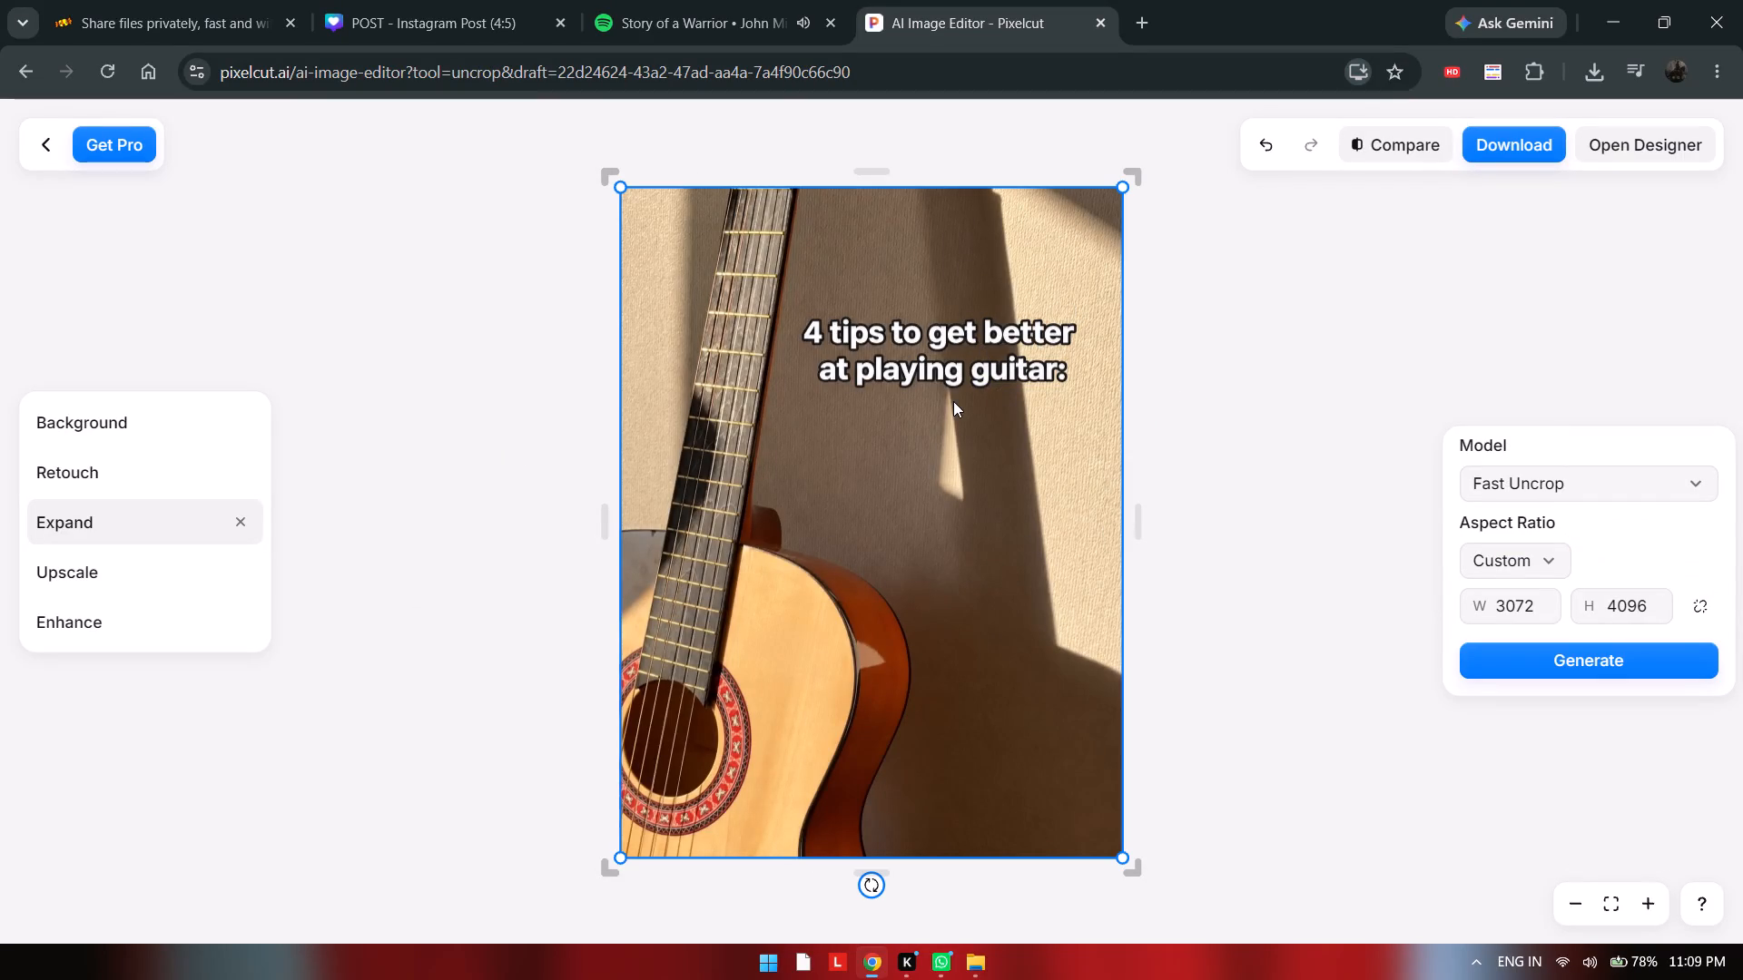
# Clear the guitar cover from the Pixelcut editor and load the plectrum image 2.1 from the stringcraft folder.
pyautogui.click(1054, 532)
pyautogui.rightClick(978, 649)
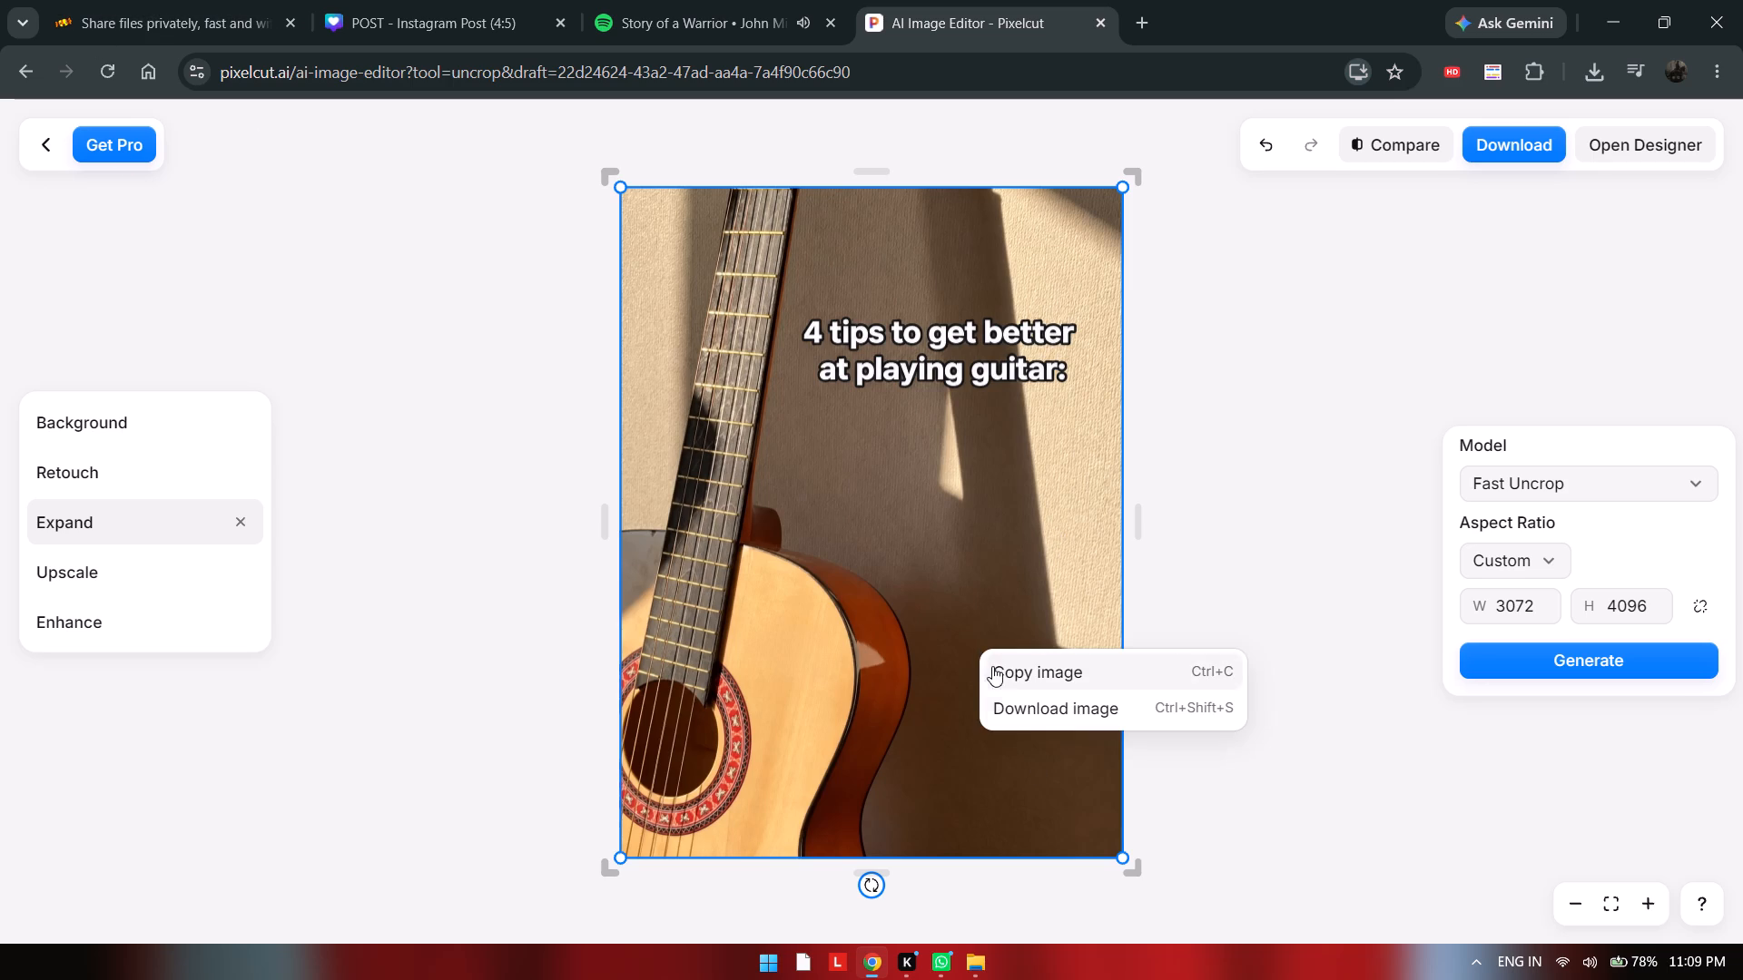
pyautogui.click(1472, 309)
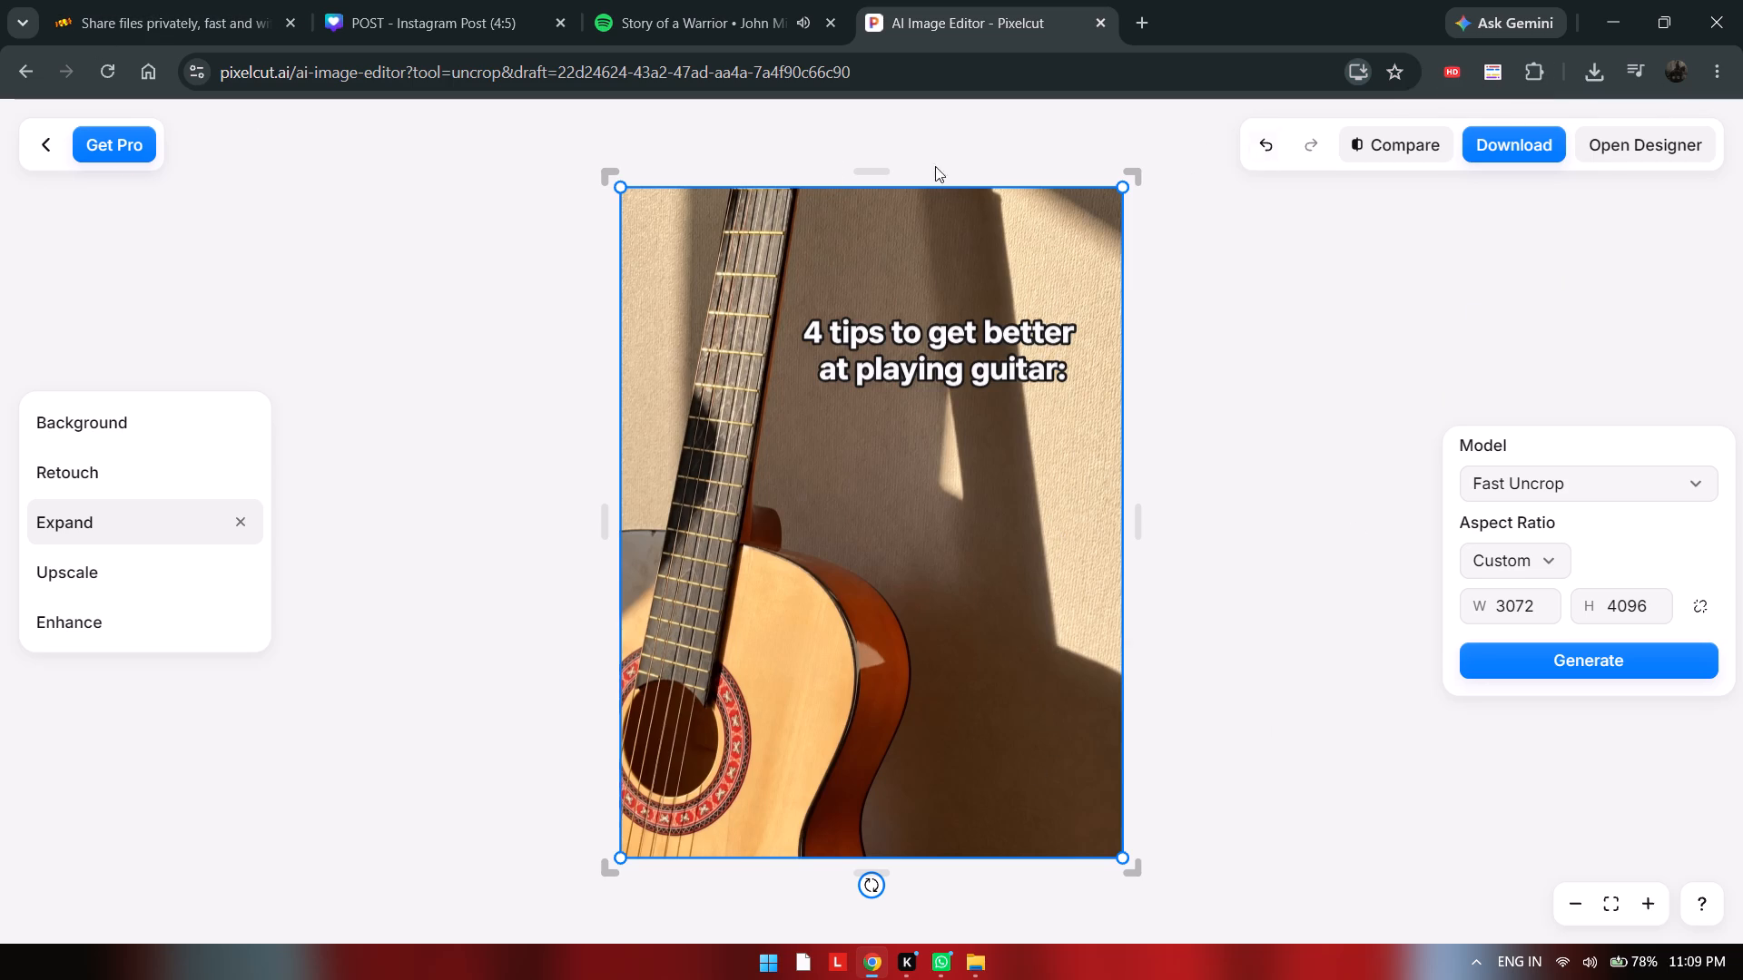
pyautogui.click(246, 528)
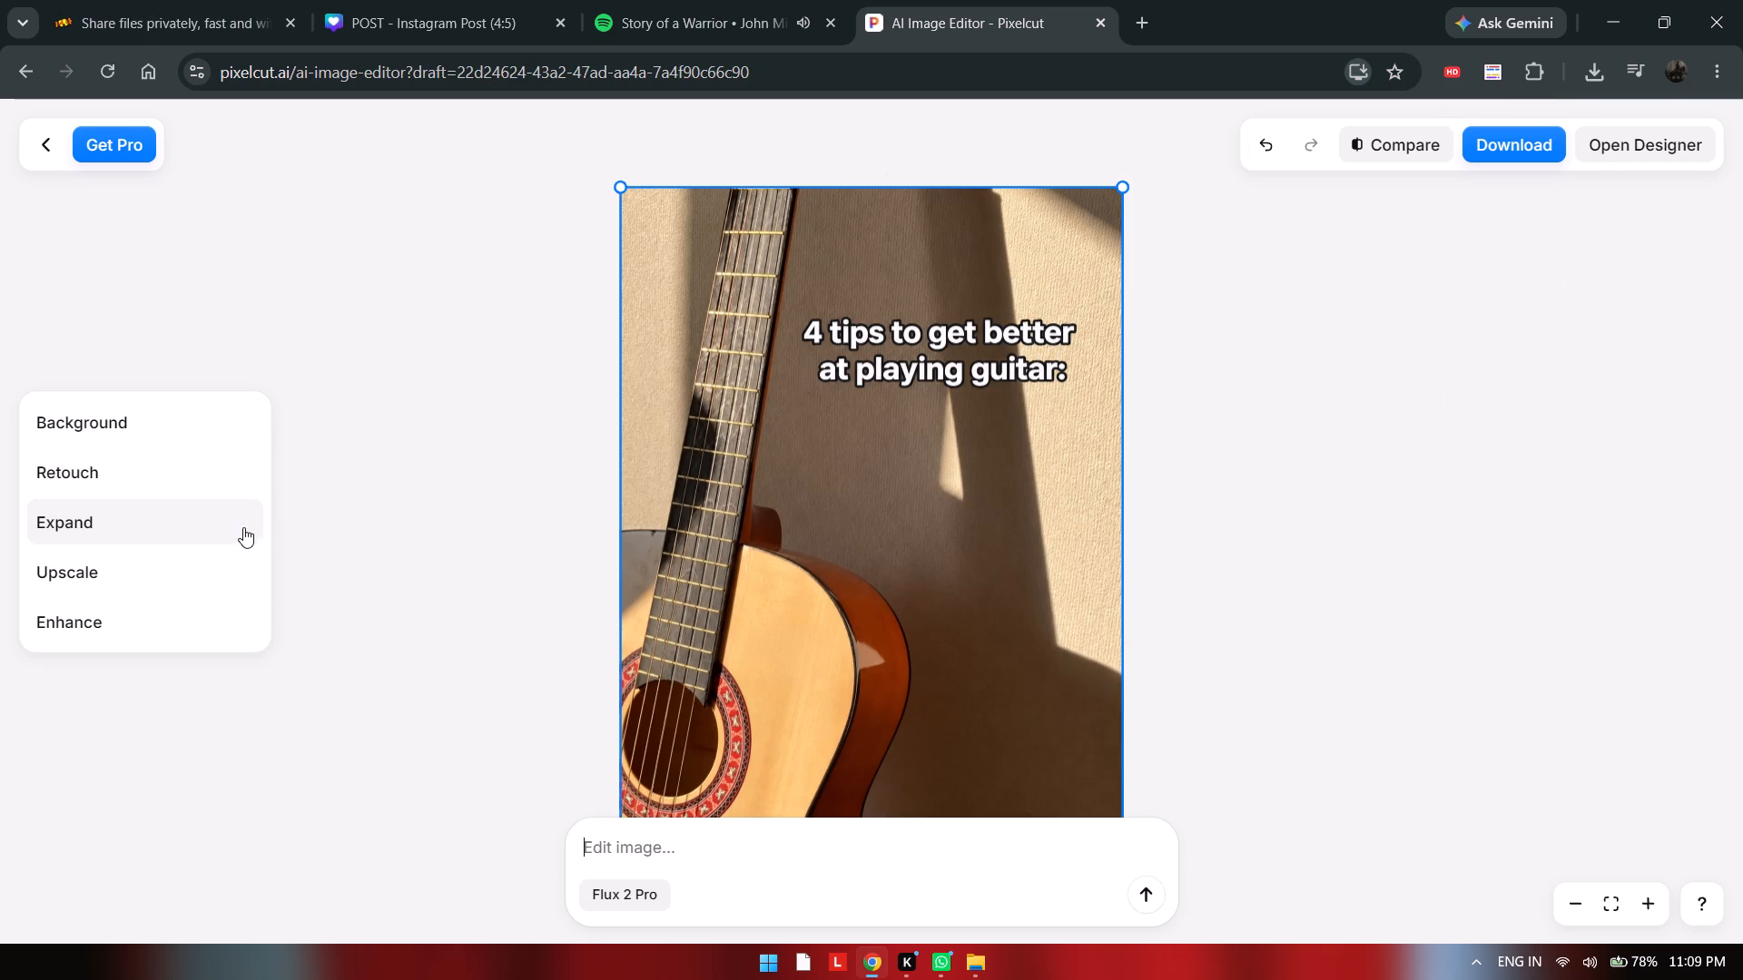
pyautogui.click(965, 516)
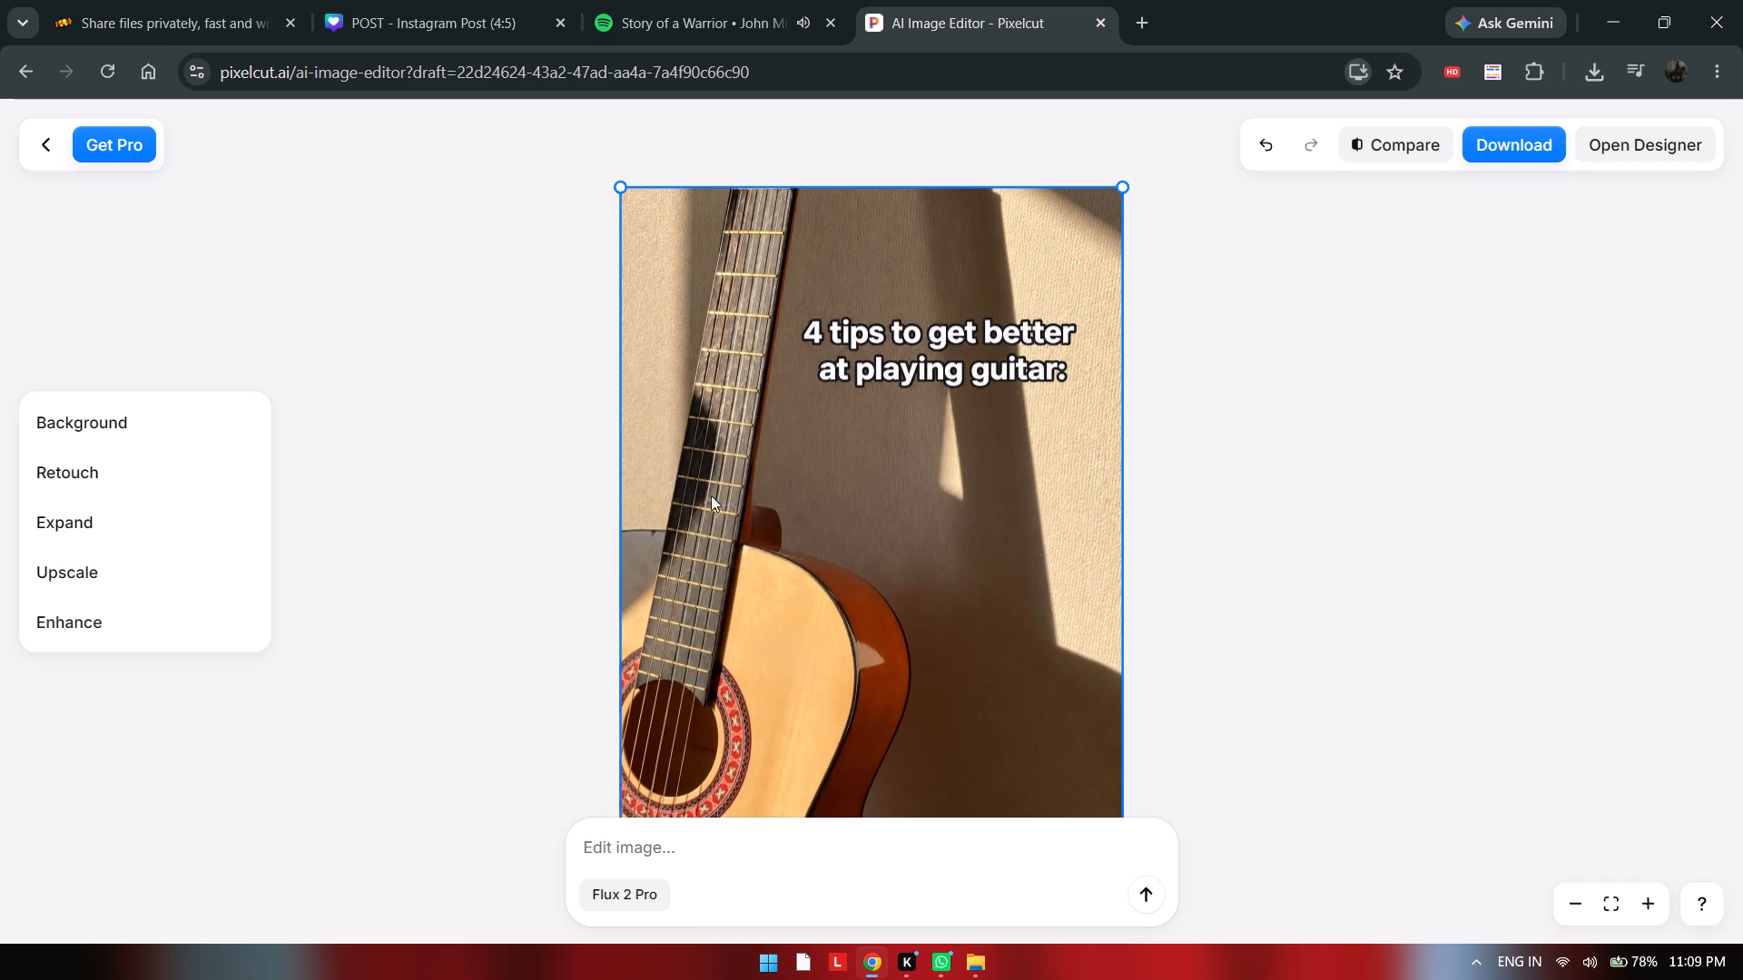
pyautogui.click(696, 487)
pyautogui.click(123, 76)
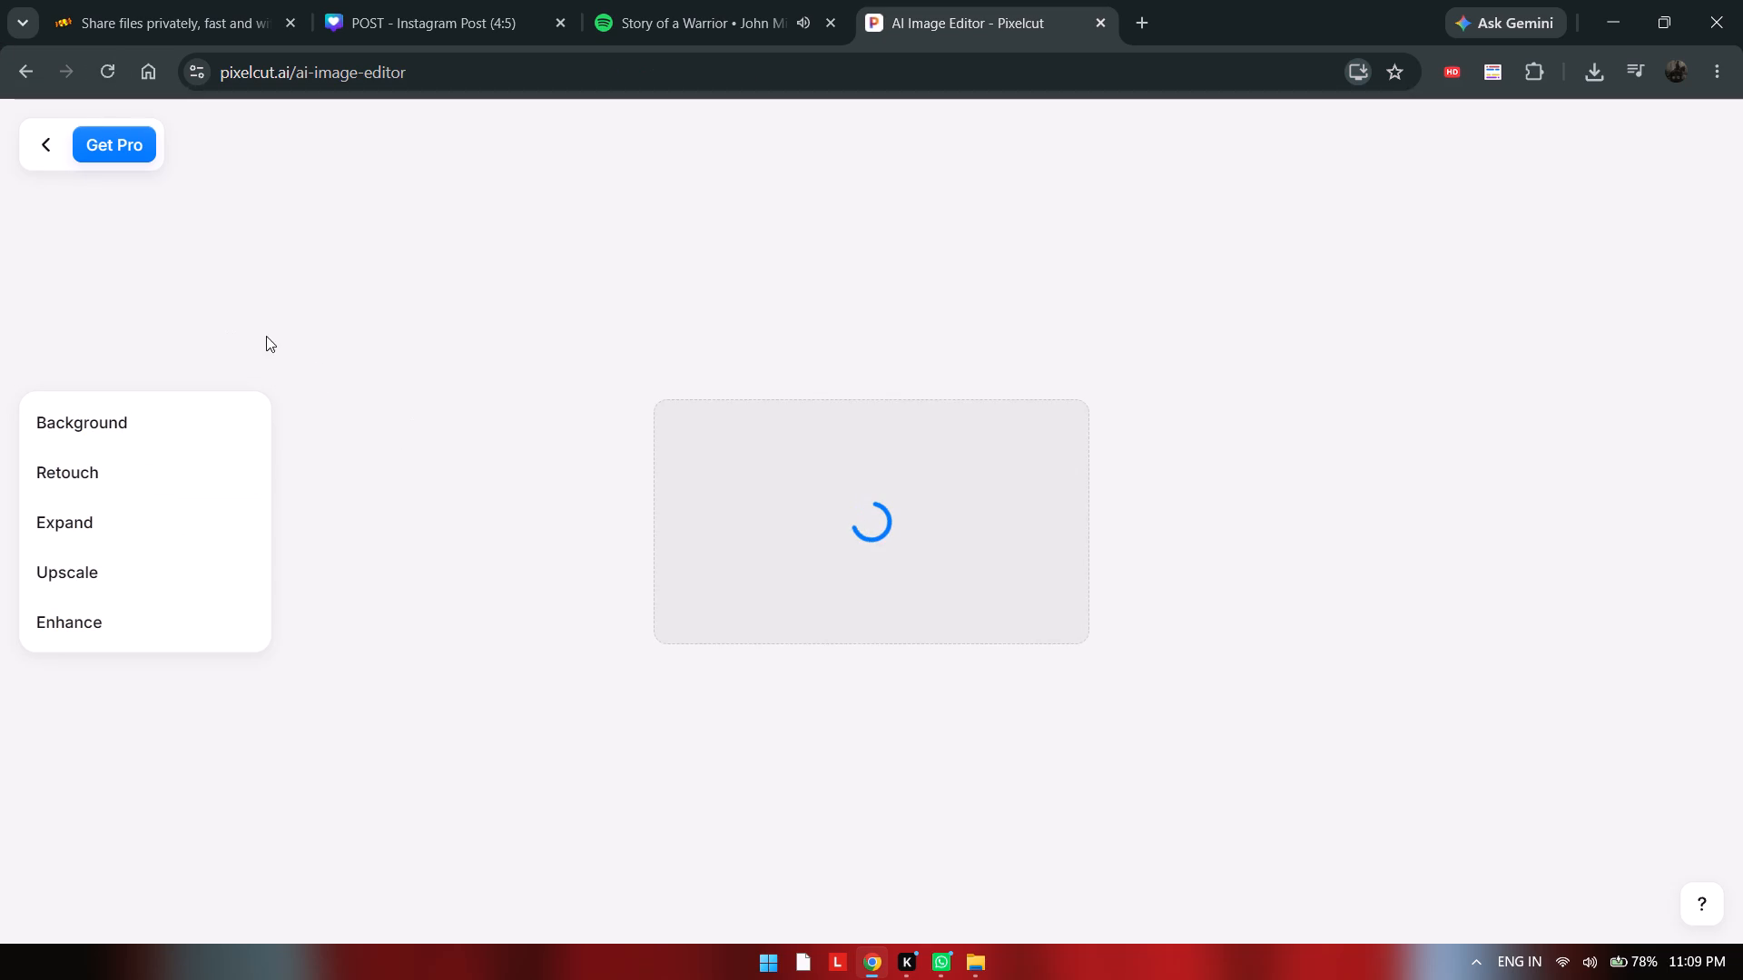
pyautogui.click(935, 520)
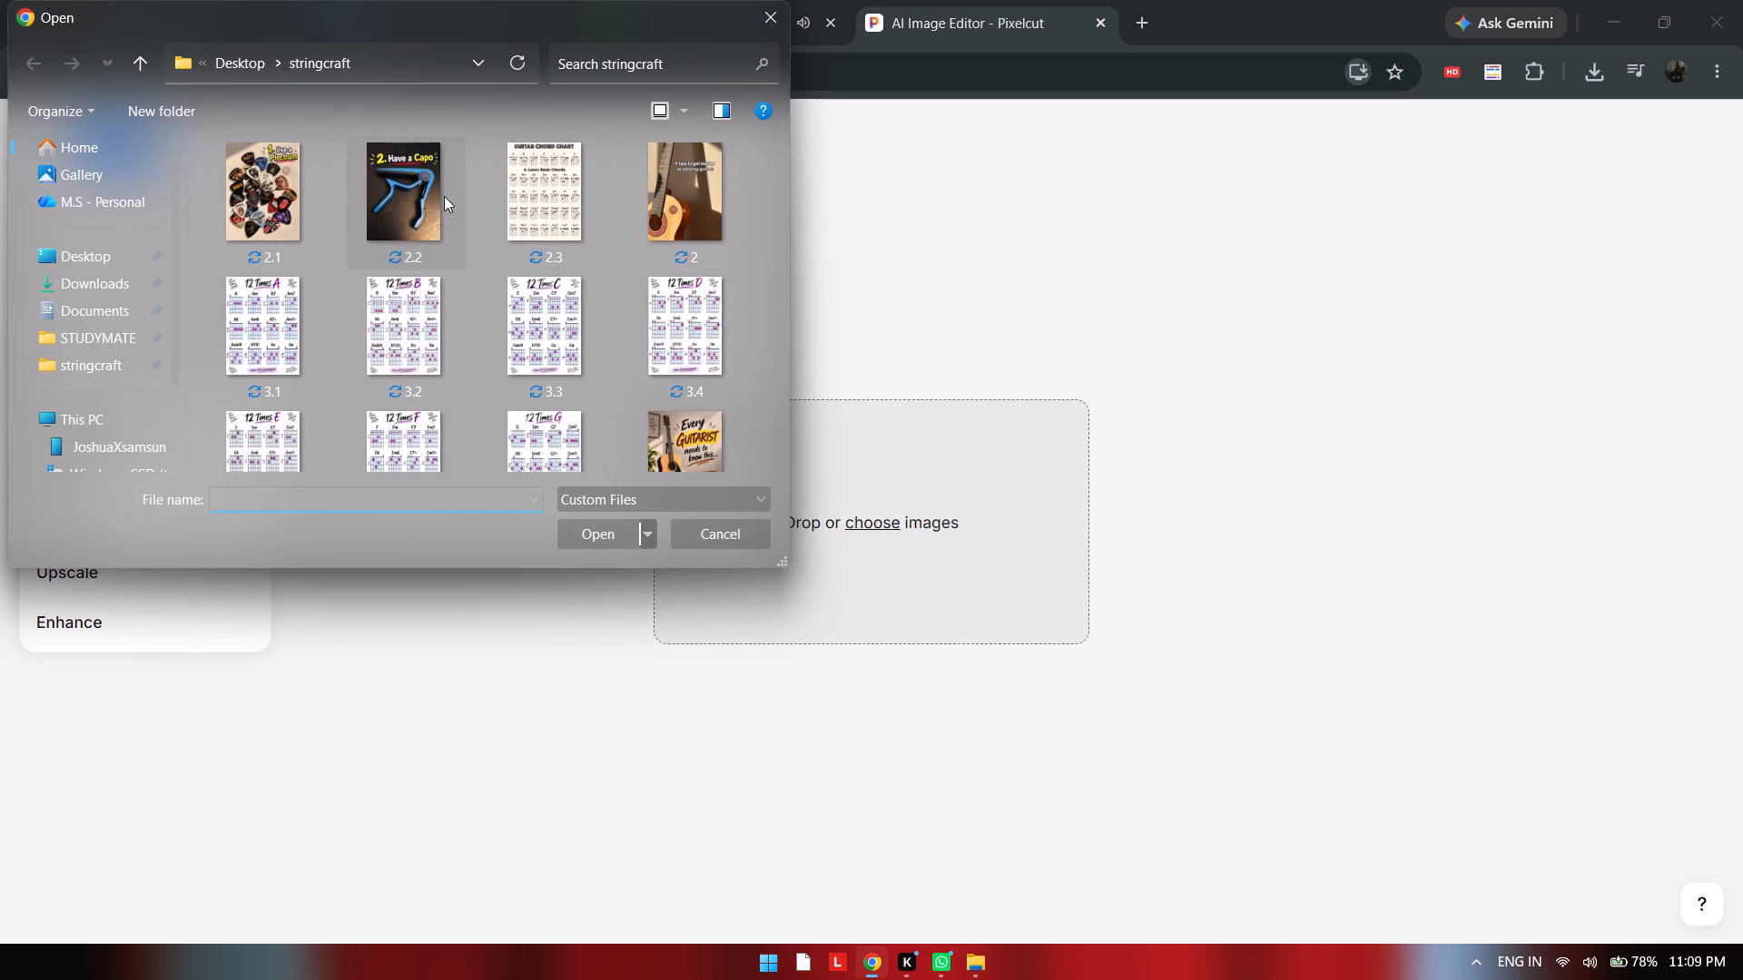
pyautogui.click(278, 206)
pyautogui.click(568, 526)
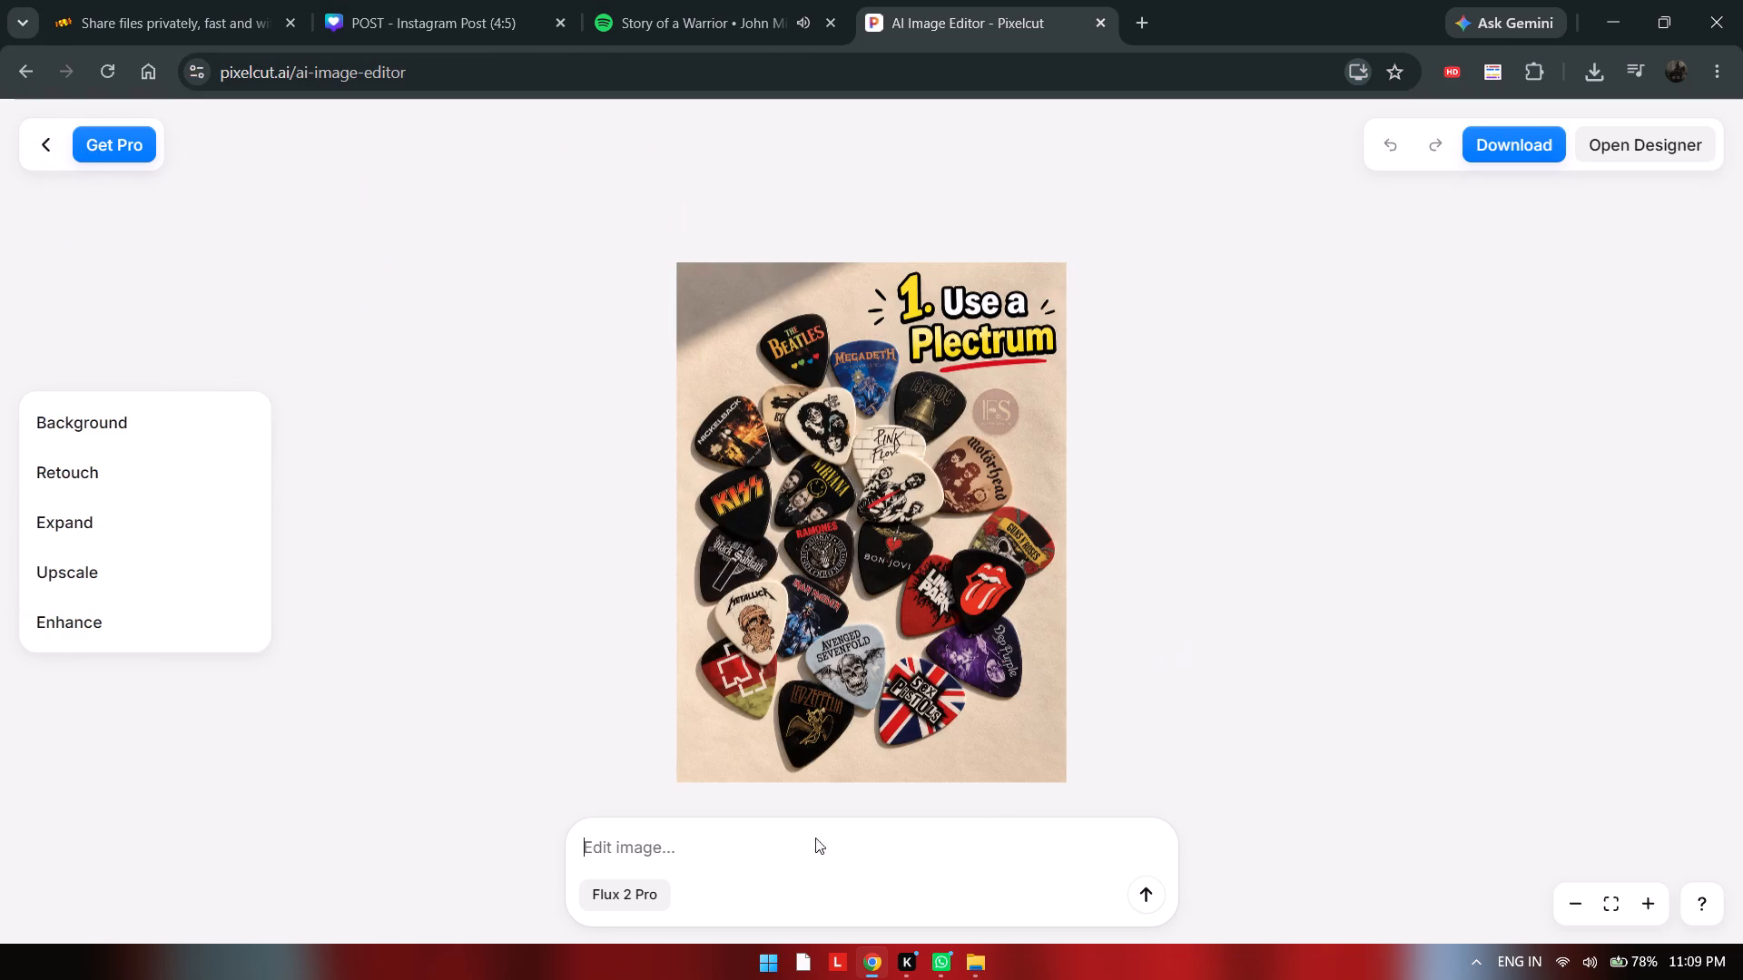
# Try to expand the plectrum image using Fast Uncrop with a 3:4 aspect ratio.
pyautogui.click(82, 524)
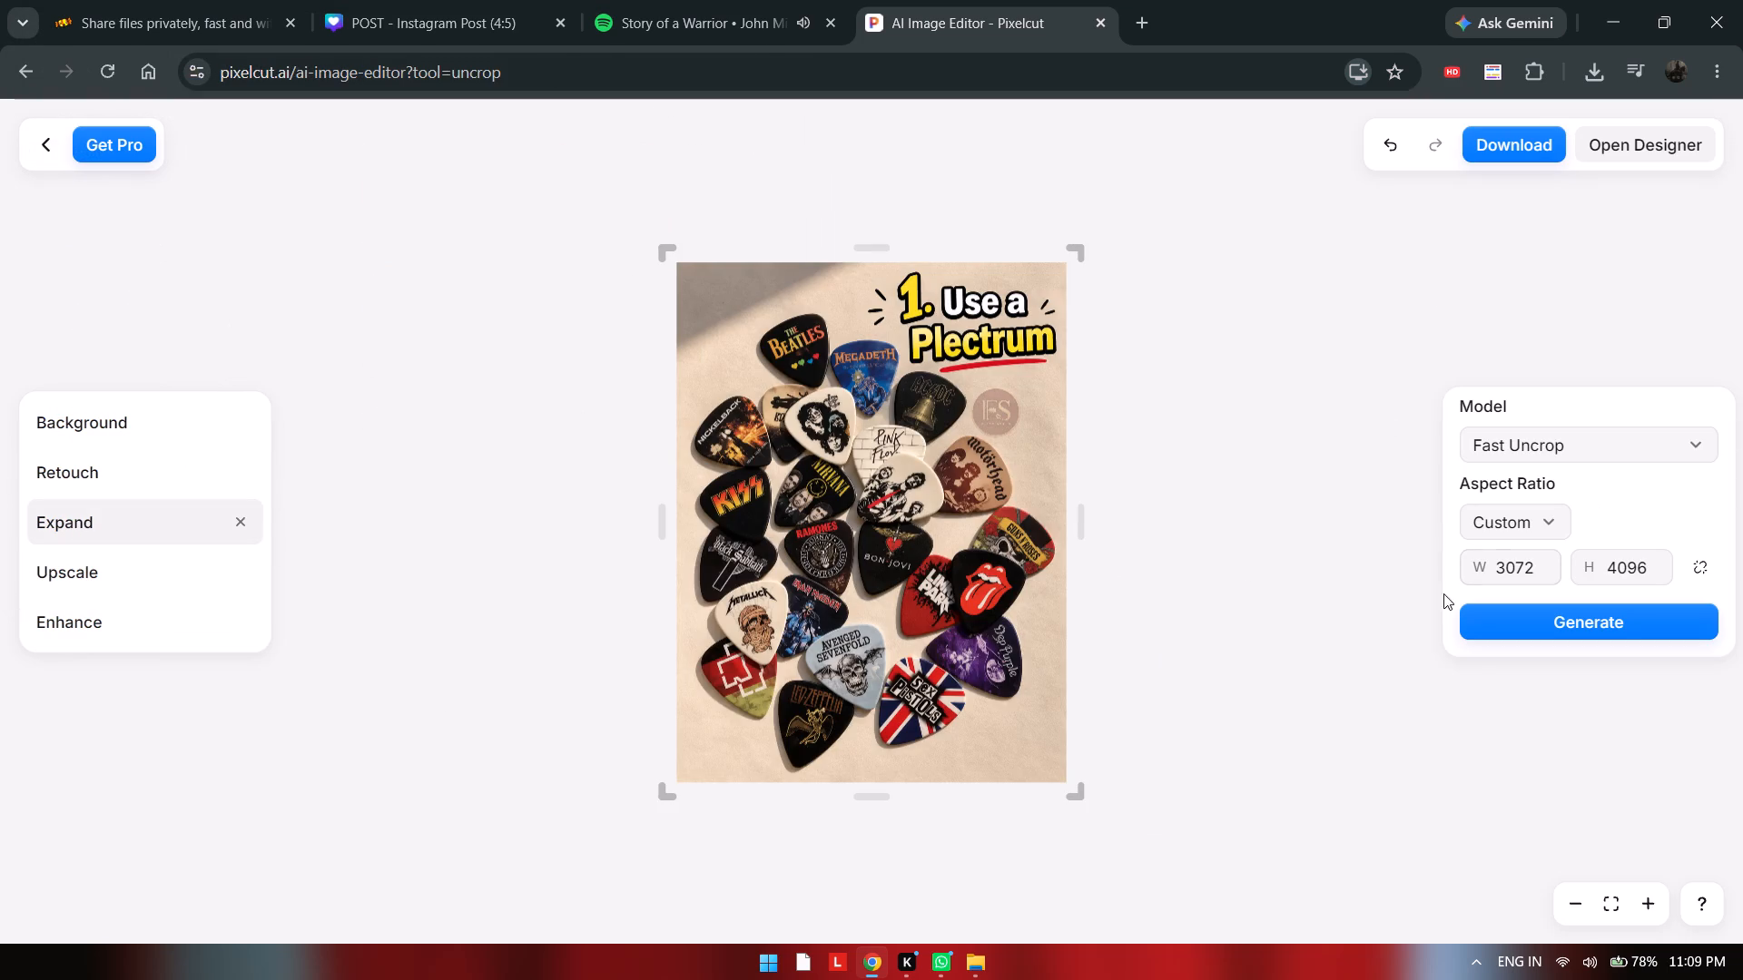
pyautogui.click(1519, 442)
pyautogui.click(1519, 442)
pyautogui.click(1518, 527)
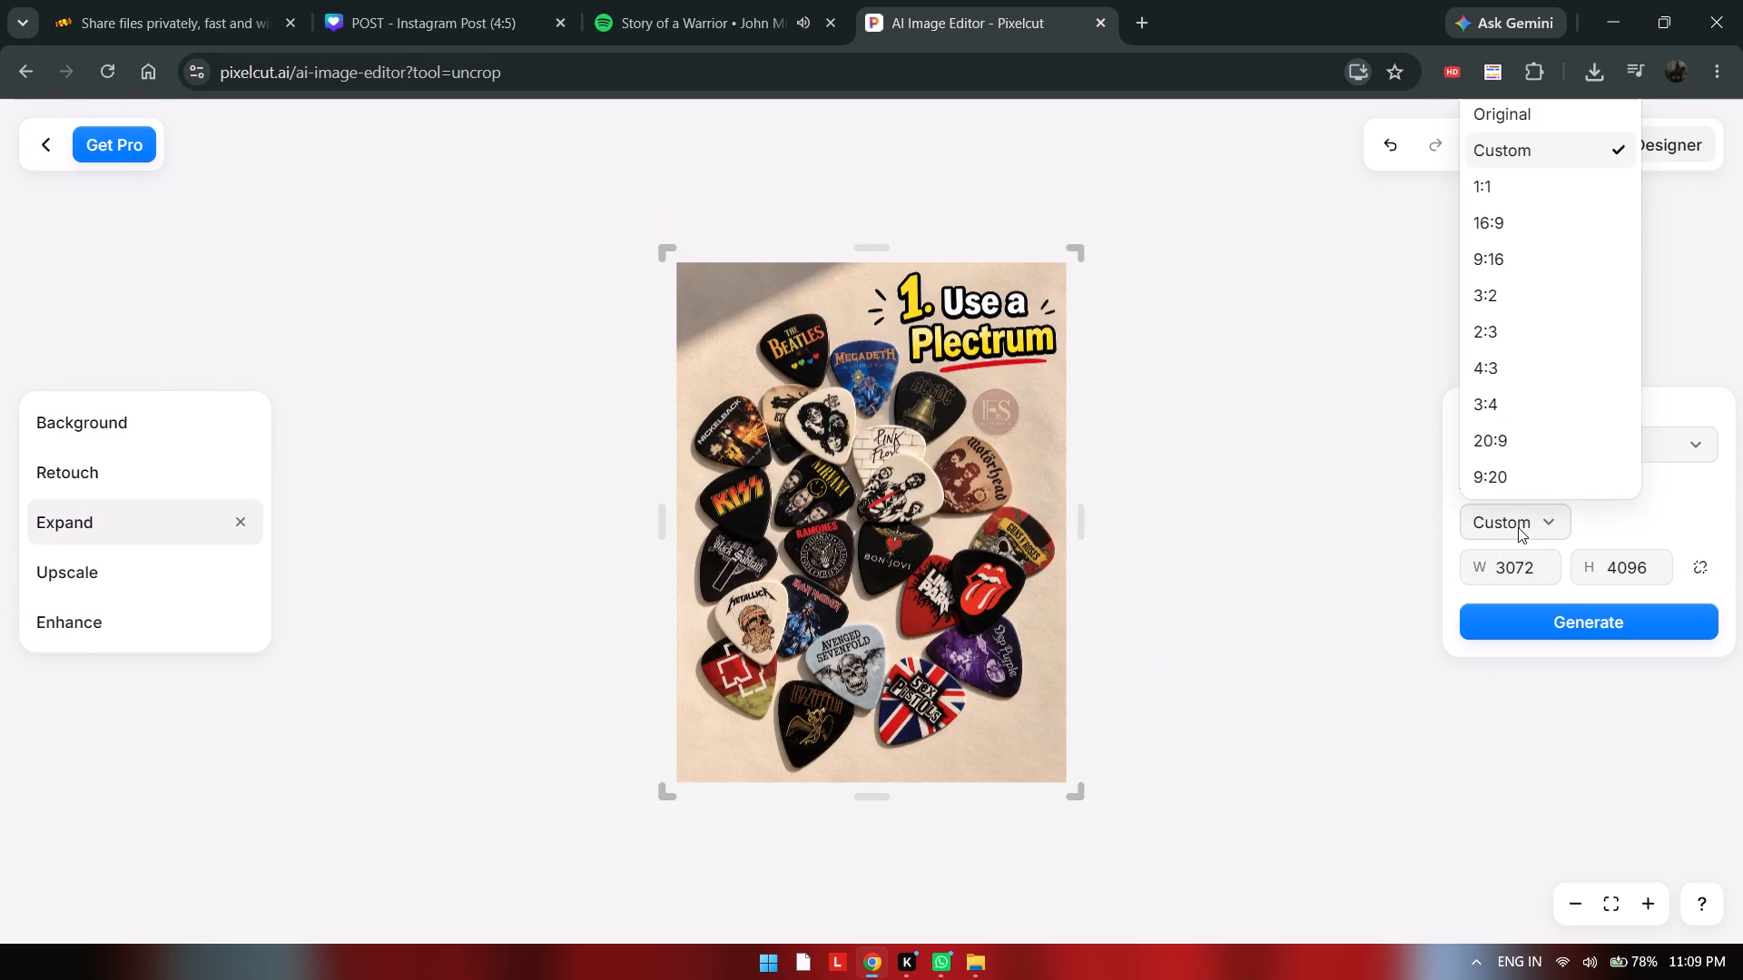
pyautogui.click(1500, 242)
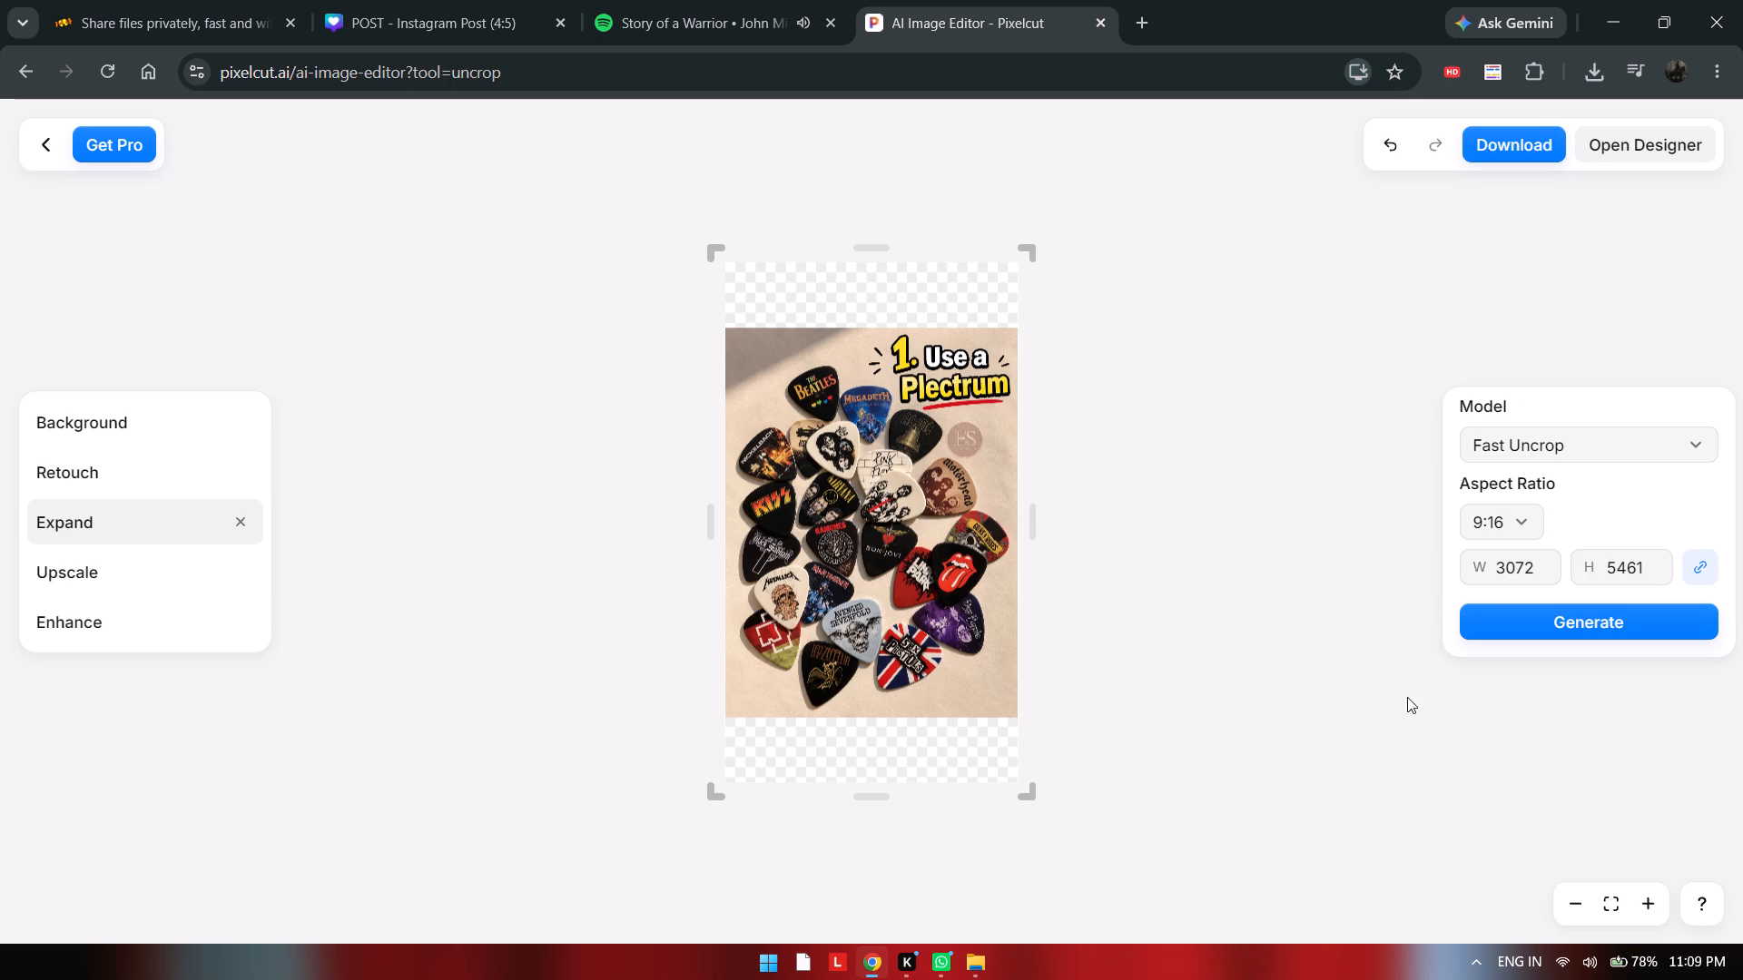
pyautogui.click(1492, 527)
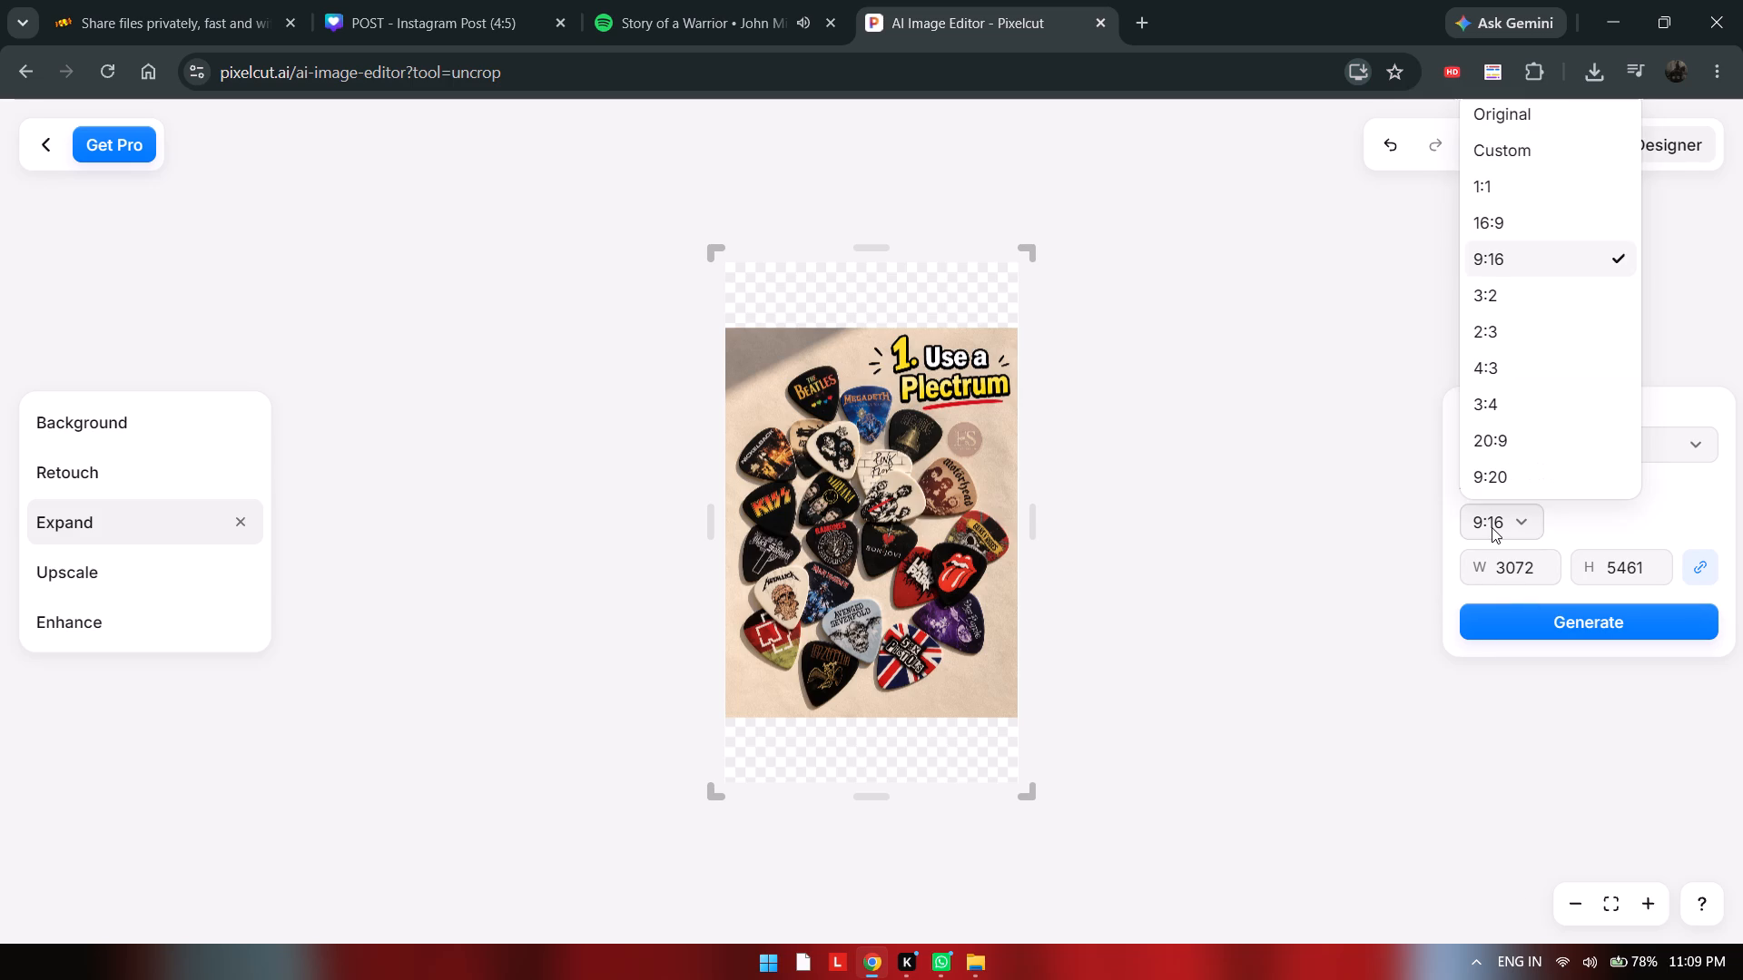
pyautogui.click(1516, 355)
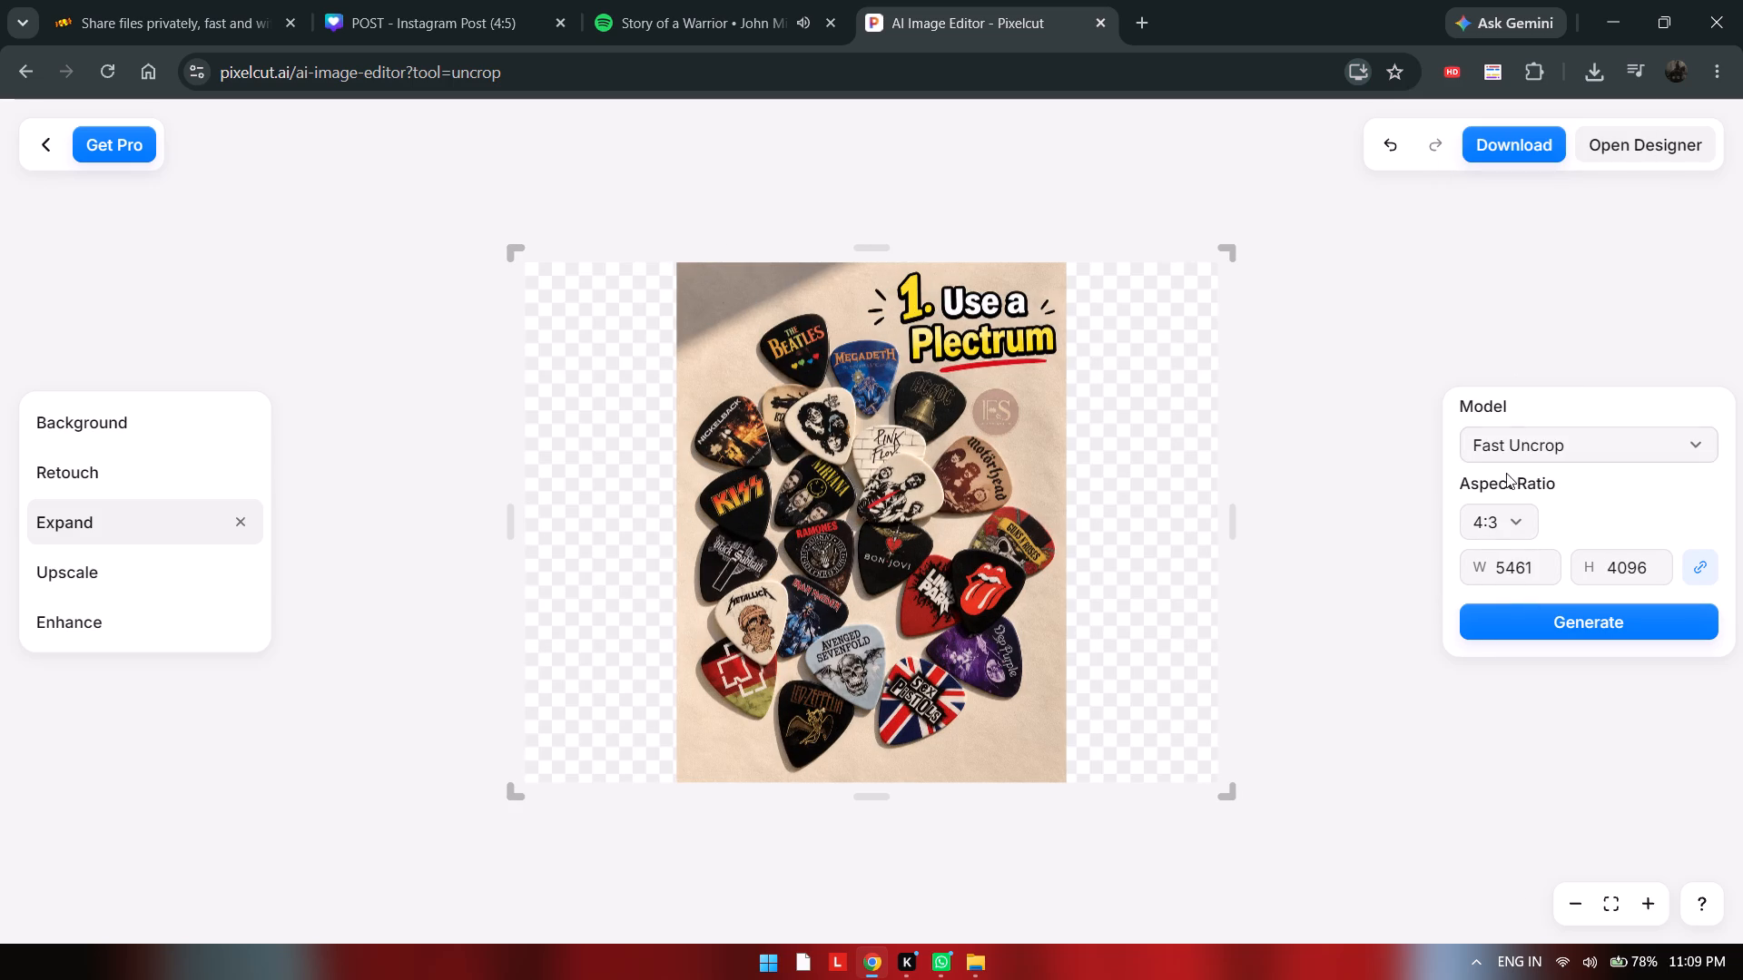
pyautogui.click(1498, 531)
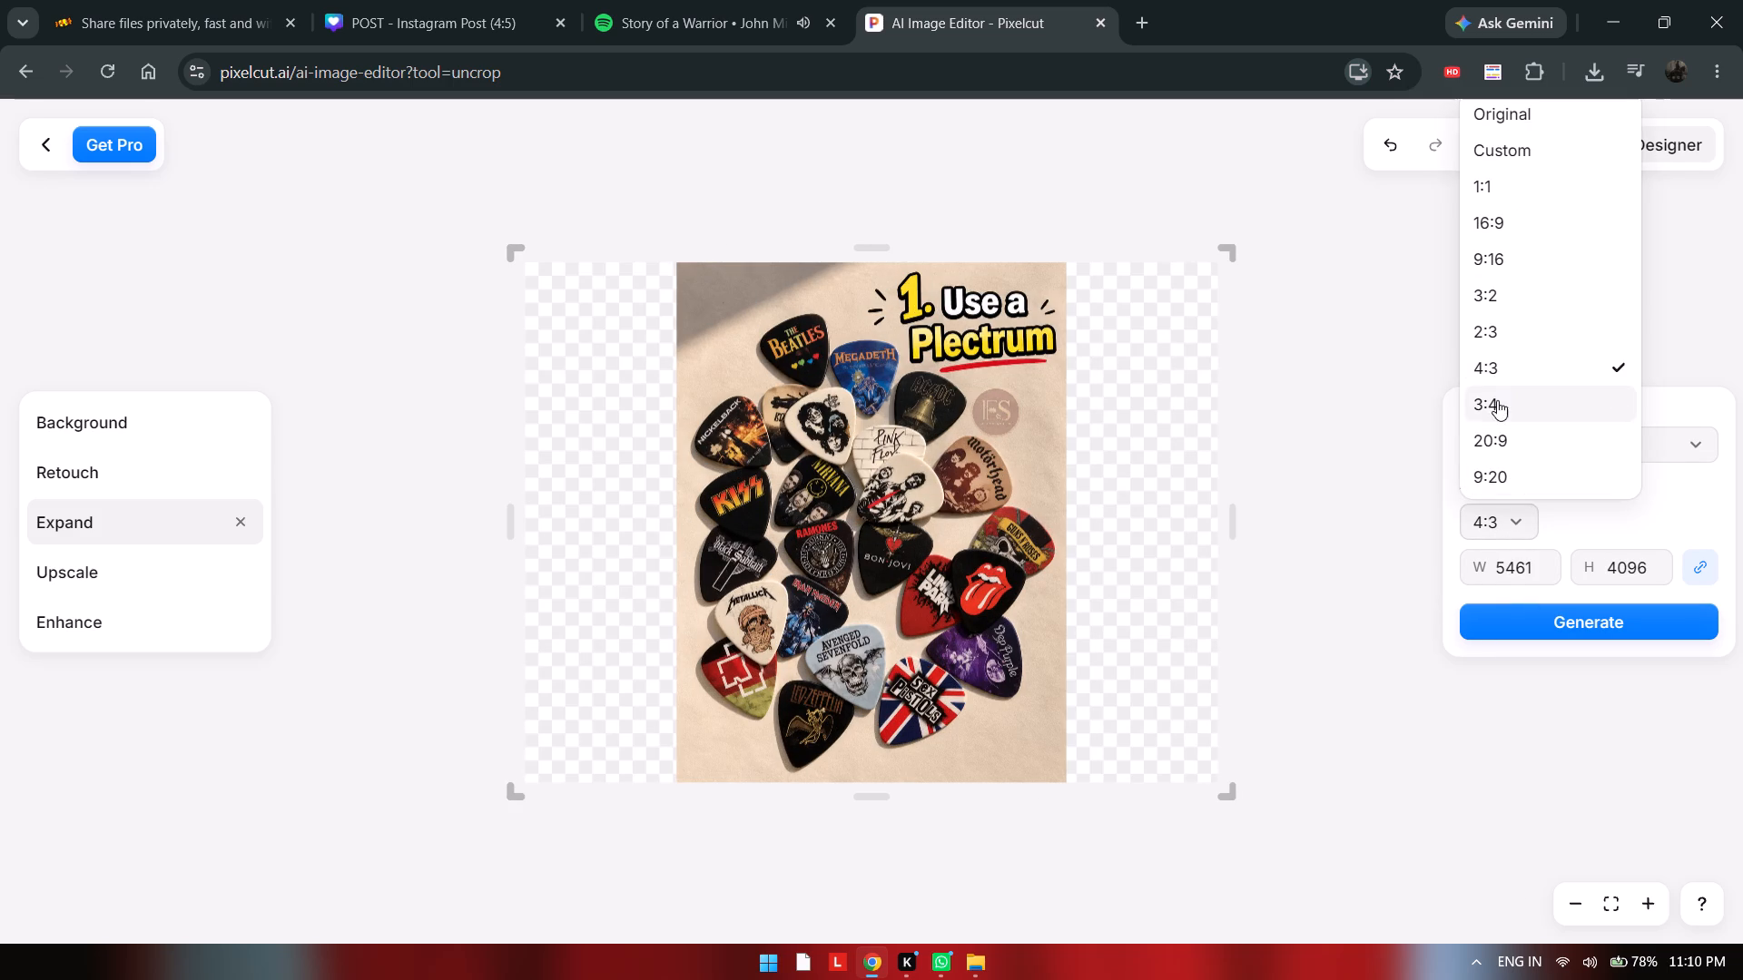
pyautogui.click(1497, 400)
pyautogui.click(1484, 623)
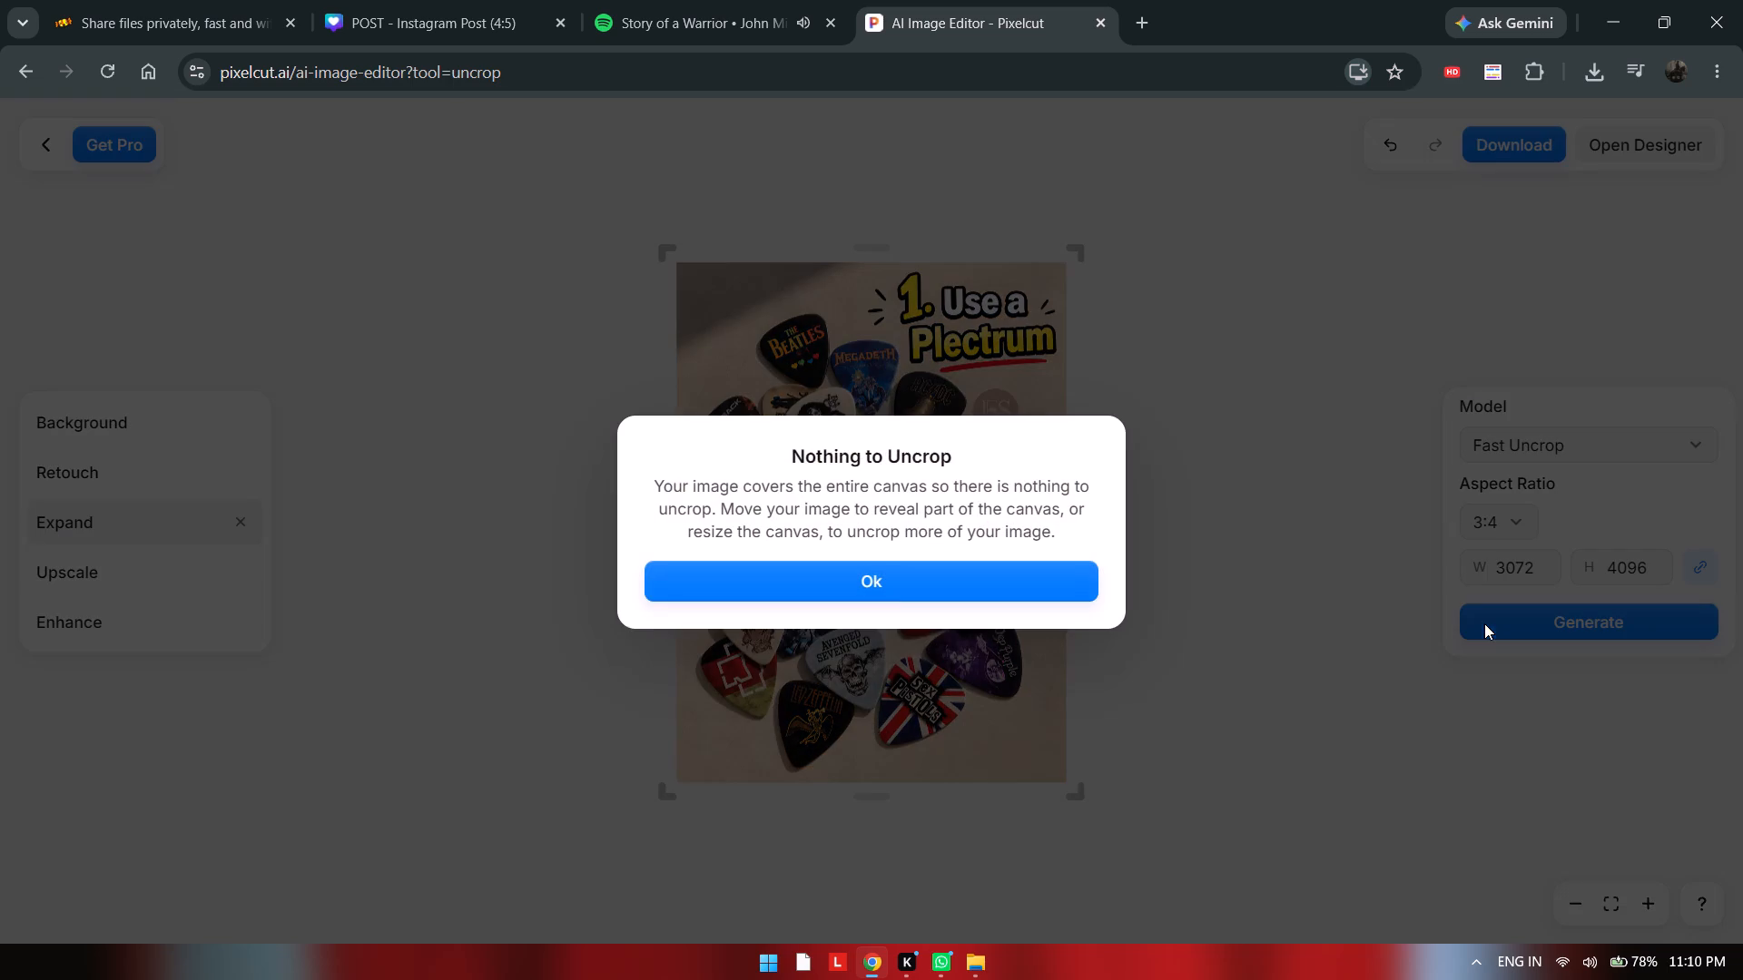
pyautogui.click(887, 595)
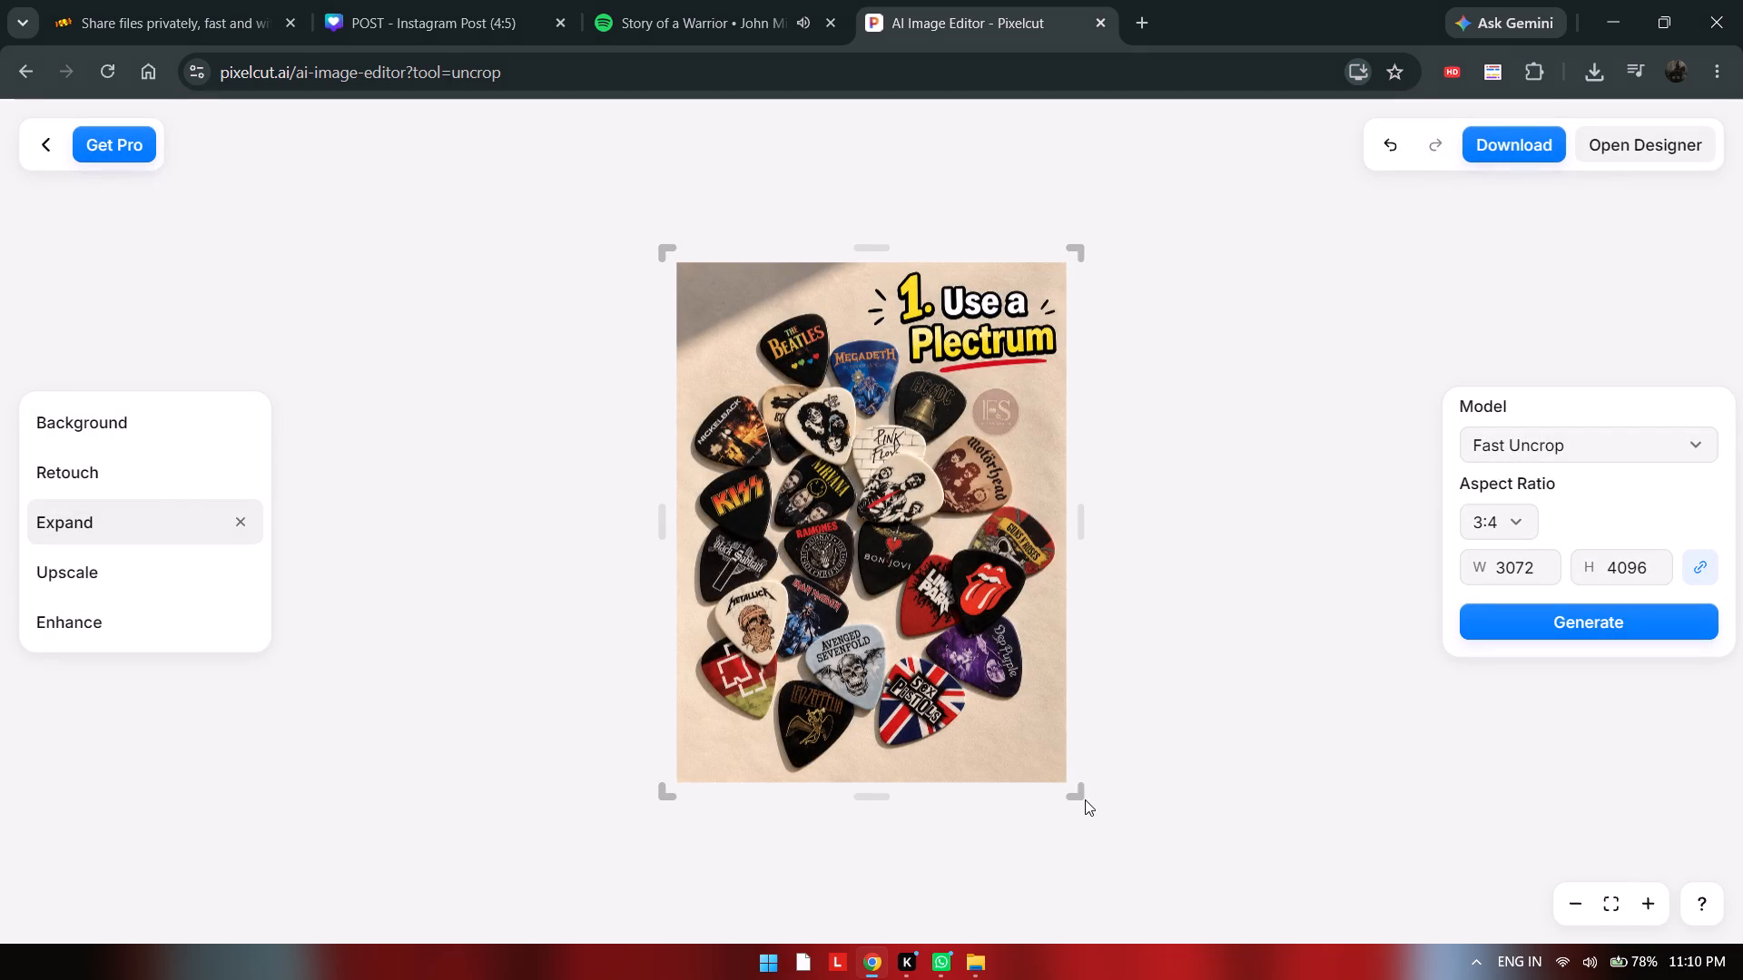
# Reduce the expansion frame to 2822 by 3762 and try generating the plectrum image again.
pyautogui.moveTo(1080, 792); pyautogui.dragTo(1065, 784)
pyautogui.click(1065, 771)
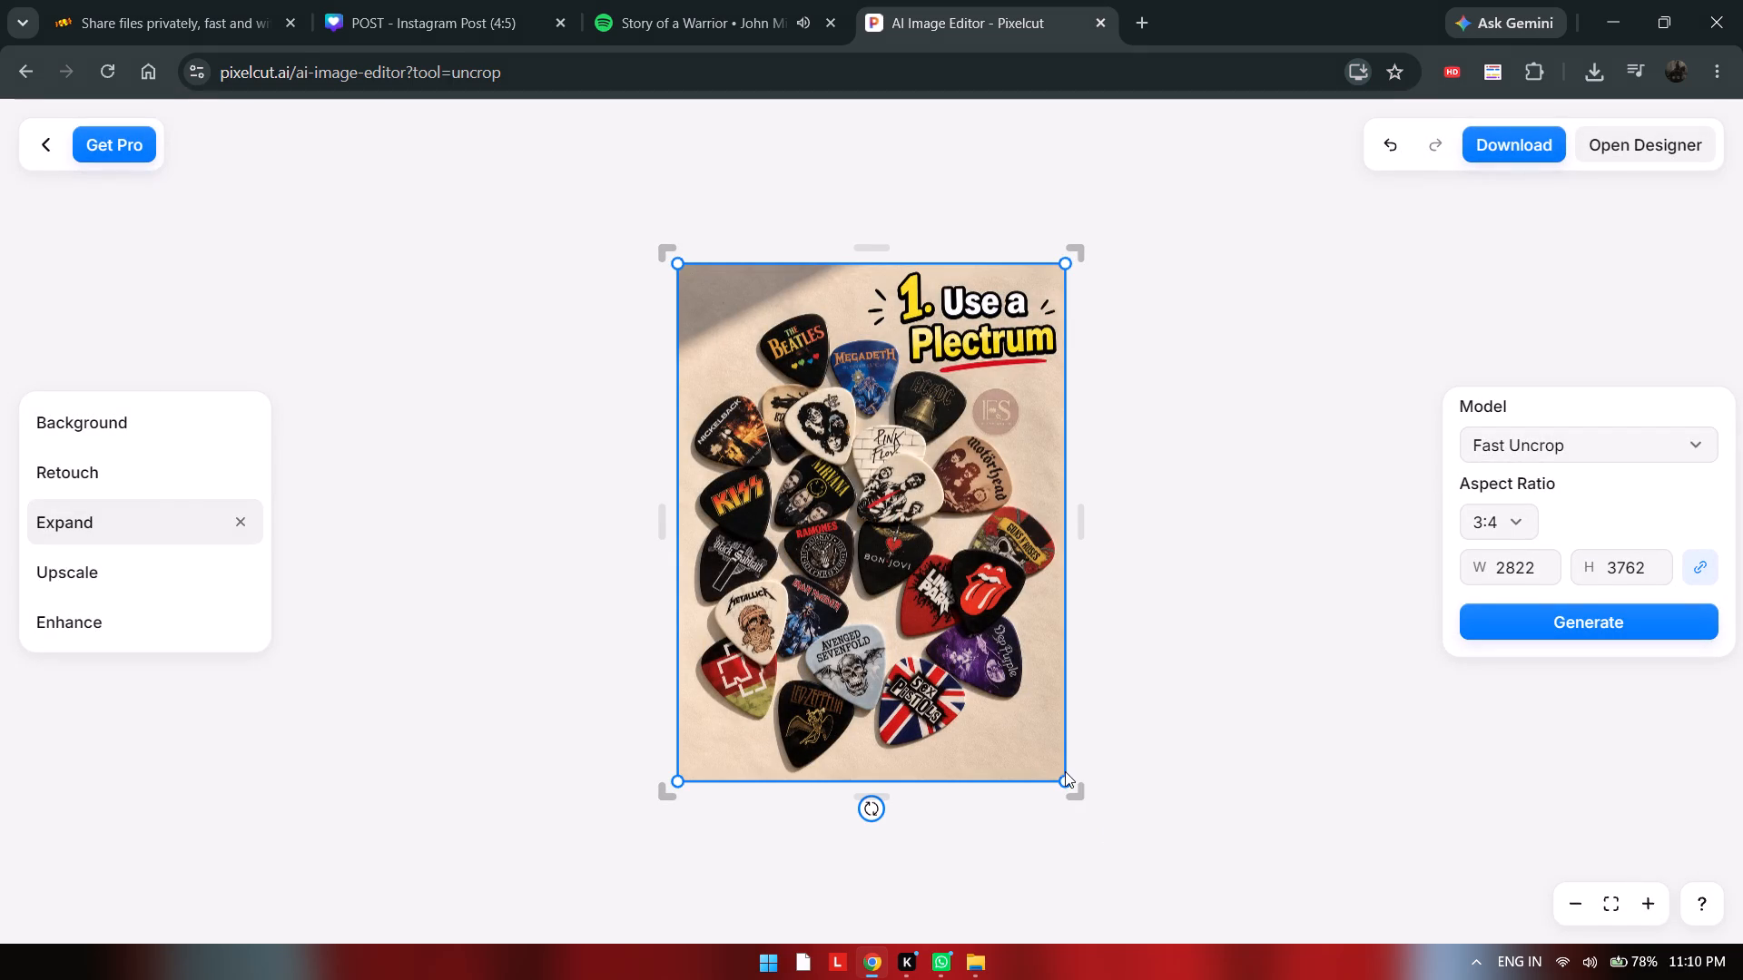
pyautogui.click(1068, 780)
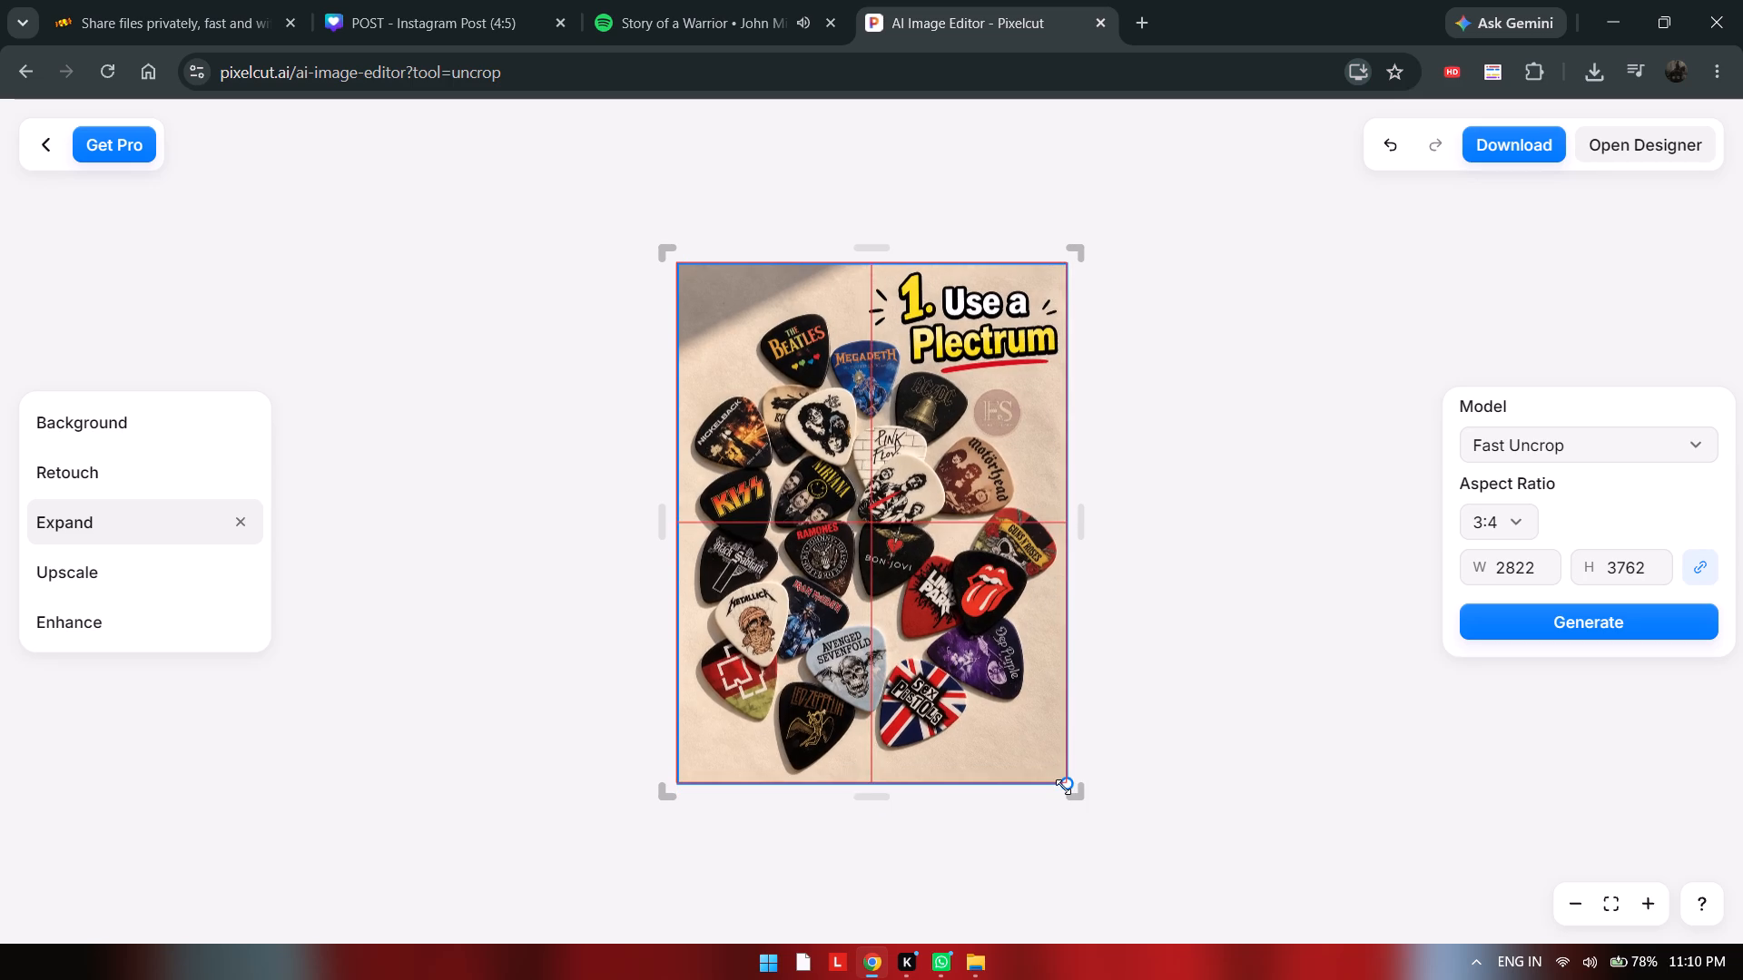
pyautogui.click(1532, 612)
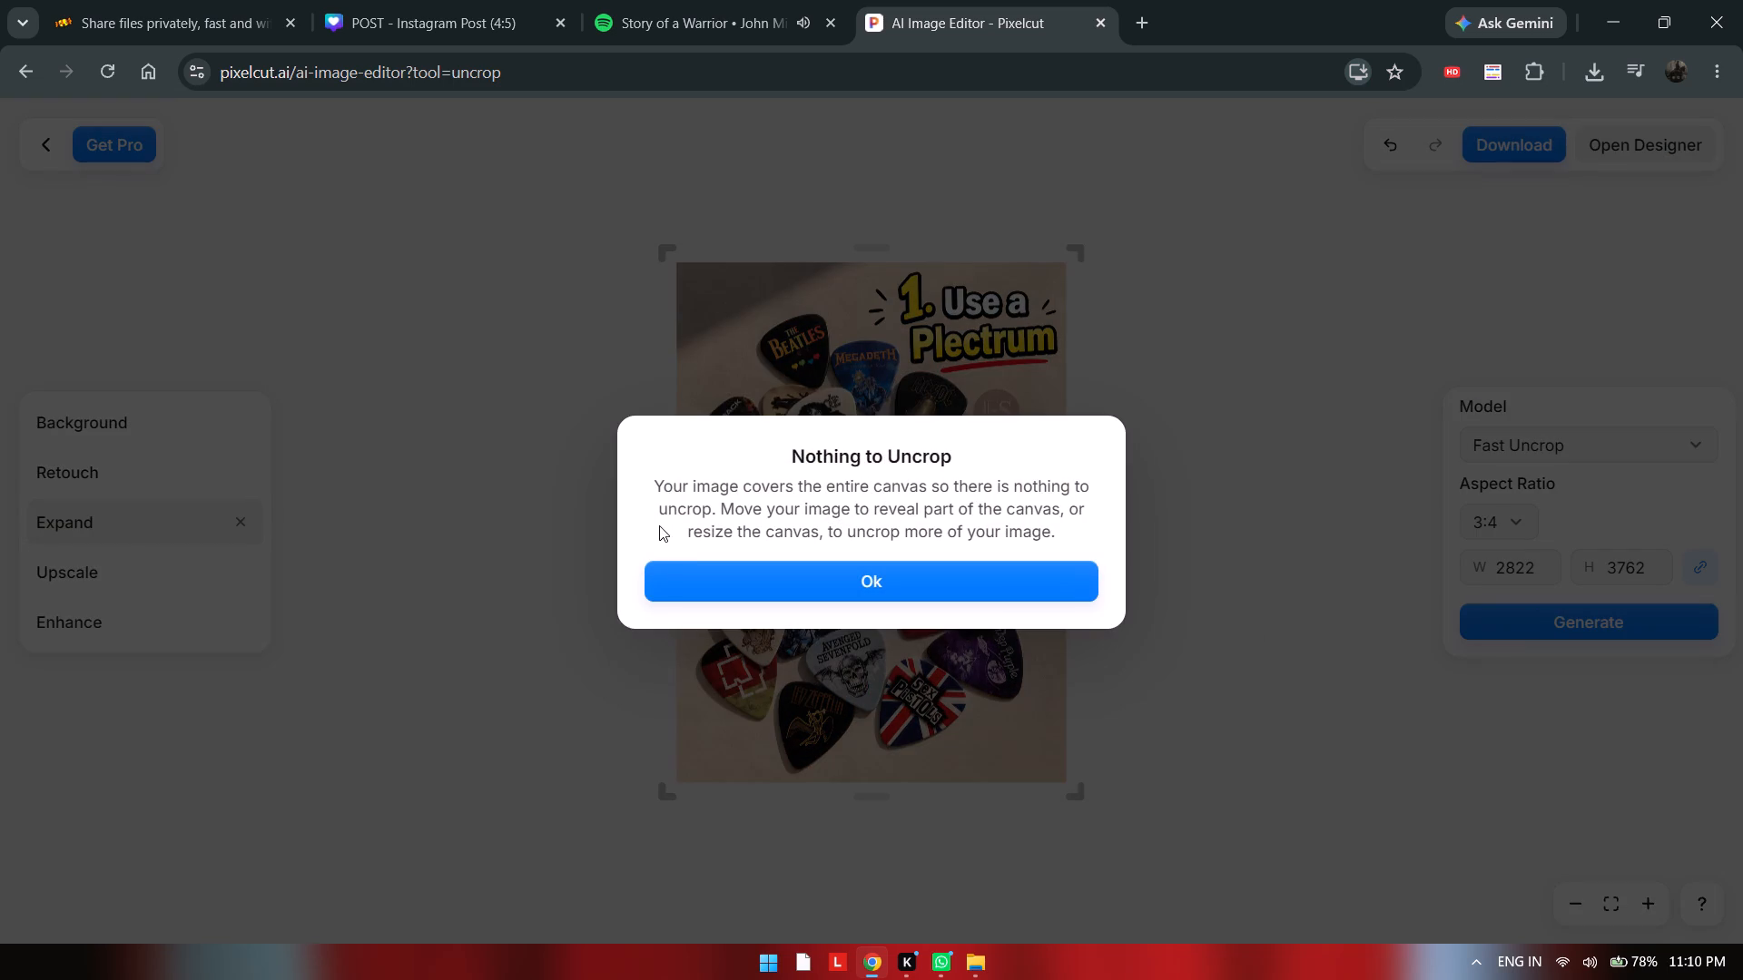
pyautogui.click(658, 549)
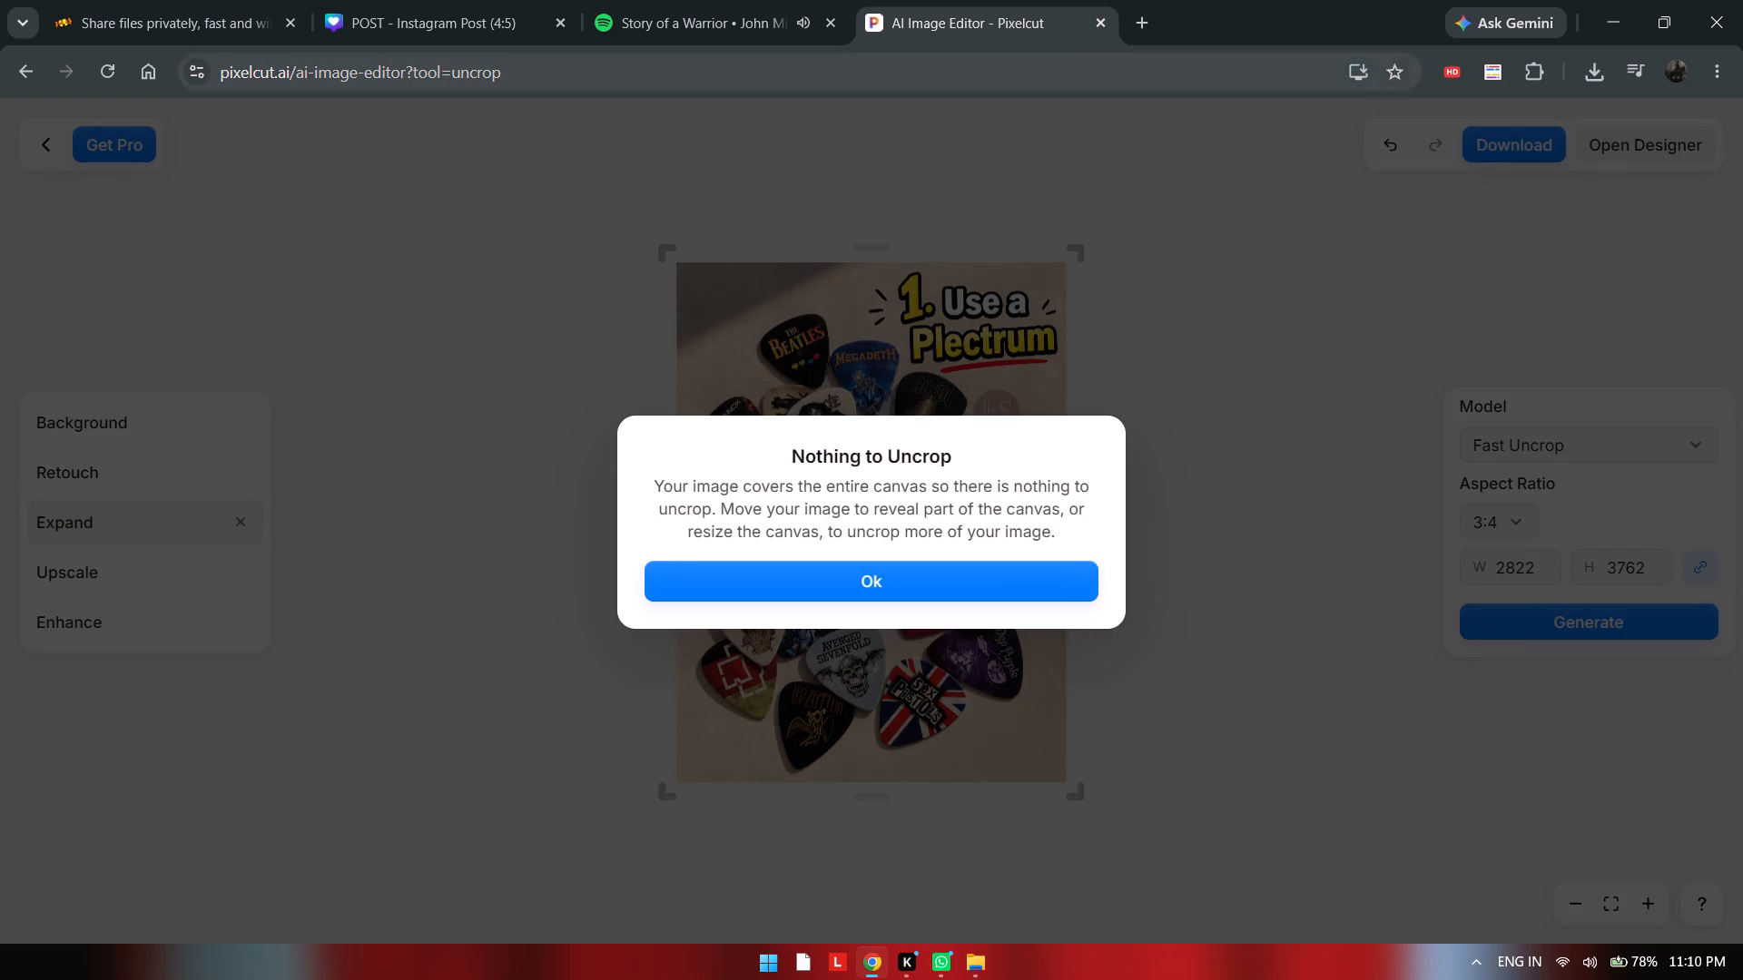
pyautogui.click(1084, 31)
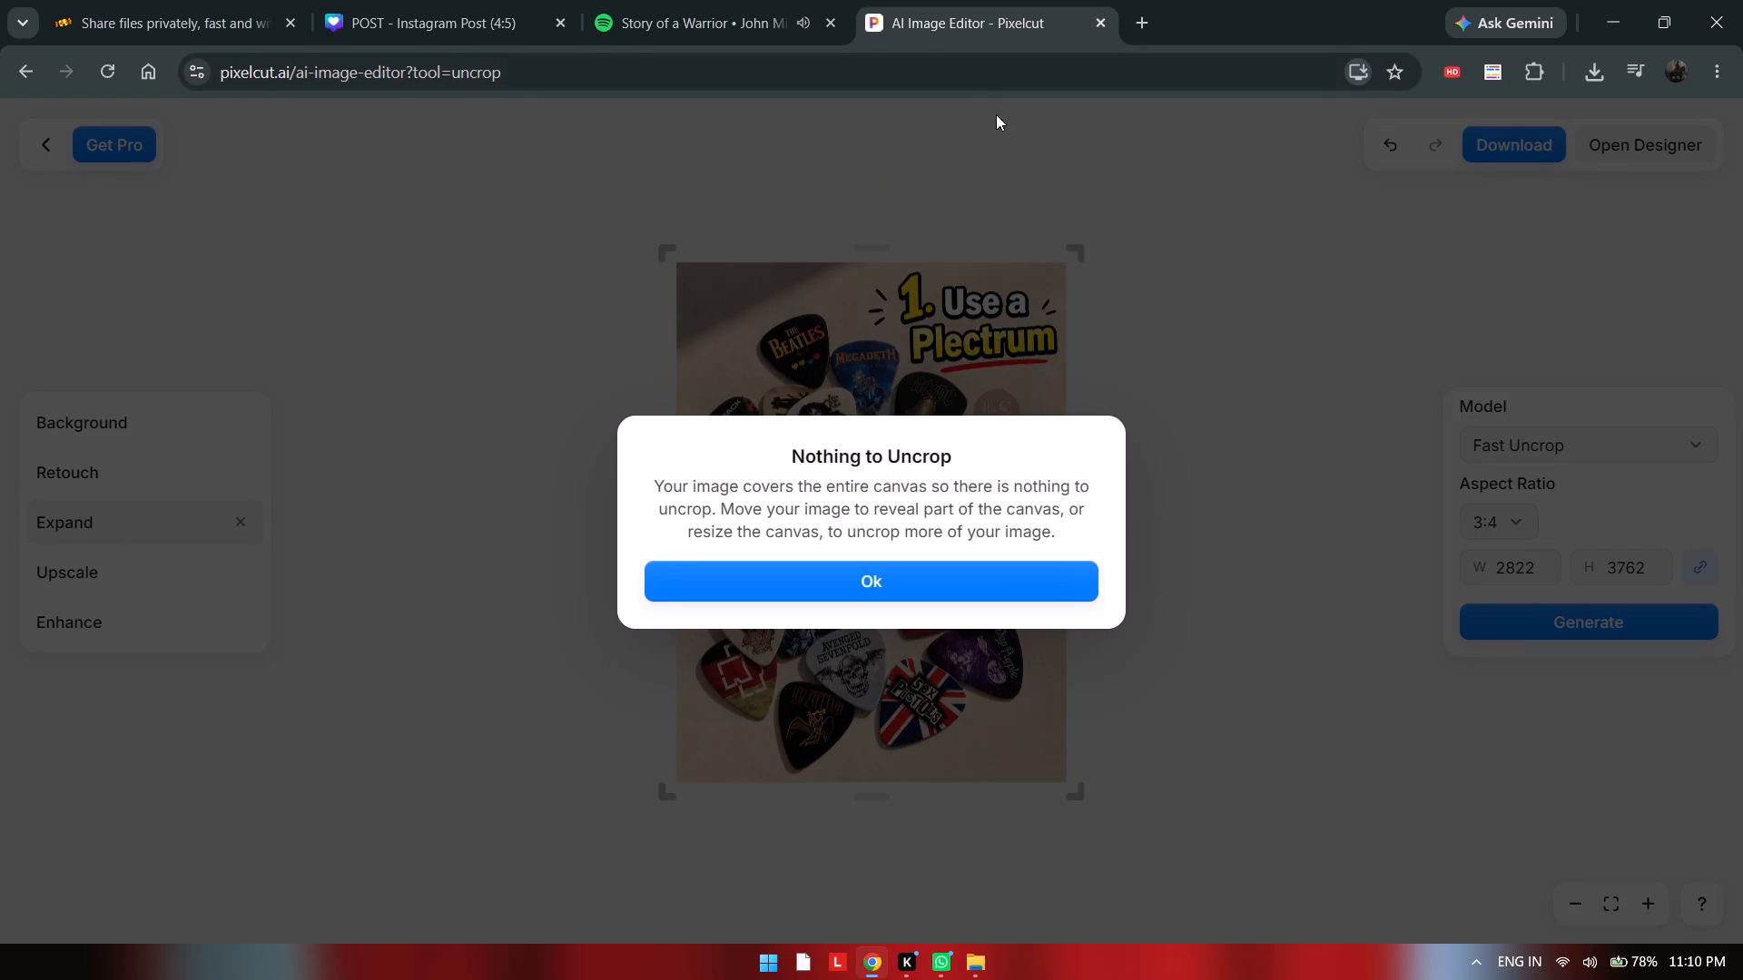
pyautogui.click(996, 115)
# Switch to the Canva post, enlarge page 2's plectrum image to about 1,031 by 1,375, and recentre it between the side strips.
pyautogui.click(410, 28)
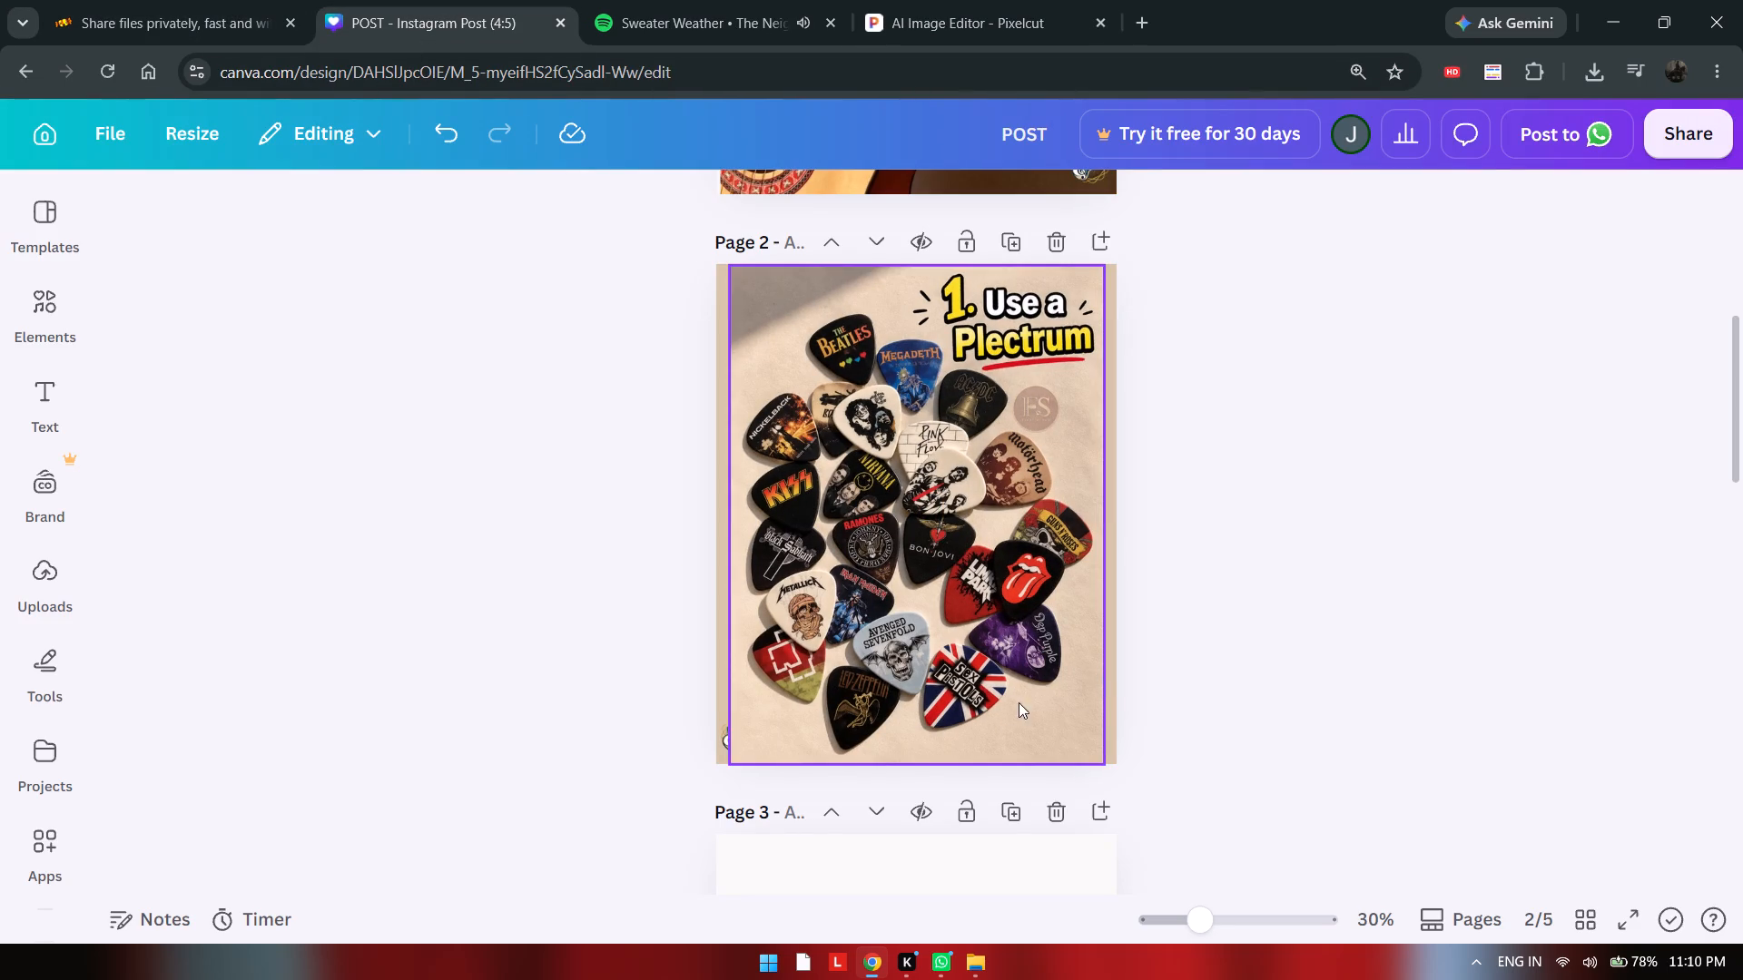
pyautogui.click(921, 698)
pyautogui.moveTo(921, 698); pyautogui.dragTo(909, 691)
pyautogui.moveTo(909, 691); pyautogui.dragTo(920, 691)
pyautogui.click(1107, 763)
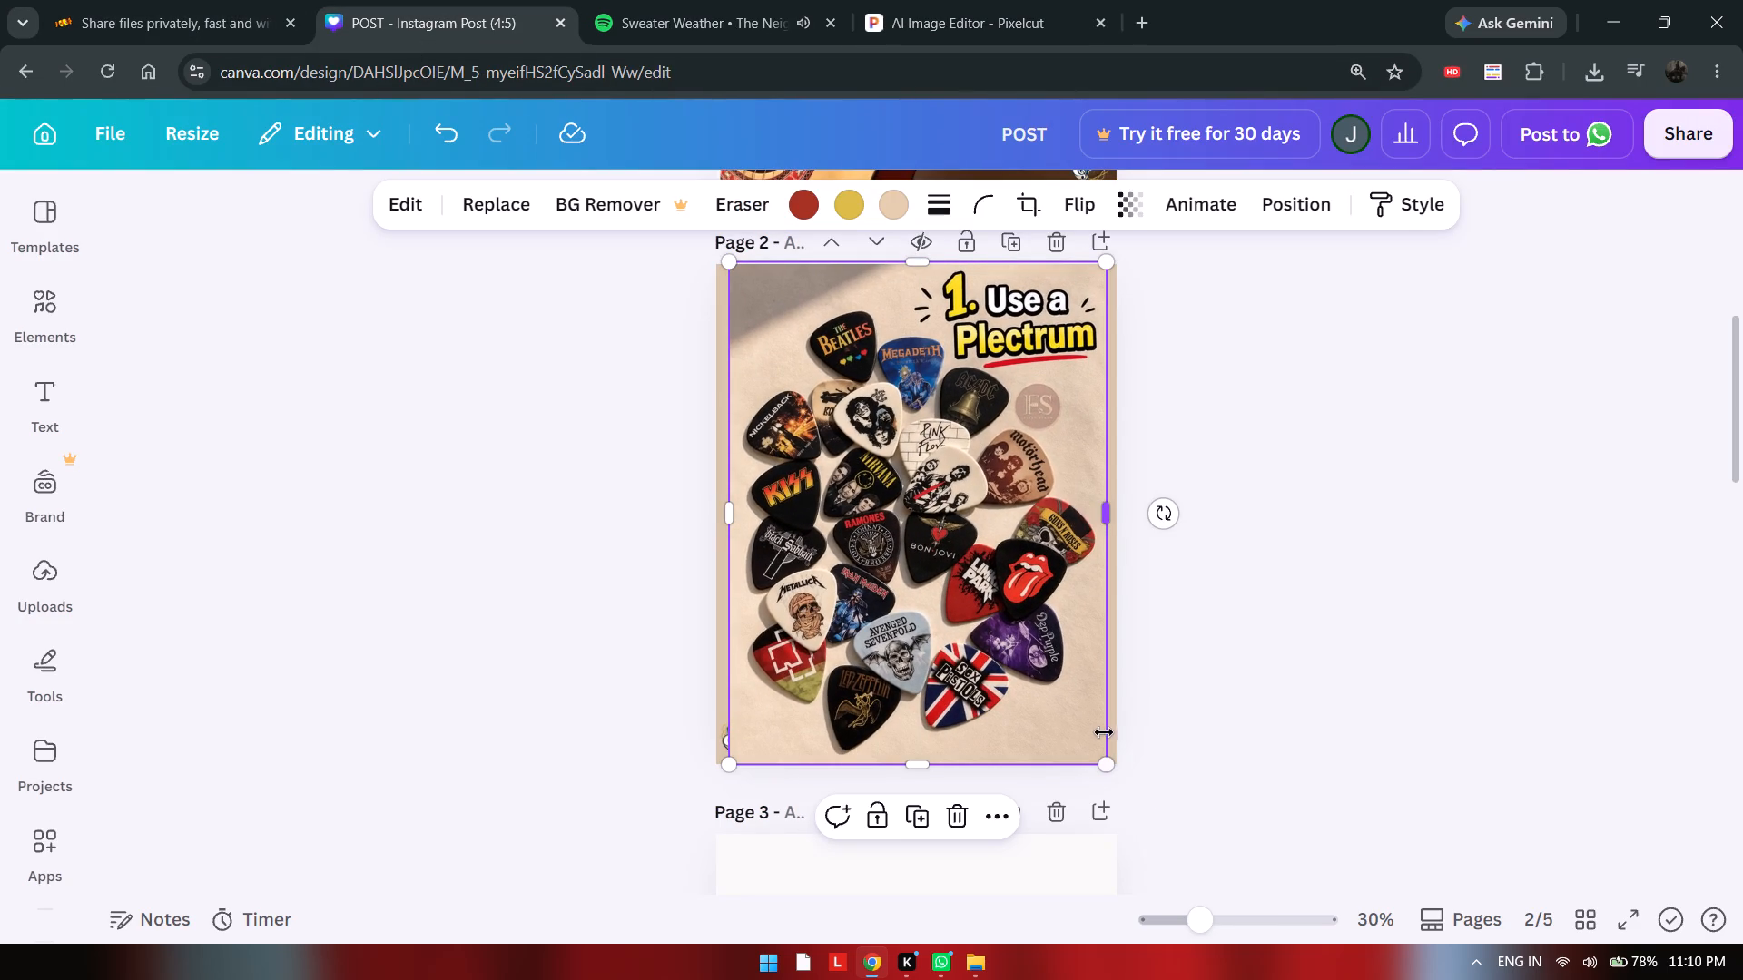
pyautogui.moveTo(1108, 771); pyautogui.dragTo(1118, 779)
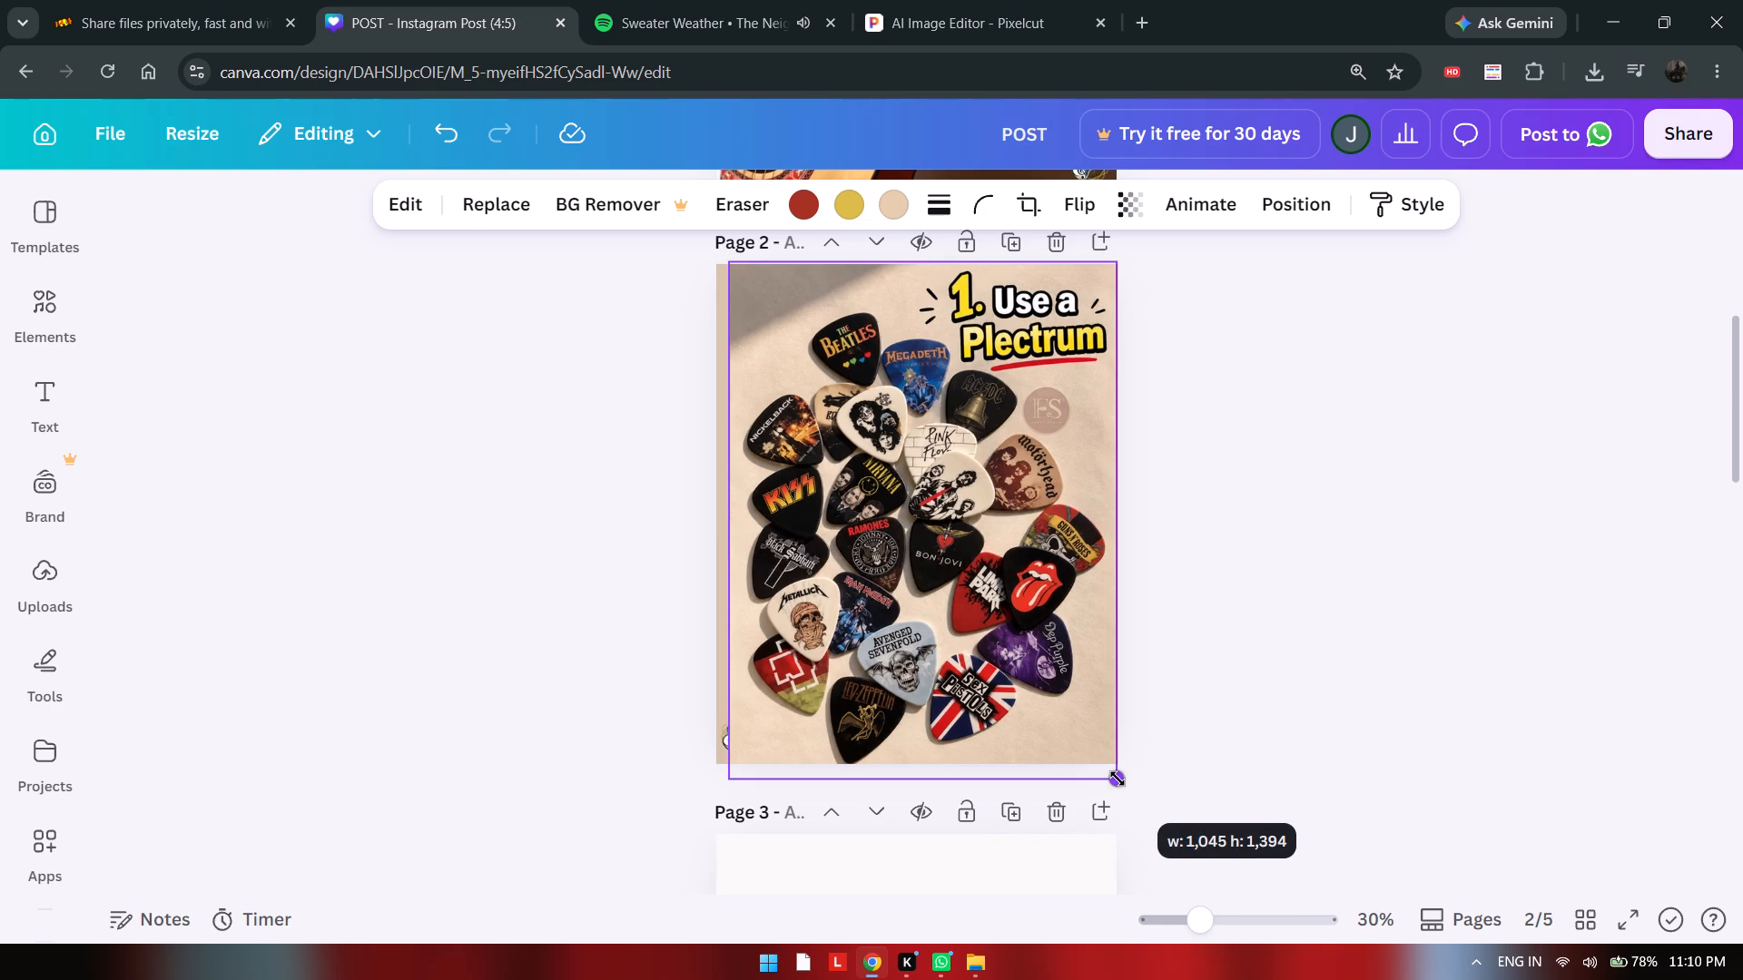
pyautogui.moveTo(1118, 779); pyautogui.dragTo(1115, 779)
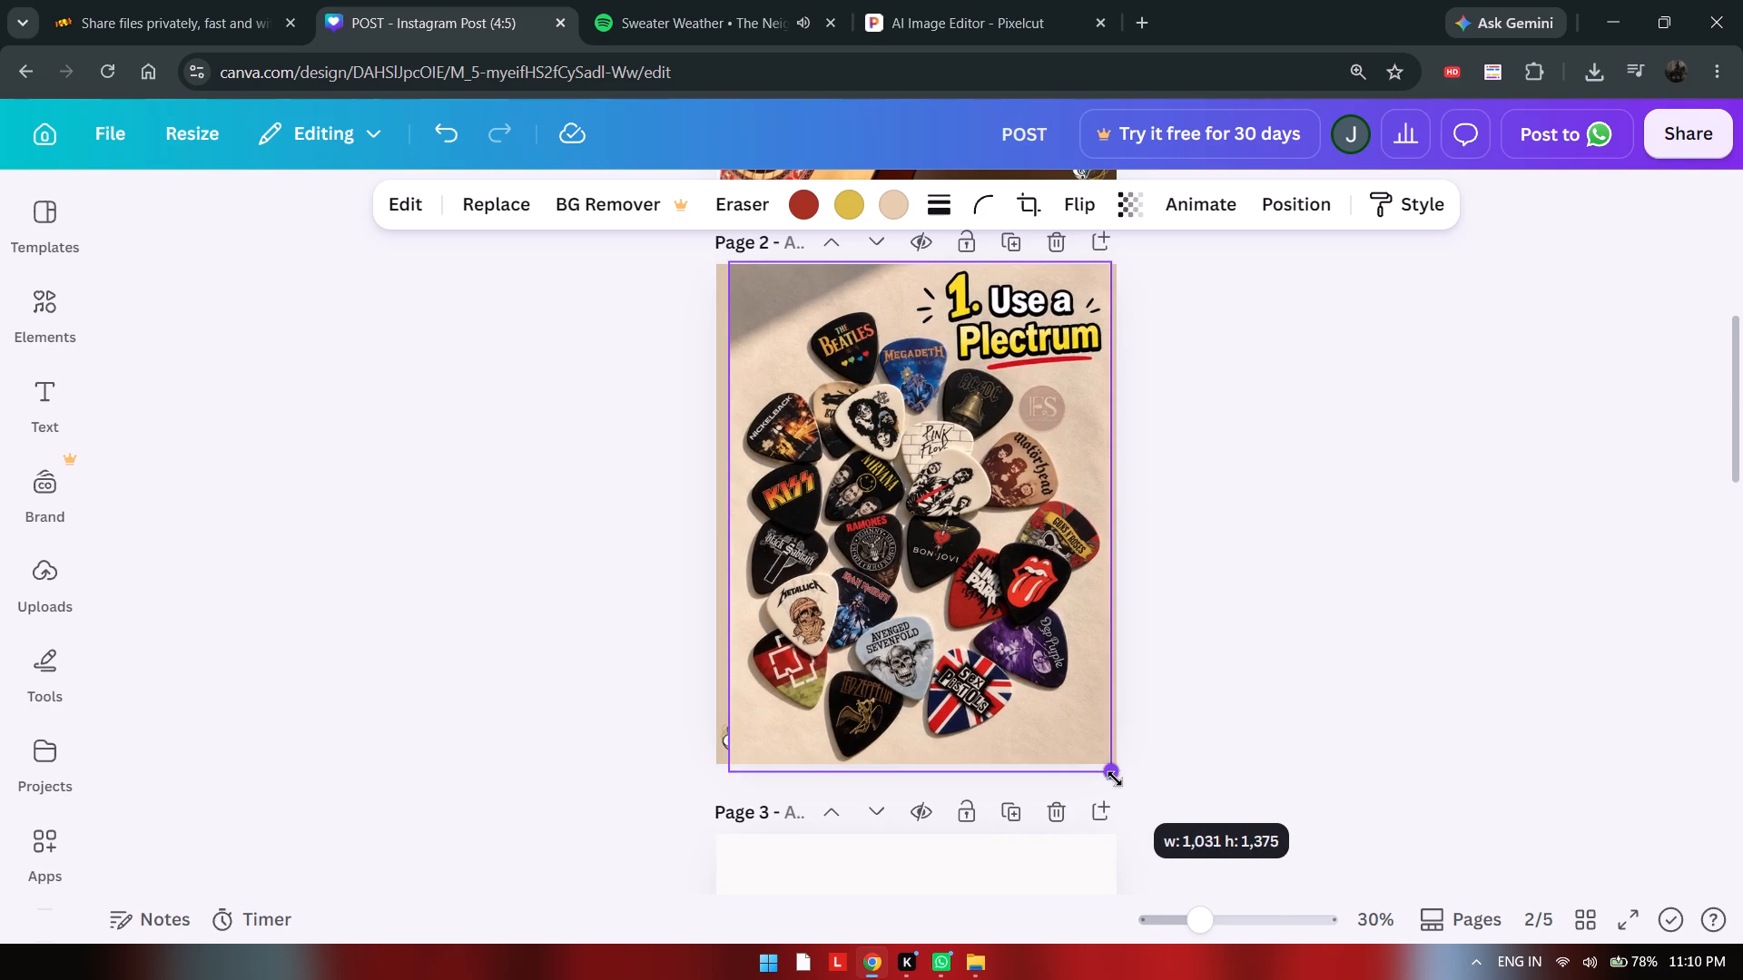
pyautogui.moveTo(1115, 779); pyautogui.dragTo(1116, 775)
pyautogui.click(1039, 738)
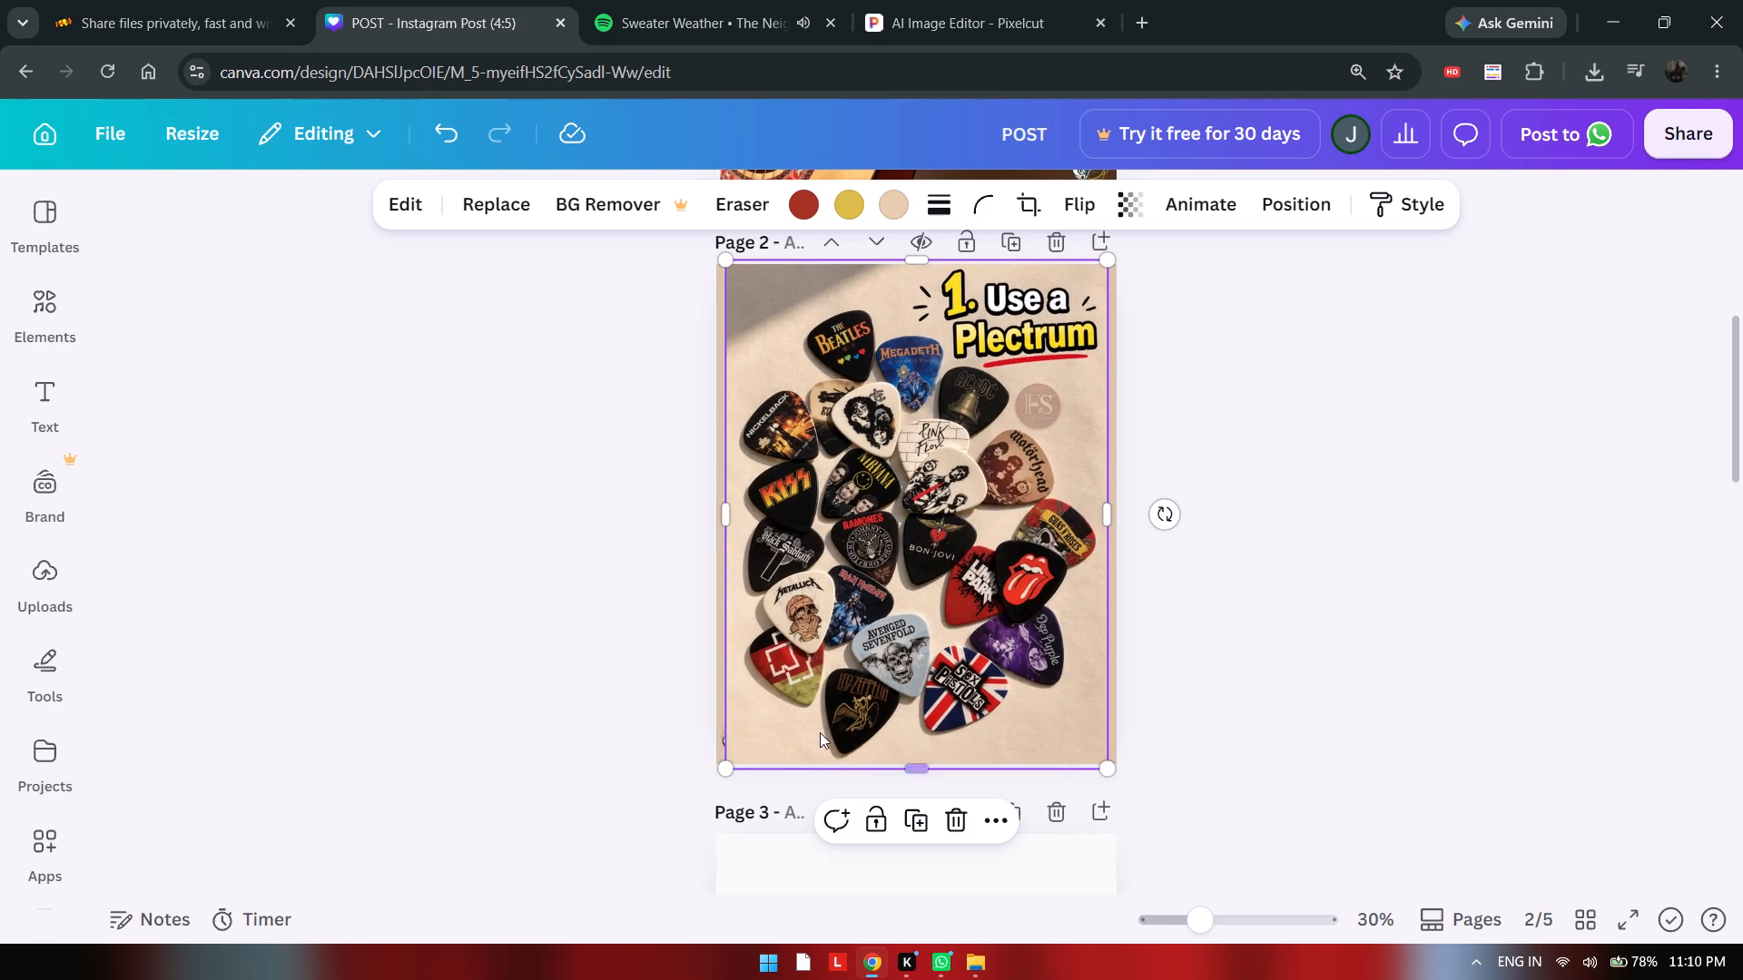
pyautogui.click(688, 750)
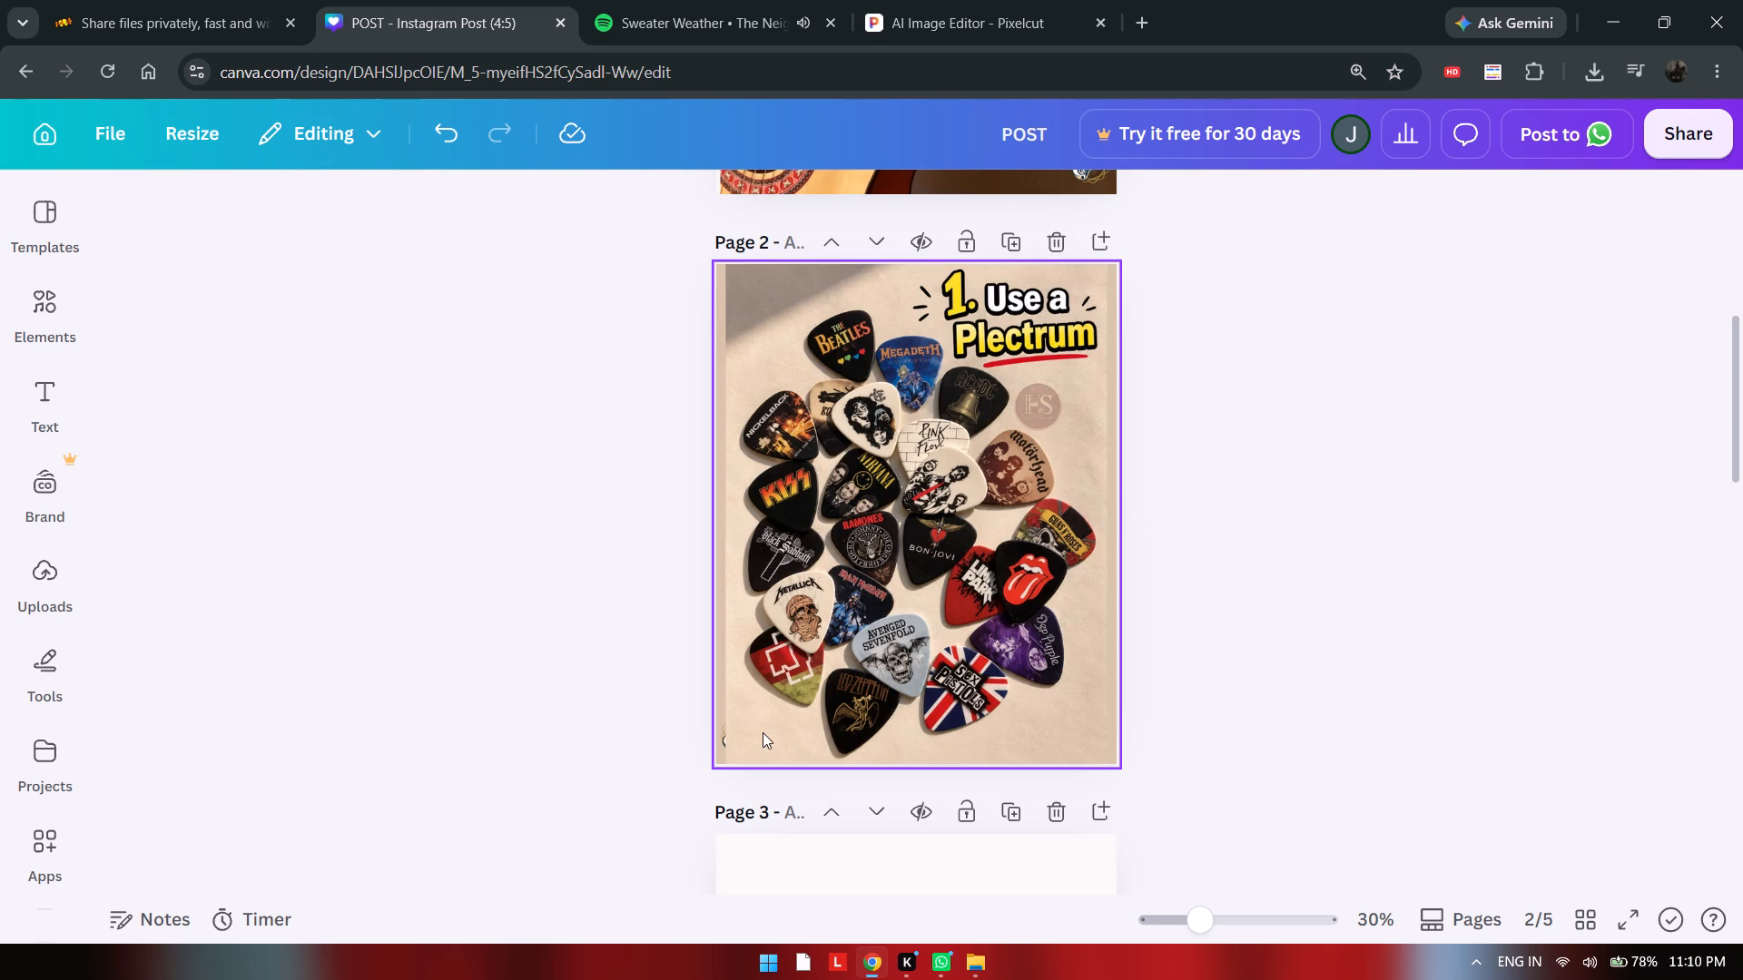
pyautogui.click(694, 568)
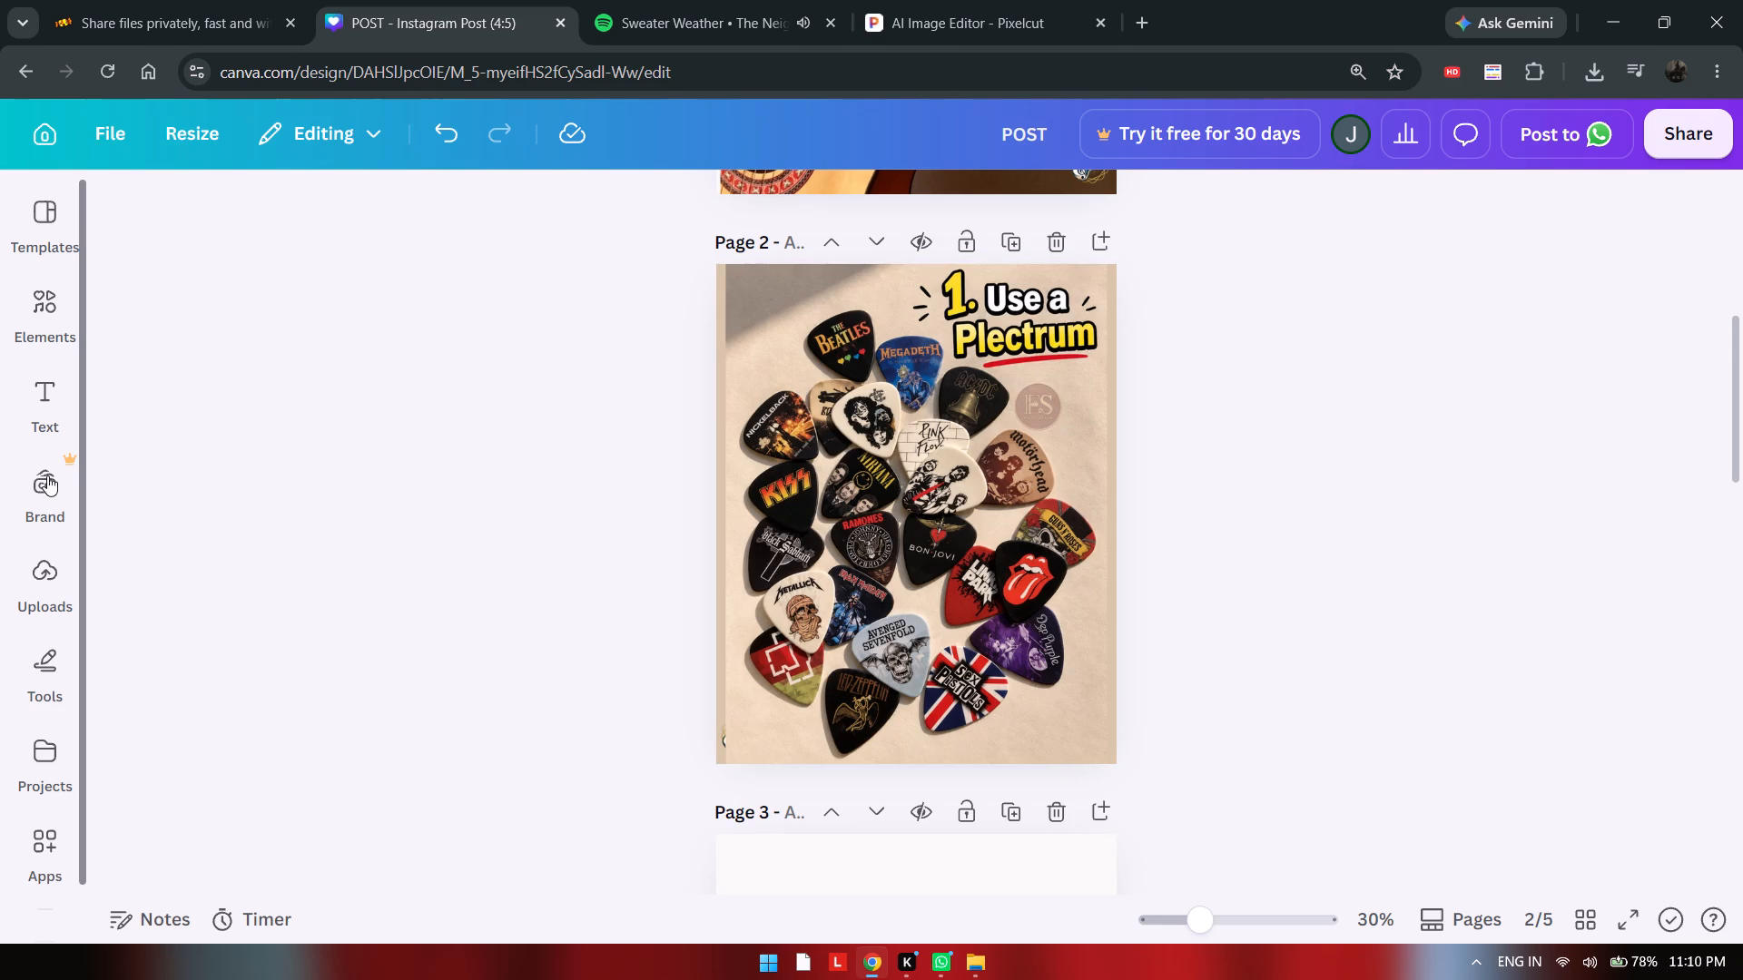
# Add a square from the basic shapes onto page 2, over the plectrum image.
pyautogui.click(43, 545)
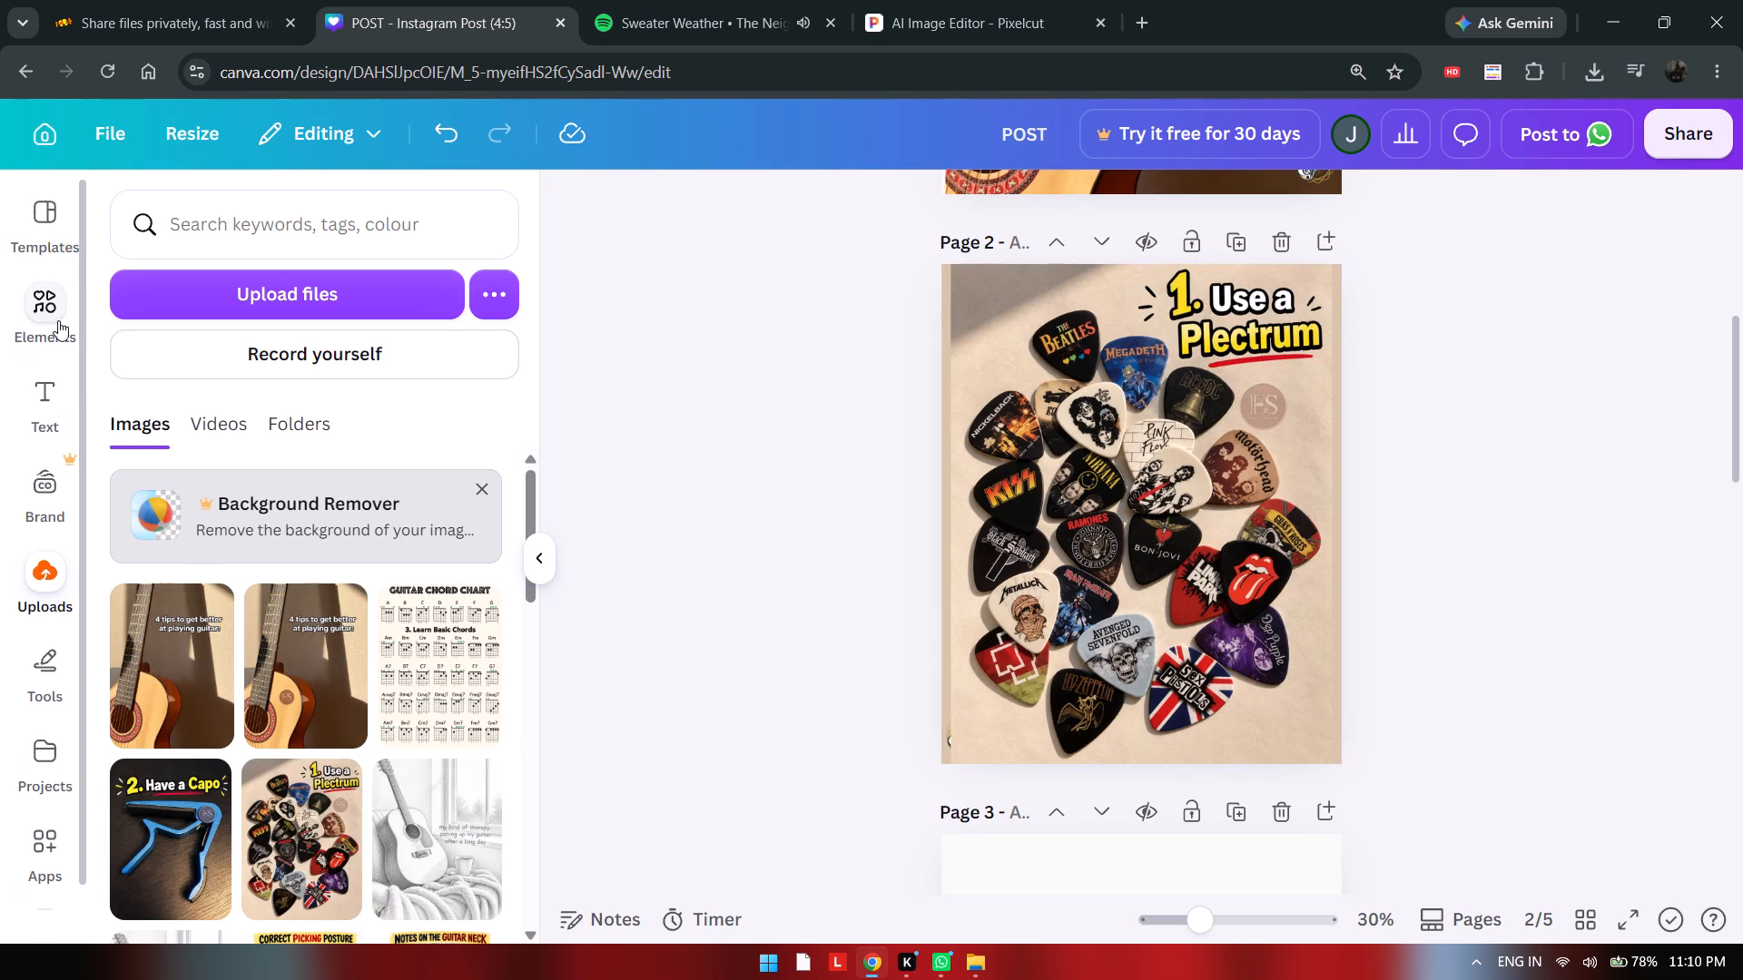
pyautogui.click(54, 318)
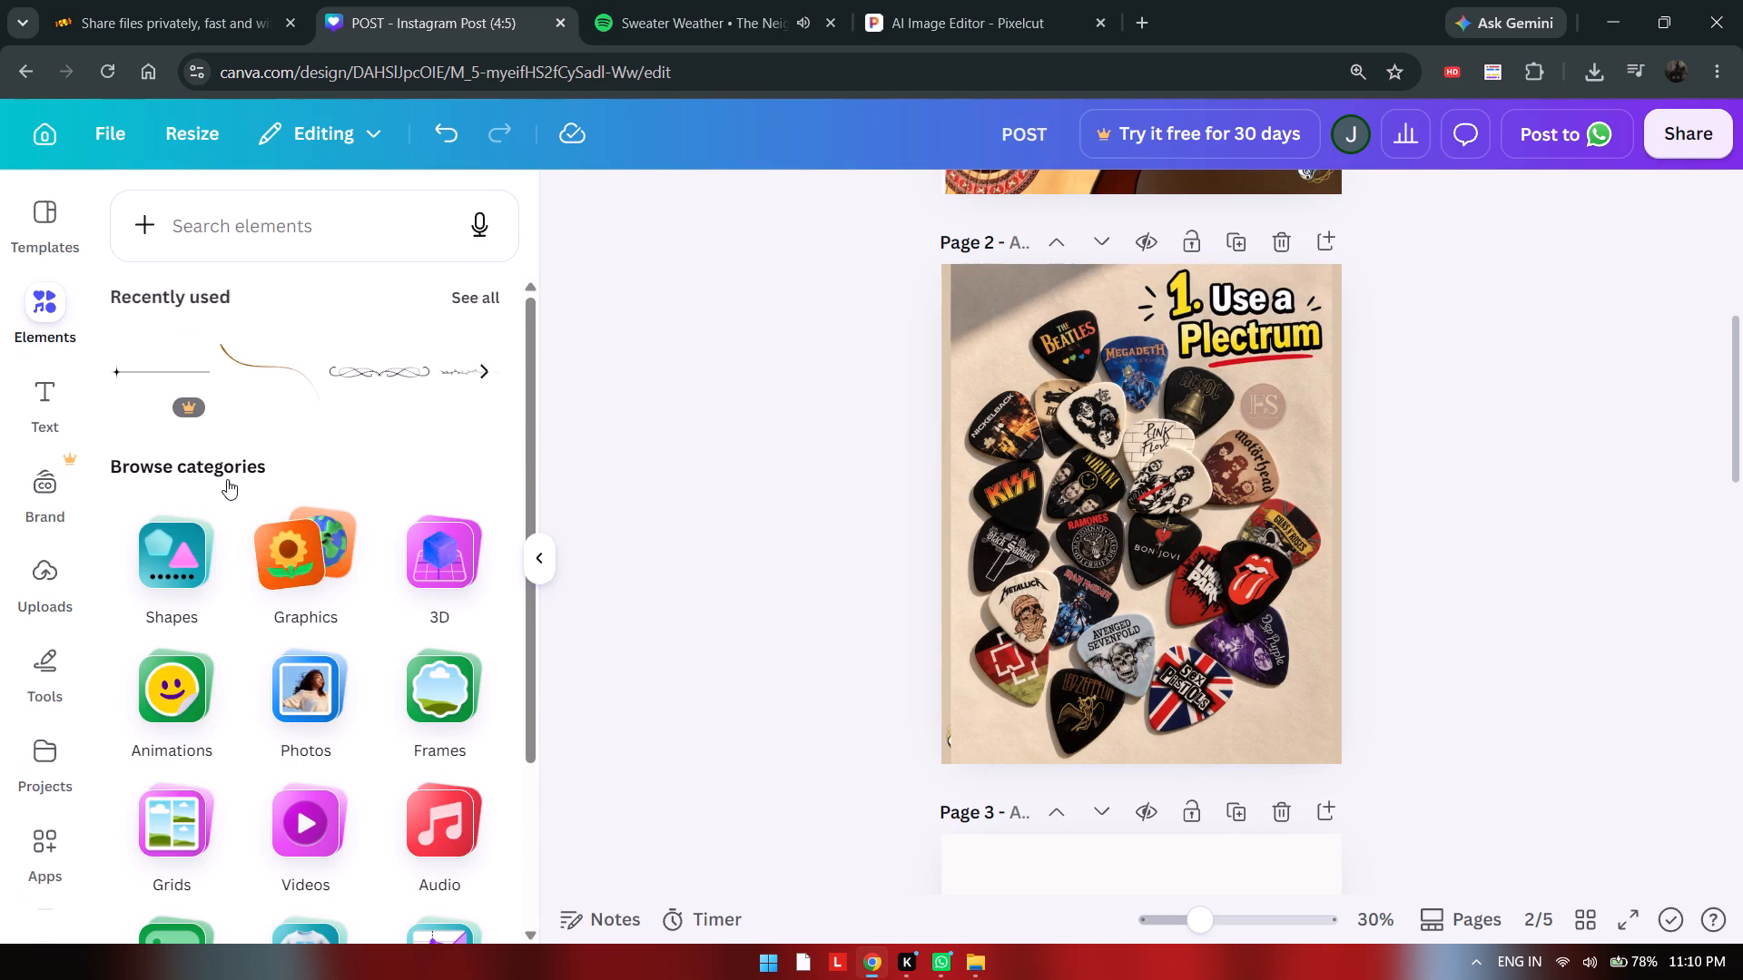
pyautogui.scroll(-4, 212, 382)
pyautogui.scroll(2, 212, 382)
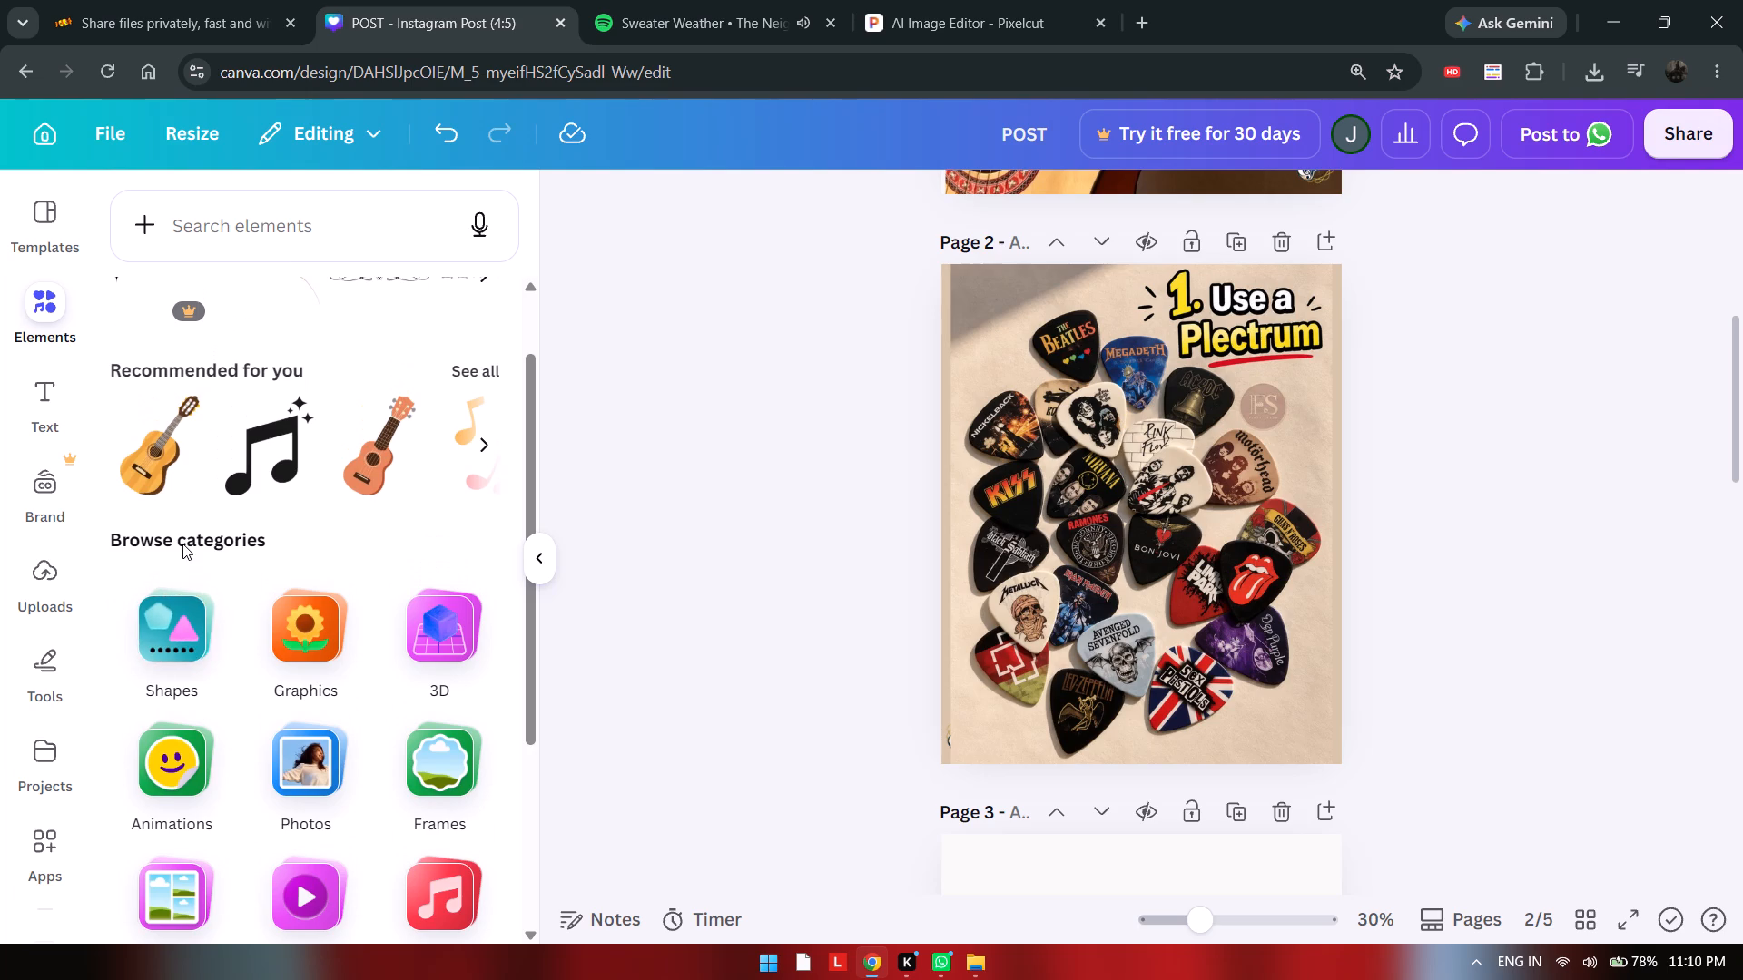
pyautogui.click(149, 700)
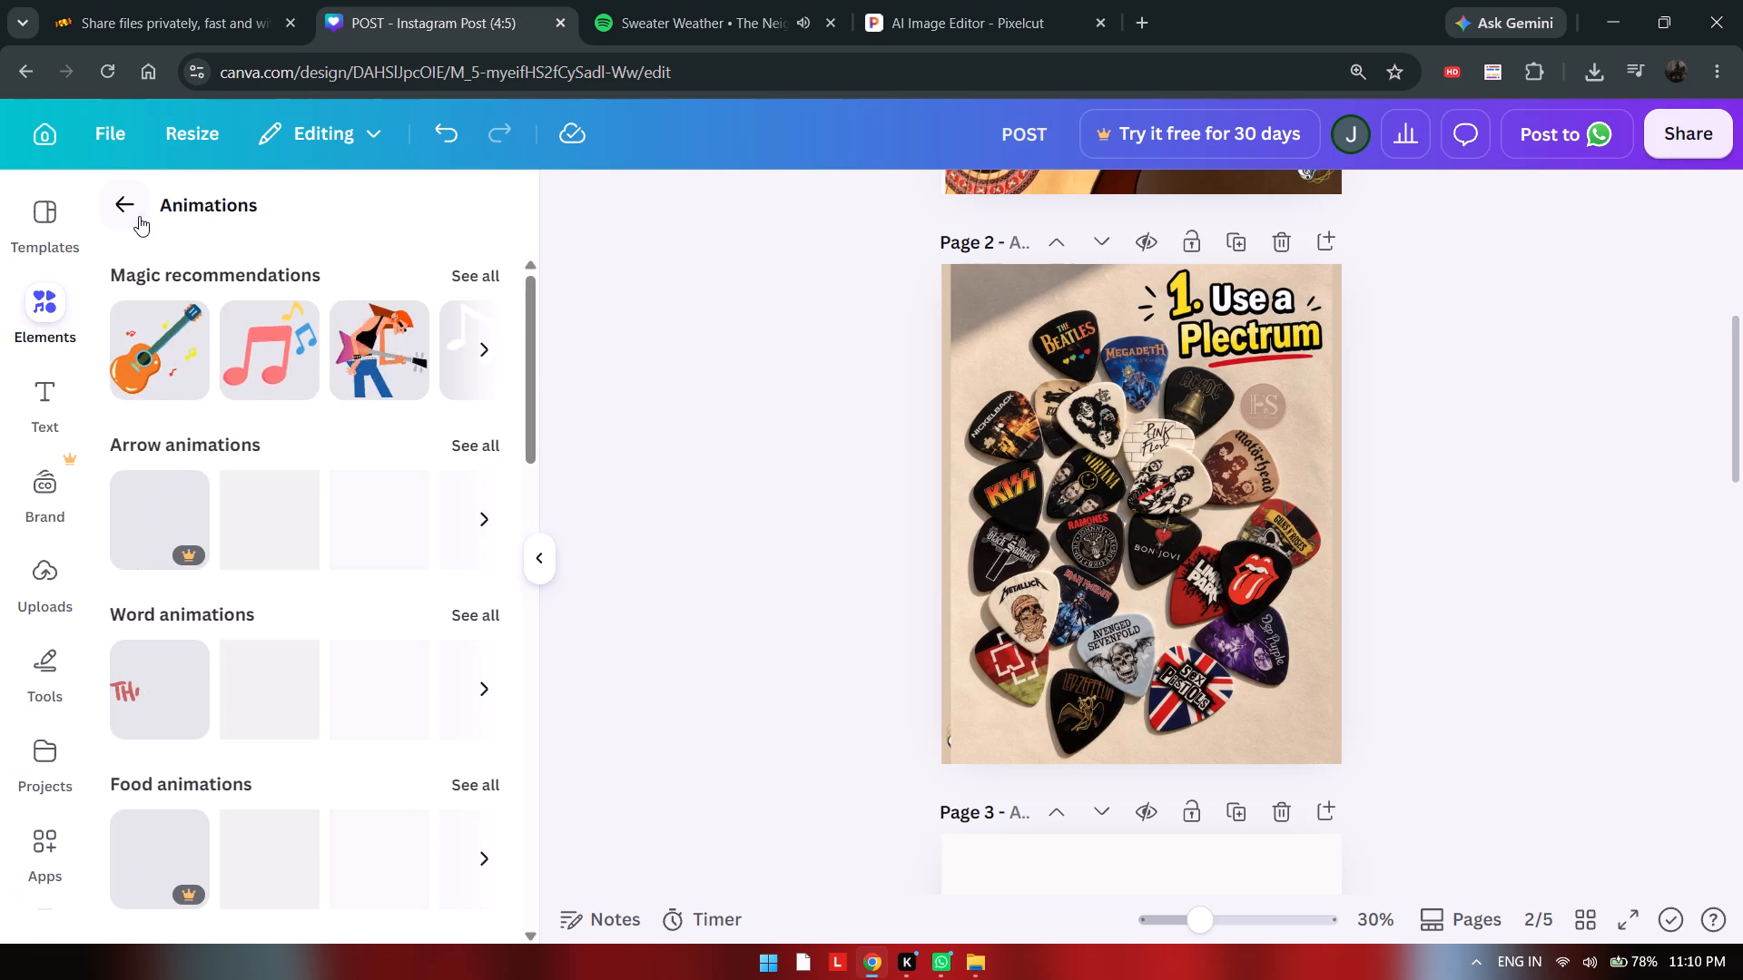
pyautogui.click(139, 216)
pyautogui.click(161, 592)
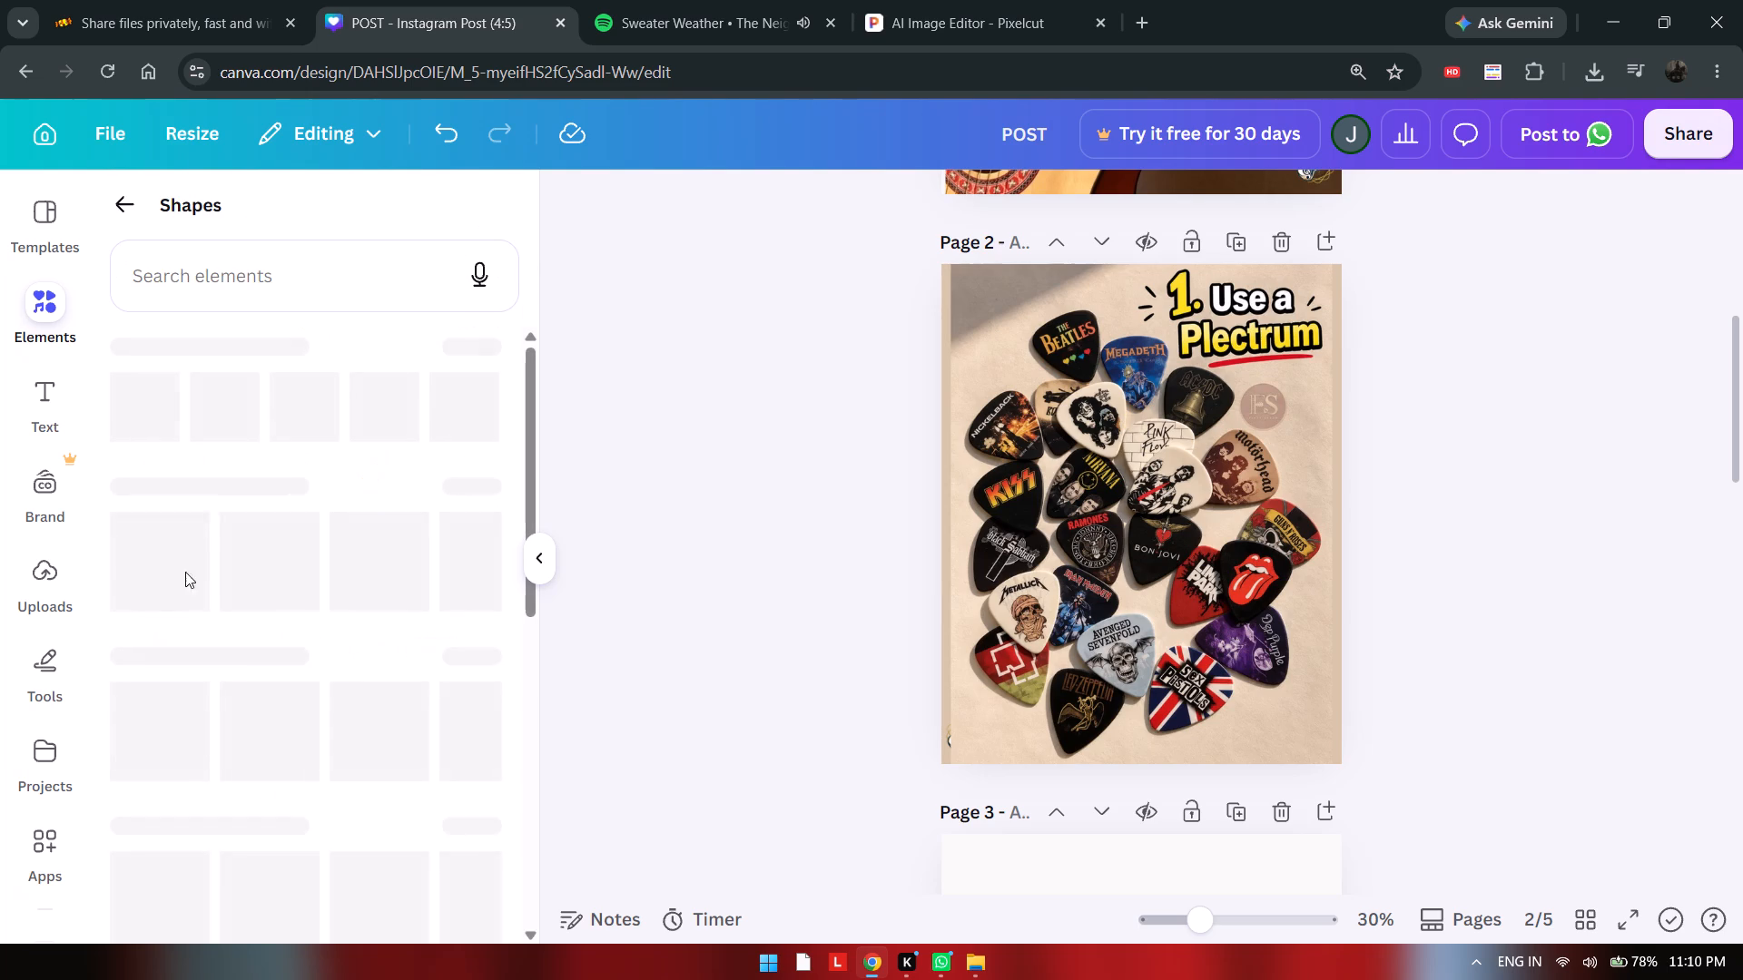
pyautogui.click(169, 659)
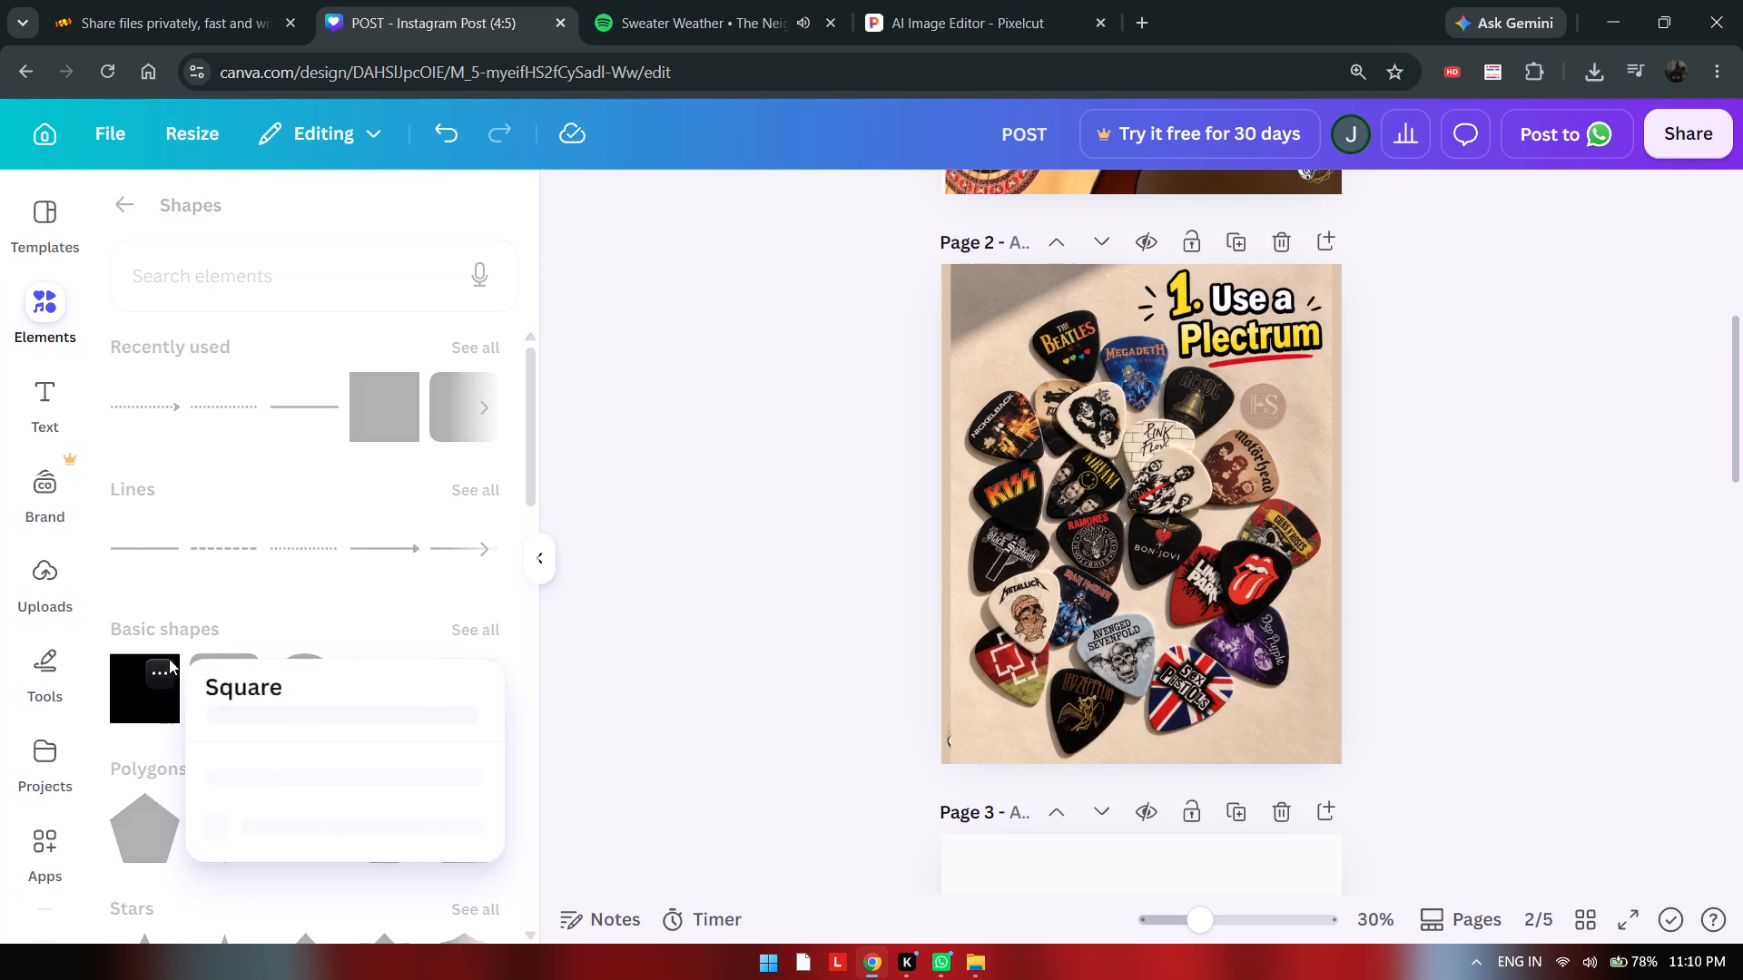
pyautogui.click(139, 697)
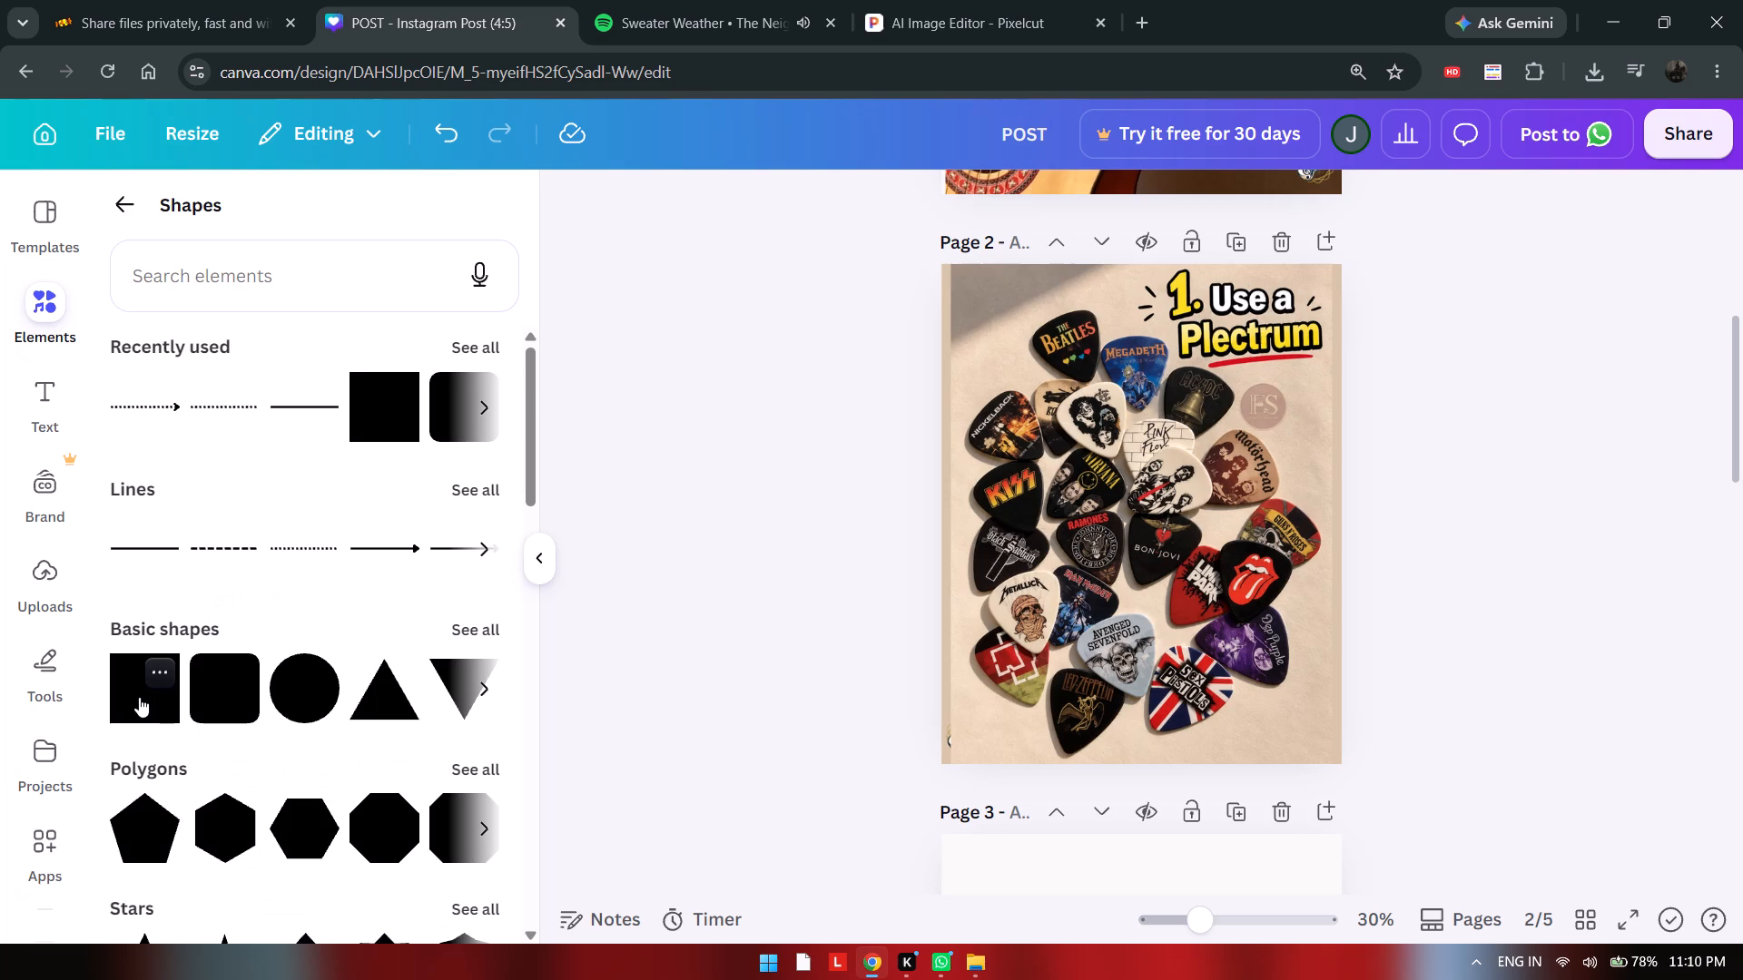
pyautogui.moveTo(139, 697); pyautogui.dragTo(1068, 561)
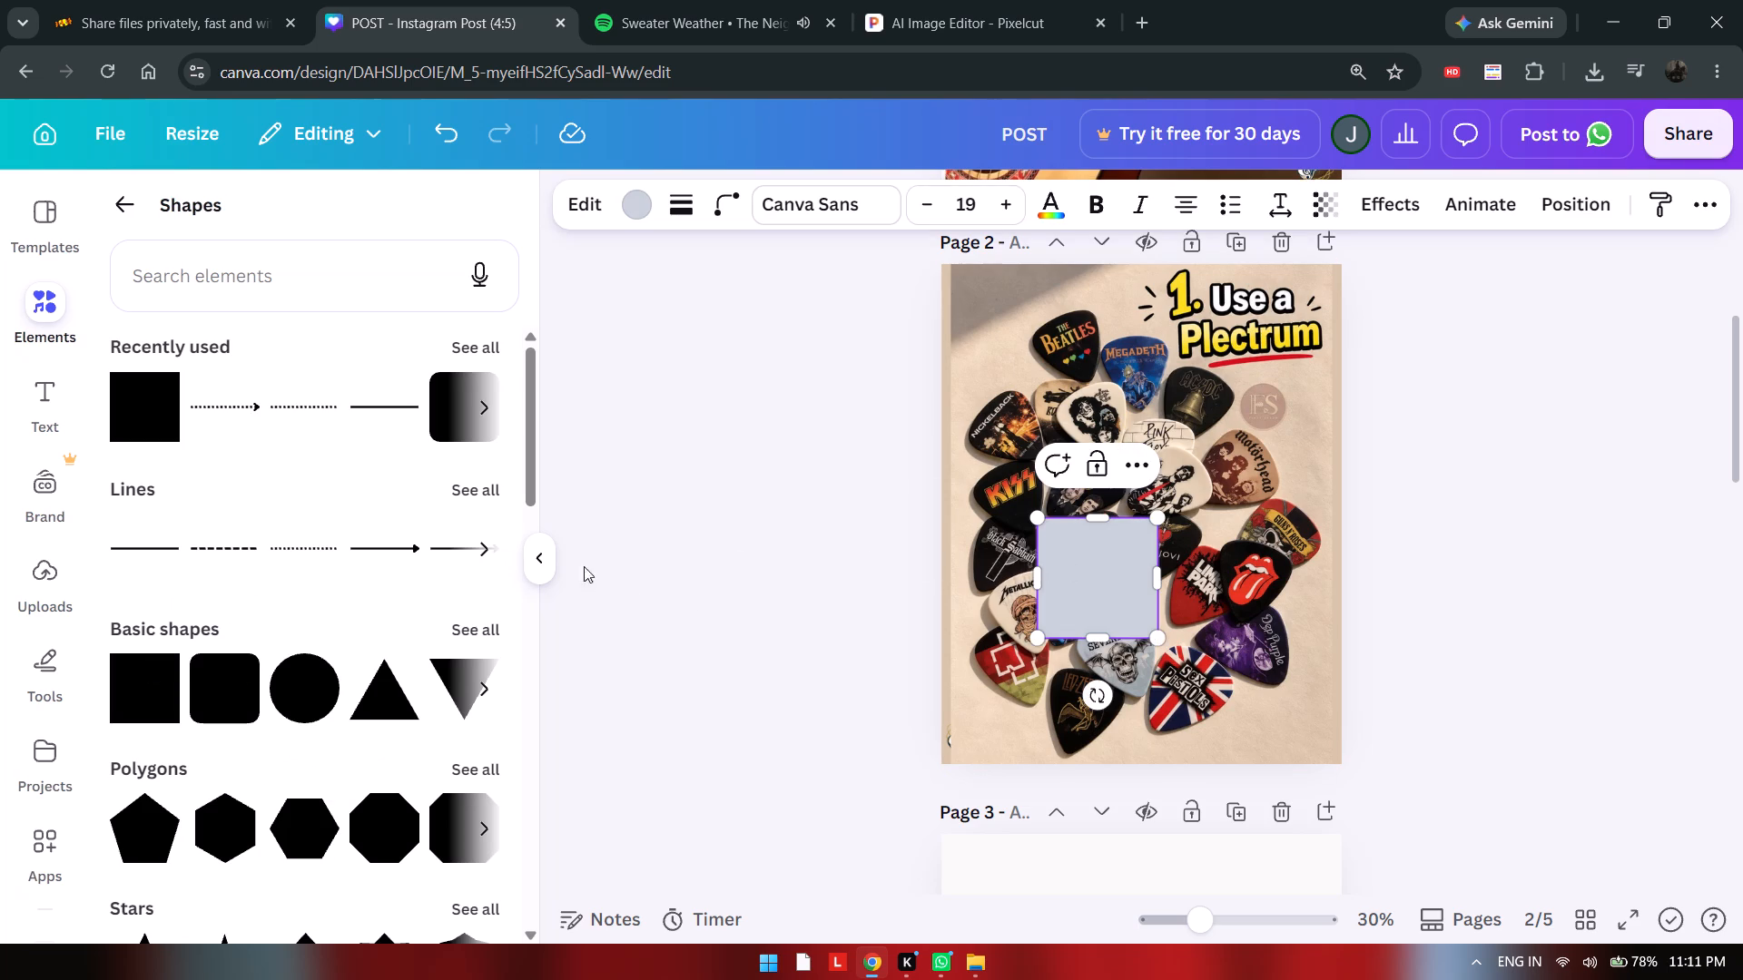
pyautogui.click(540, 562)
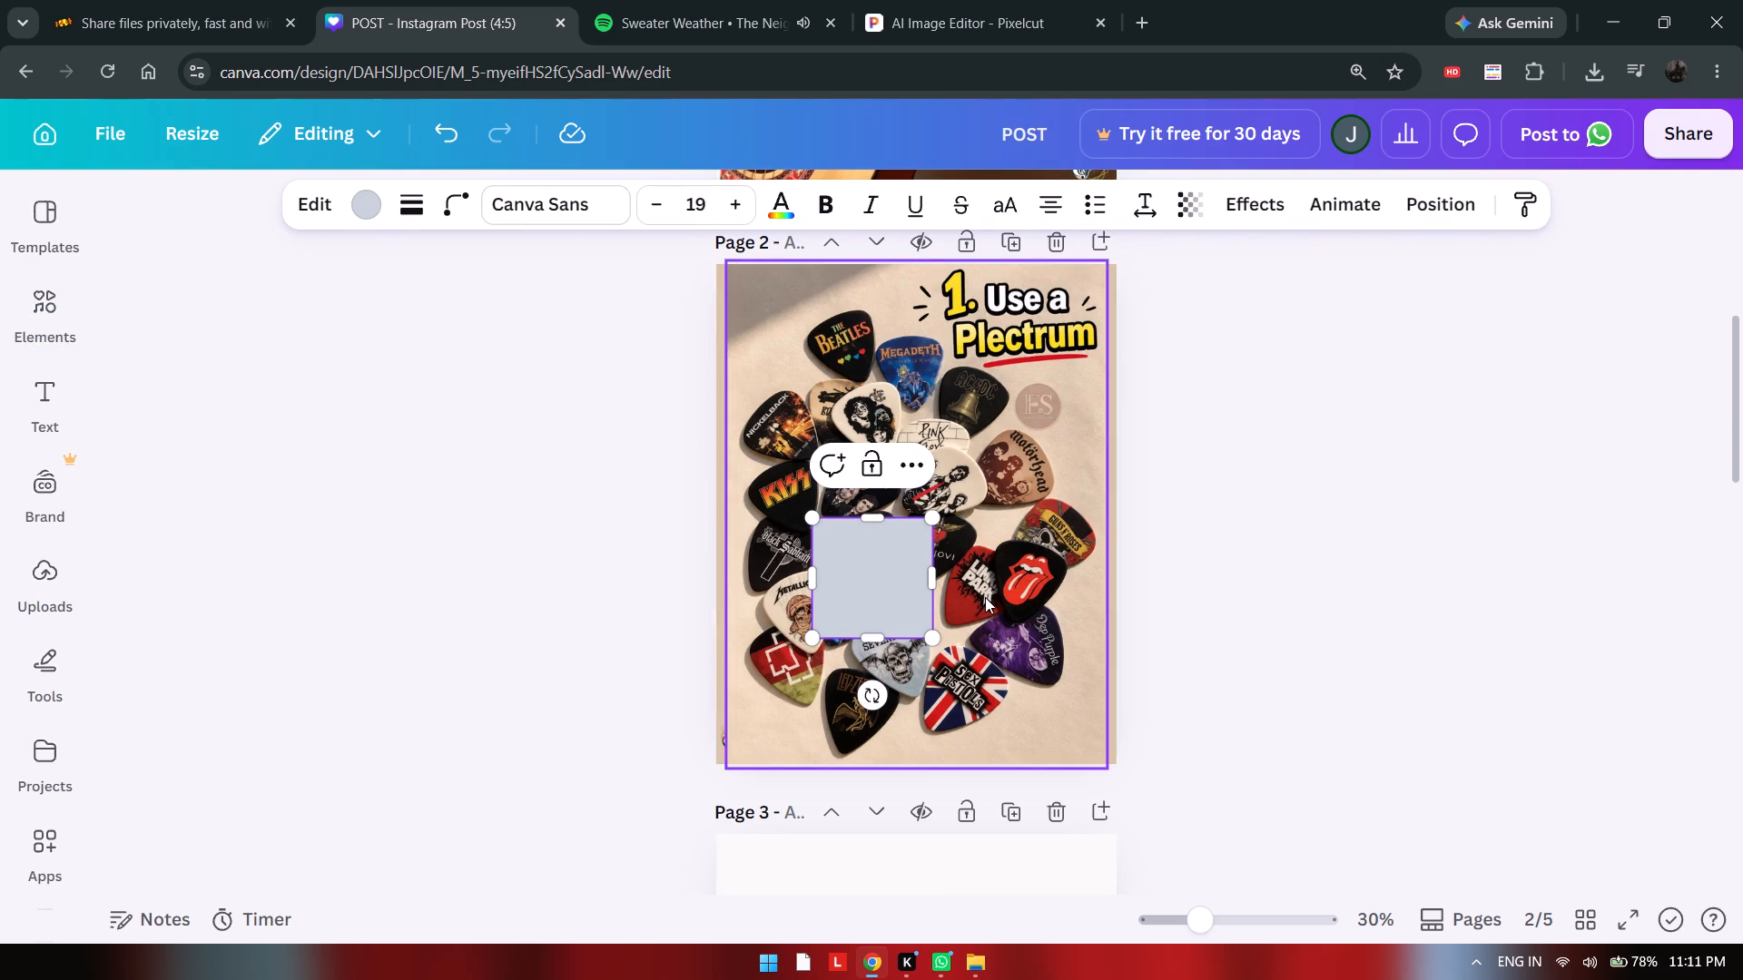
# Move the plectrum image aside, then place the square in page 2's top-left corner and enlarge it slightly.
pyautogui.click(985, 597)
pyautogui.moveTo(985, 597); pyautogui.dragTo(1134, 803)
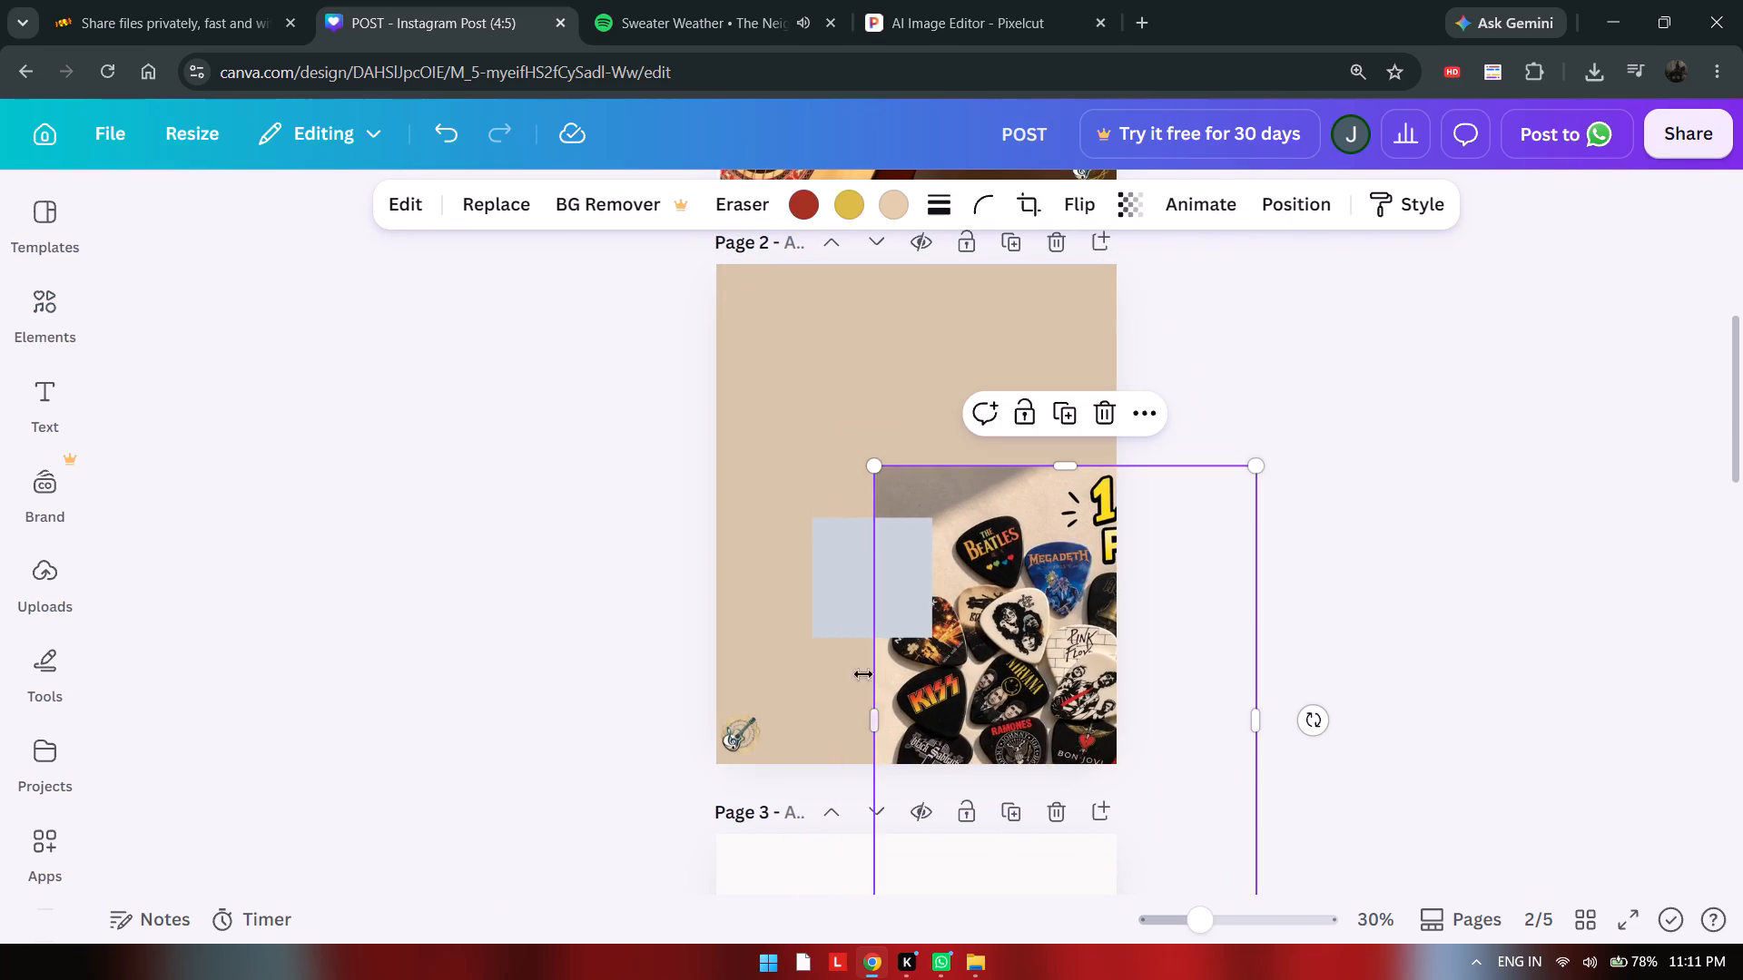
pyautogui.moveTo(841, 605); pyautogui.dragTo(744, 348)
pyautogui.moveTo(840, 388); pyautogui.dragTo(865, 397)
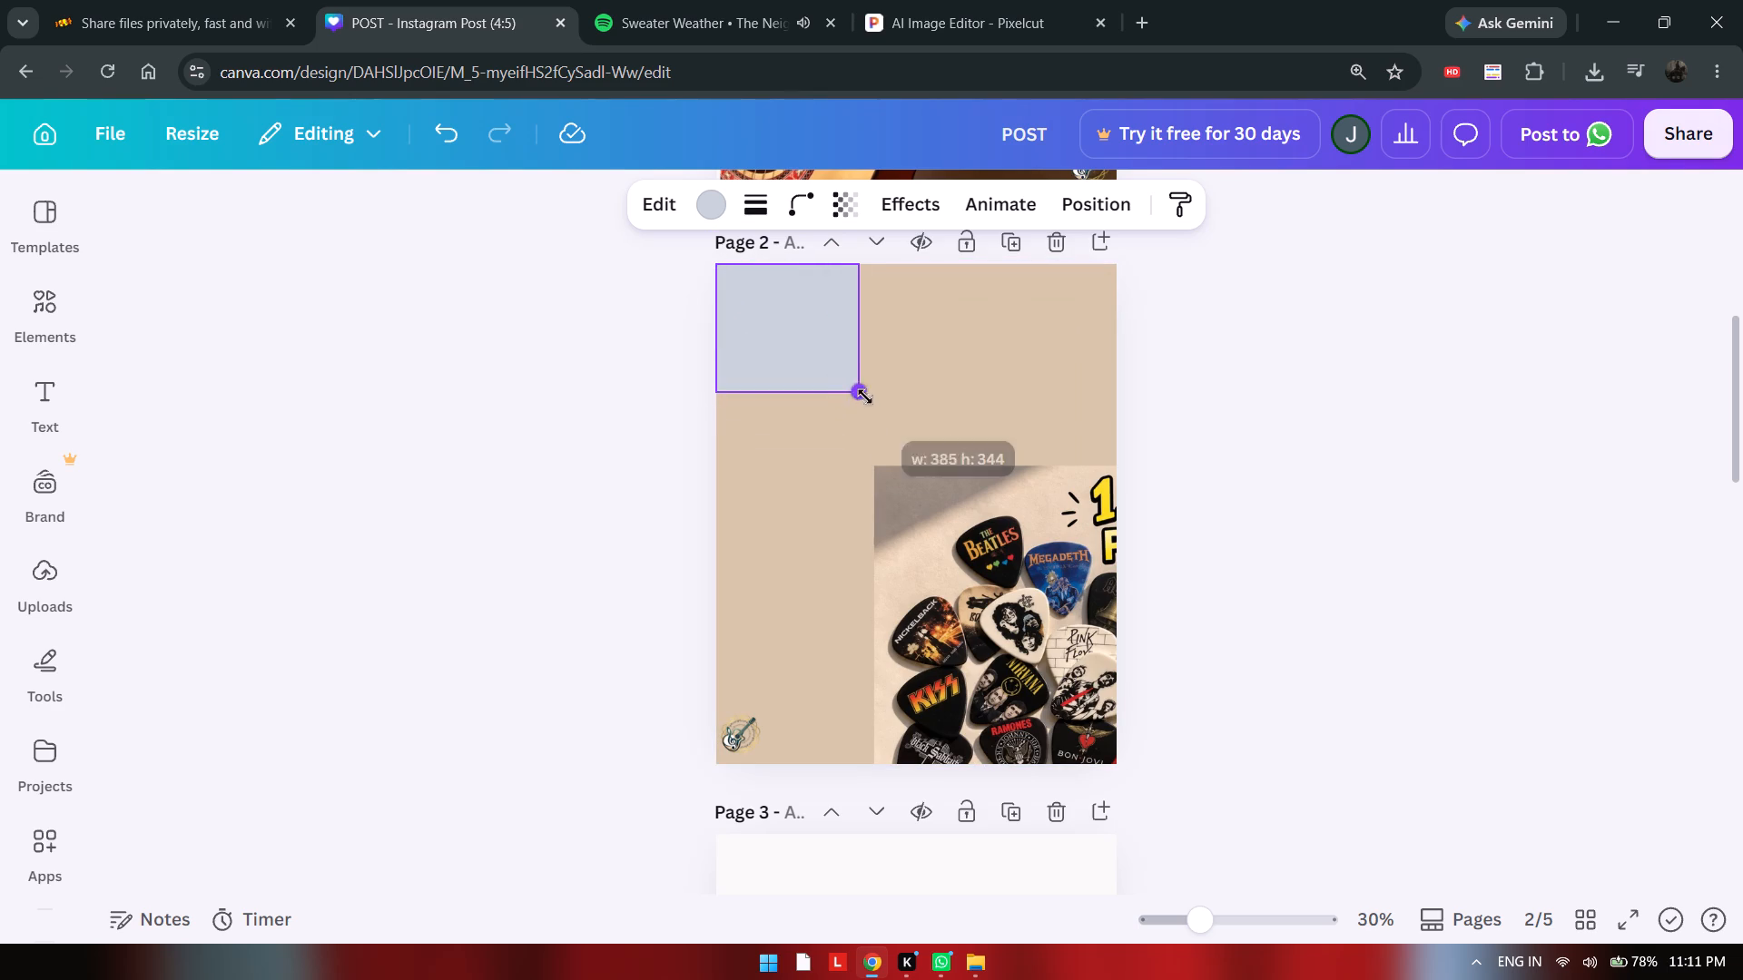
pyautogui.moveTo(865, 397); pyautogui.dragTo(875, 382)
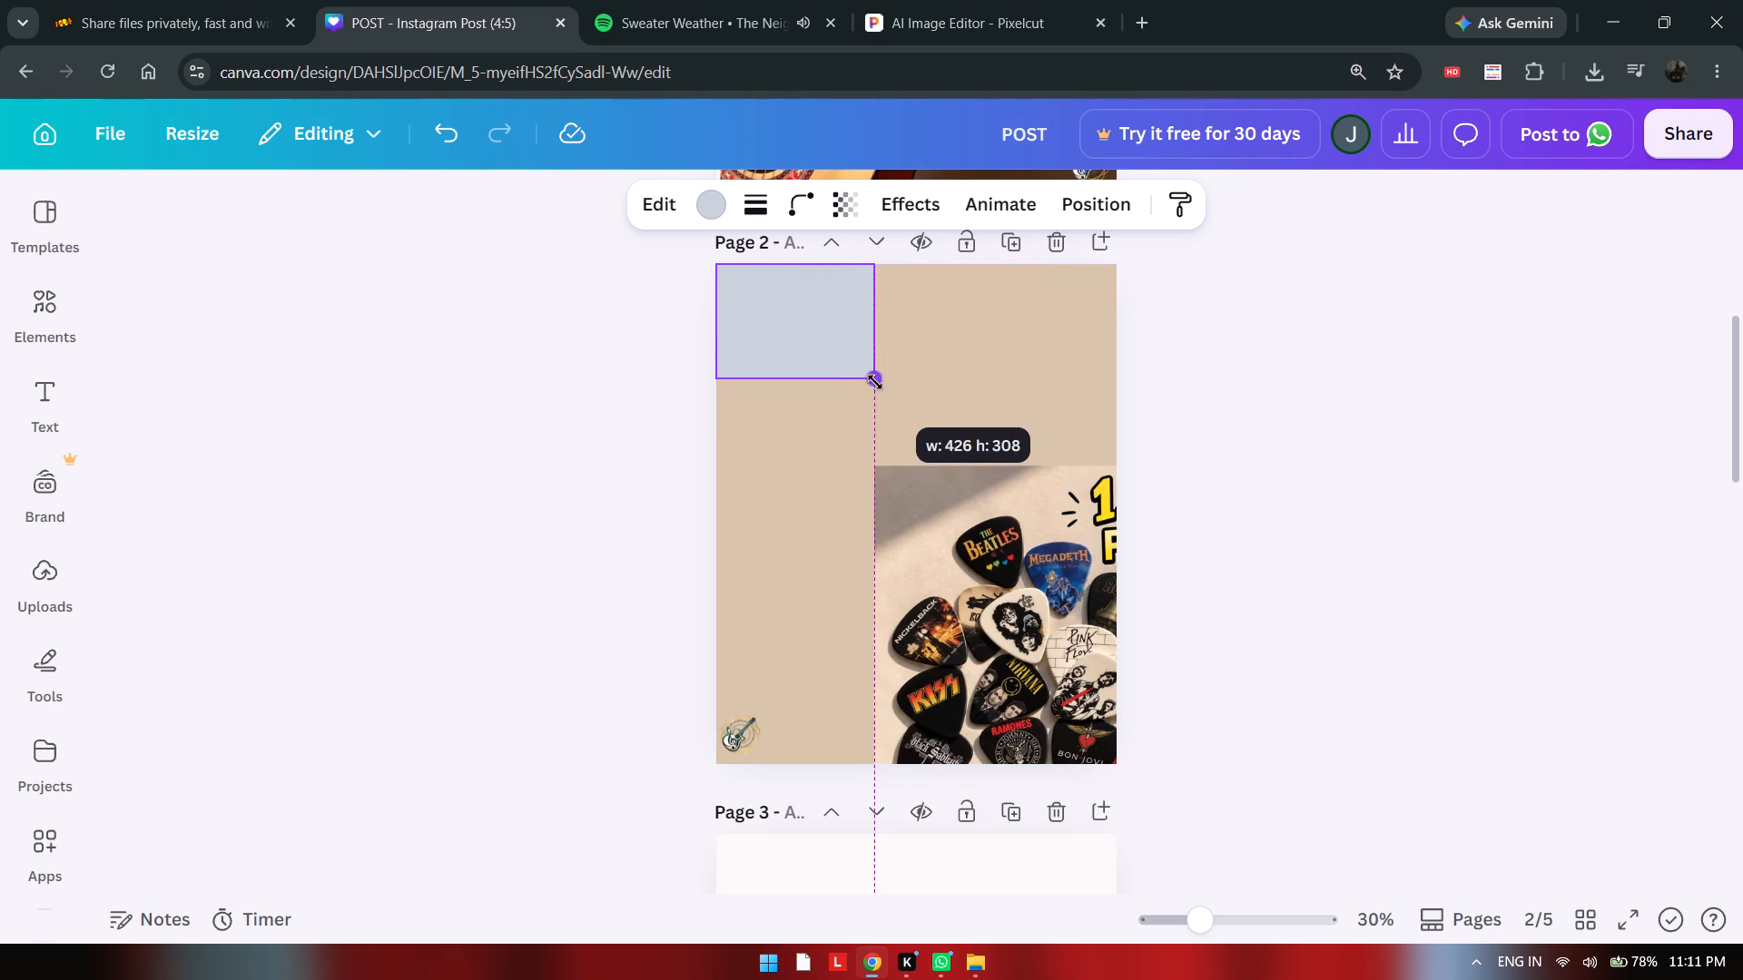
pyautogui.moveTo(875, 382); pyautogui.dragTo(863, 387)
# Move the plectrum image back over page 2 and bring its layer above the square.
pyautogui.moveTo(990, 560); pyautogui.dragTo(838, 363)
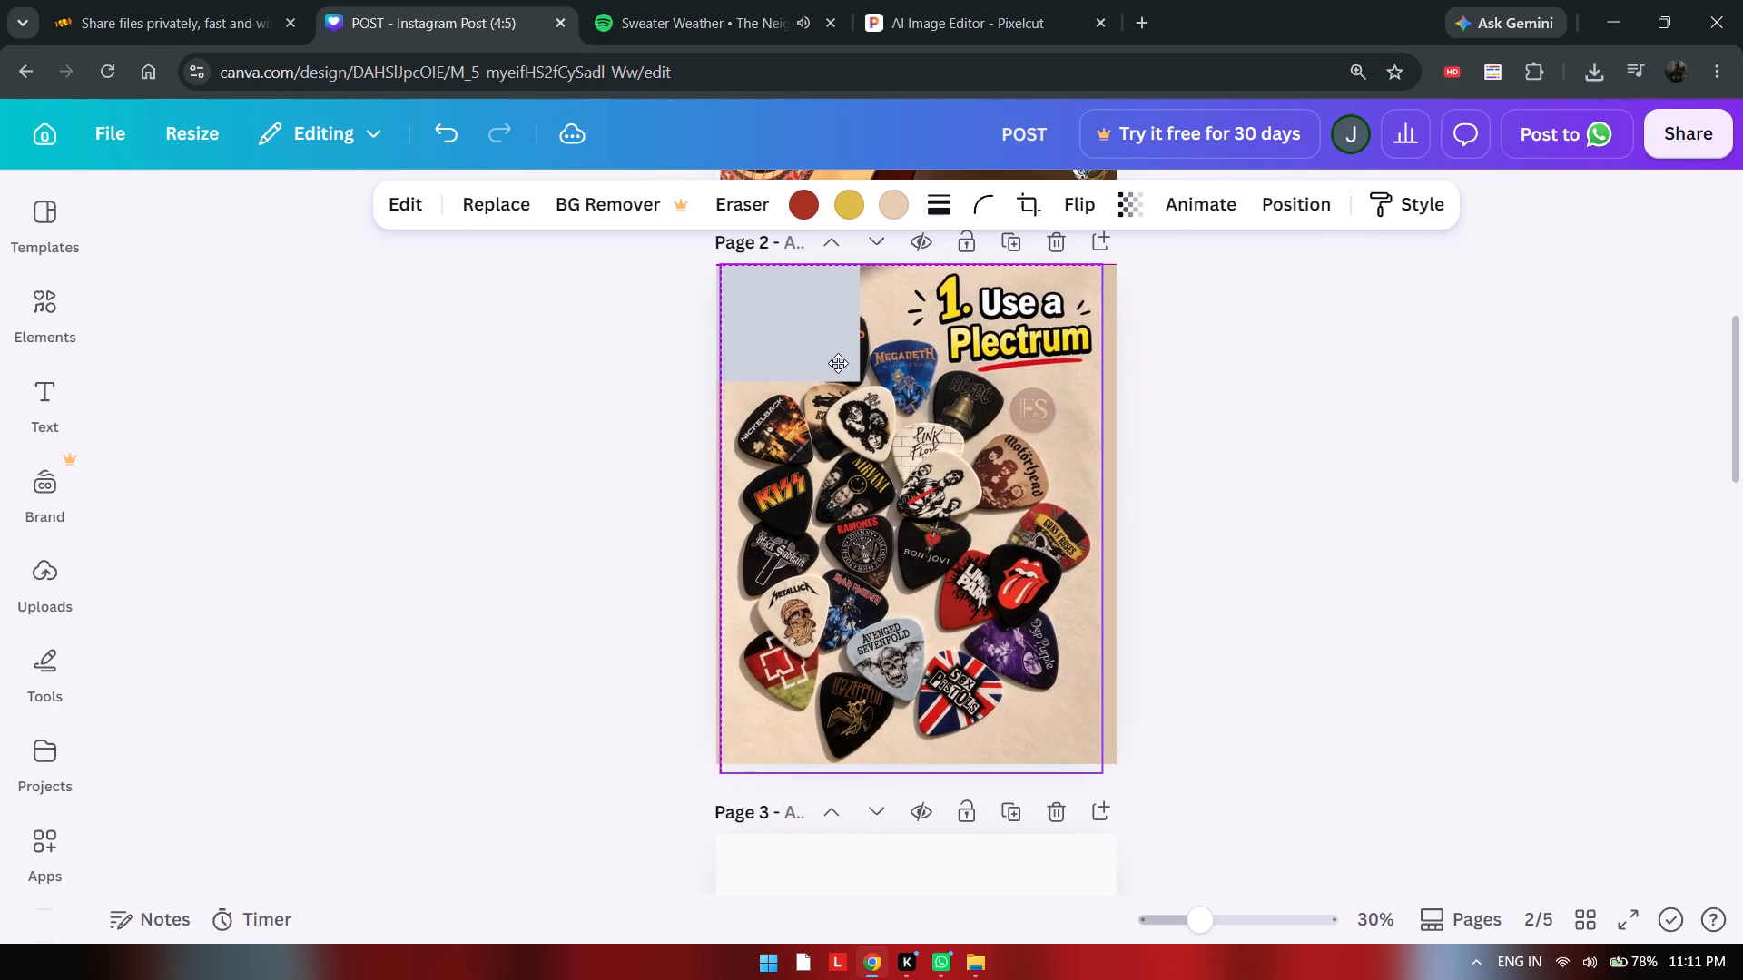
pyautogui.moveTo(838, 363); pyautogui.dragTo(842, 367)
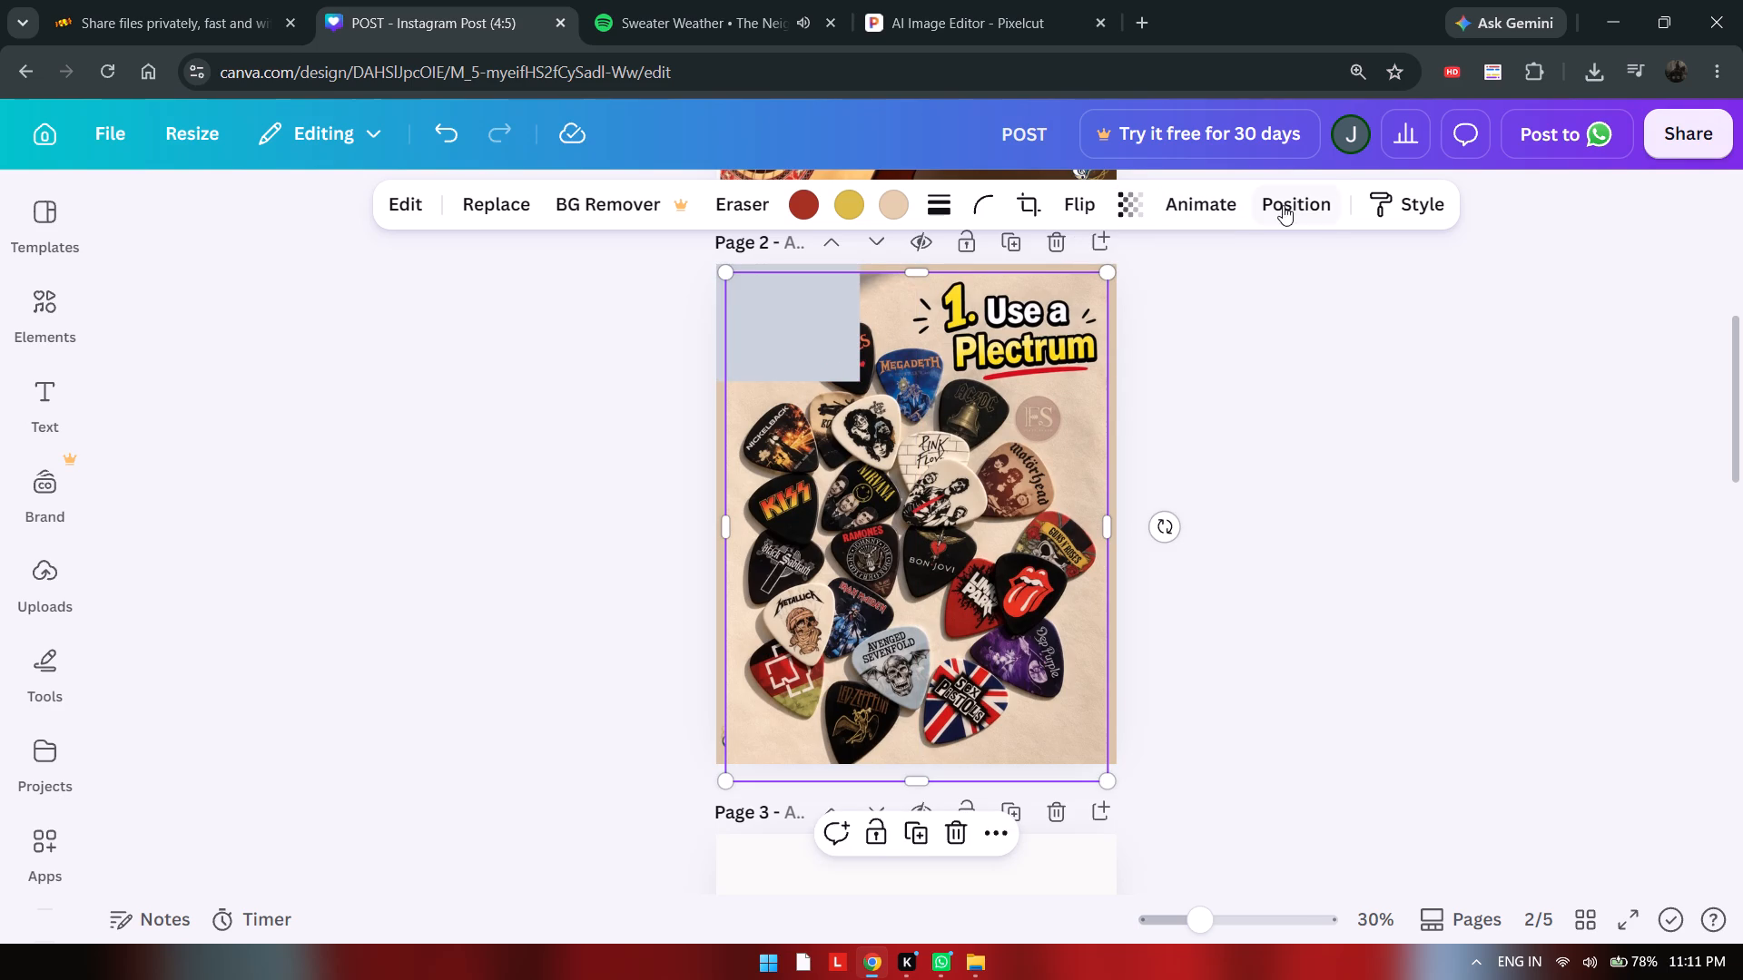
pyautogui.click(1286, 206)
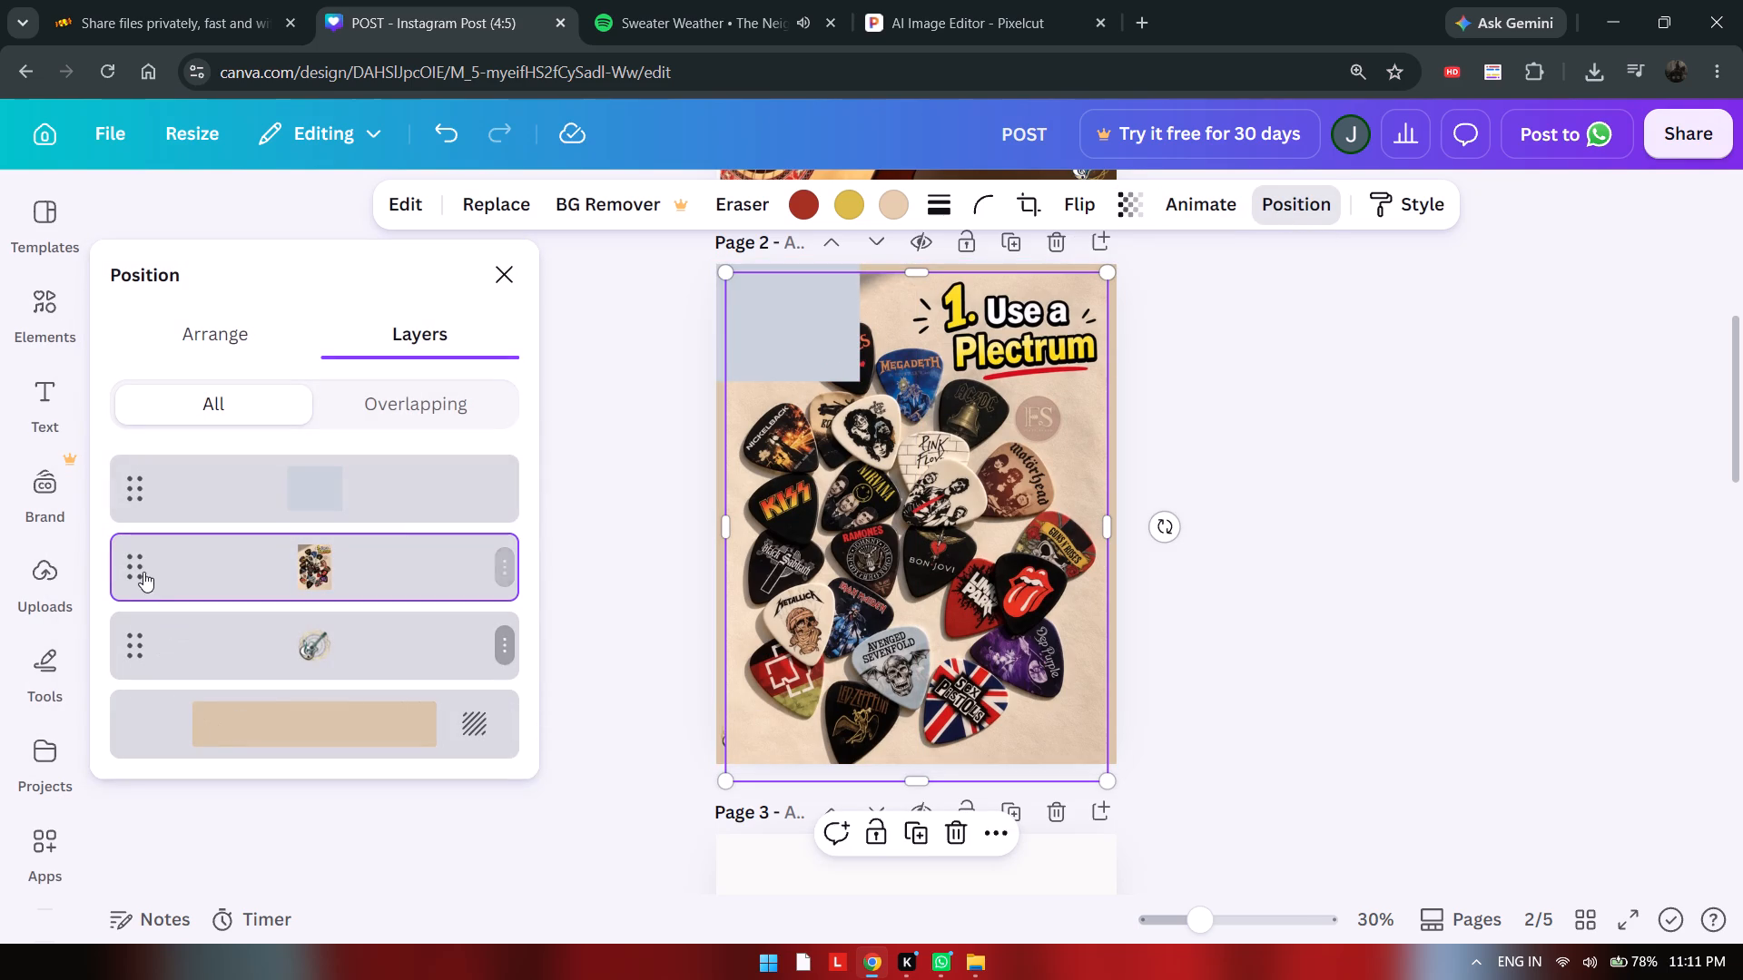
pyautogui.moveTo(133, 567); pyautogui.dragTo(151, 473)
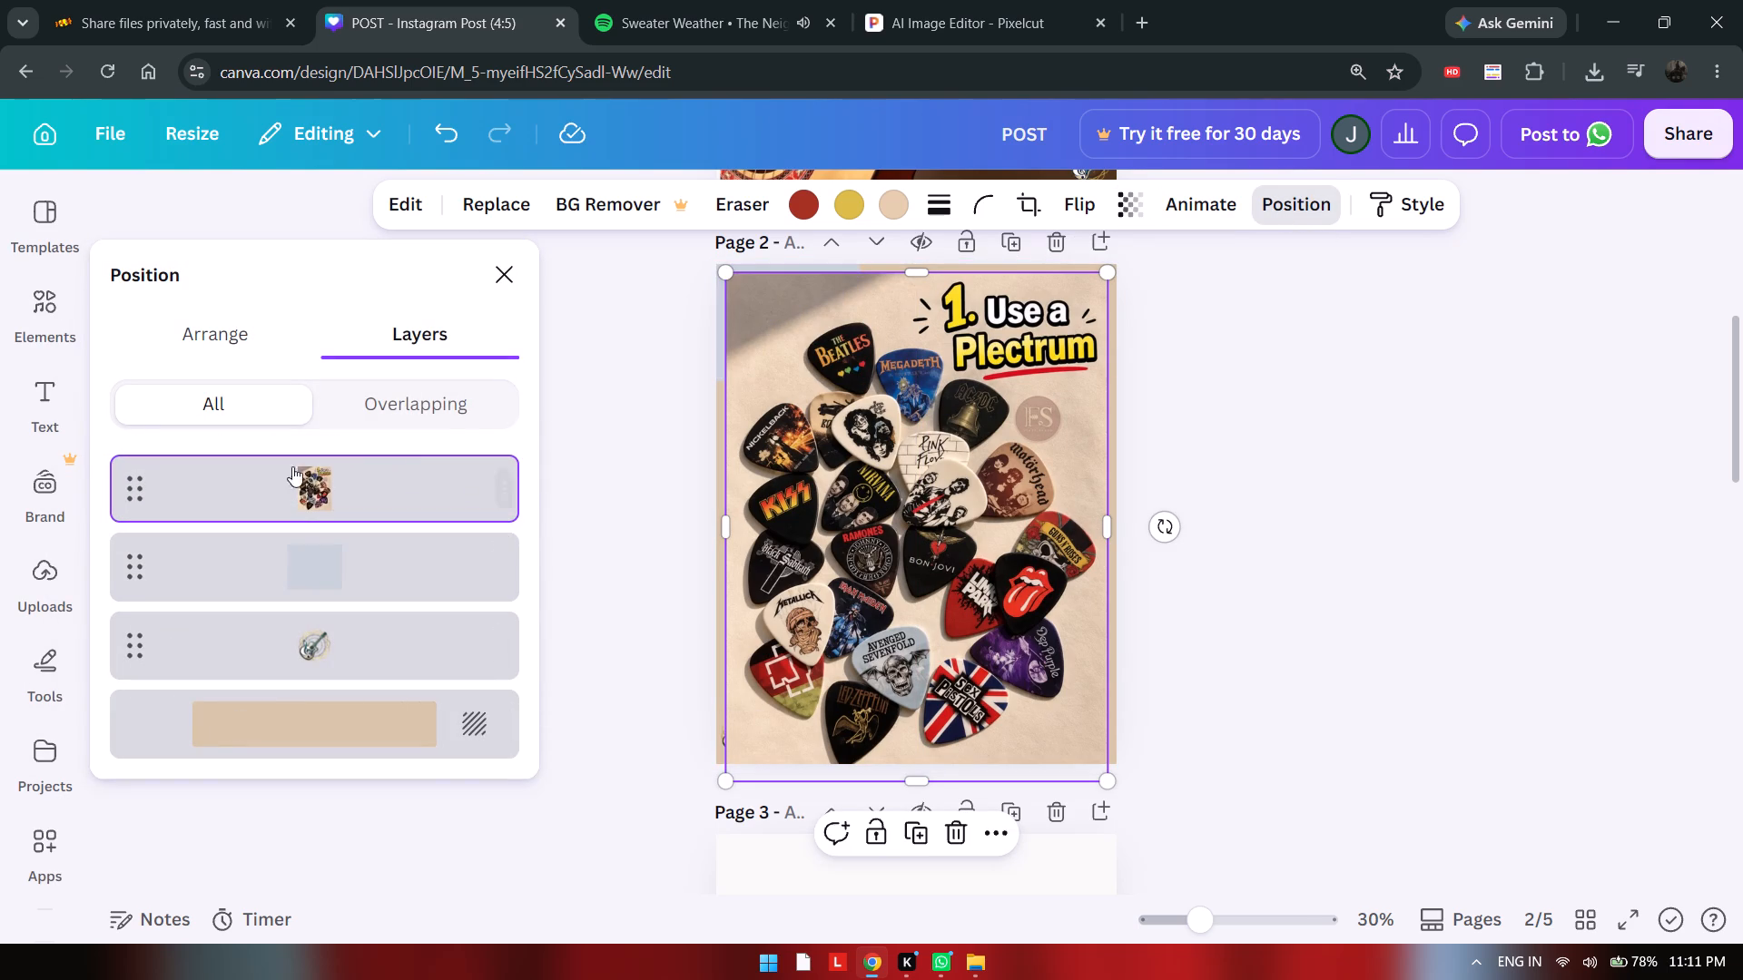
pyautogui.click(524, 409)
pyautogui.click(513, 275)
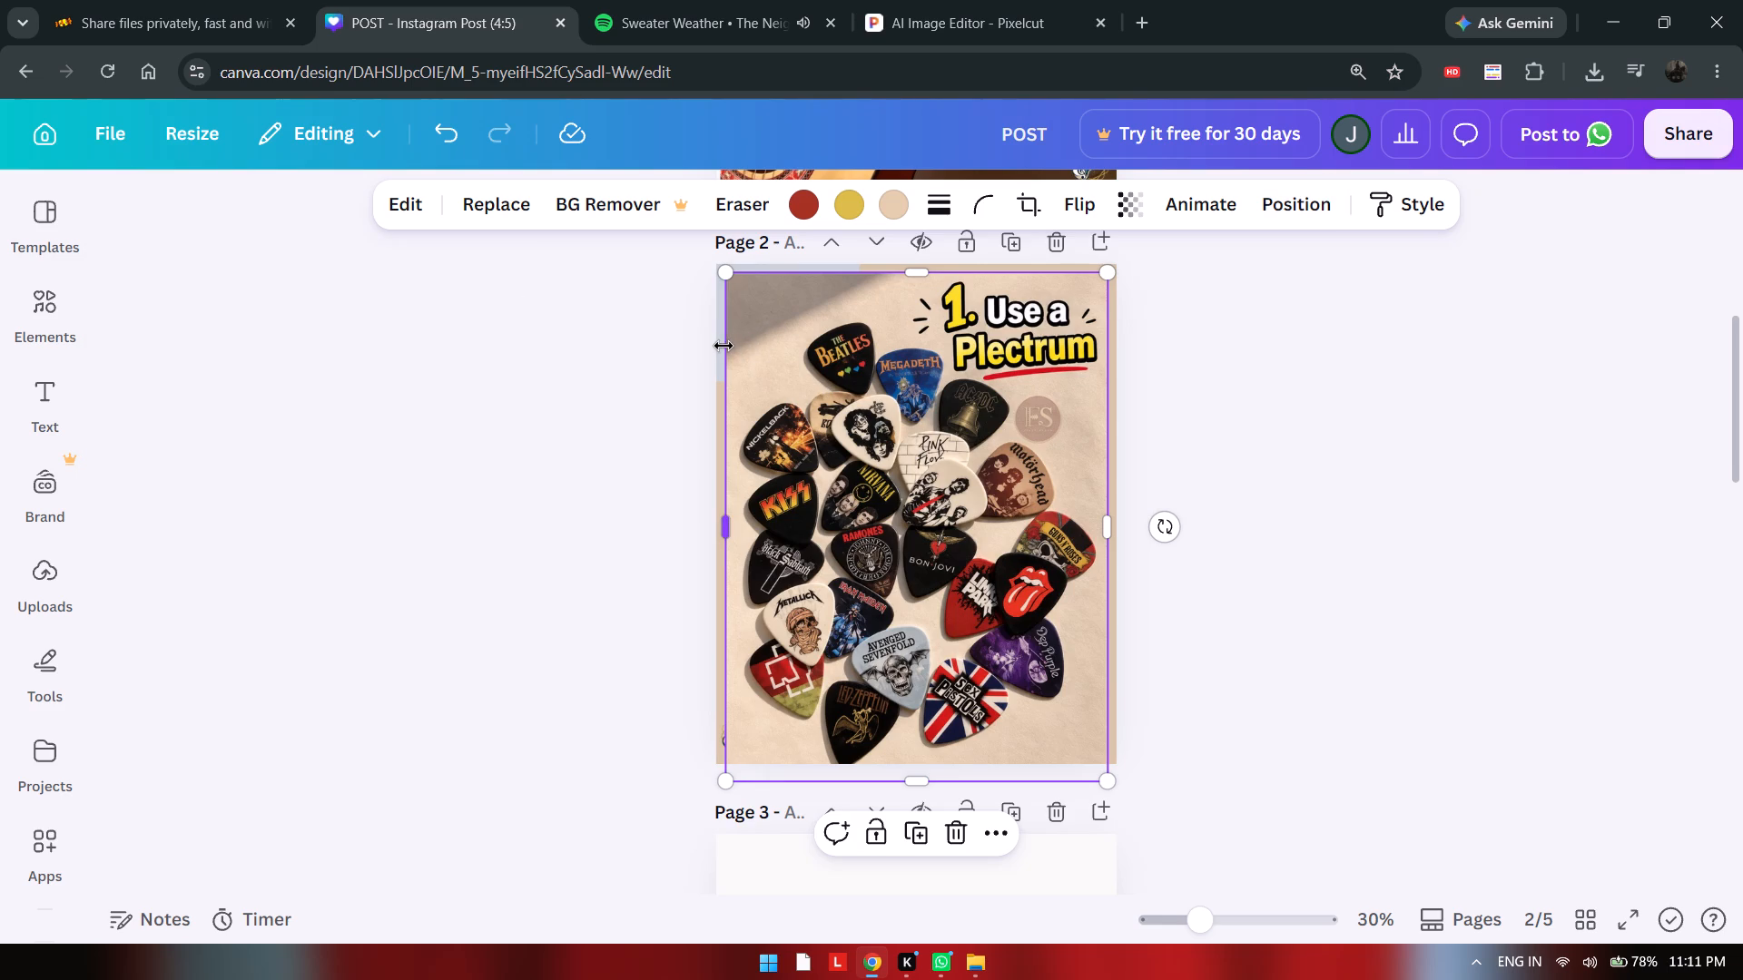
# Select the square behind the plectrum image and reshape it to about 465 wide, with a shorter height.
pyautogui.click(1271, 208)
pyautogui.click(450, 566)
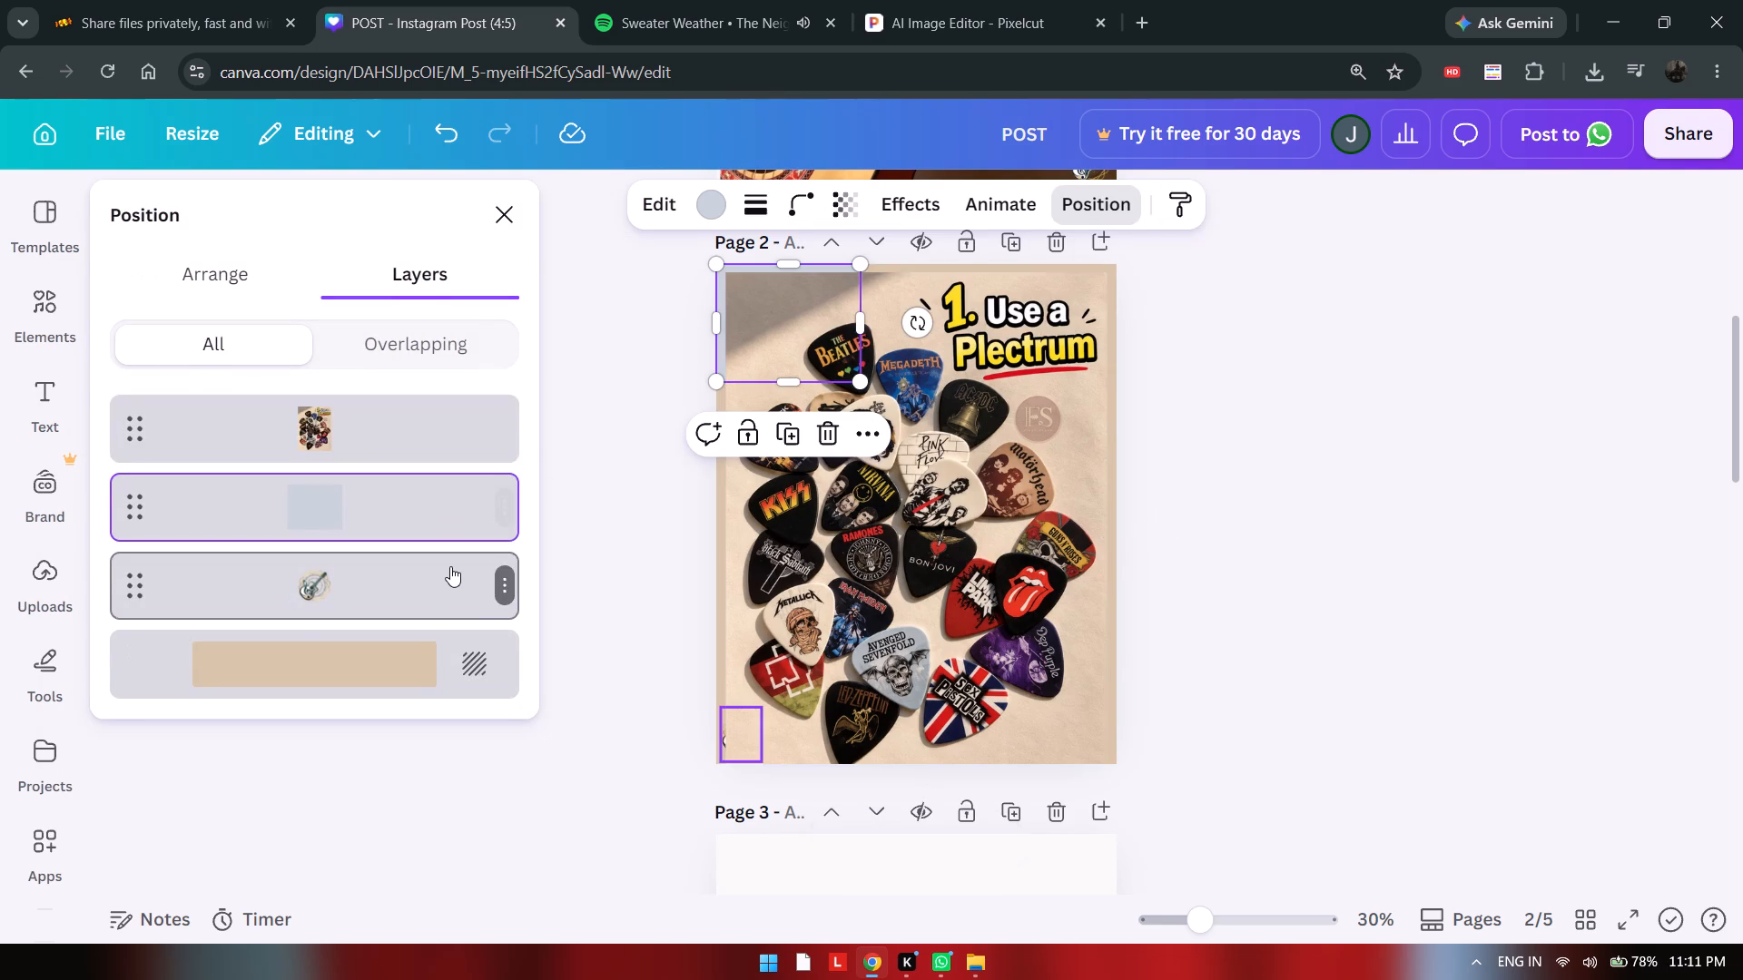
pyautogui.moveTo(861, 381); pyautogui.dragTo(867, 389)
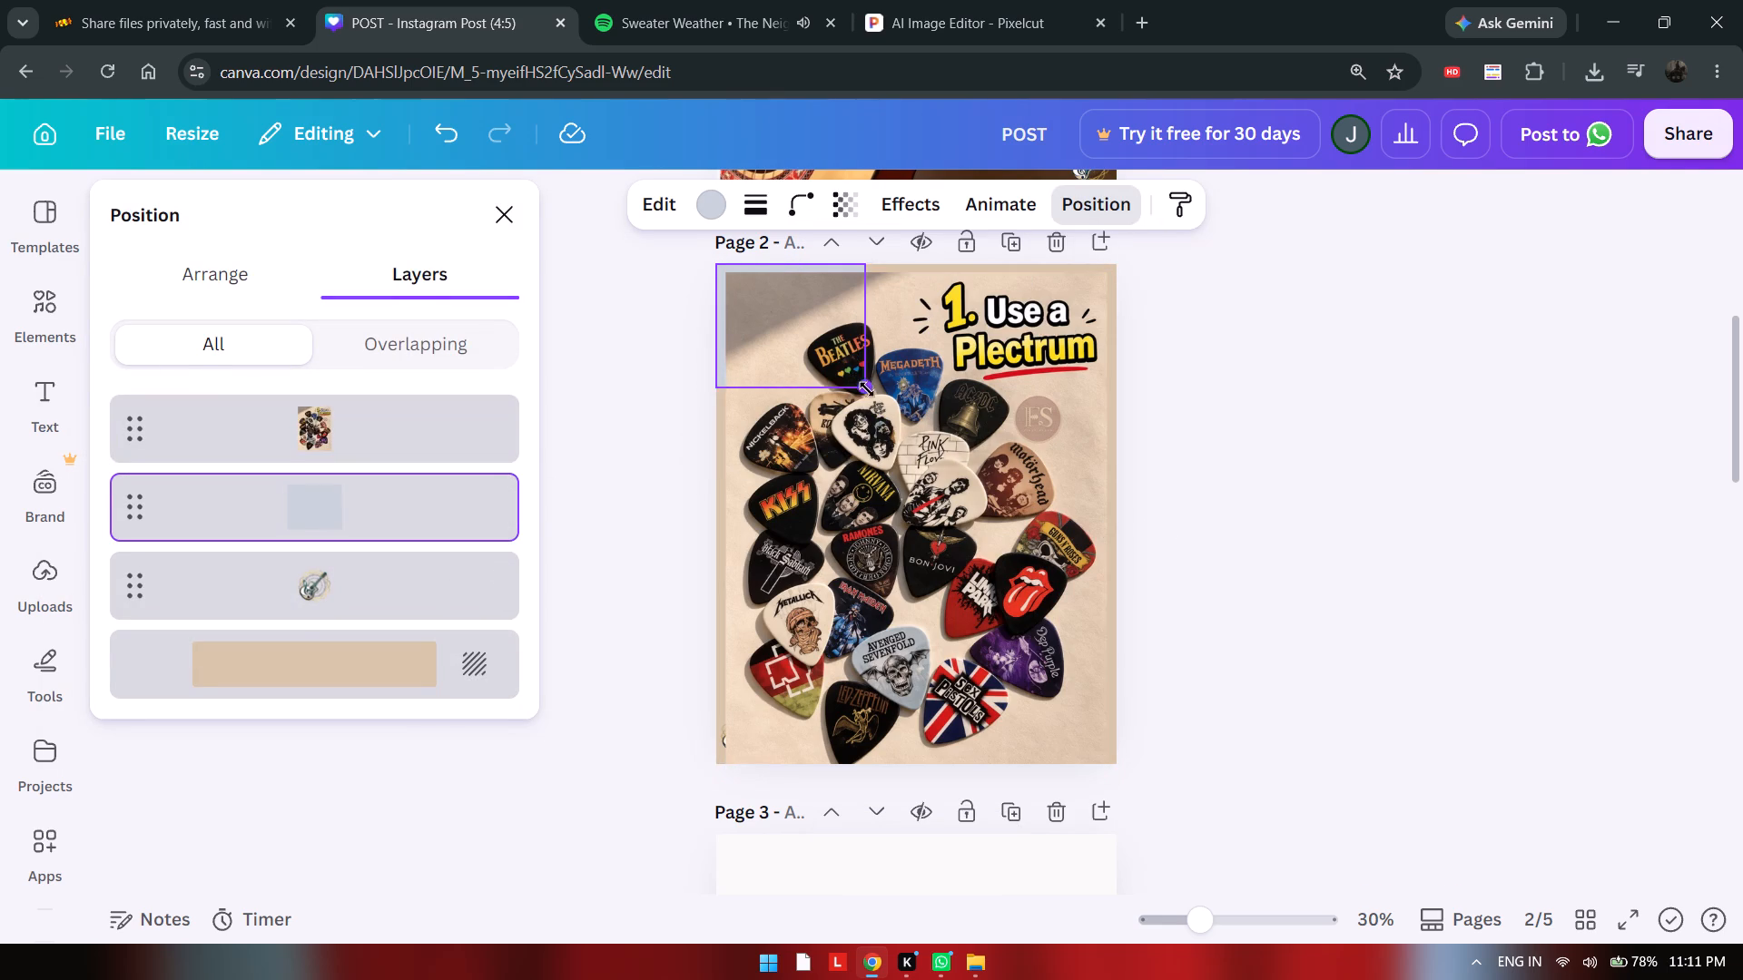
pyautogui.moveTo(867, 389); pyautogui.dragTo(889, 407)
pyautogui.moveTo(805, 410); pyautogui.dragTo(809, 355)
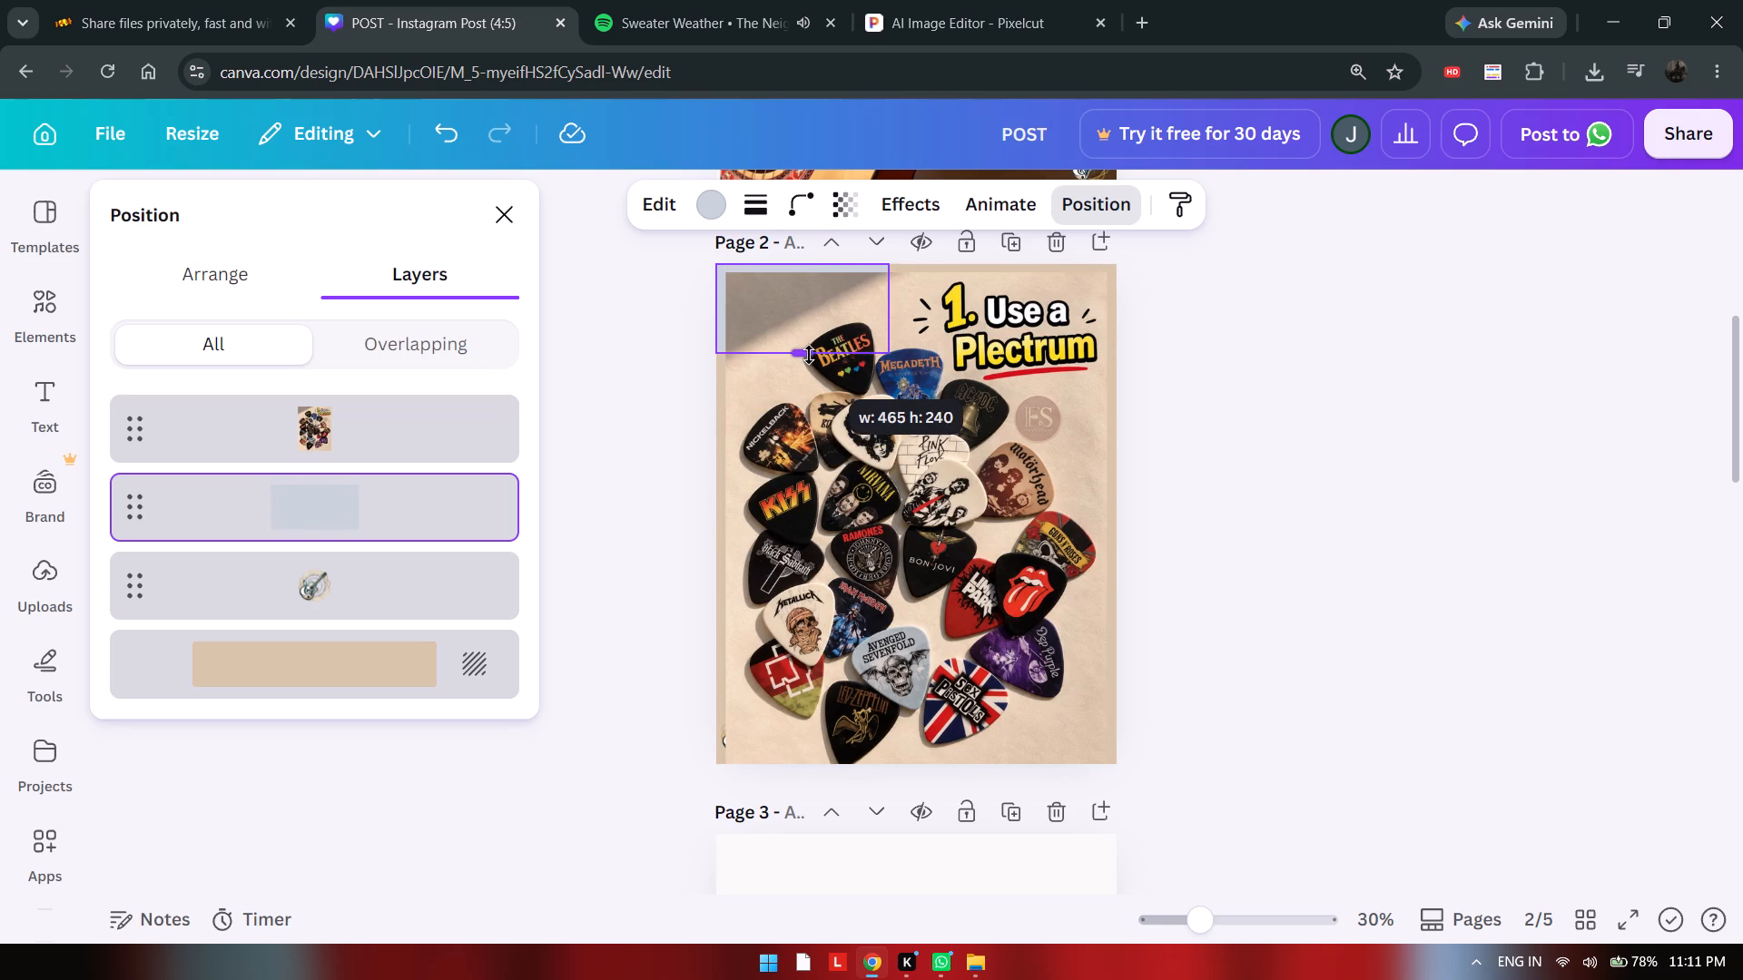
pyautogui.moveTo(809, 355); pyautogui.dragTo(810, 365)
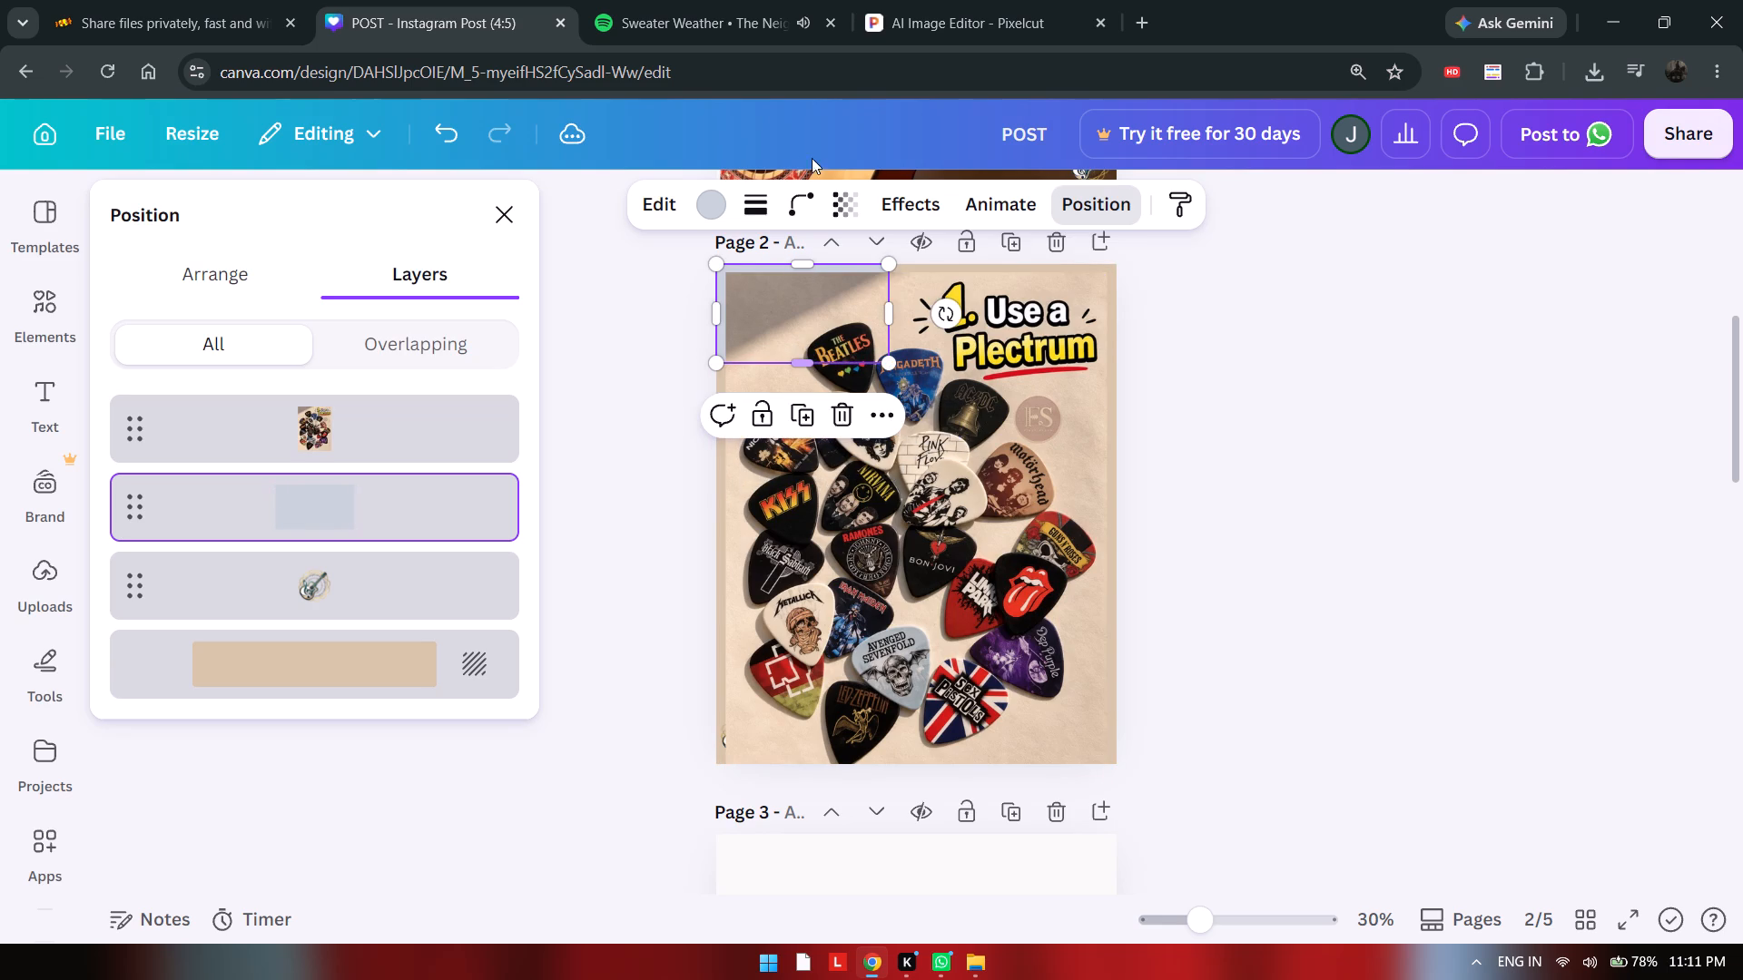
# Recolour the rectangle with the grey-brown sampled from the shadow in the plectrum image's top-left corner.
pyautogui.click(722, 191)
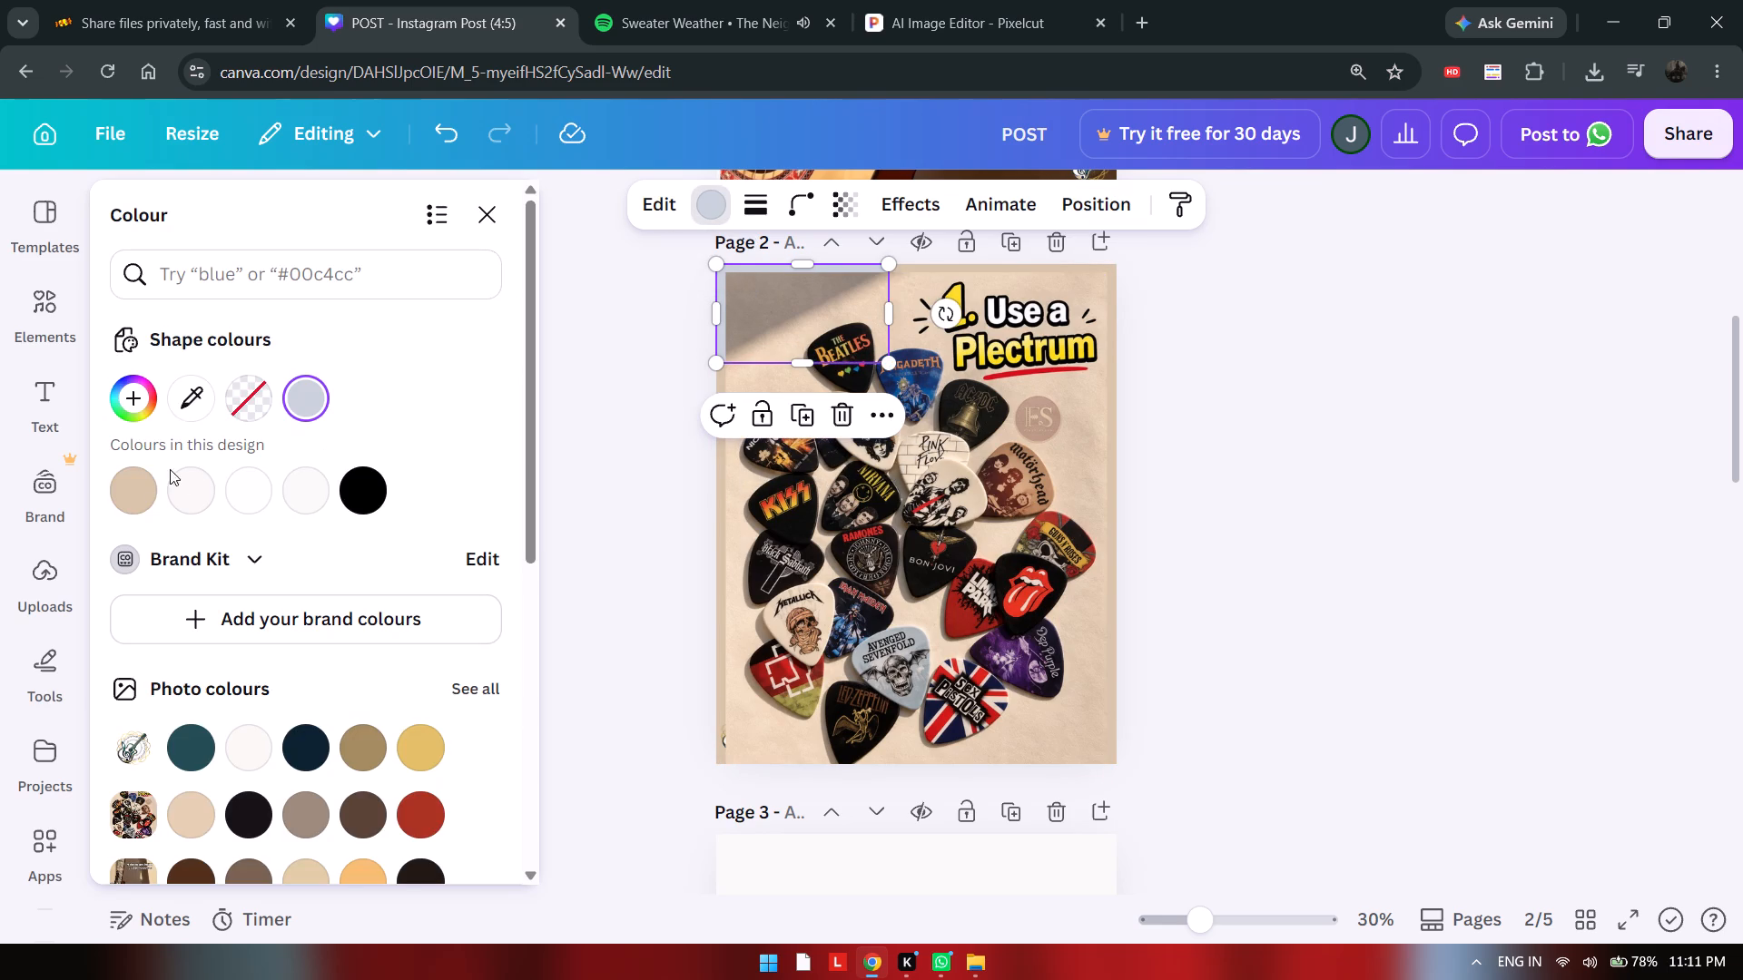
pyautogui.click(187, 405)
pyautogui.click(772, 296)
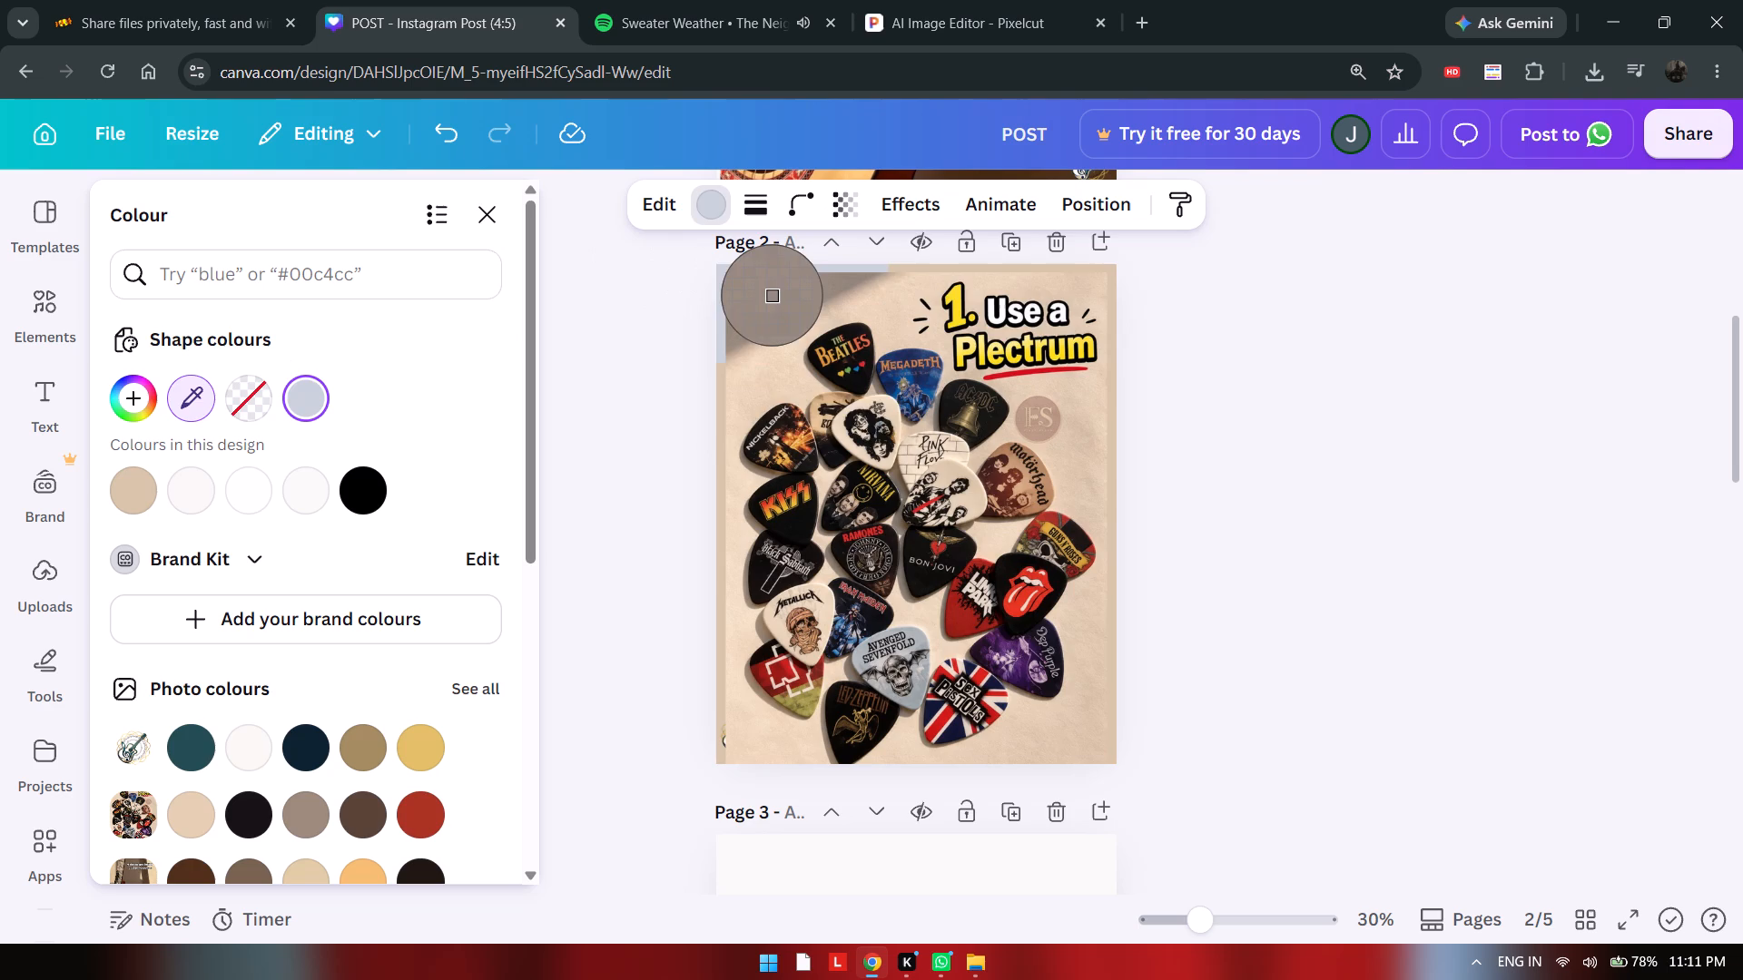
pyautogui.click(606, 361)
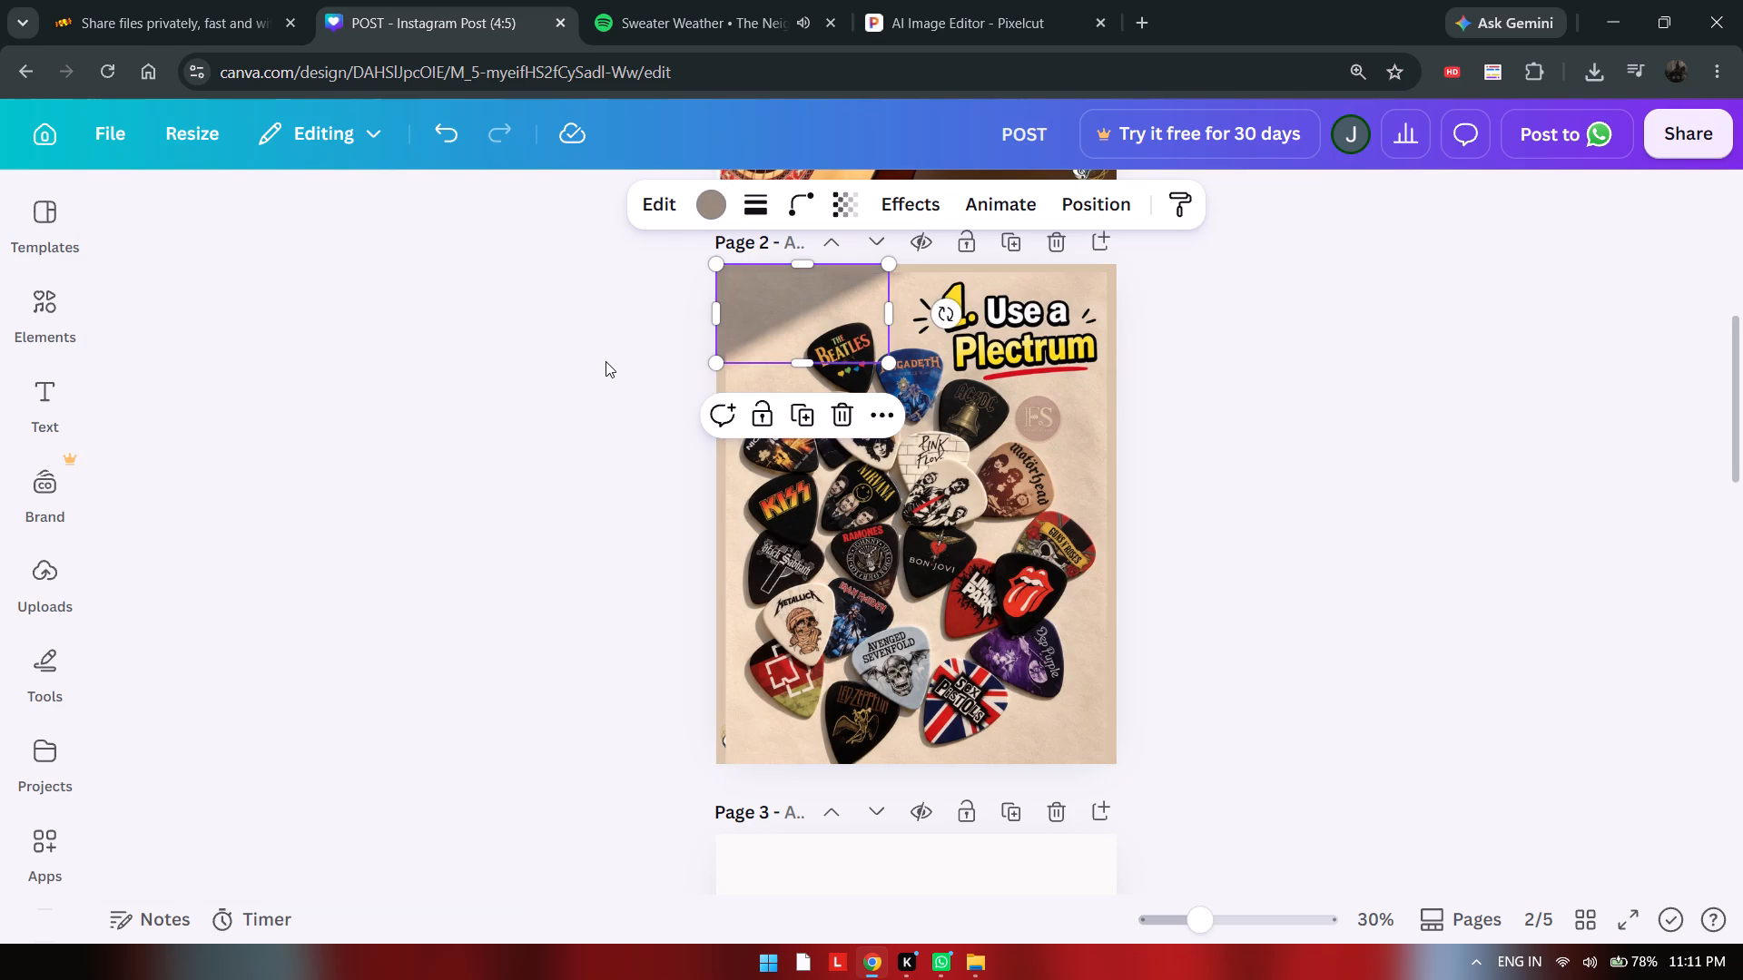
pyautogui.click(636, 417)
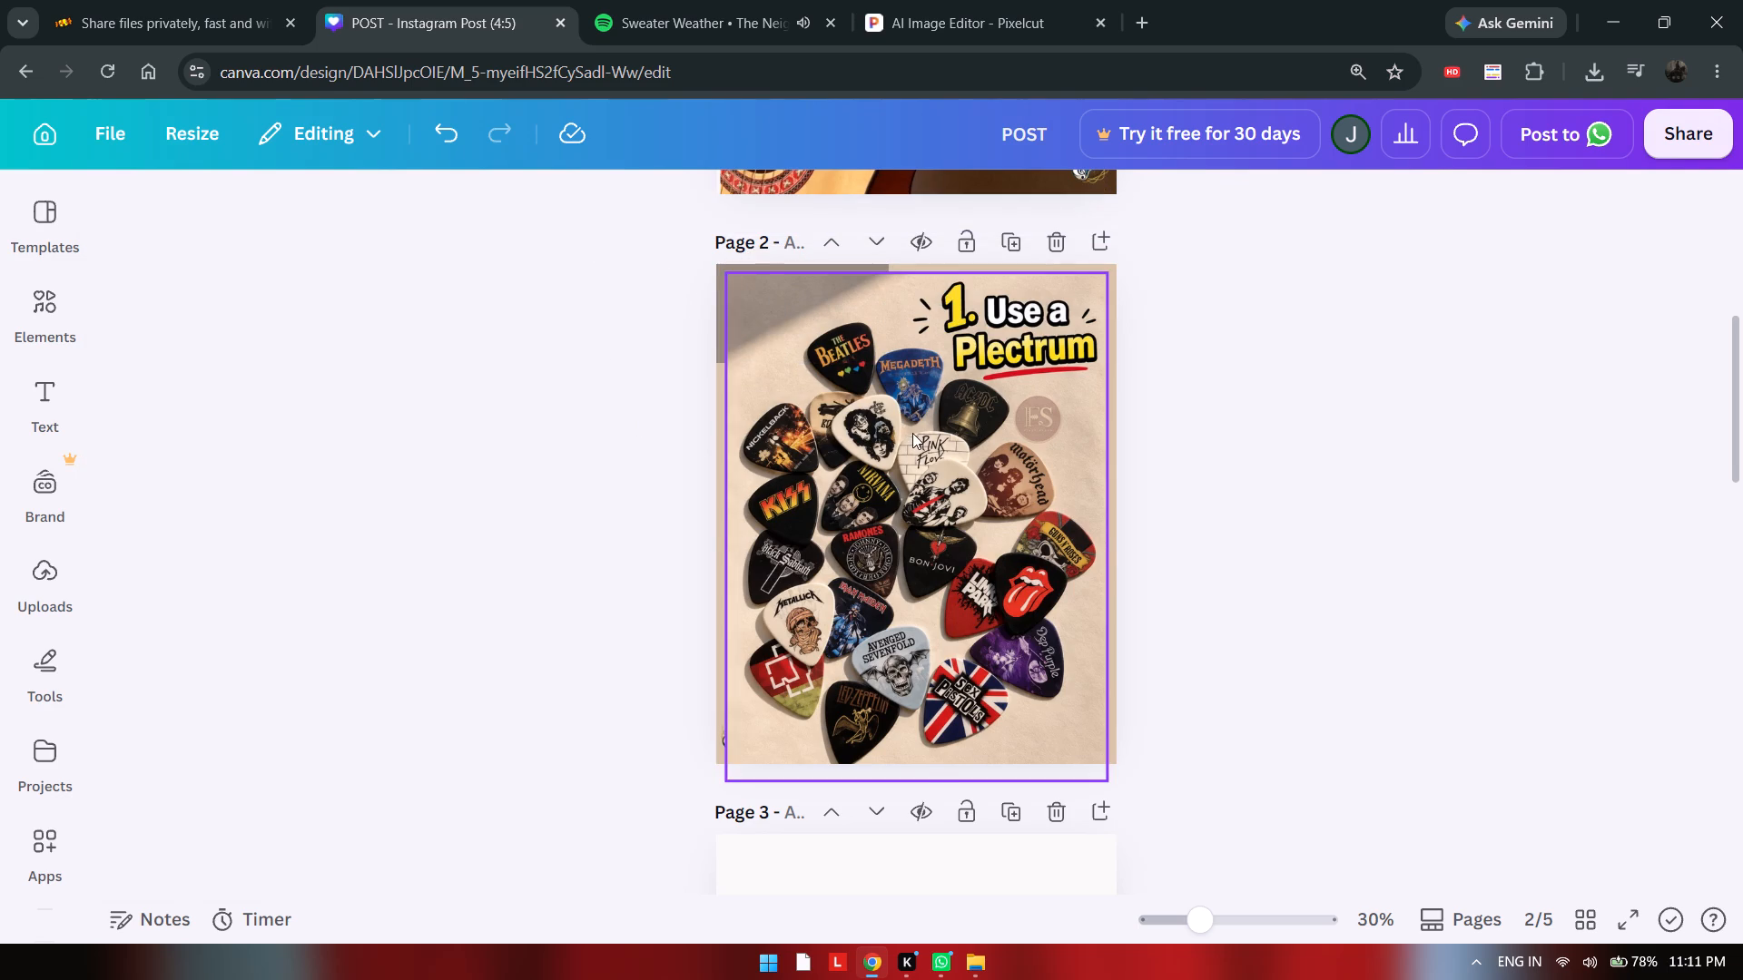
# Shift the plectrum image up and left until it meets page 2's top and left edges.
pyautogui.click(911, 436)
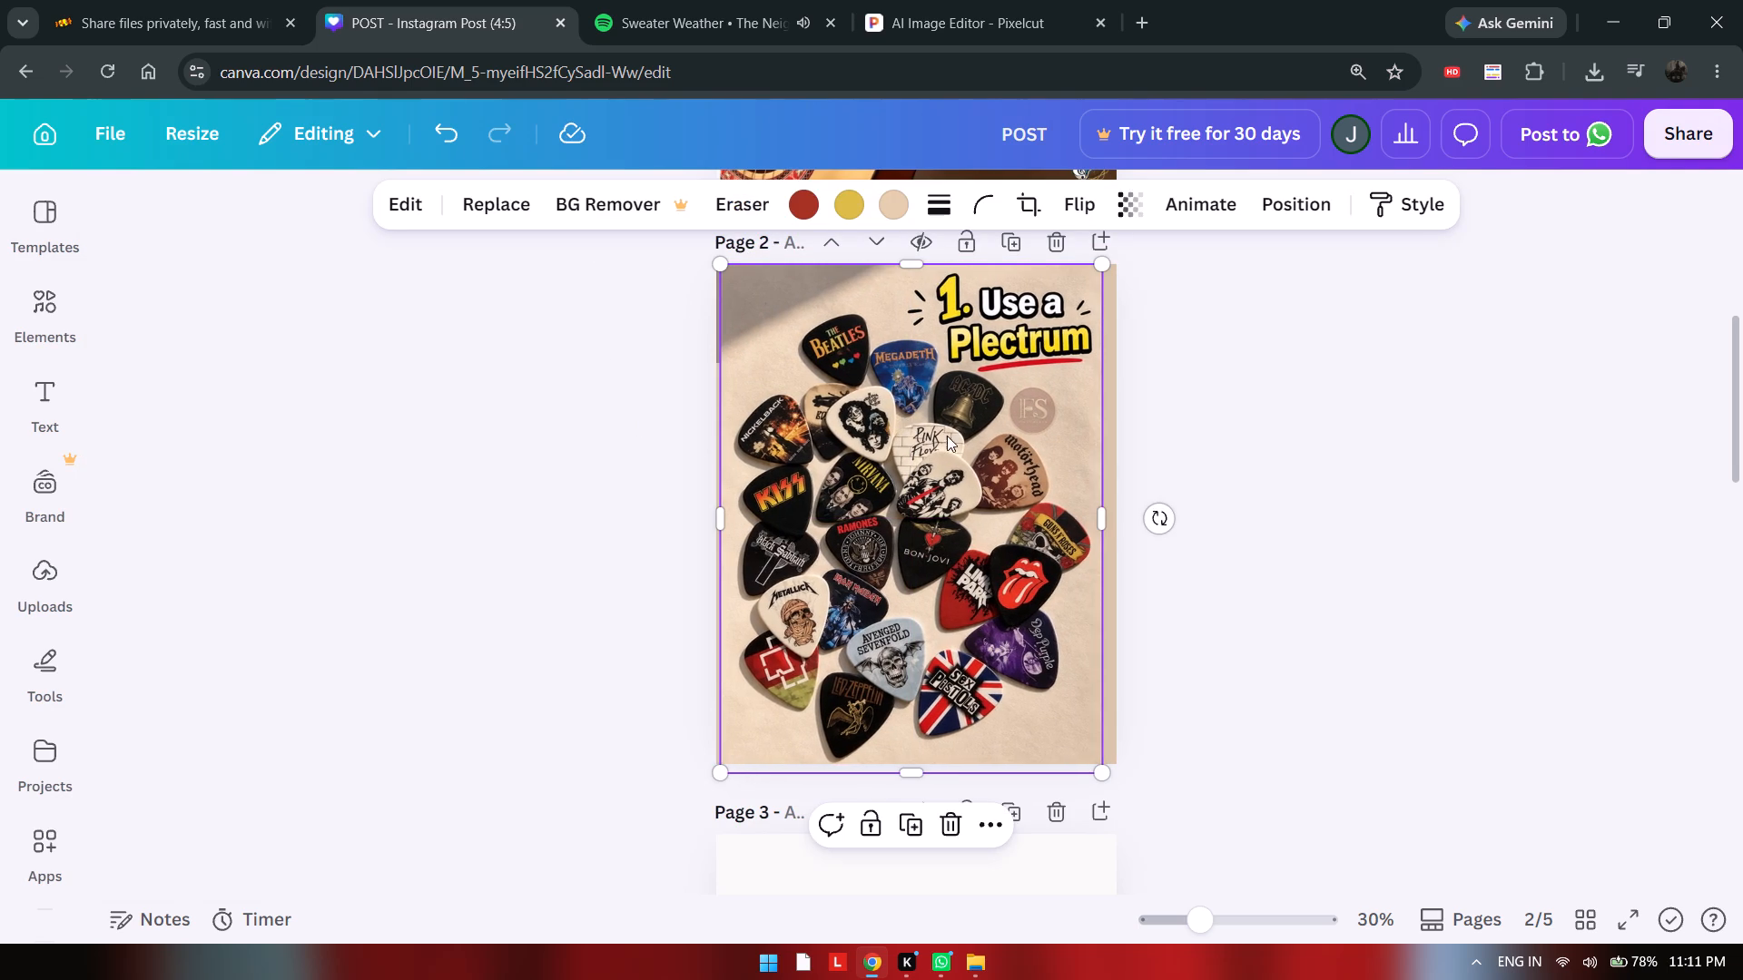
pyautogui.click(1115, 490)
pyautogui.click(1184, 512)
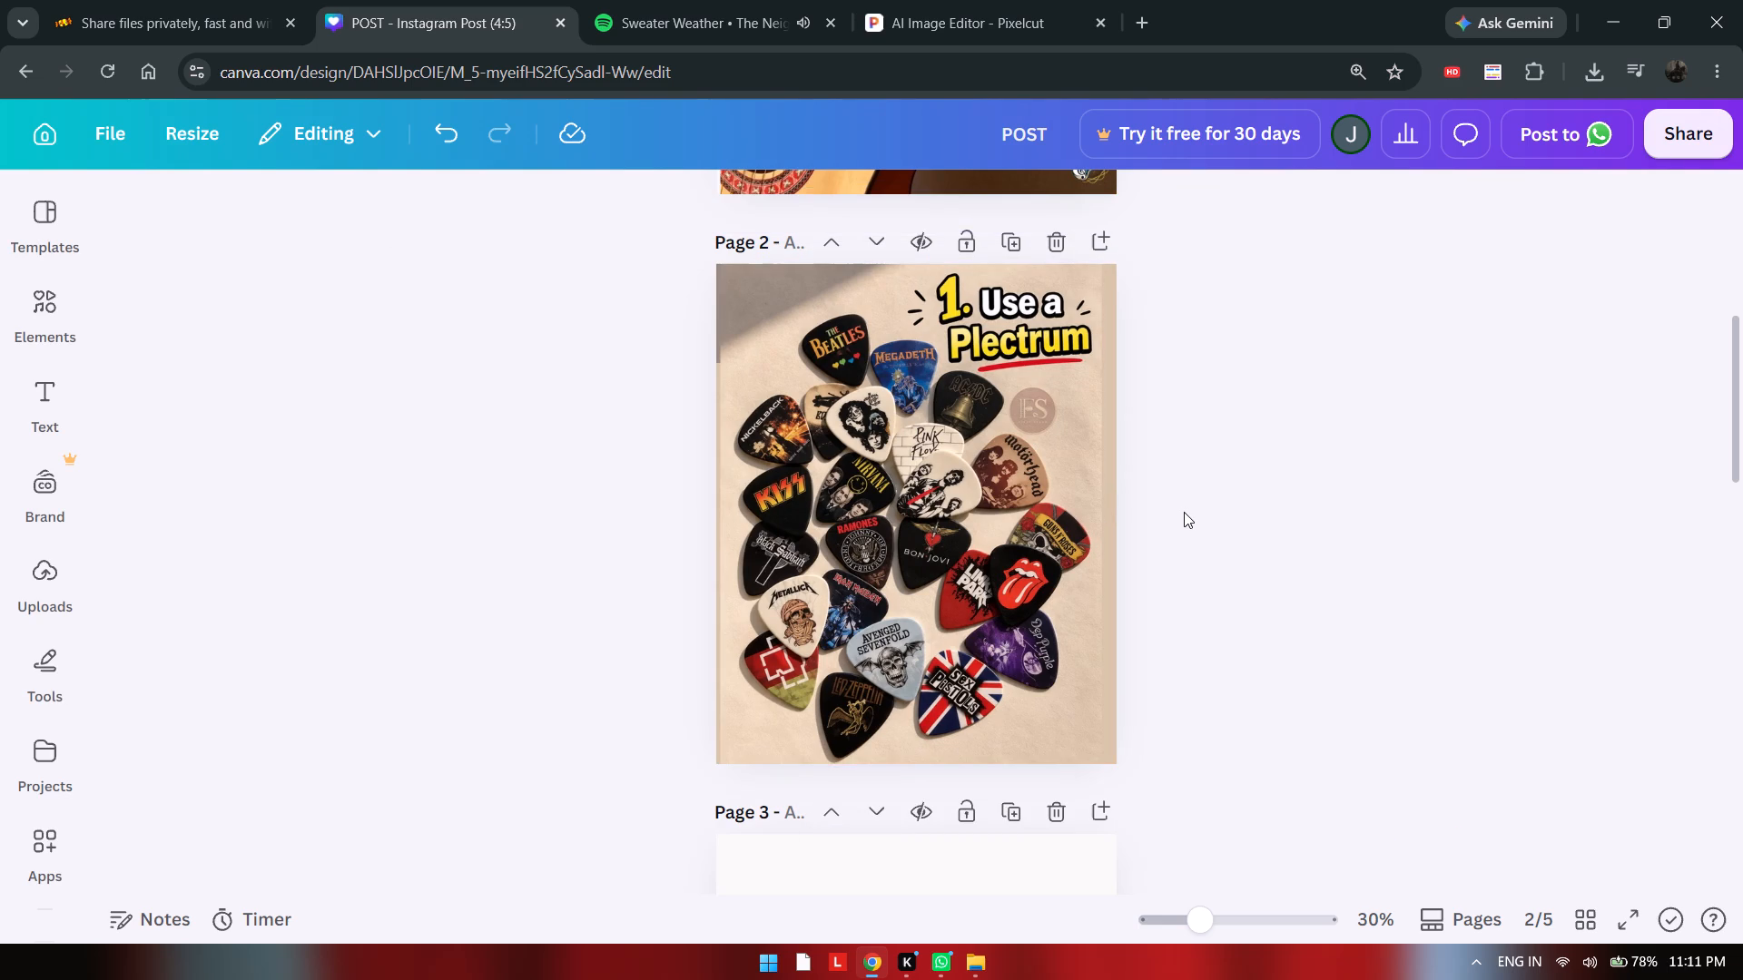
pyautogui.click(1045, 522)
pyautogui.press('Left')
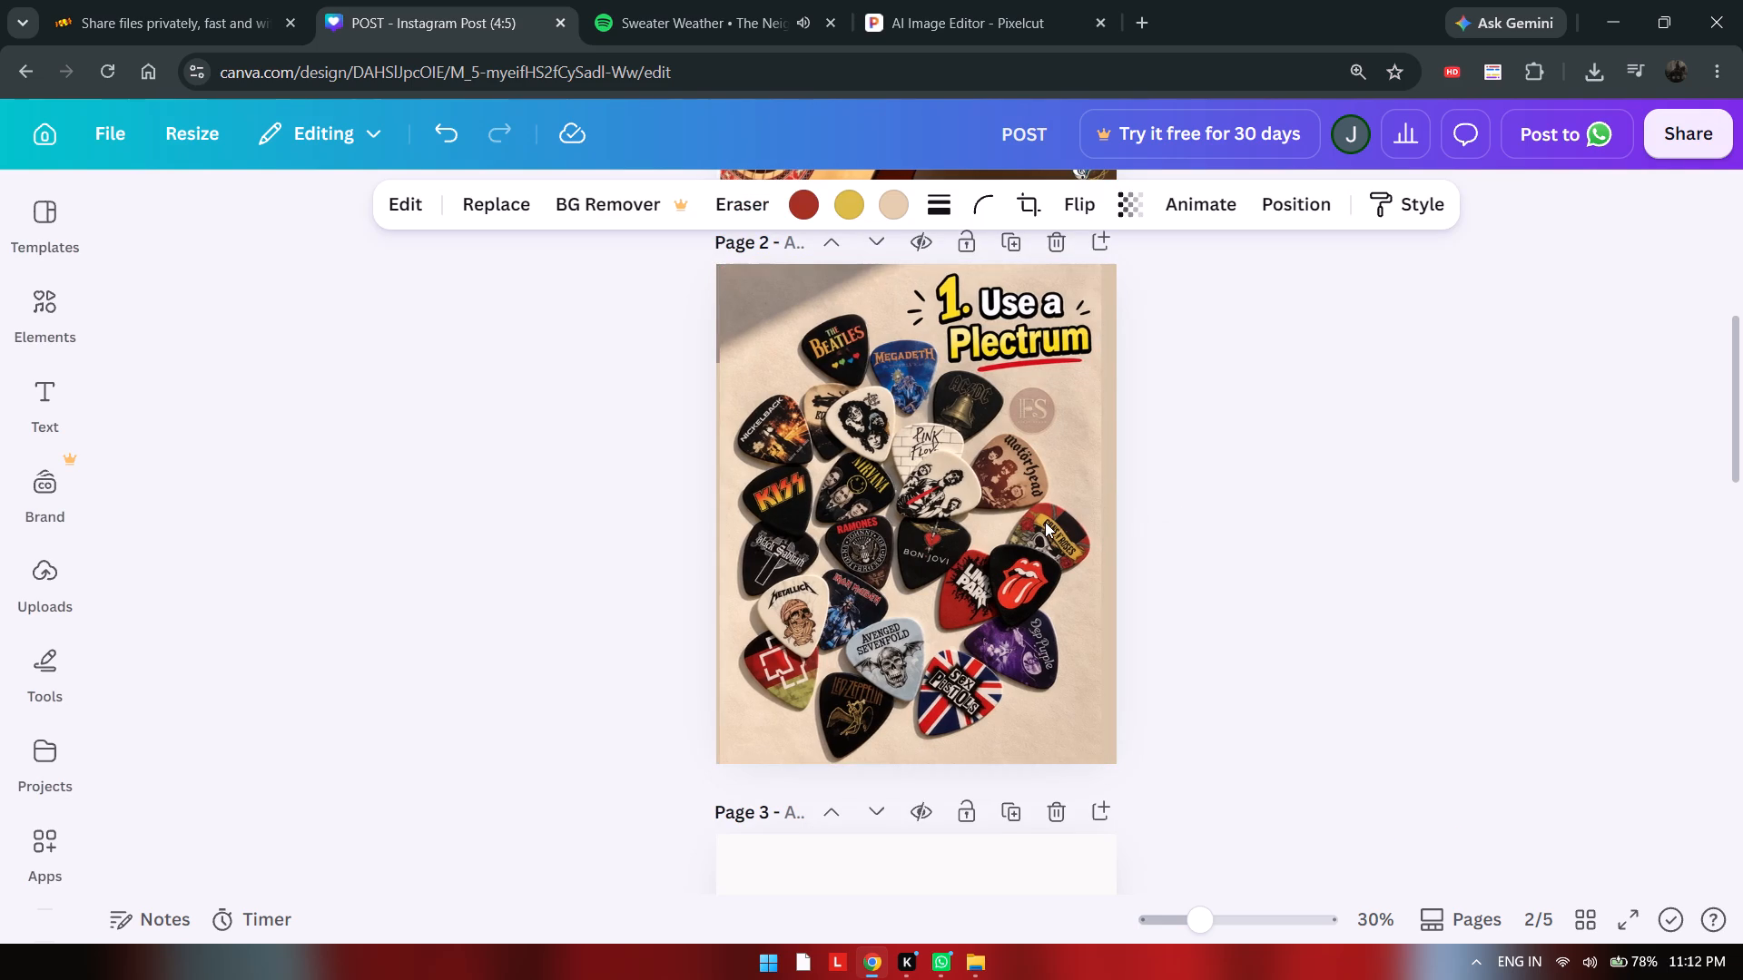
pyautogui.press('Left')
pyautogui.press('Left')
pyautogui.press('Left')
pyautogui.press('Left')
pyautogui.press('Left')
pyautogui.press('Left')
pyautogui.press('Left')
pyautogui.press('Left')
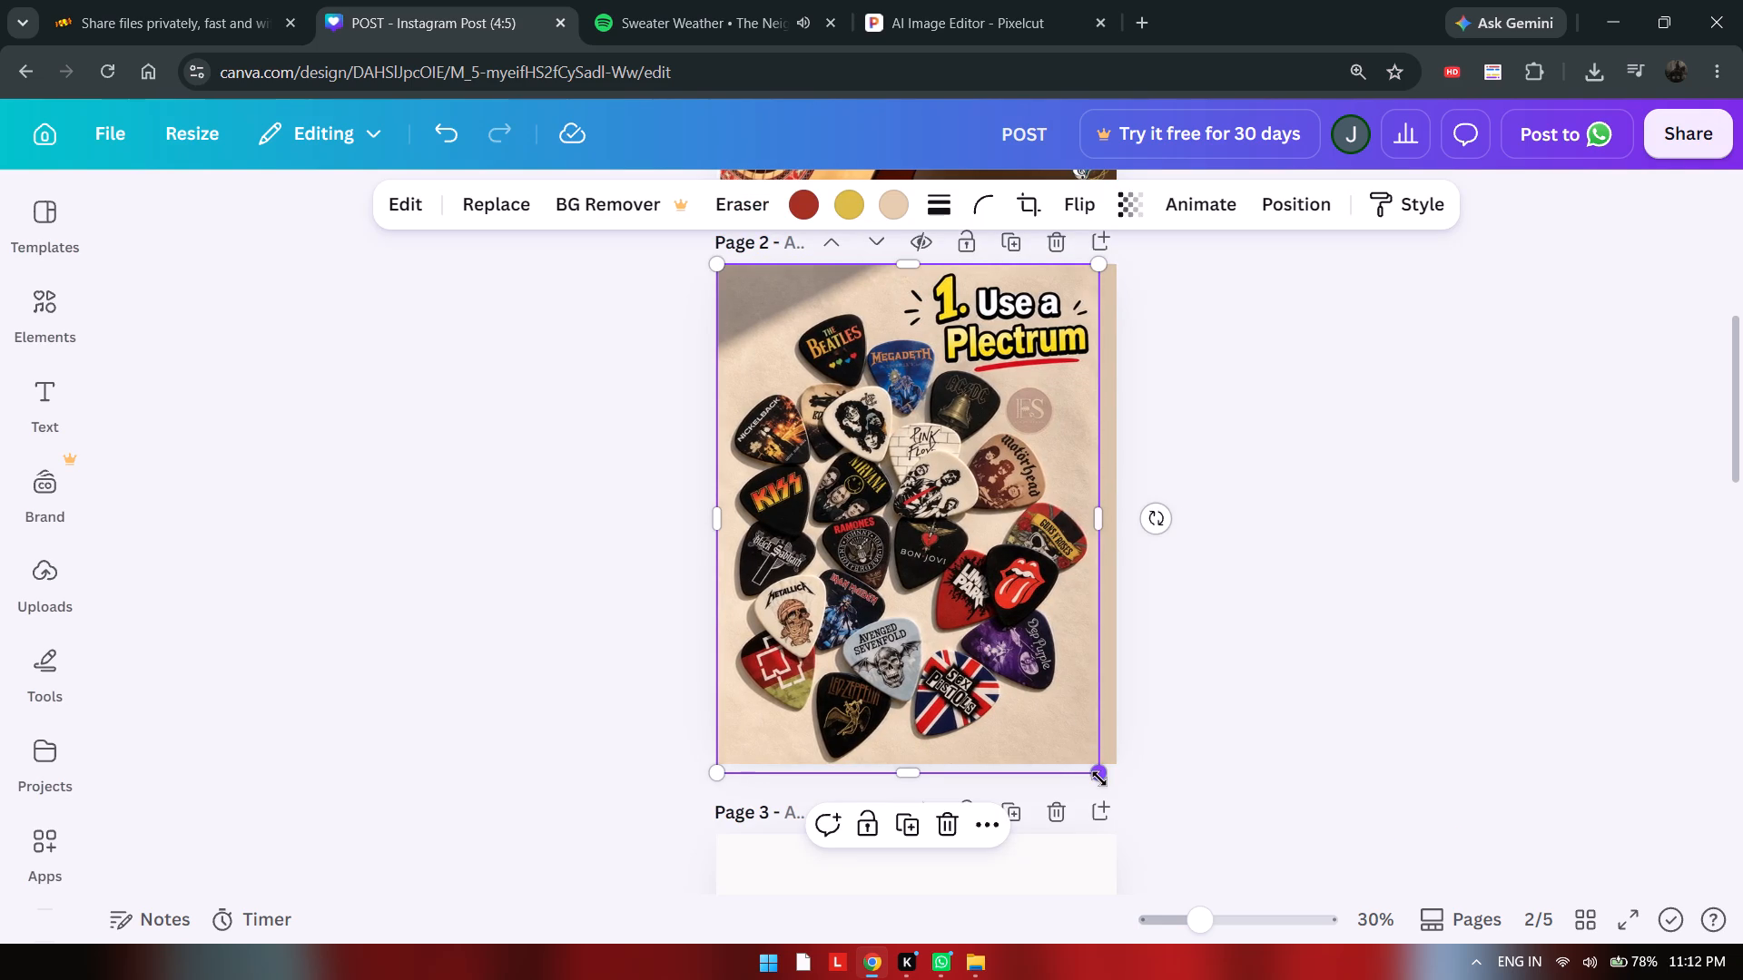
# Enlarge the plectrum image to page 2's full width and offset it slightly to the right.
pyautogui.moveTo(1105, 776); pyautogui.dragTo(1144, 779)
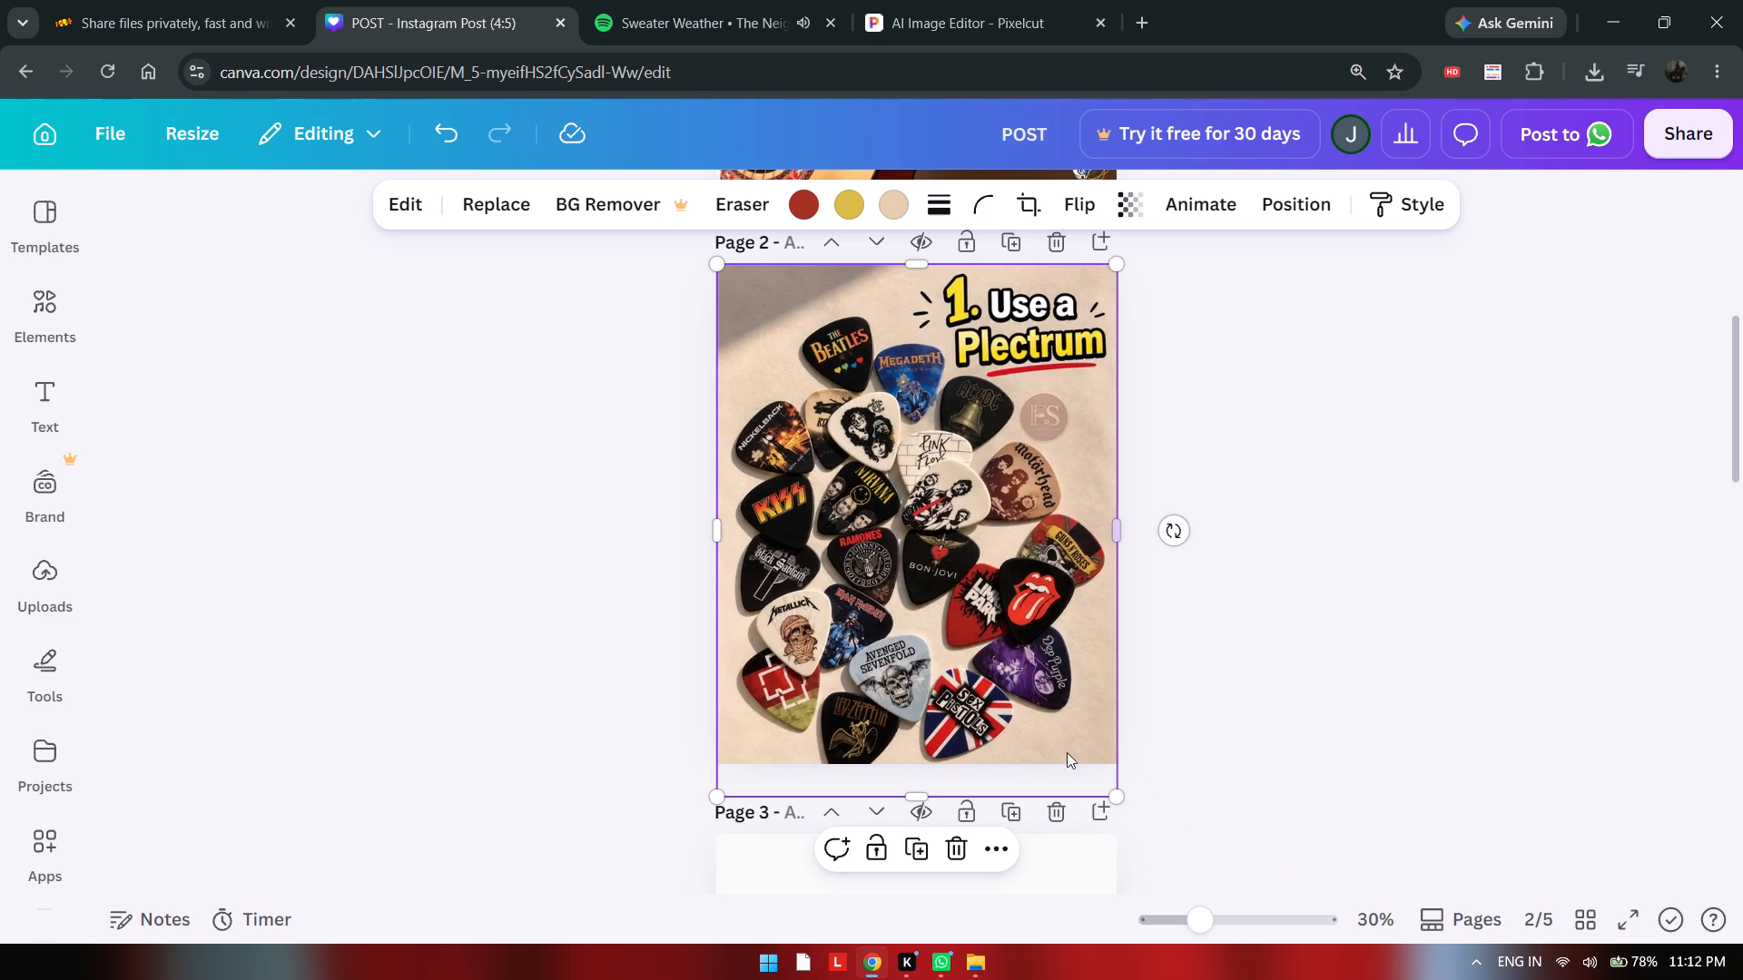
pyautogui.click(1038, 721)
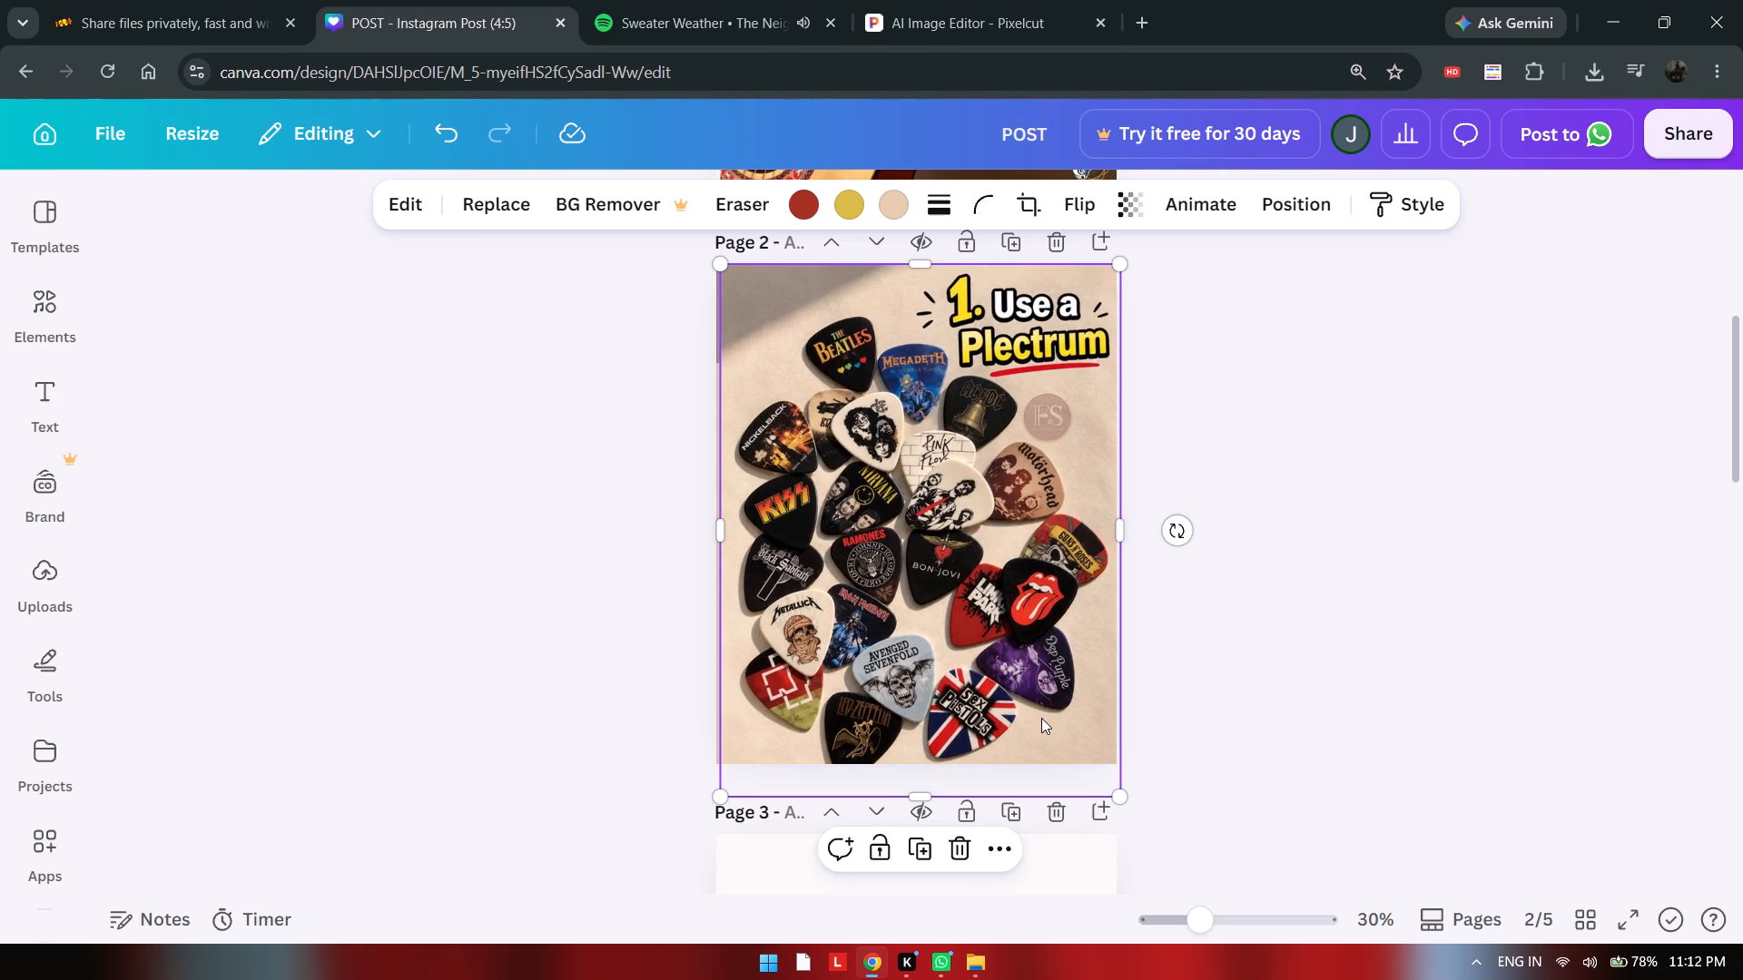
pyautogui.click(1190, 774)
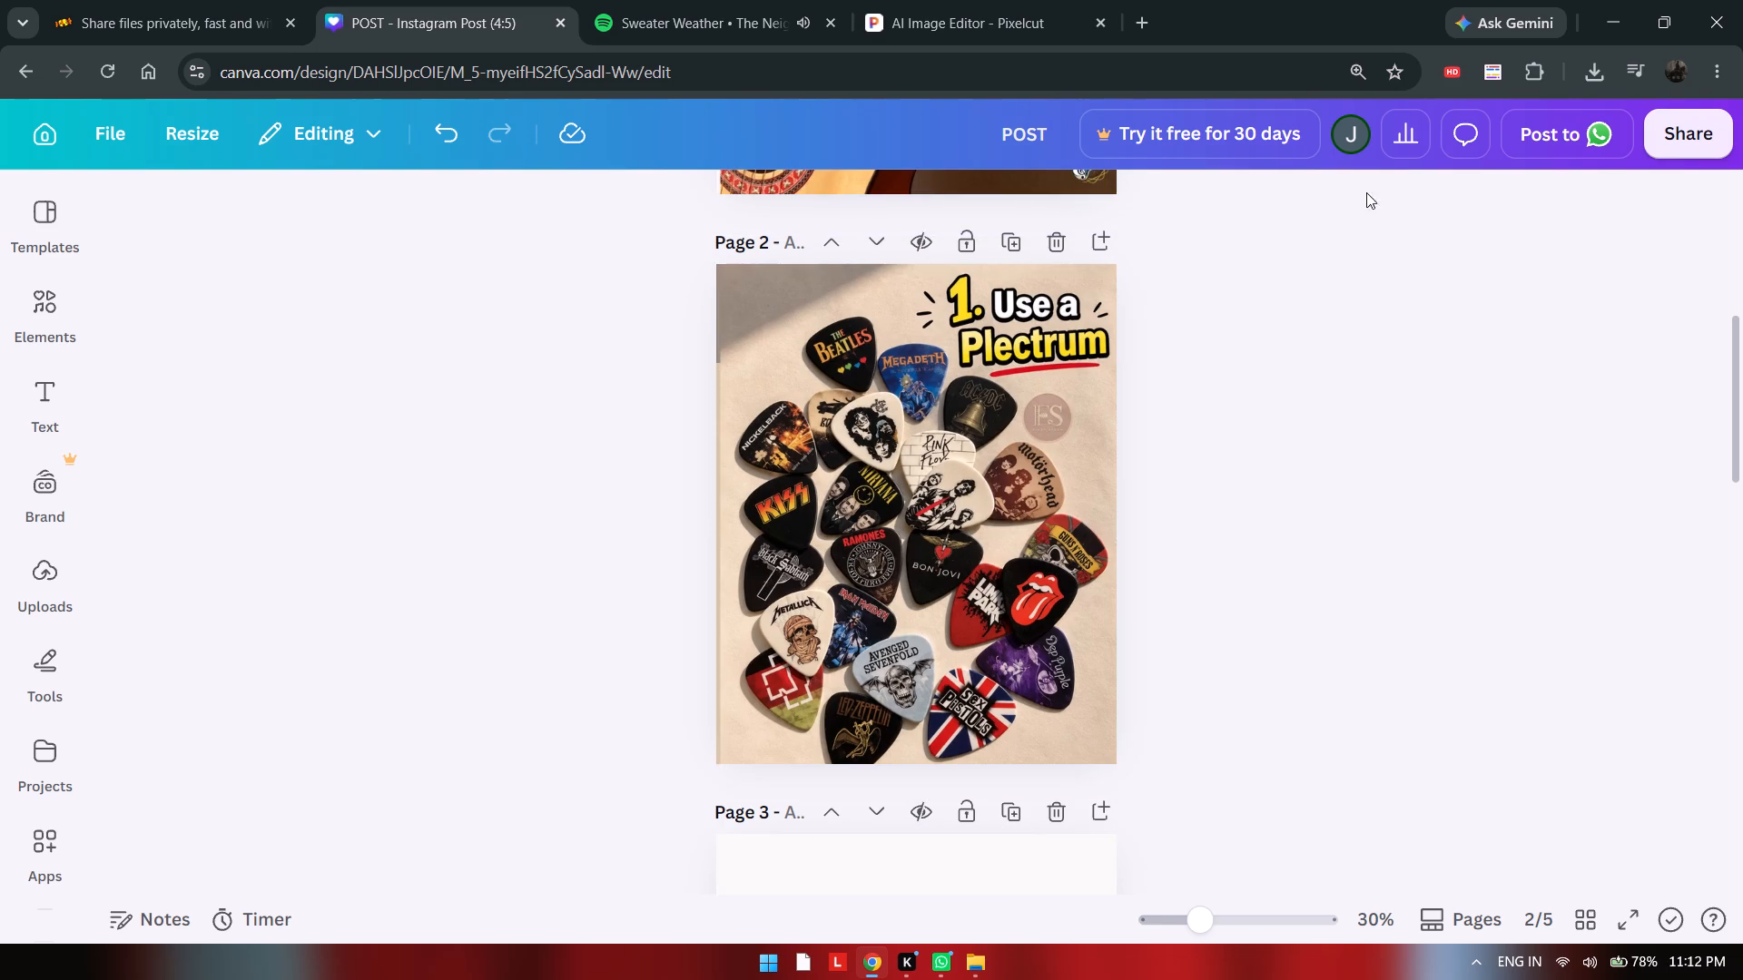
# Bring the guitar logo above the plectrum image on page 2 and place it in the page's bottom-right corner.
pyautogui.click(1051, 348)
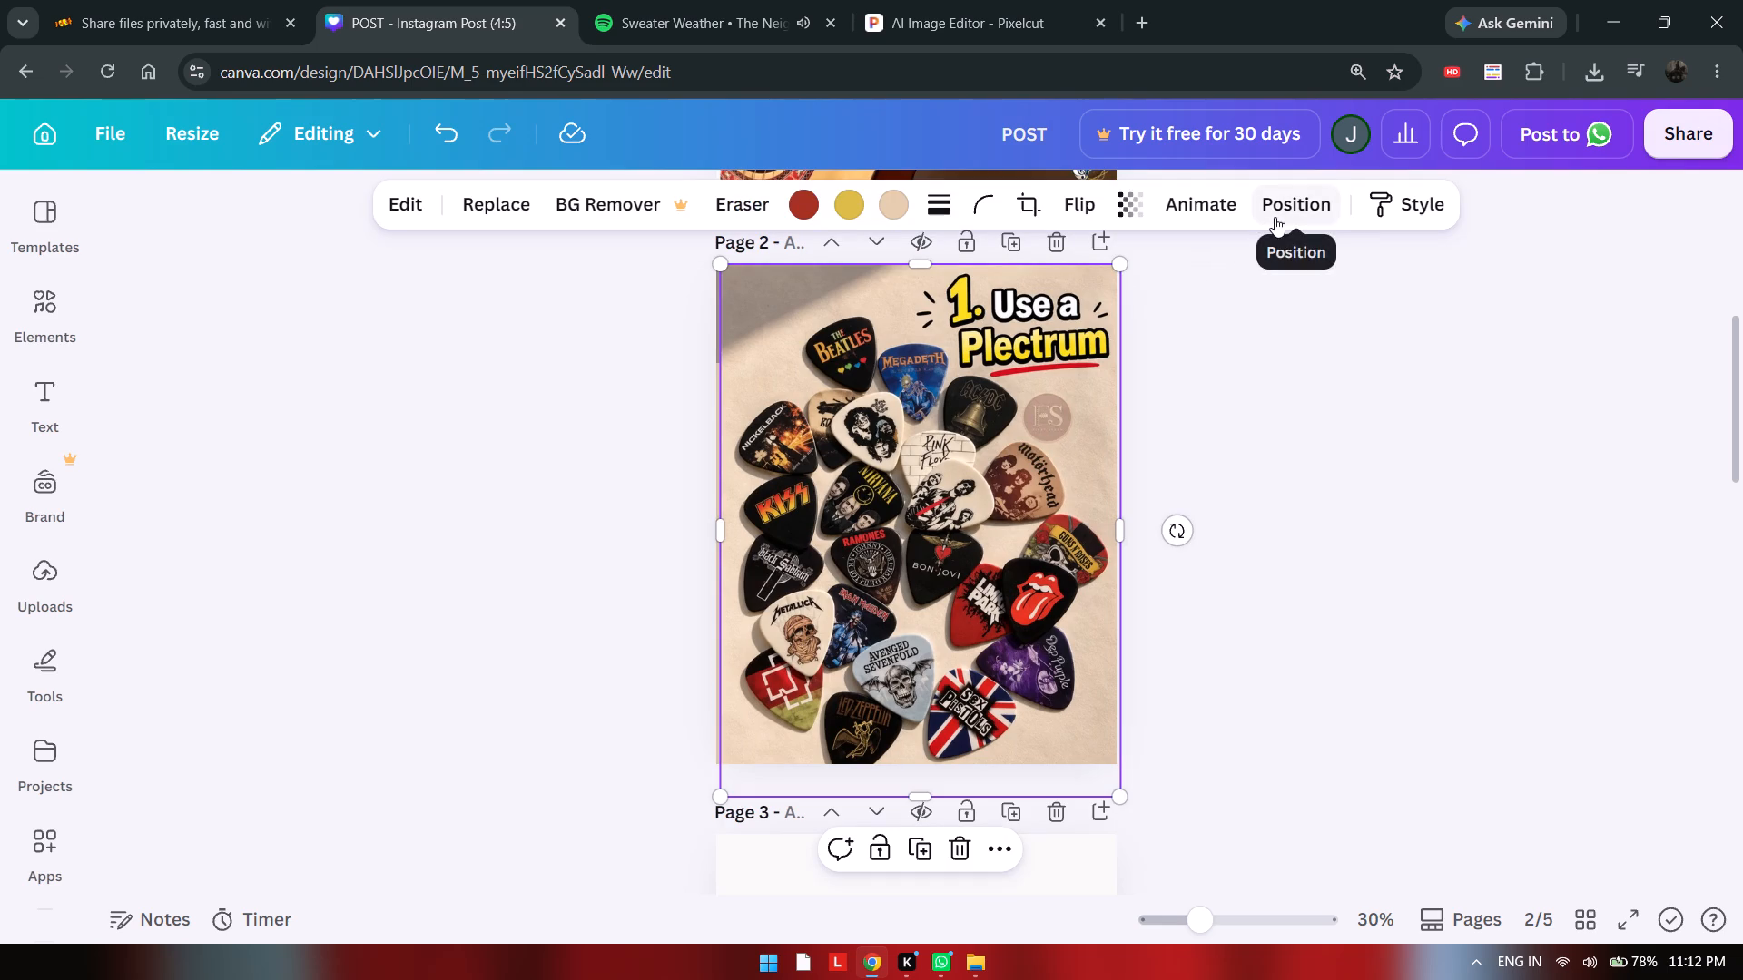
pyautogui.click(1275, 217)
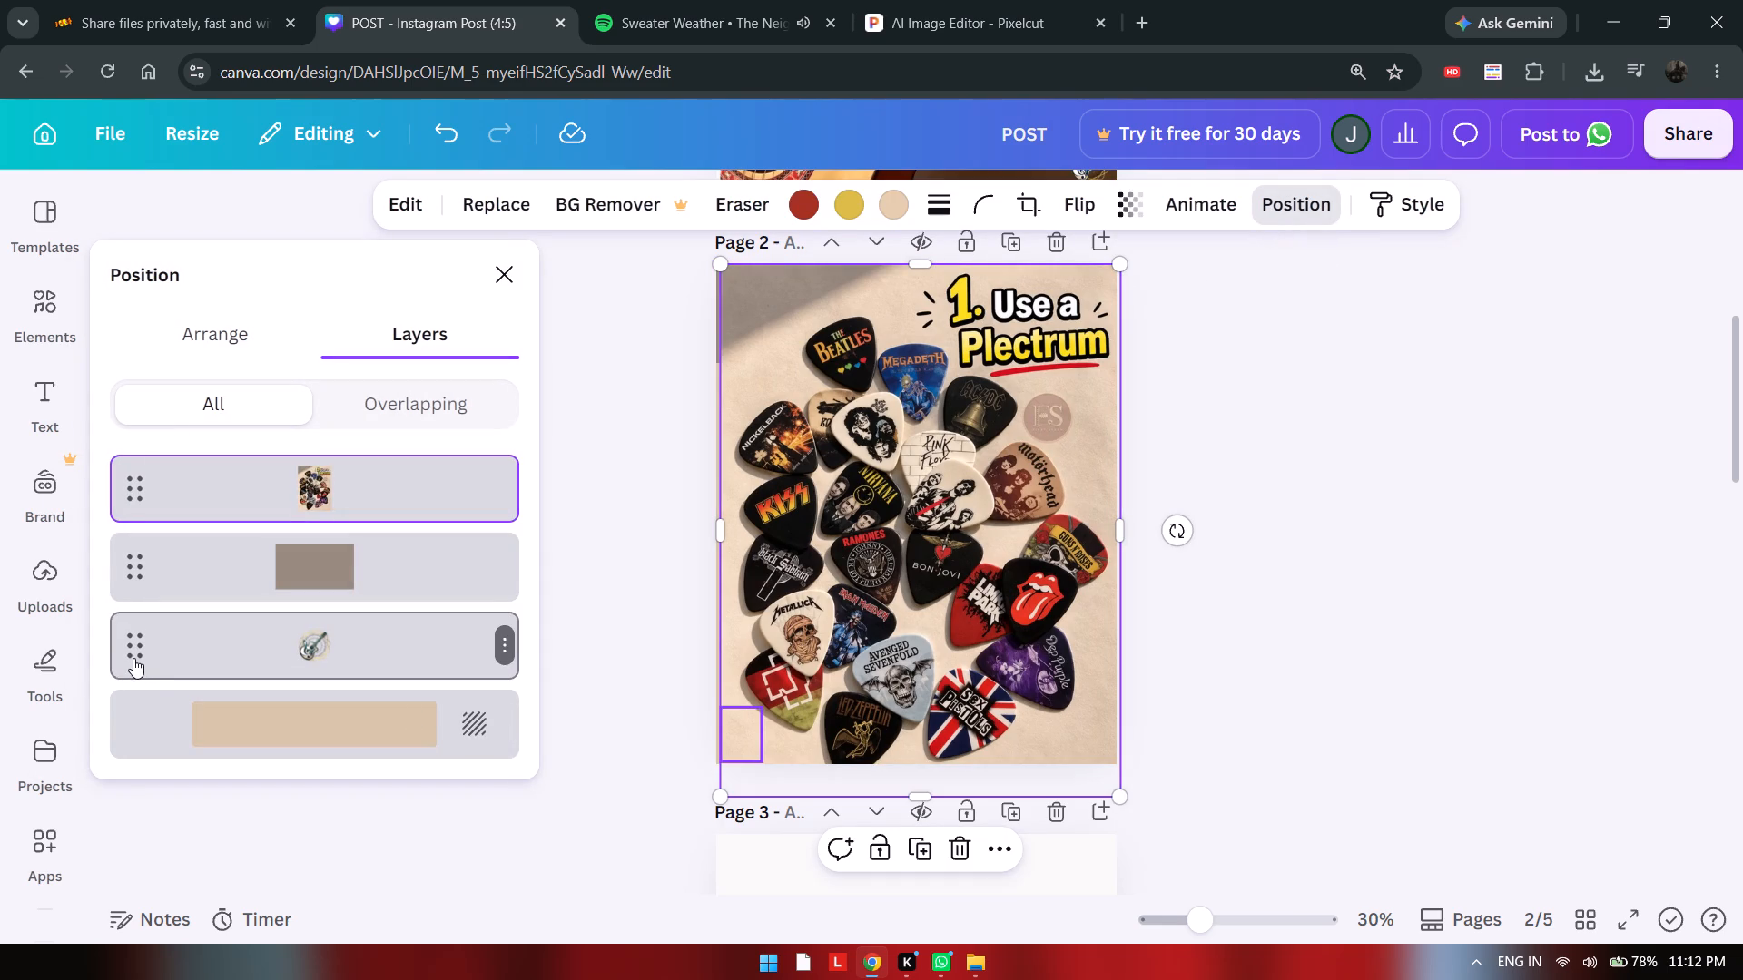
pyautogui.moveTo(133, 648); pyautogui.dragTo(173, 461)
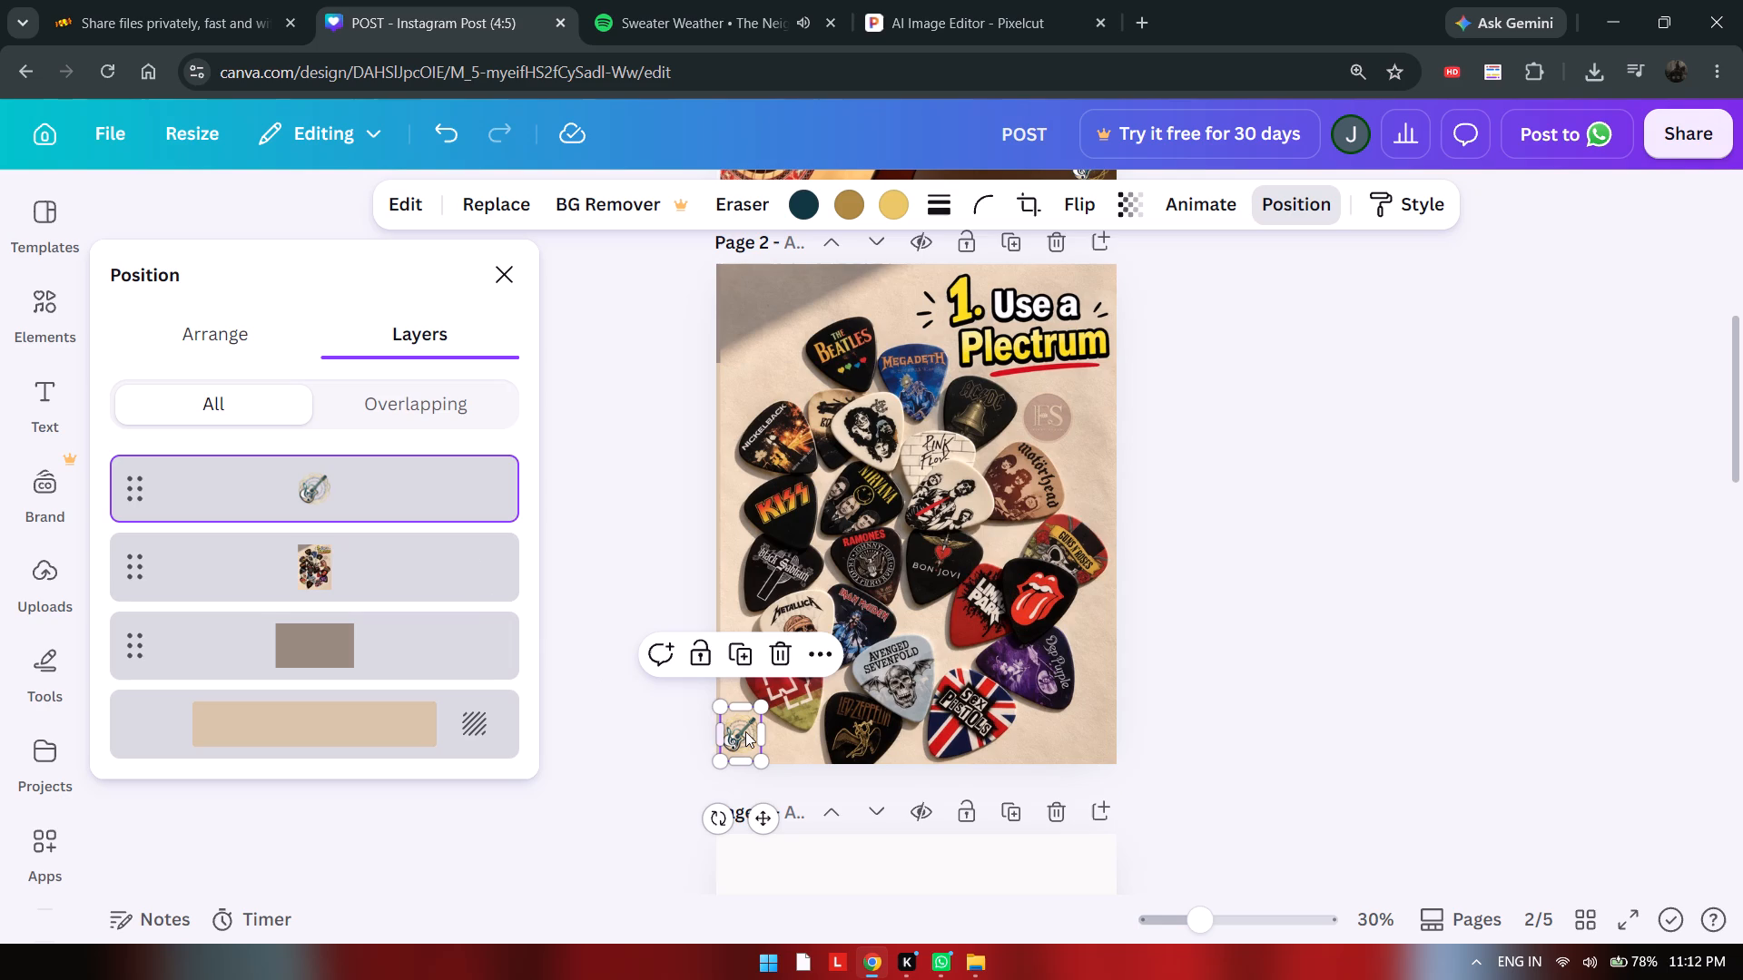
pyautogui.moveTo(746, 731); pyautogui.dragTo(1141, 731)
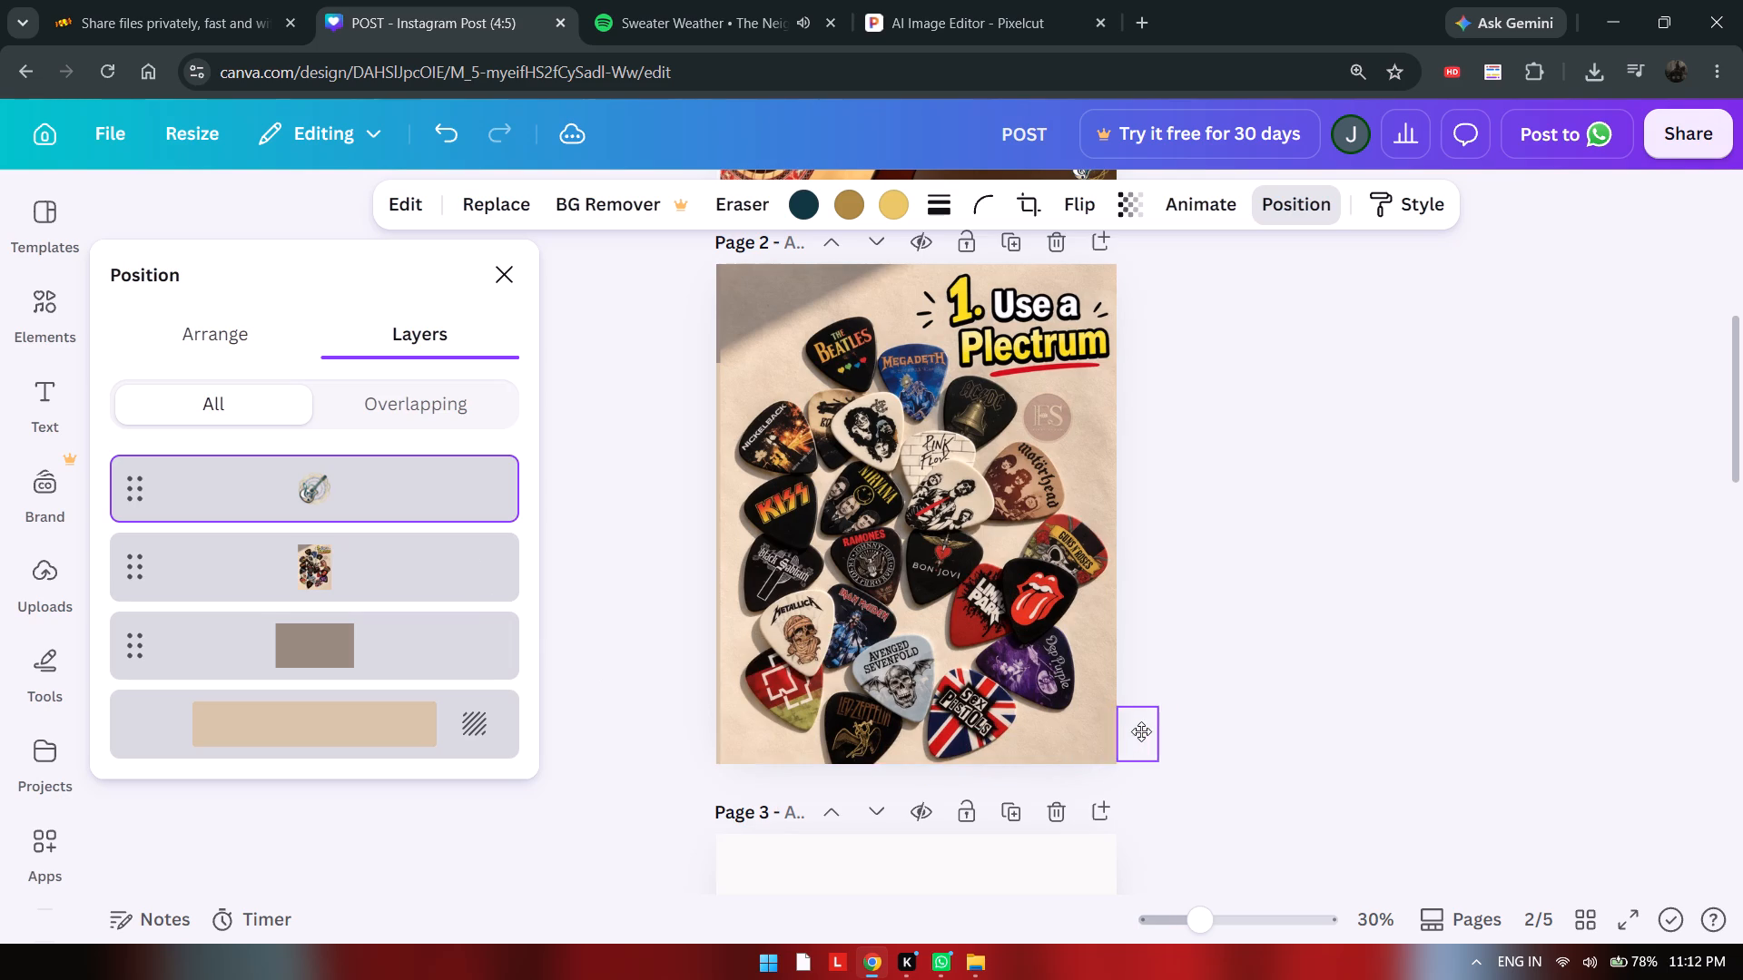
pyautogui.moveTo(1141, 731); pyautogui.dragTo(1100, 731)
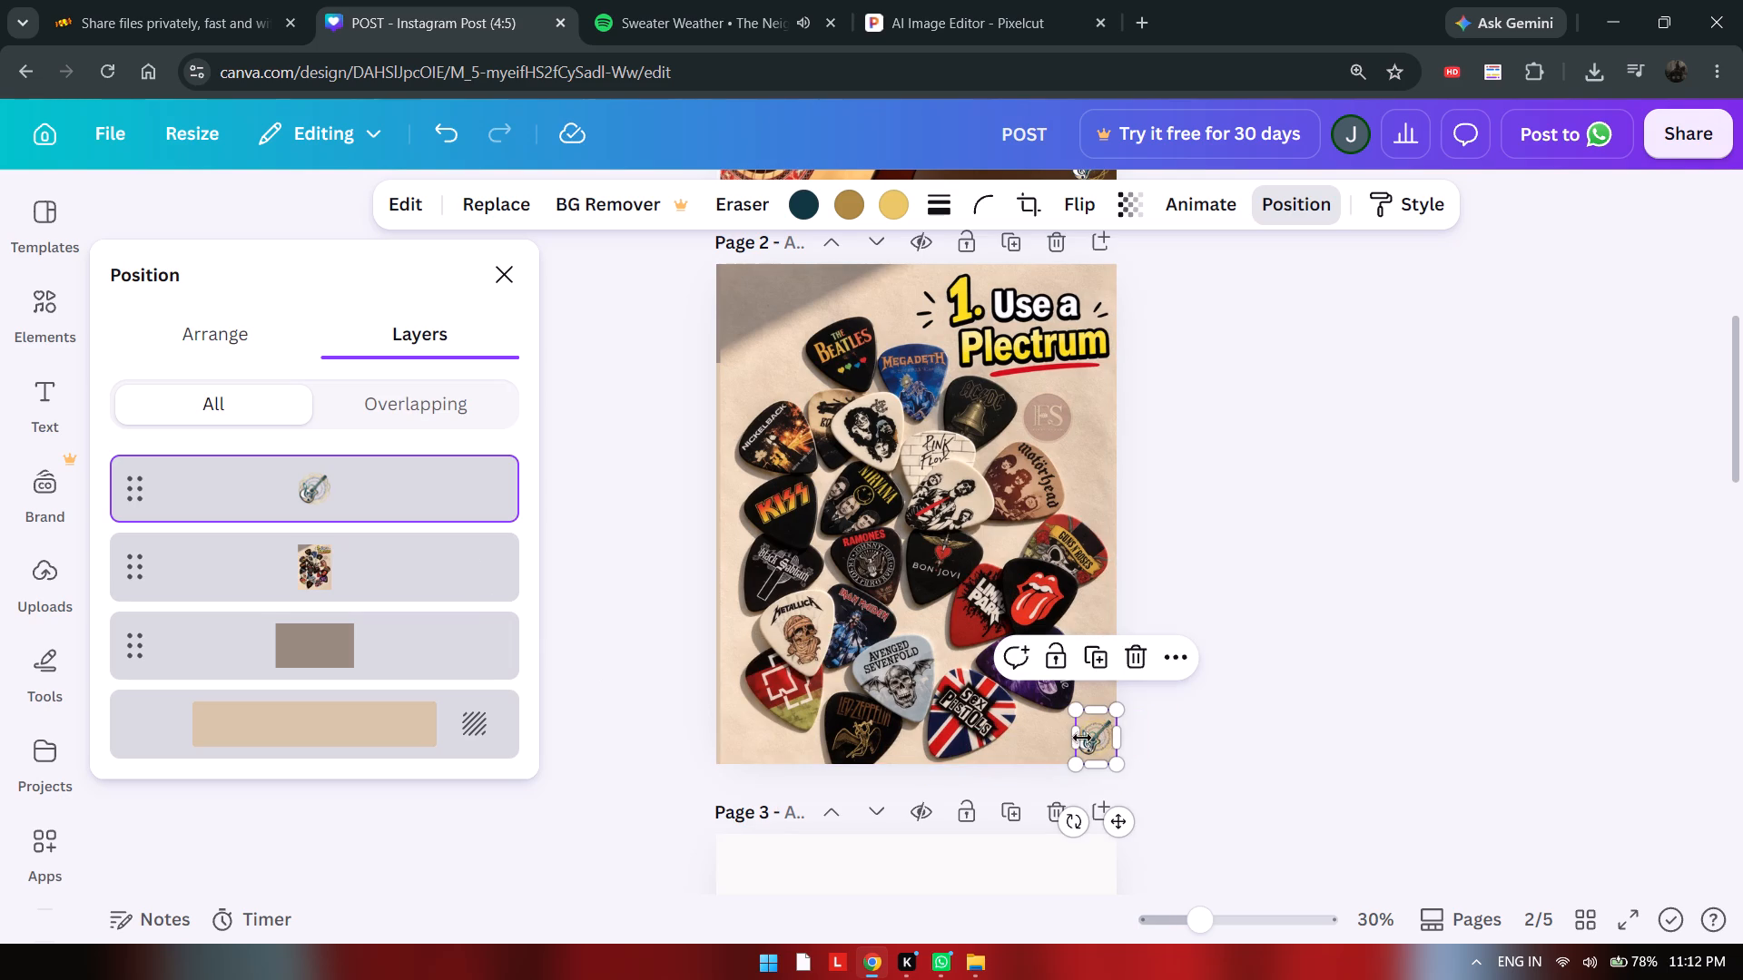
# Duplicate the guitar logo on page 2 and enlarge the copy until it covers nearly the whole page.
pyautogui.click(1098, 739)
pyautogui.hotkey('ctrl', 'c')
pyautogui.hotkey('ctrl', 'v')
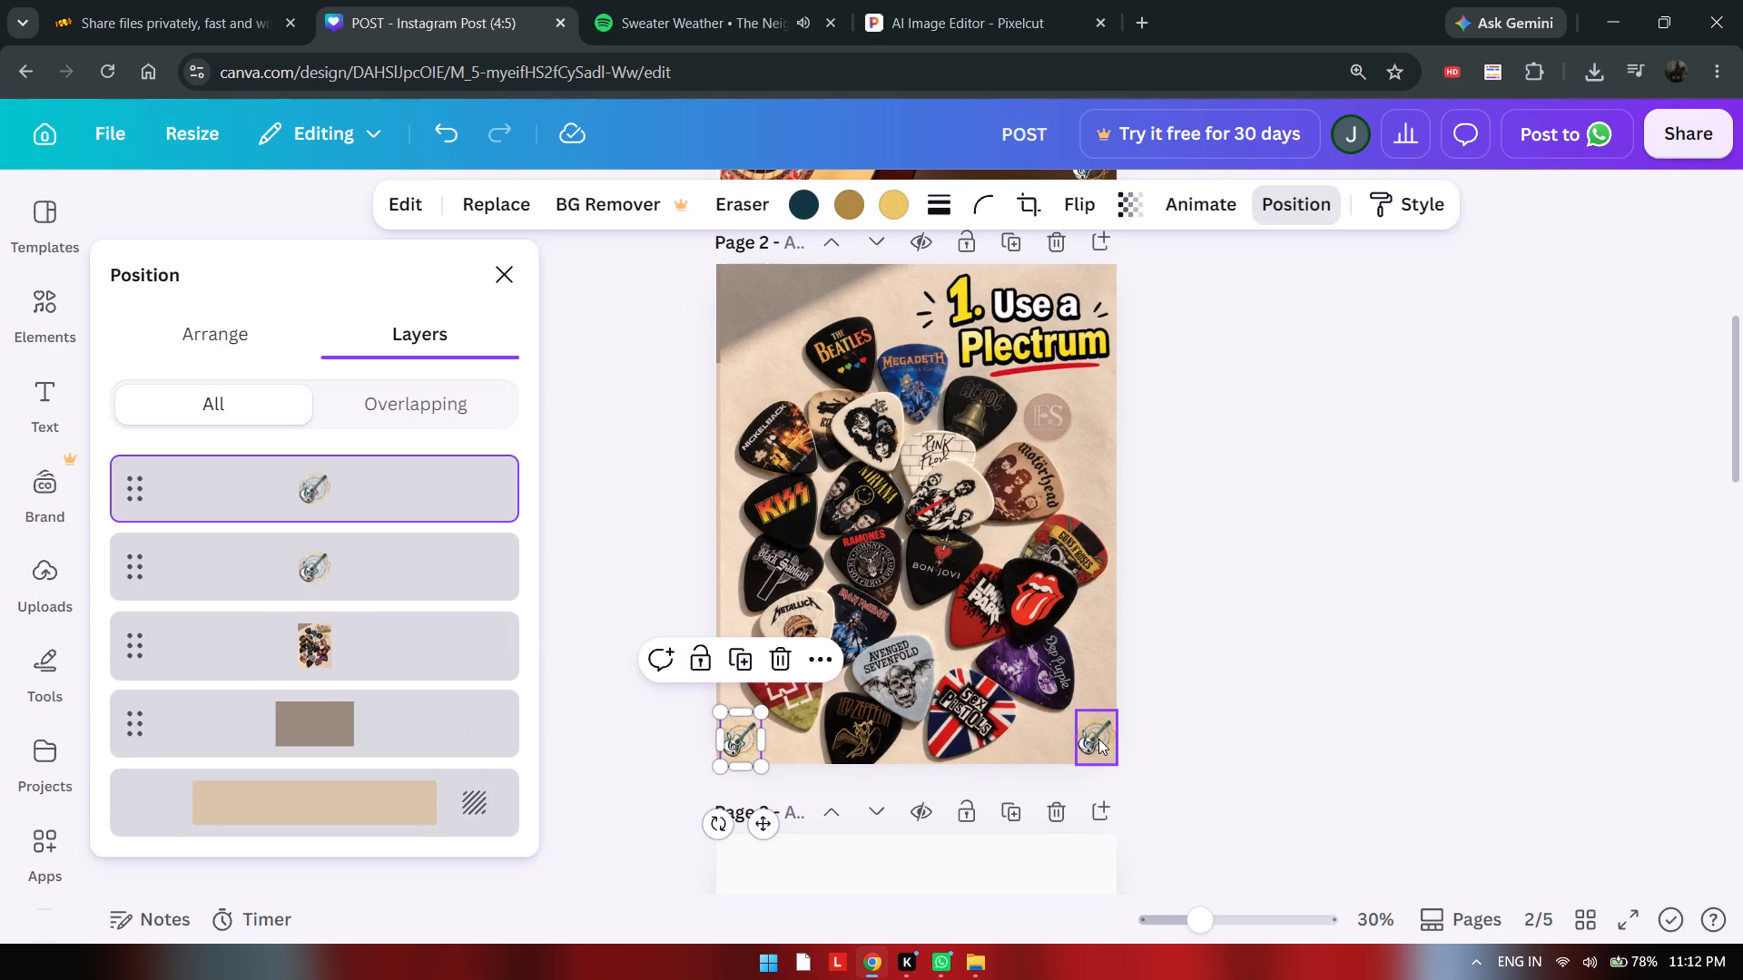
pyautogui.moveTo(735, 742); pyautogui.dragTo(827, 475)
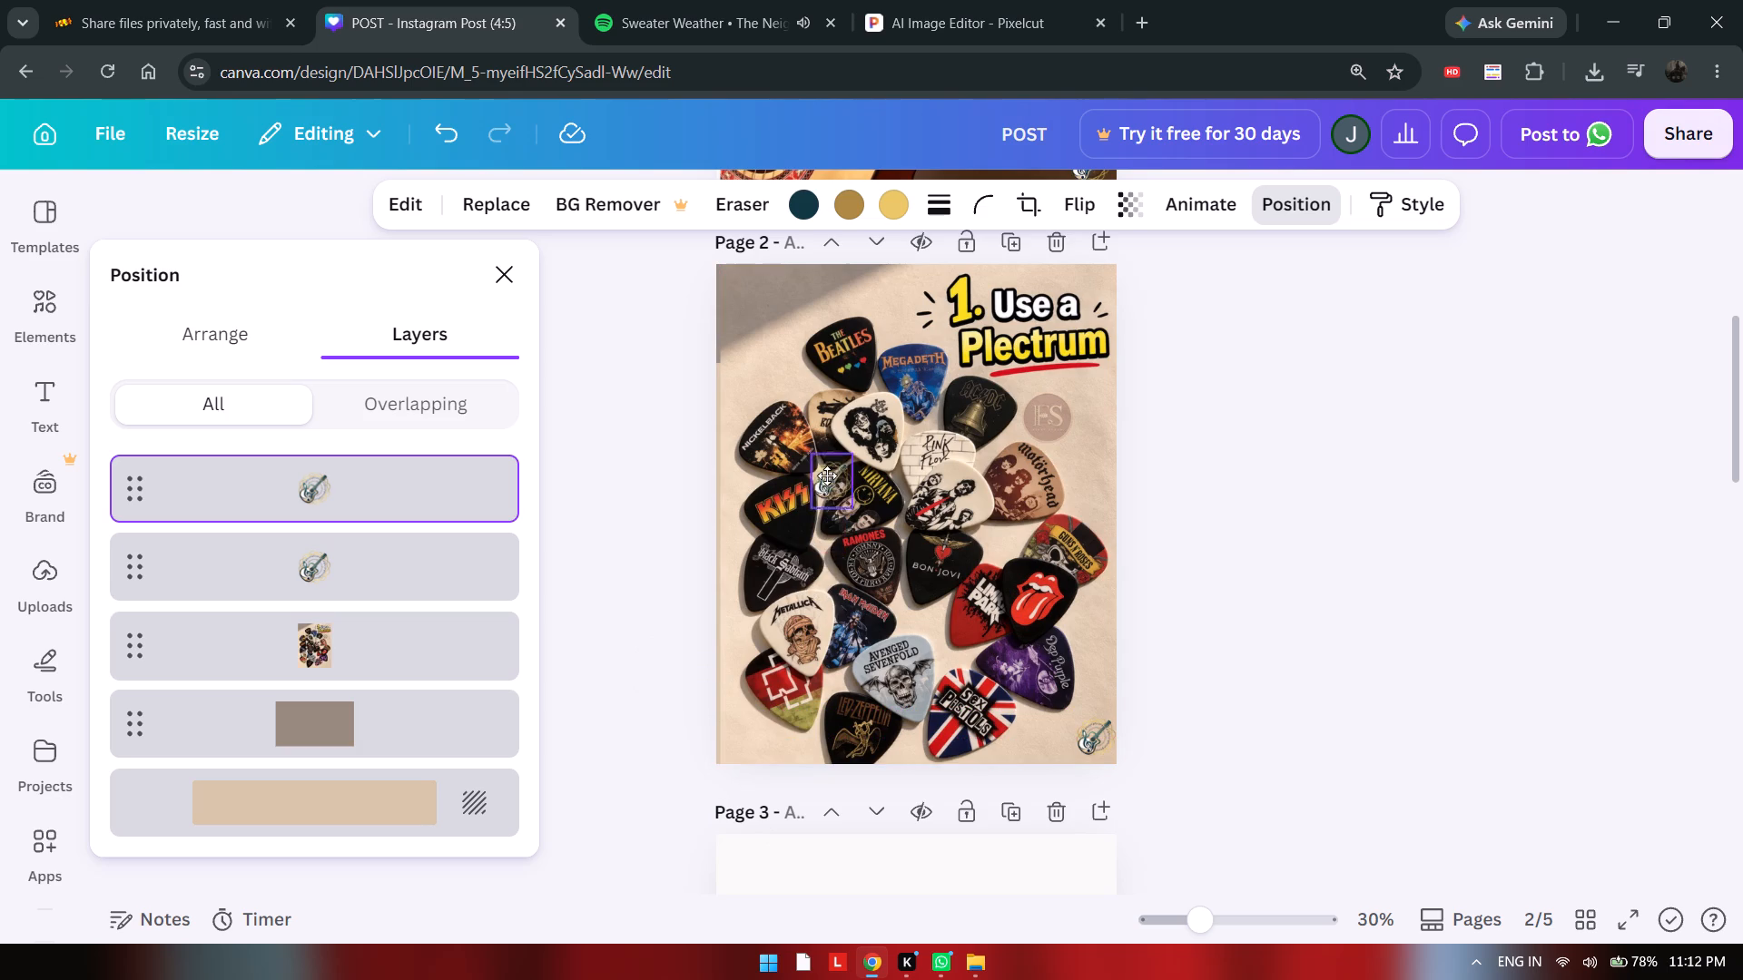
pyautogui.moveTo(827, 475); pyautogui.dragTo(827, 454)
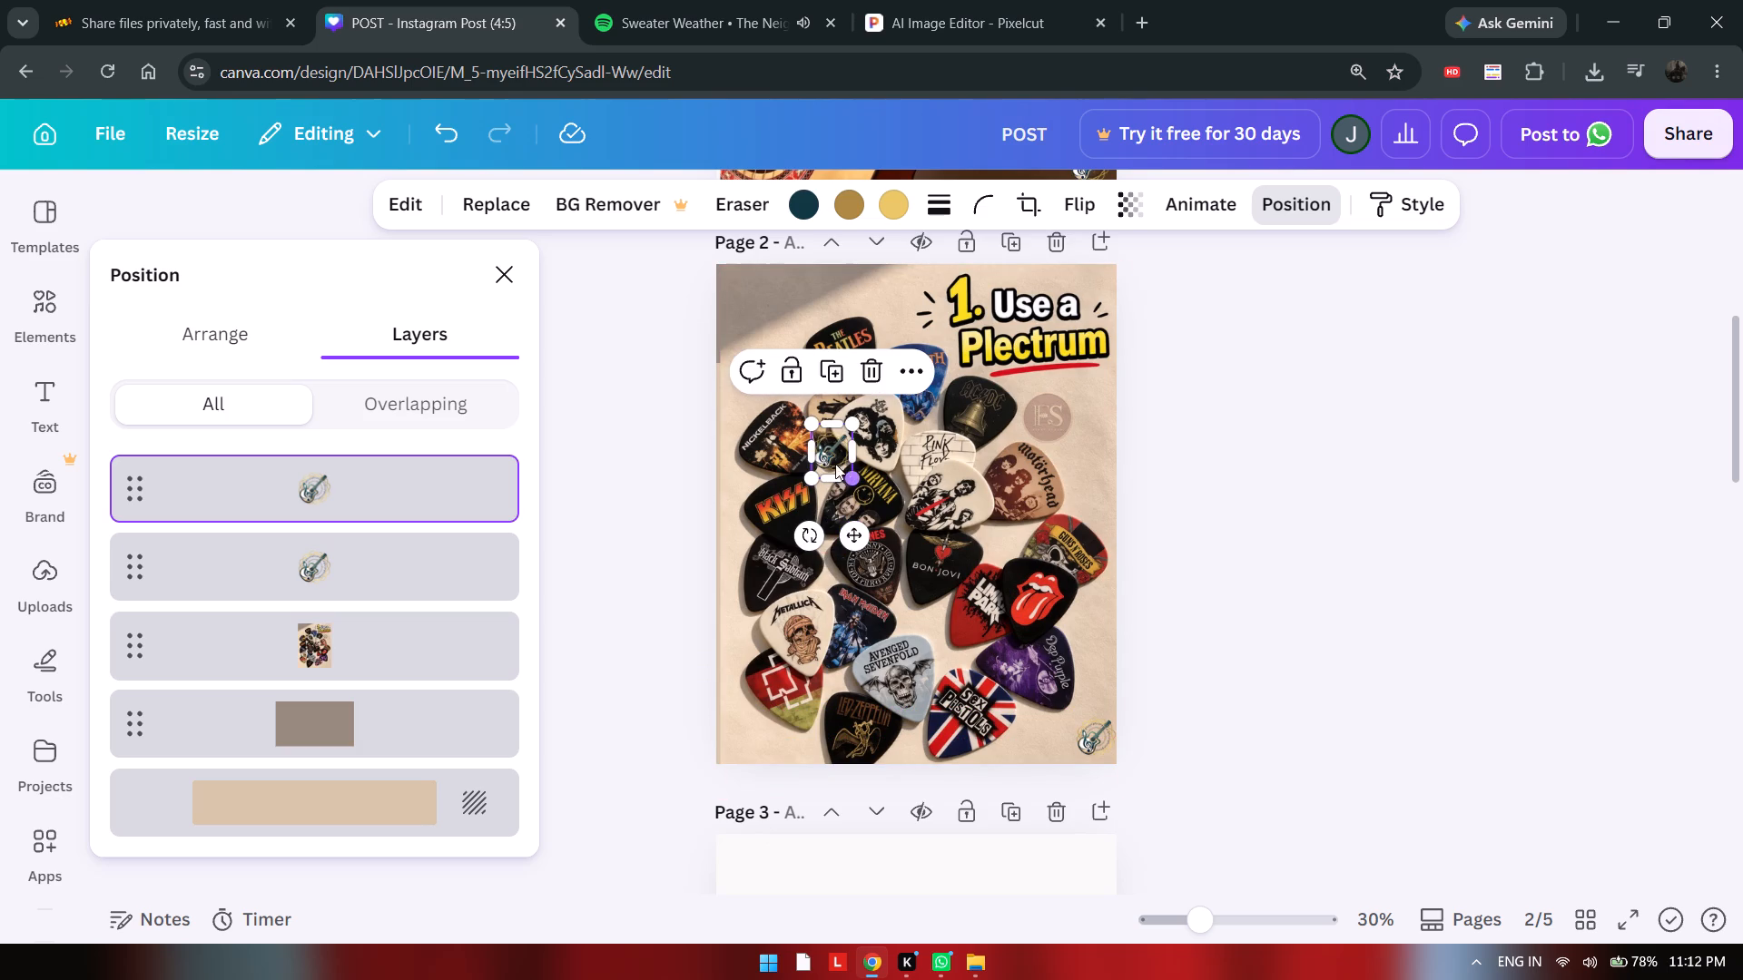
pyautogui.moveTo(829, 453); pyautogui.dragTo(774, 395)
pyautogui.moveTo(794, 414); pyautogui.dragTo(1003, 746)
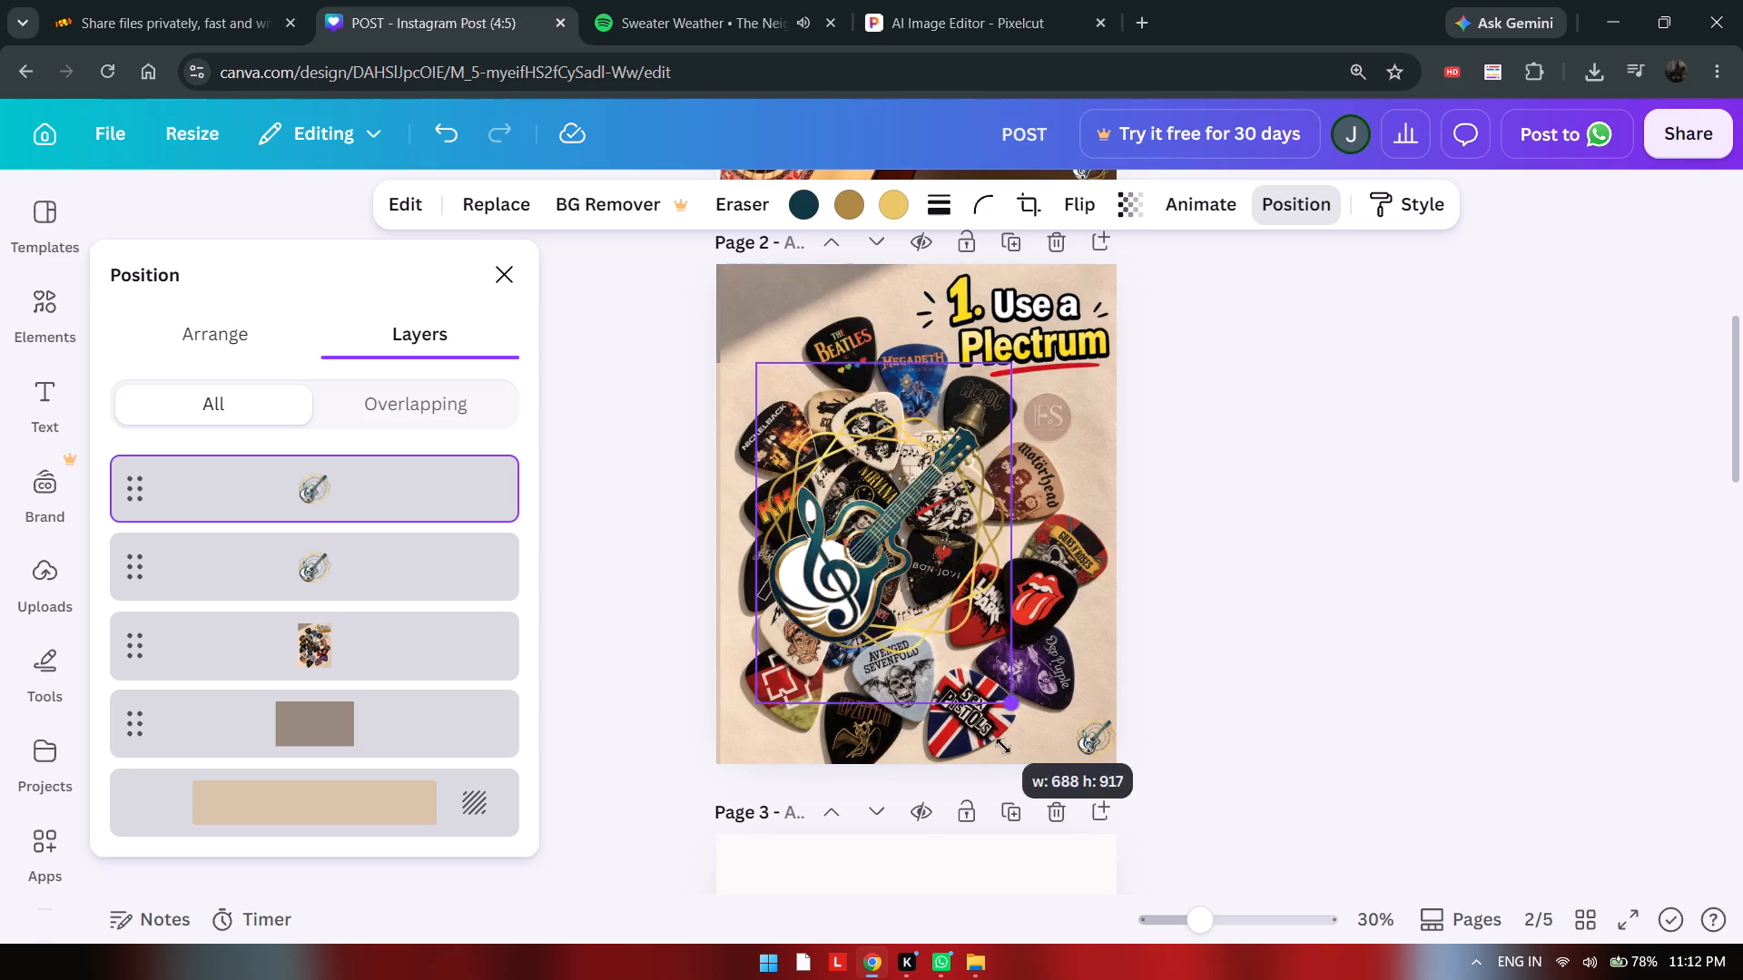
pyautogui.moveTo(1003, 746); pyautogui.dragTo(1040, 794)
pyautogui.moveTo(946, 691); pyautogui.dragTo(928, 567)
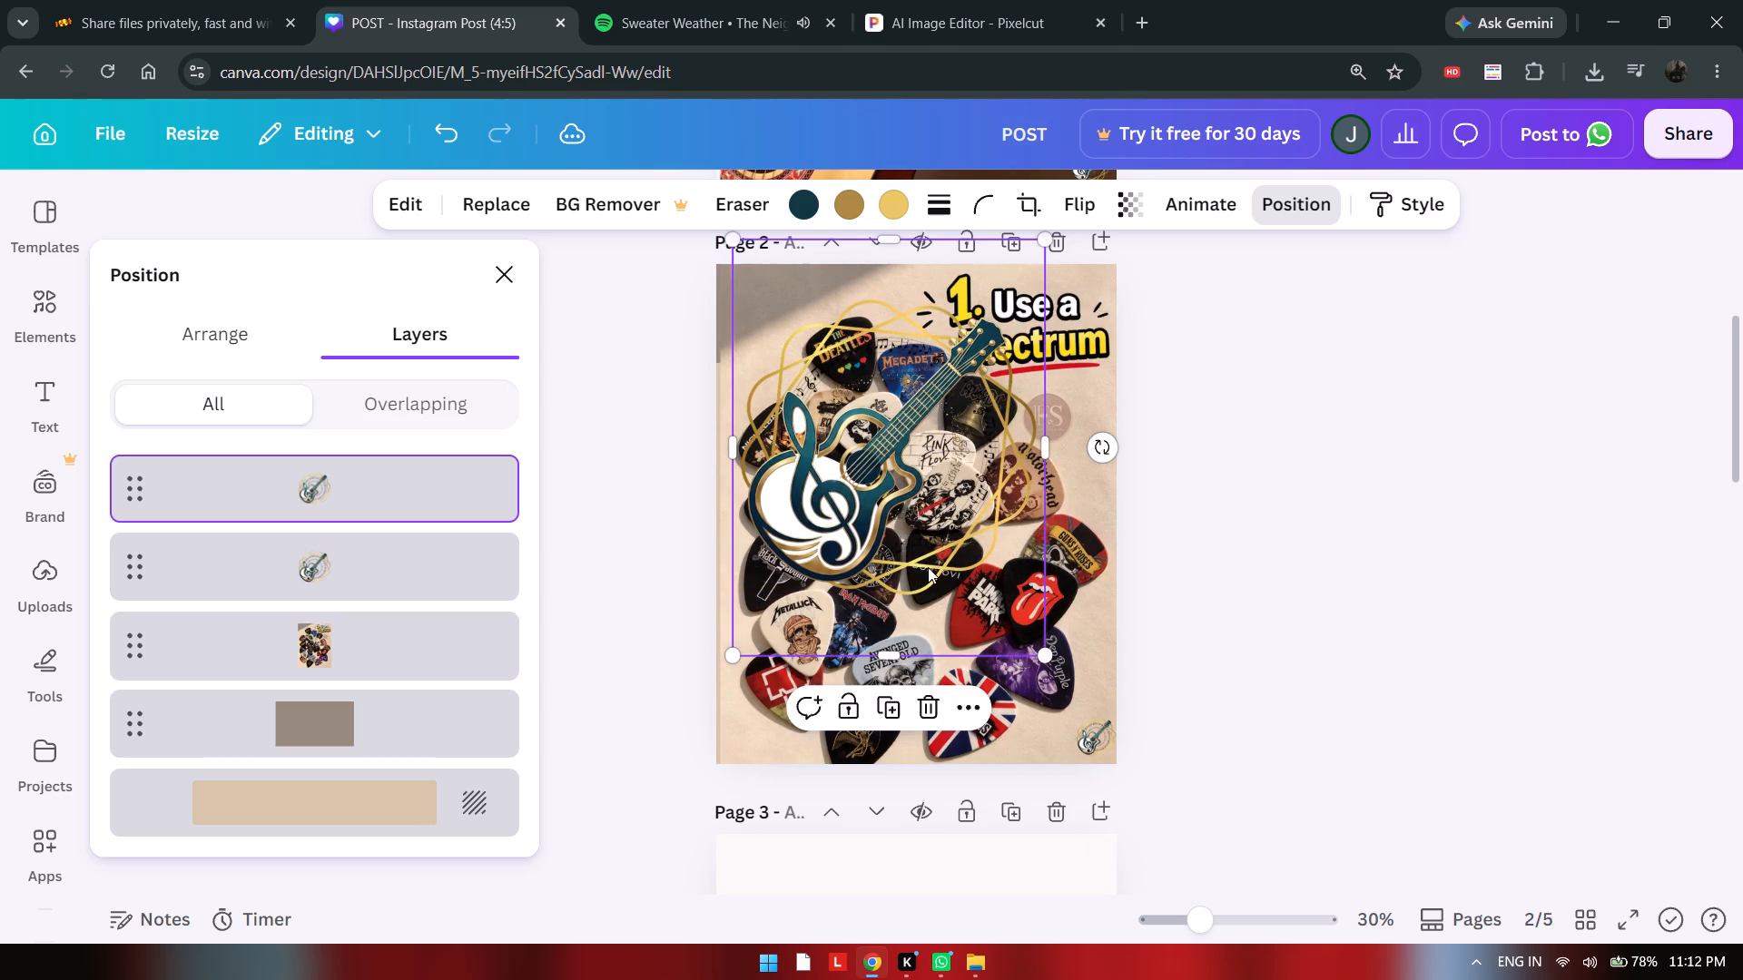
pyautogui.moveTo(1047, 654); pyautogui.dragTo(1135, 782)
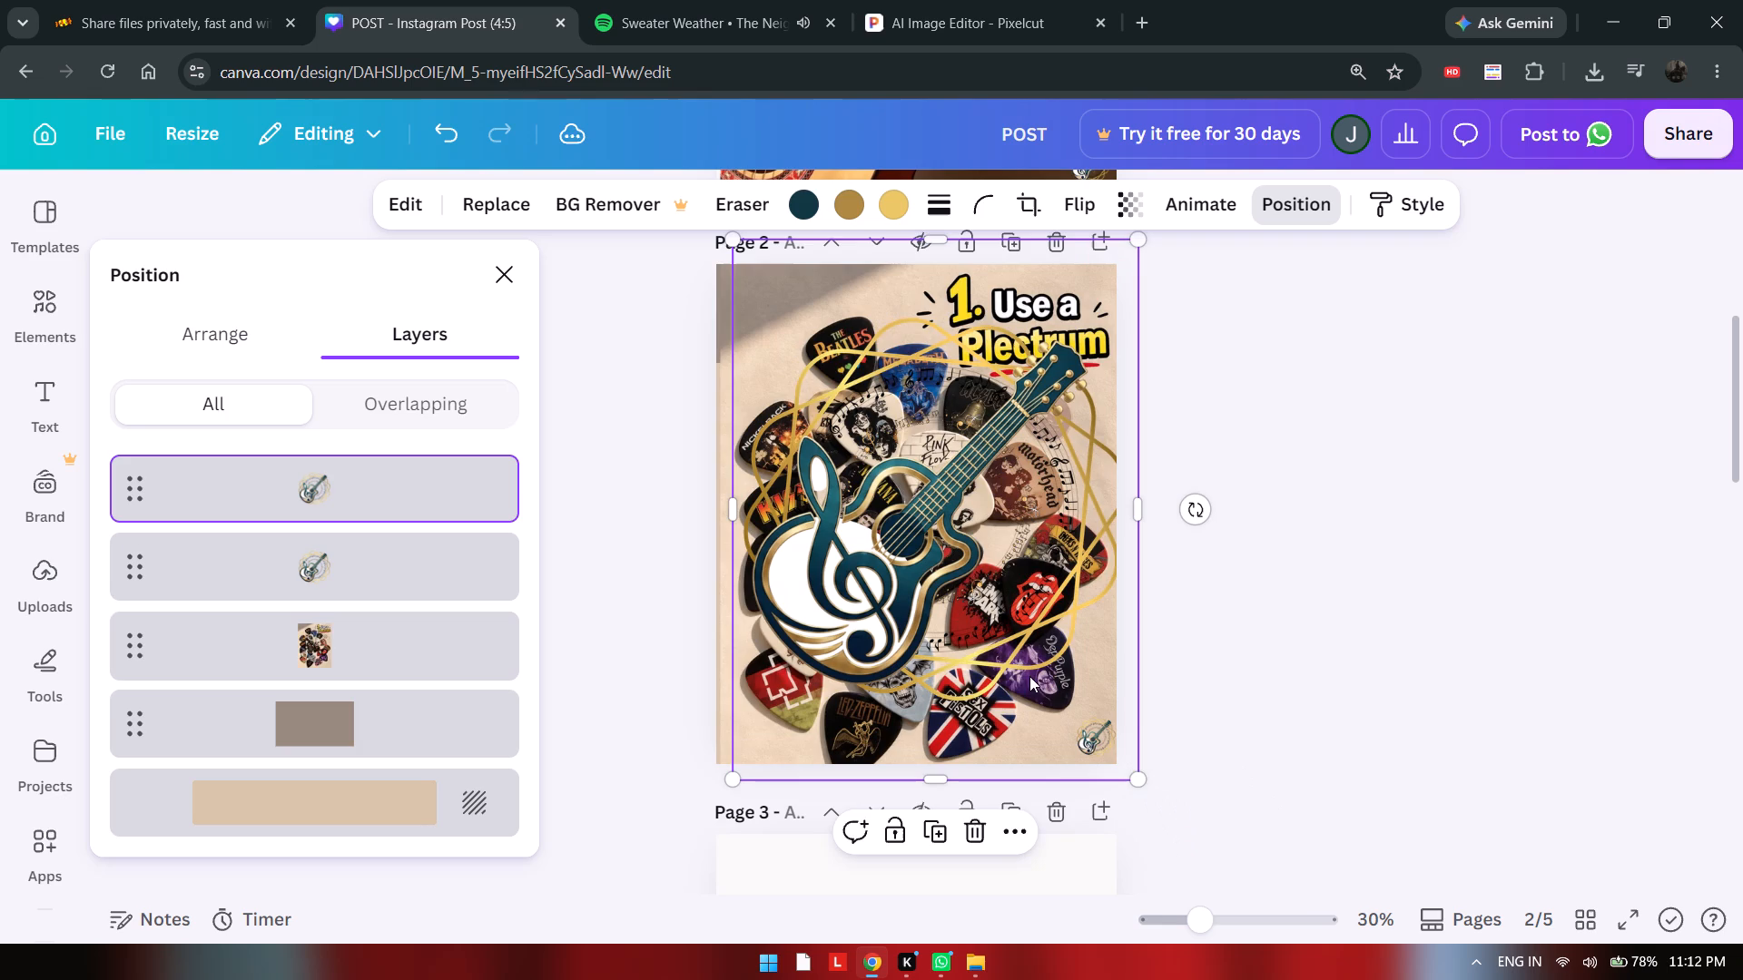
pyautogui.moveTo(1013, 670); pyautogui.dragTo(1009, 664)
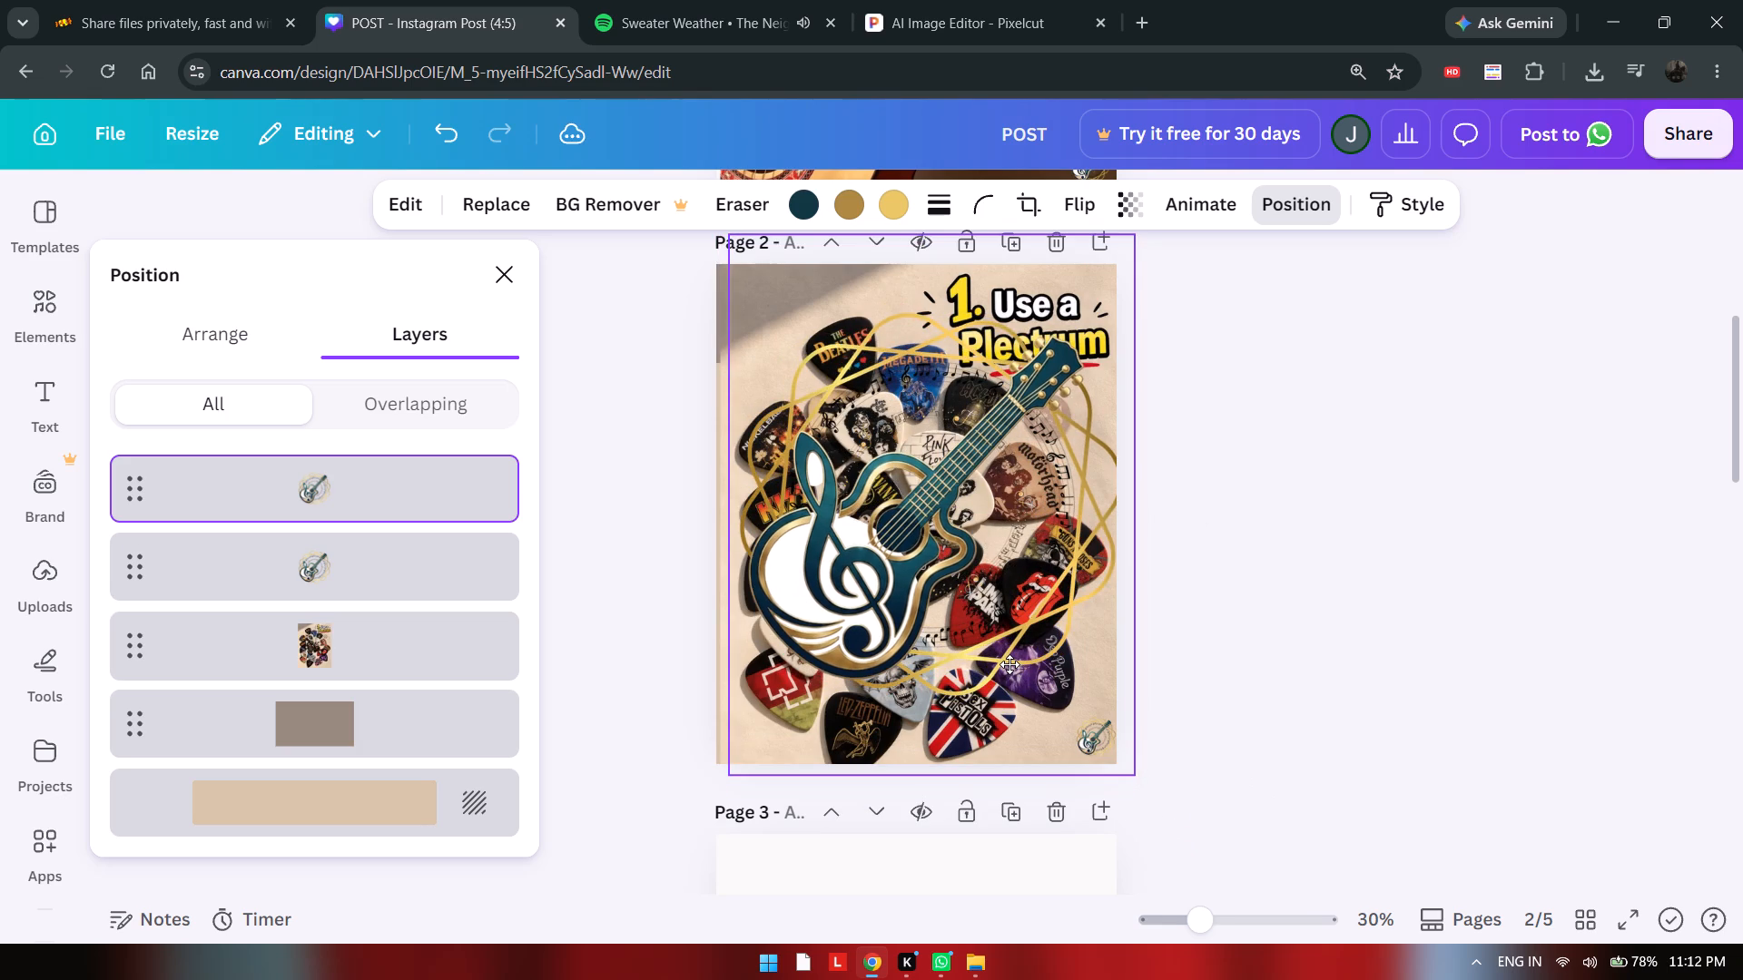
pyautogui.moveTo(1009, 664); pyautogui.dragTo(1005, 664)
# Set the transparency of the enlarged guitar logo on page 2 to 18.
pyautogui.click(1134, 227)
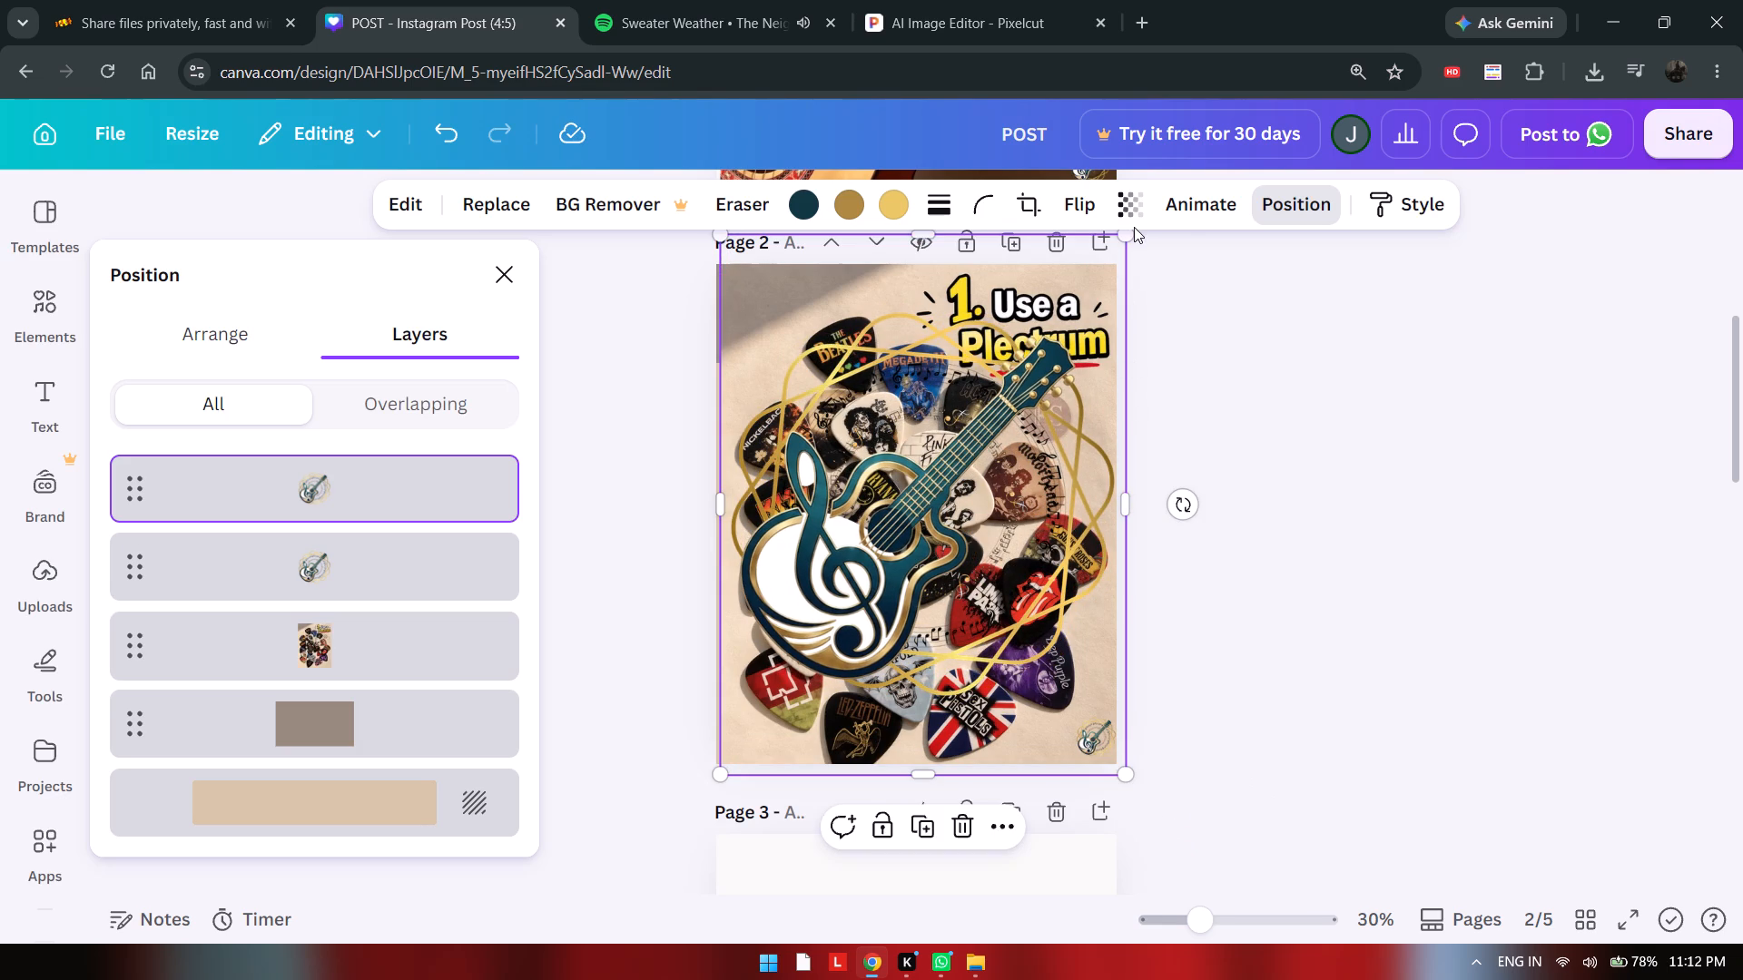
pyautogui.click(1134, 209)
pyautogui.click(1018, 301)
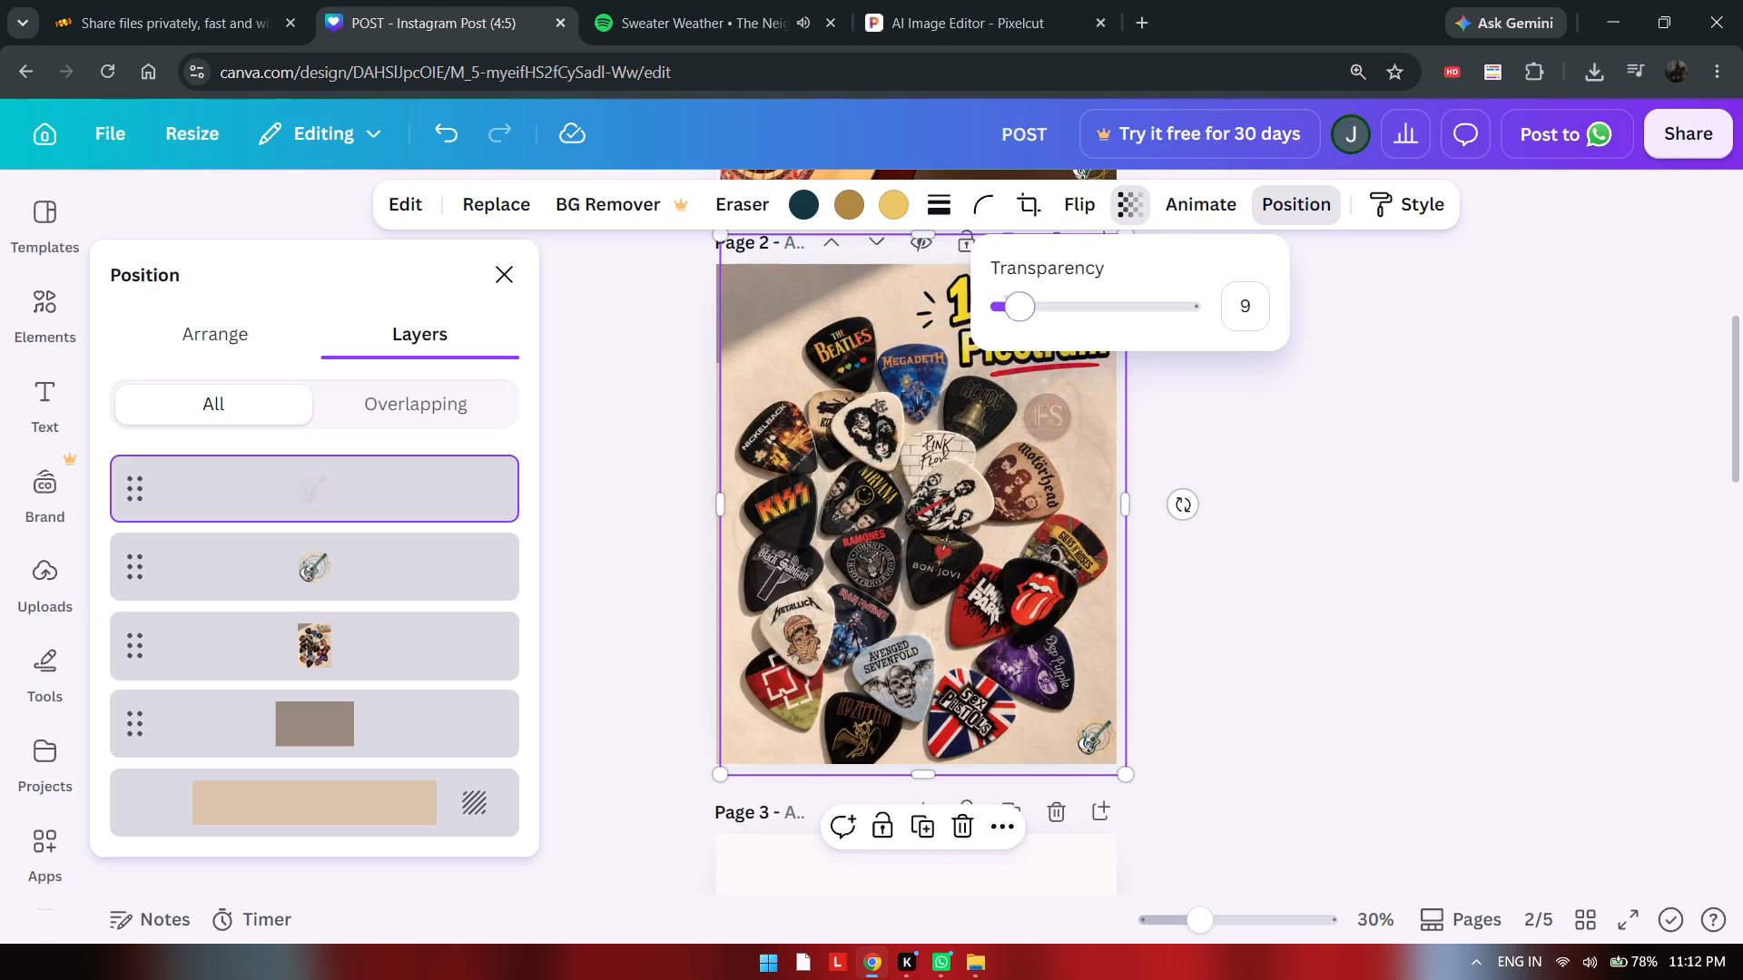
pyautogui.click(1055, 299)
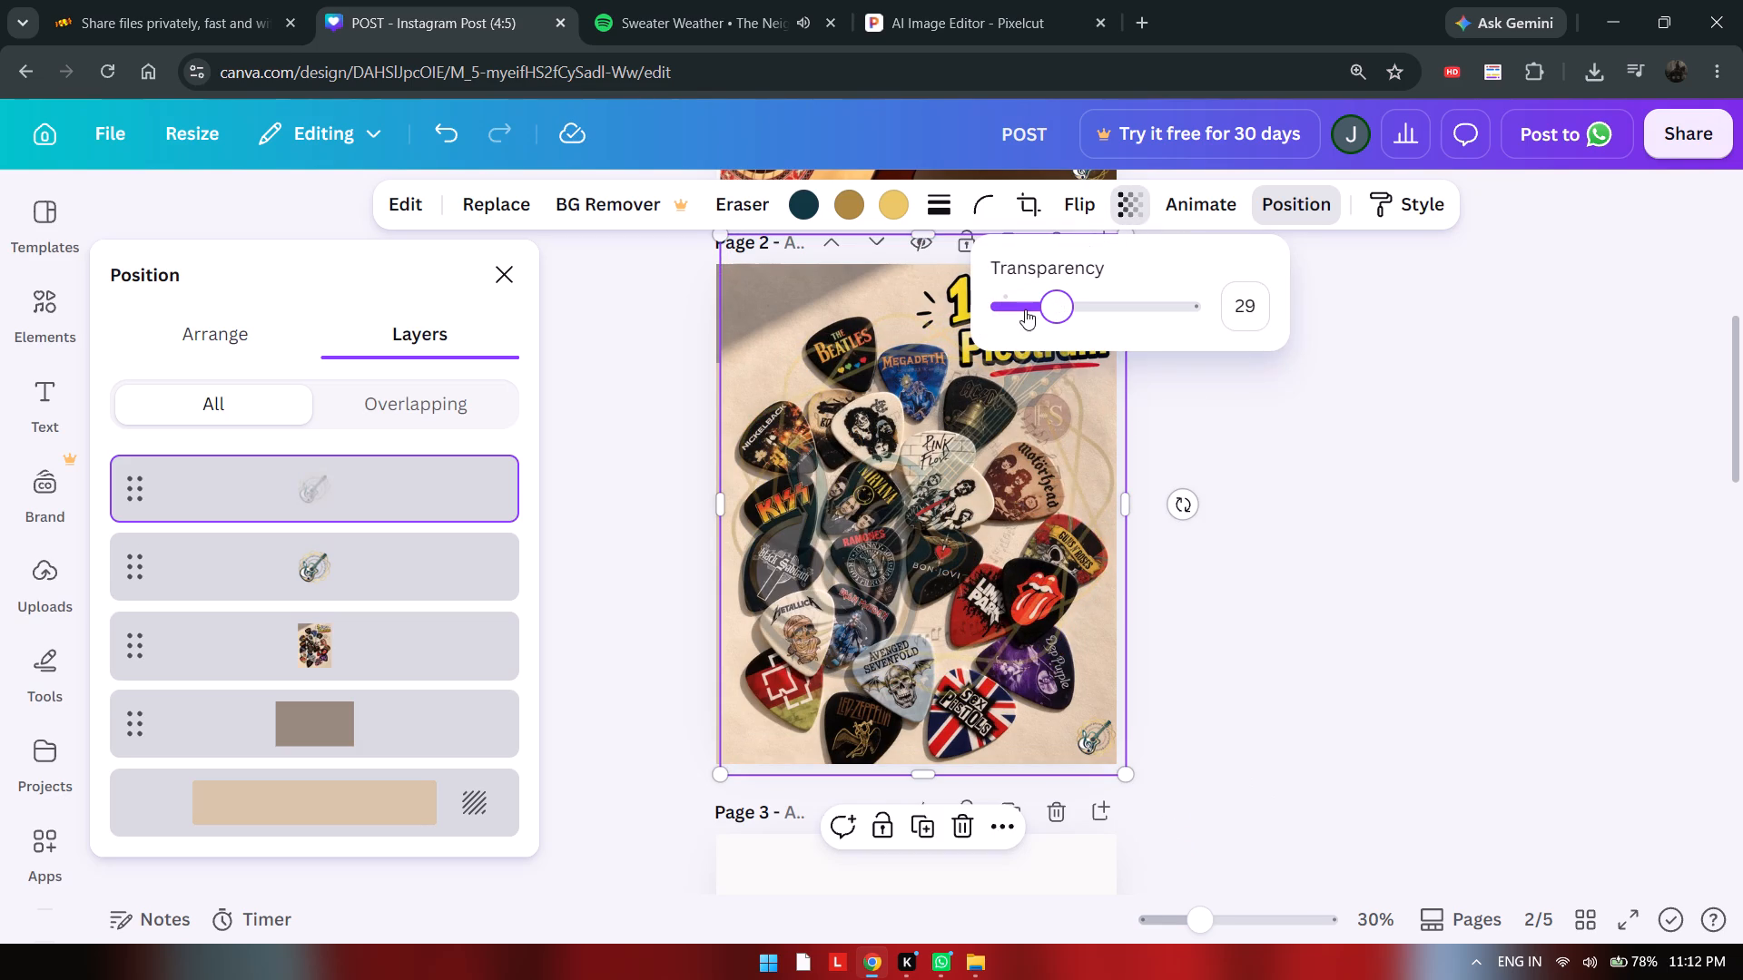
pyautogui.click(1034, 301)
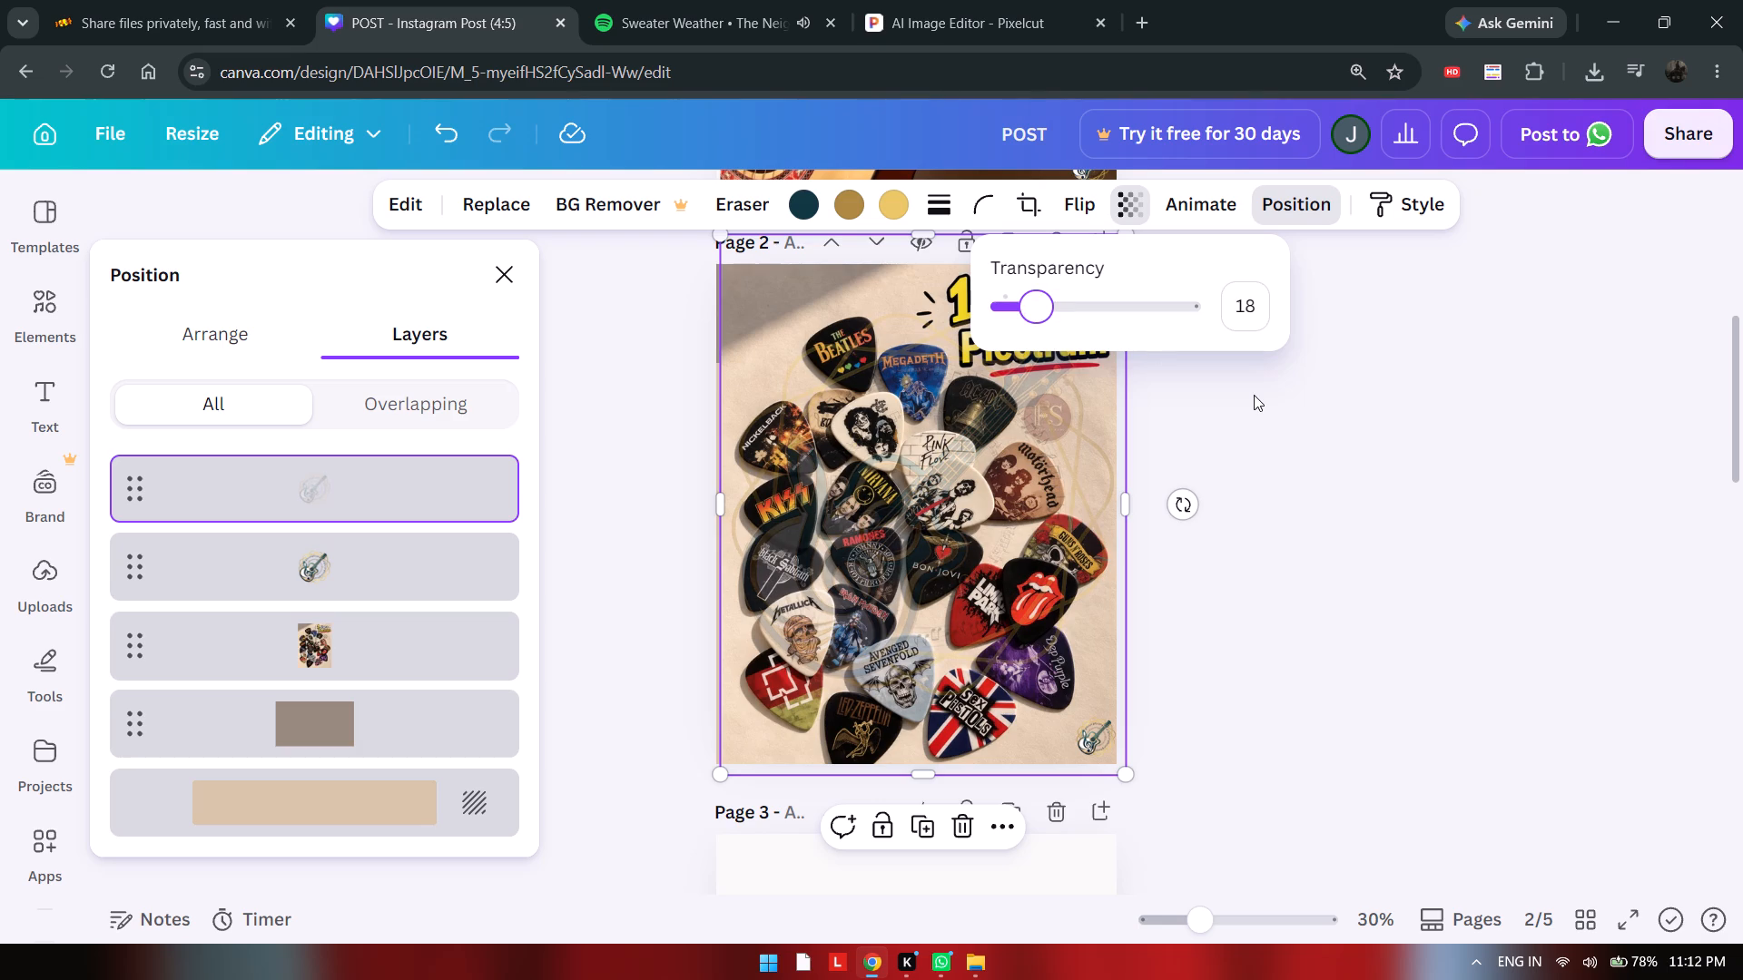
pyautogui.click(1254, 395)
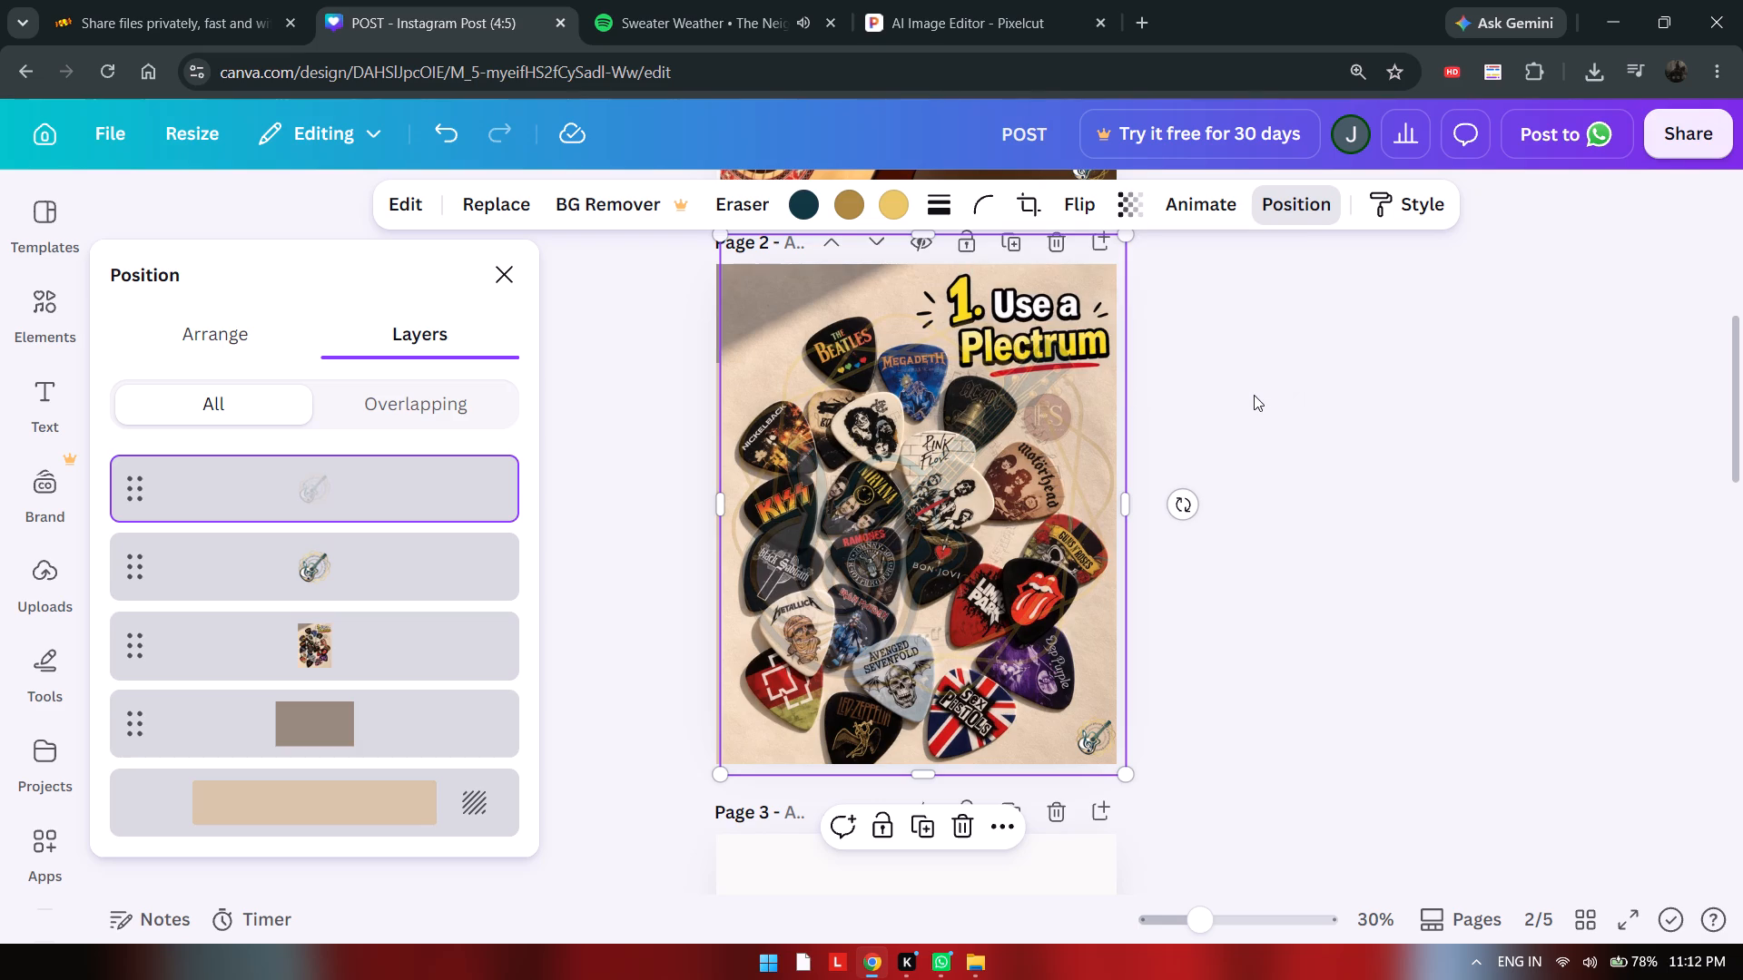
pyautogui.click(1335, 585)
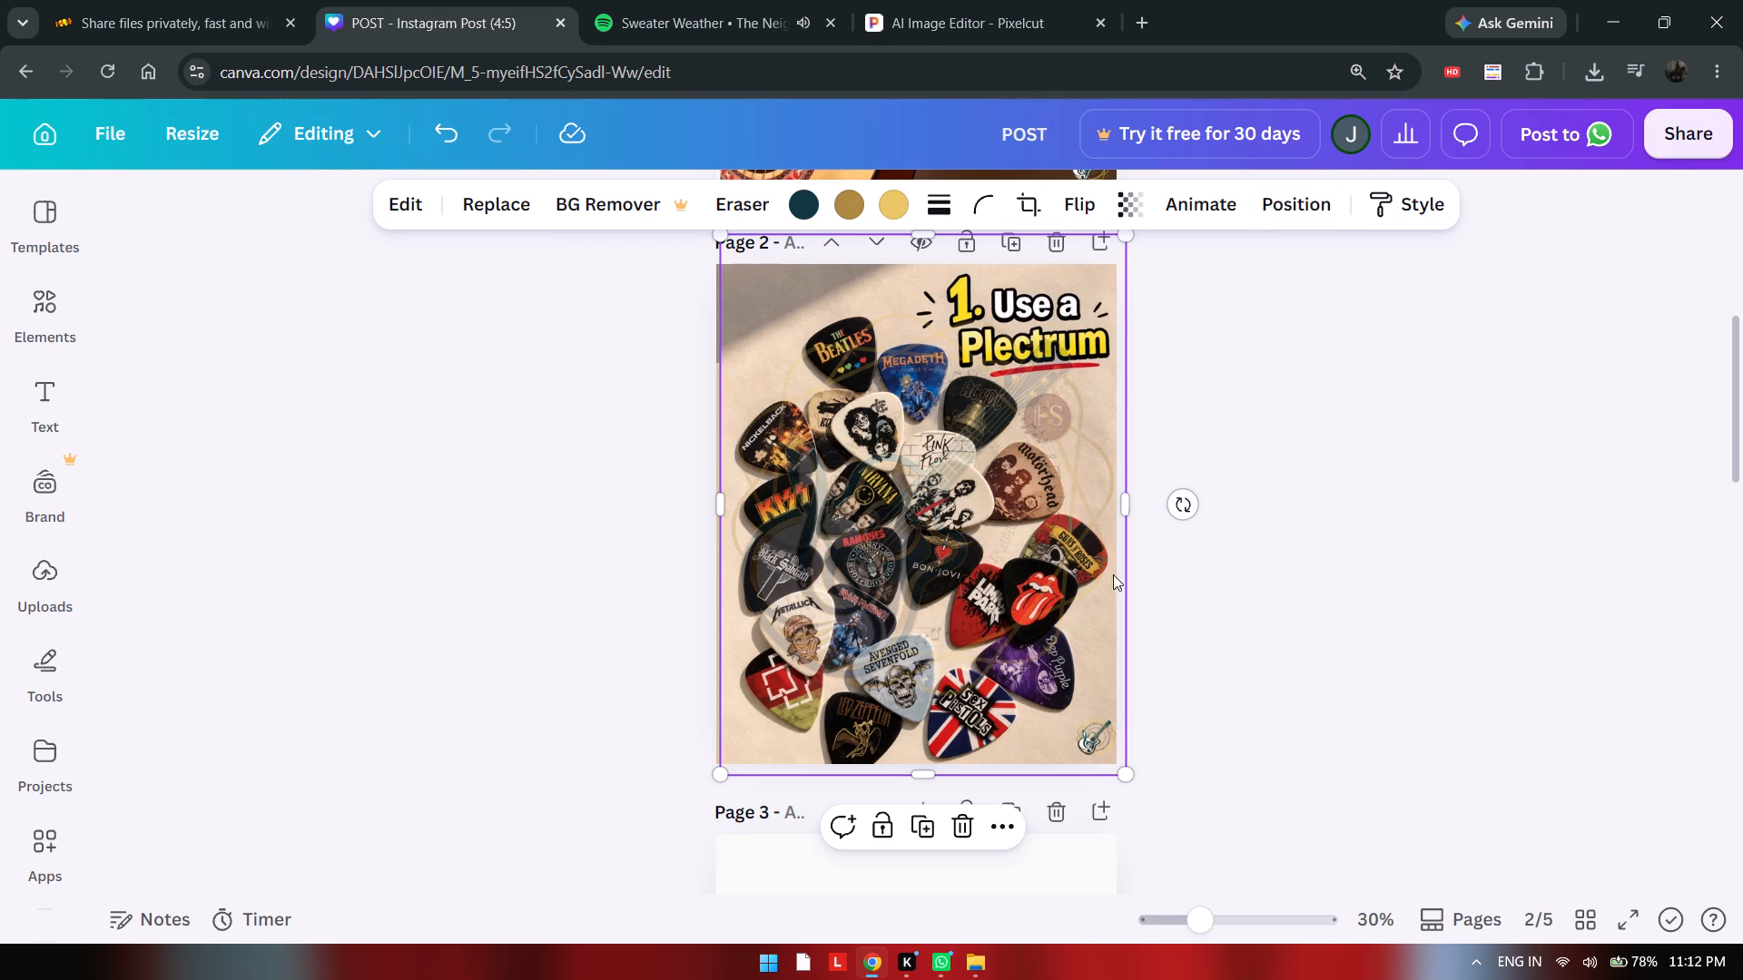
pyautogui.click(568, 585)
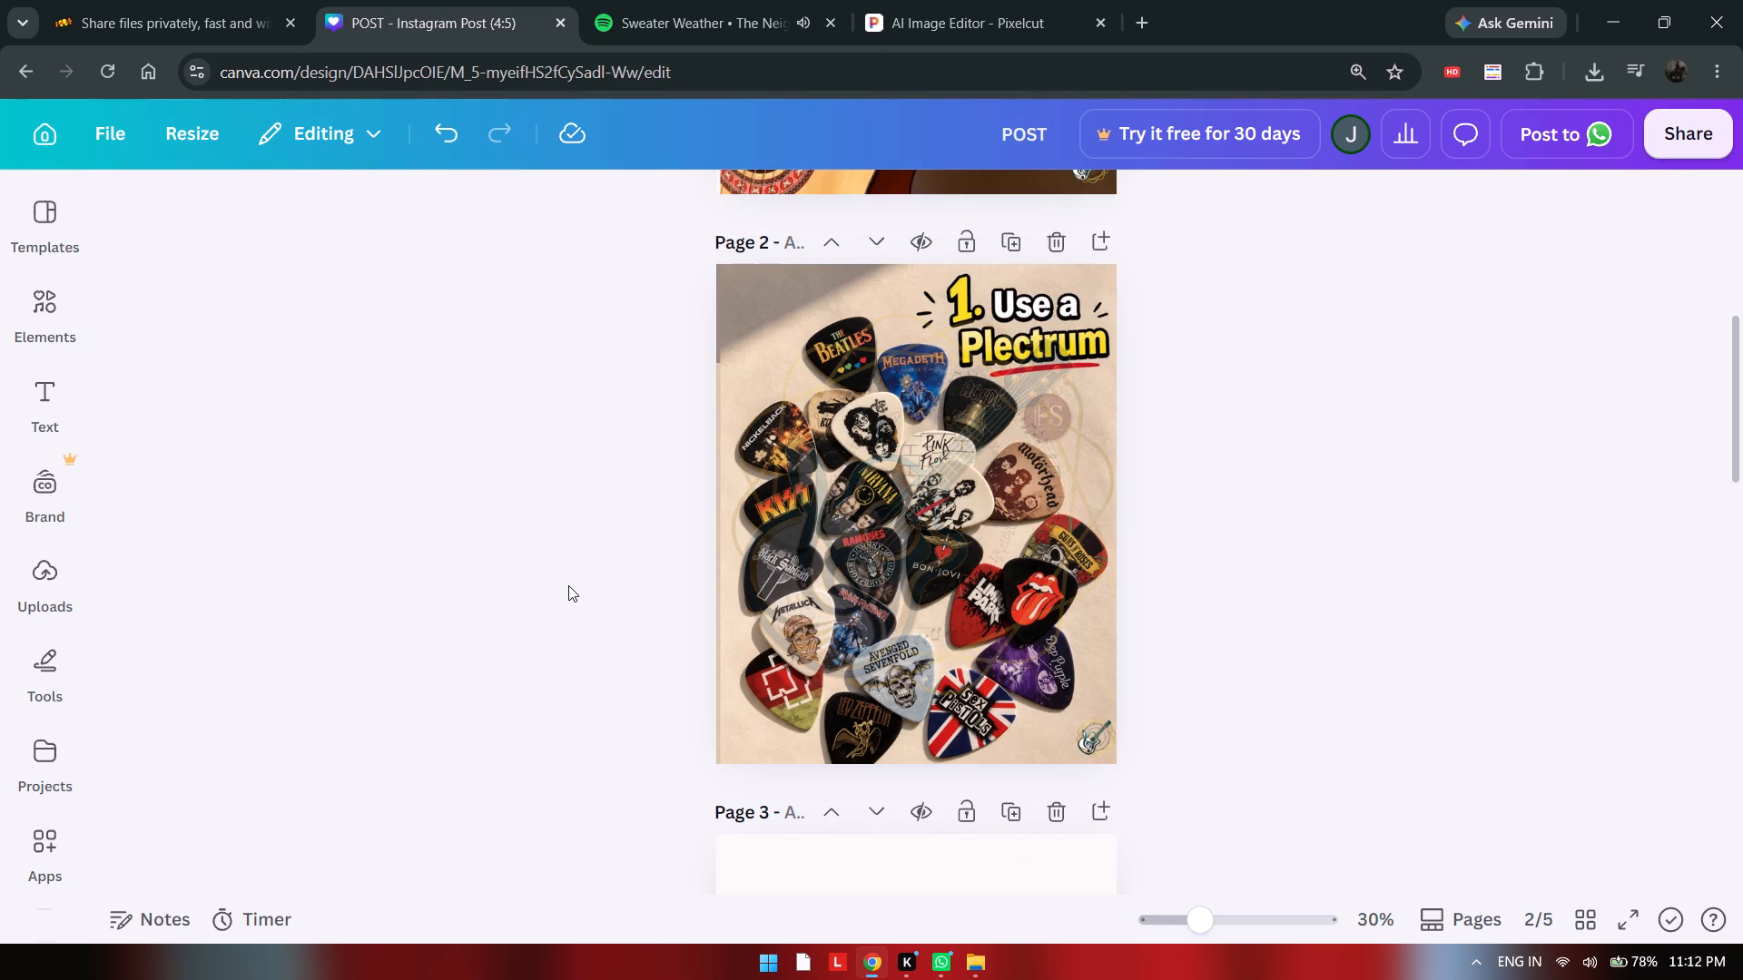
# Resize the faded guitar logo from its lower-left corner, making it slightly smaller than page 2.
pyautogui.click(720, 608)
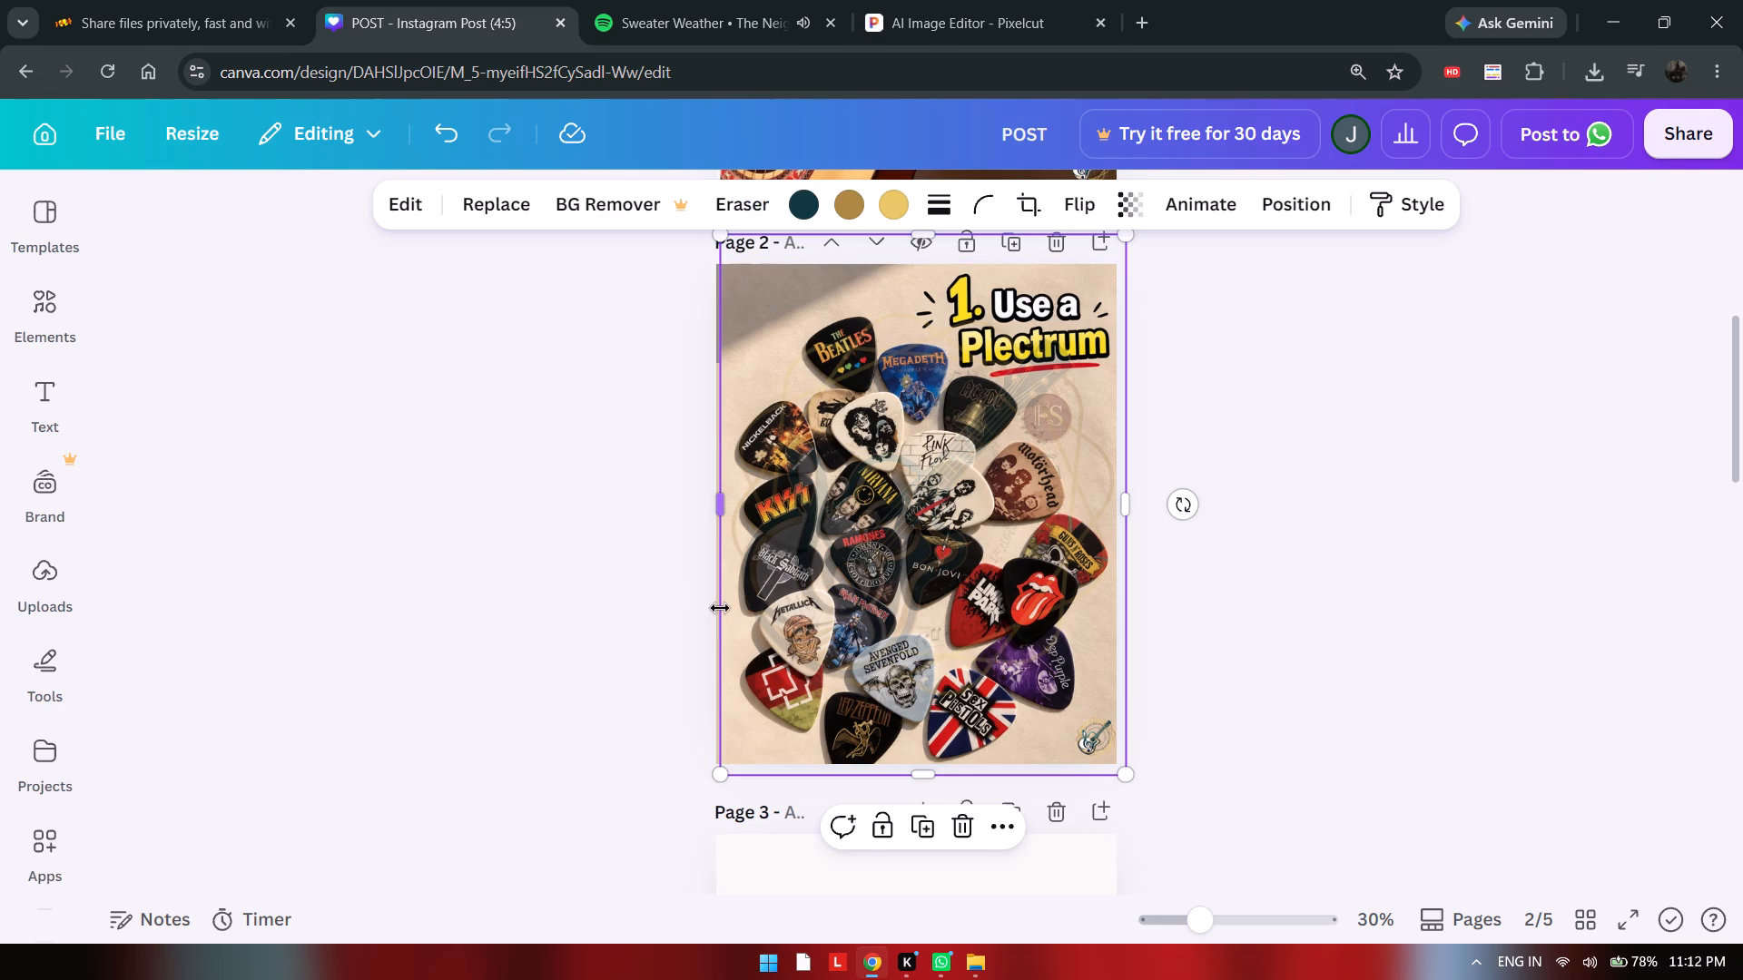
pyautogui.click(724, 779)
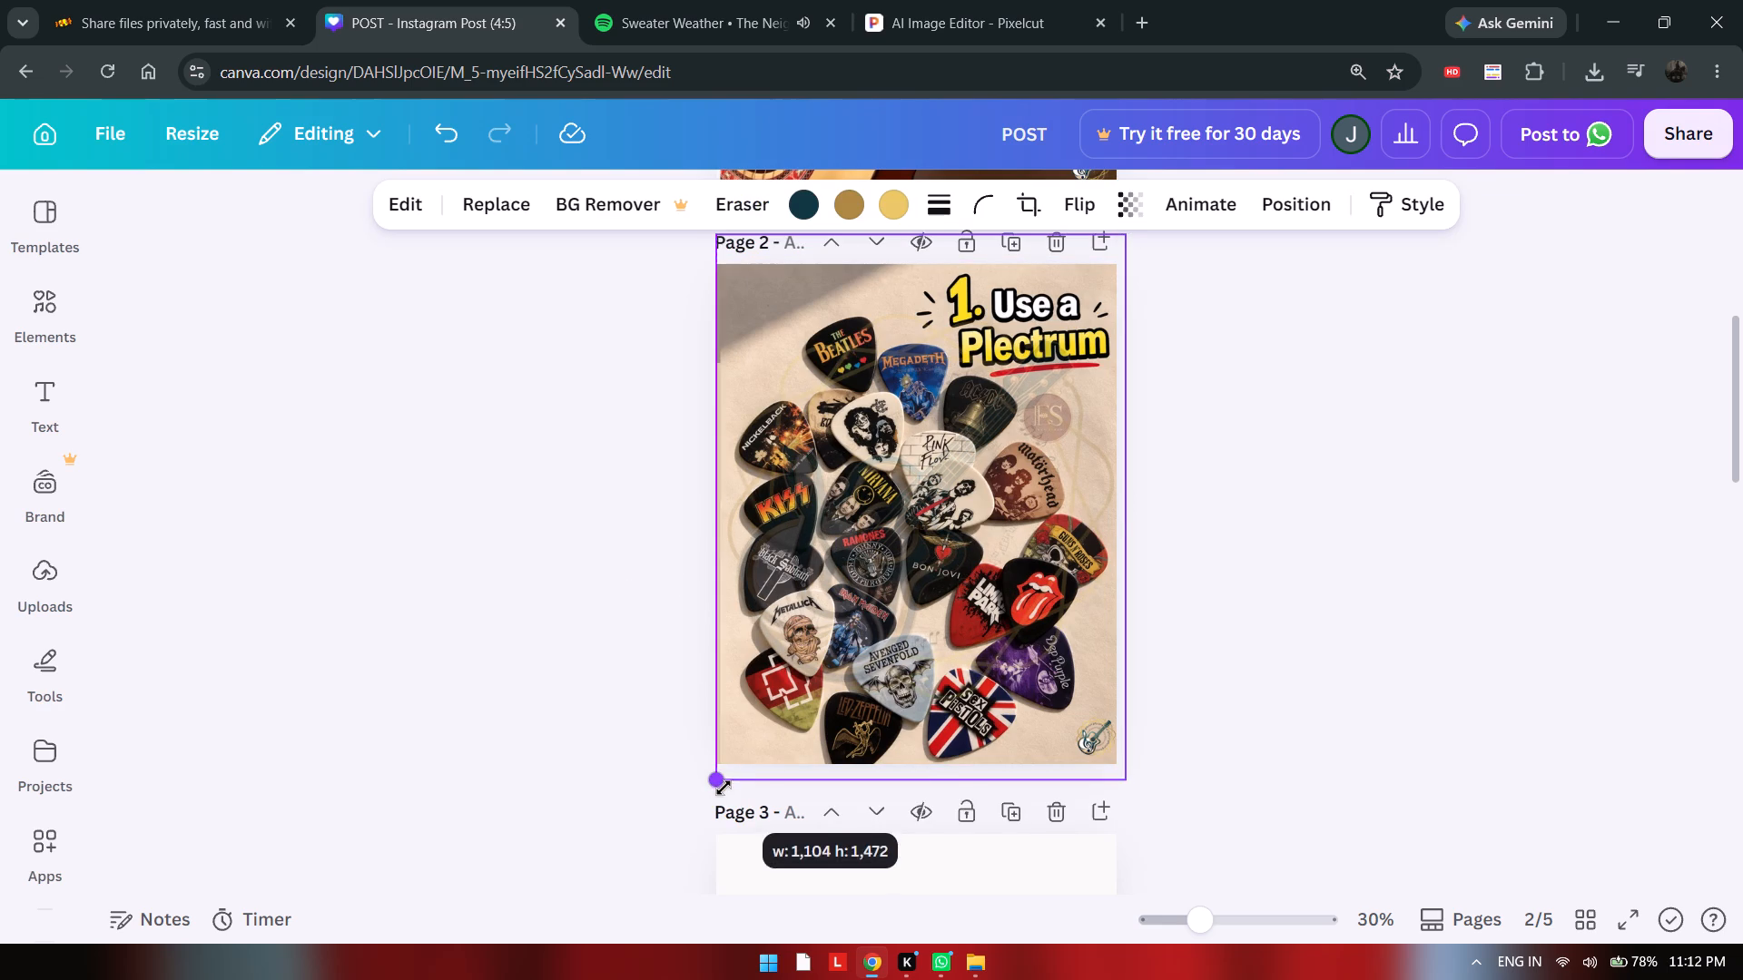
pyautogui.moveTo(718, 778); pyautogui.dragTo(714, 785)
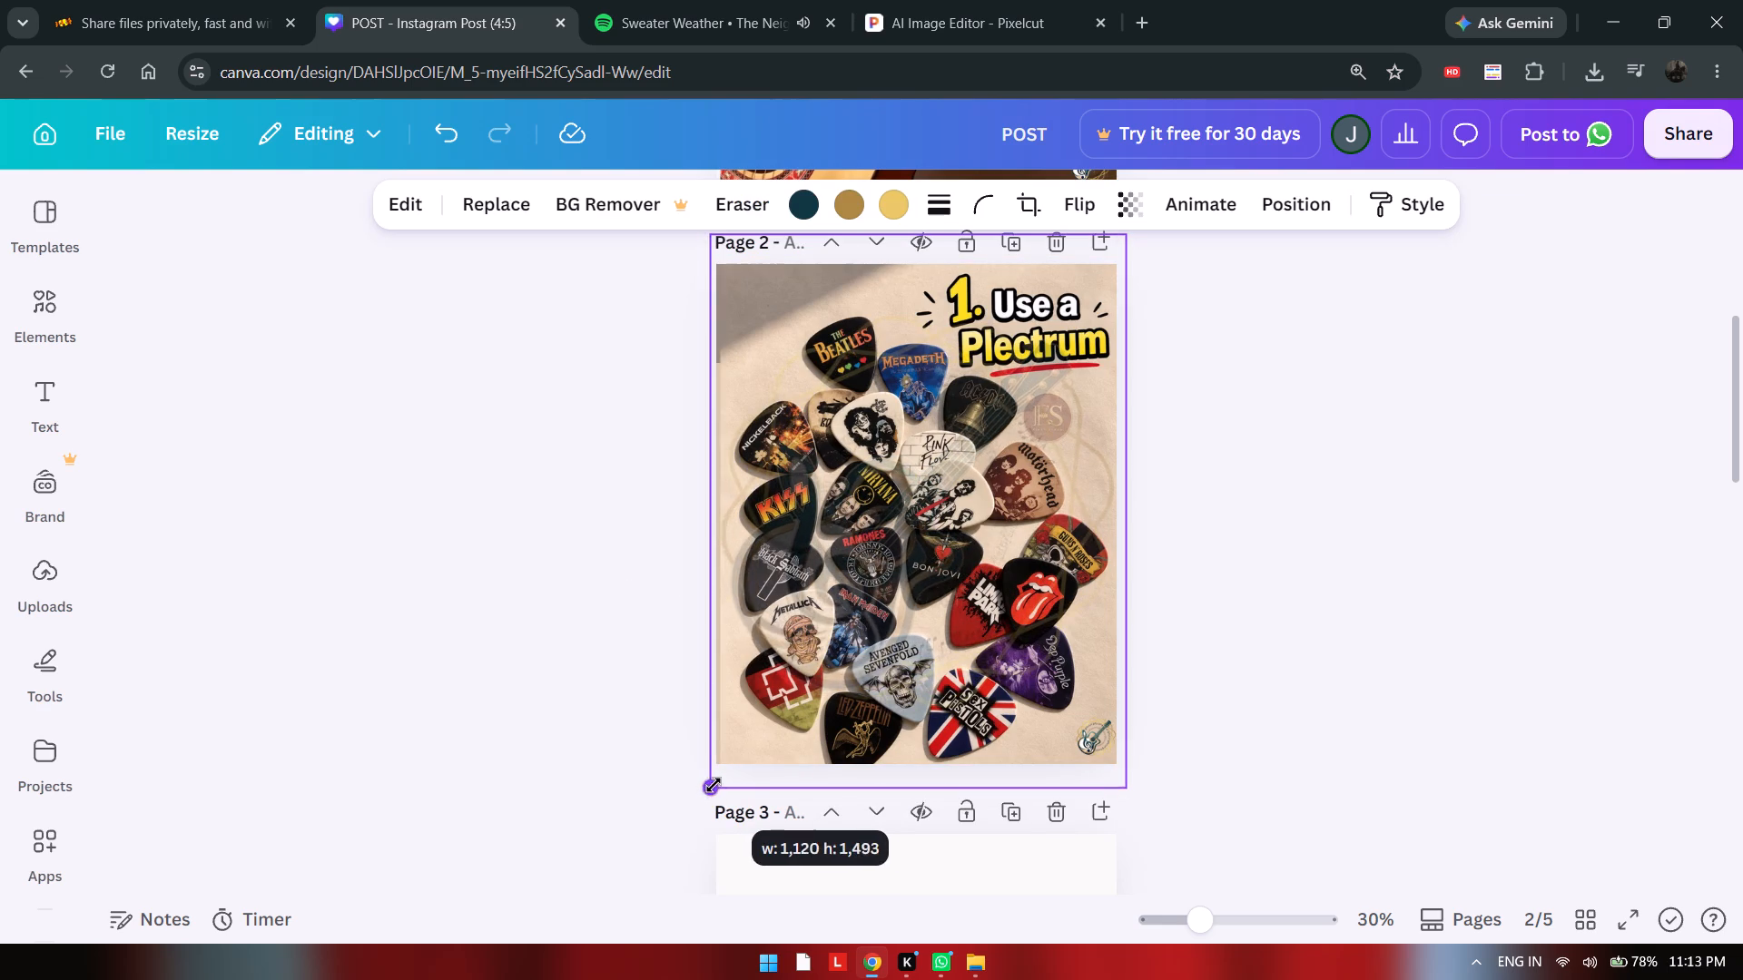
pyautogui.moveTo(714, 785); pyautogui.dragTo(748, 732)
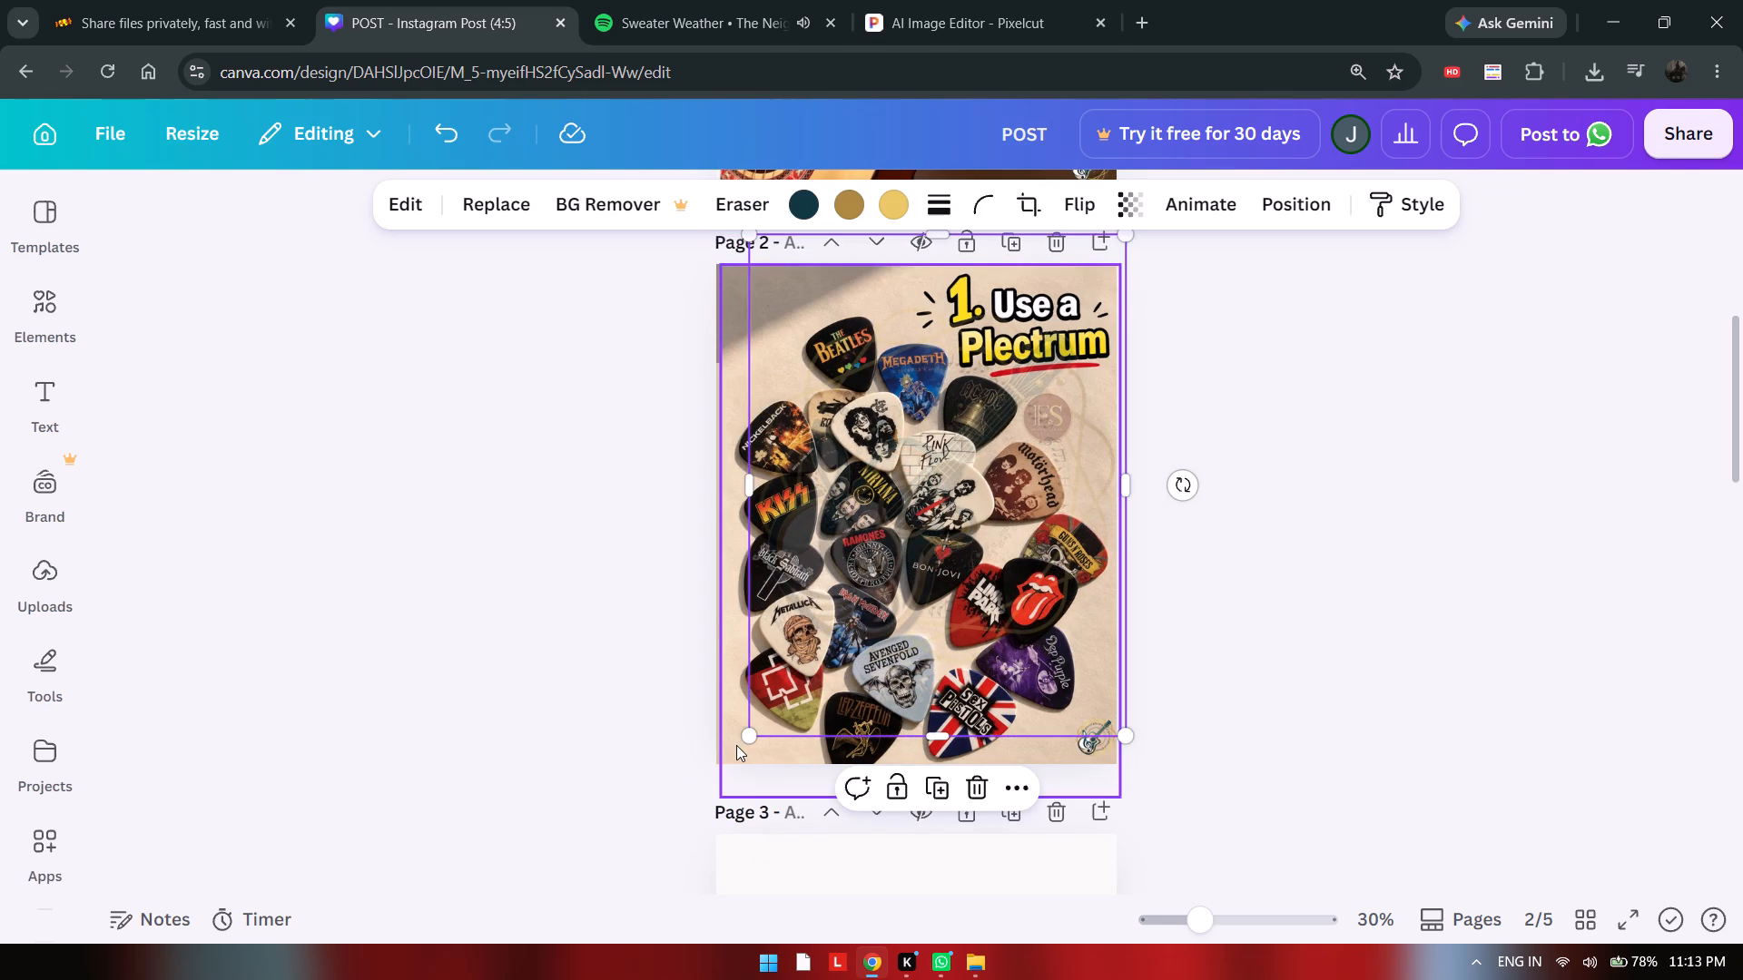
# Enlarge the plectrum image slightly from its lower-left corner until it meets page 2's left edge.
pyautogui.click(736, 746)
pyautogui.moveTo(721, 799); pyautogui.dragTo(725, 816)
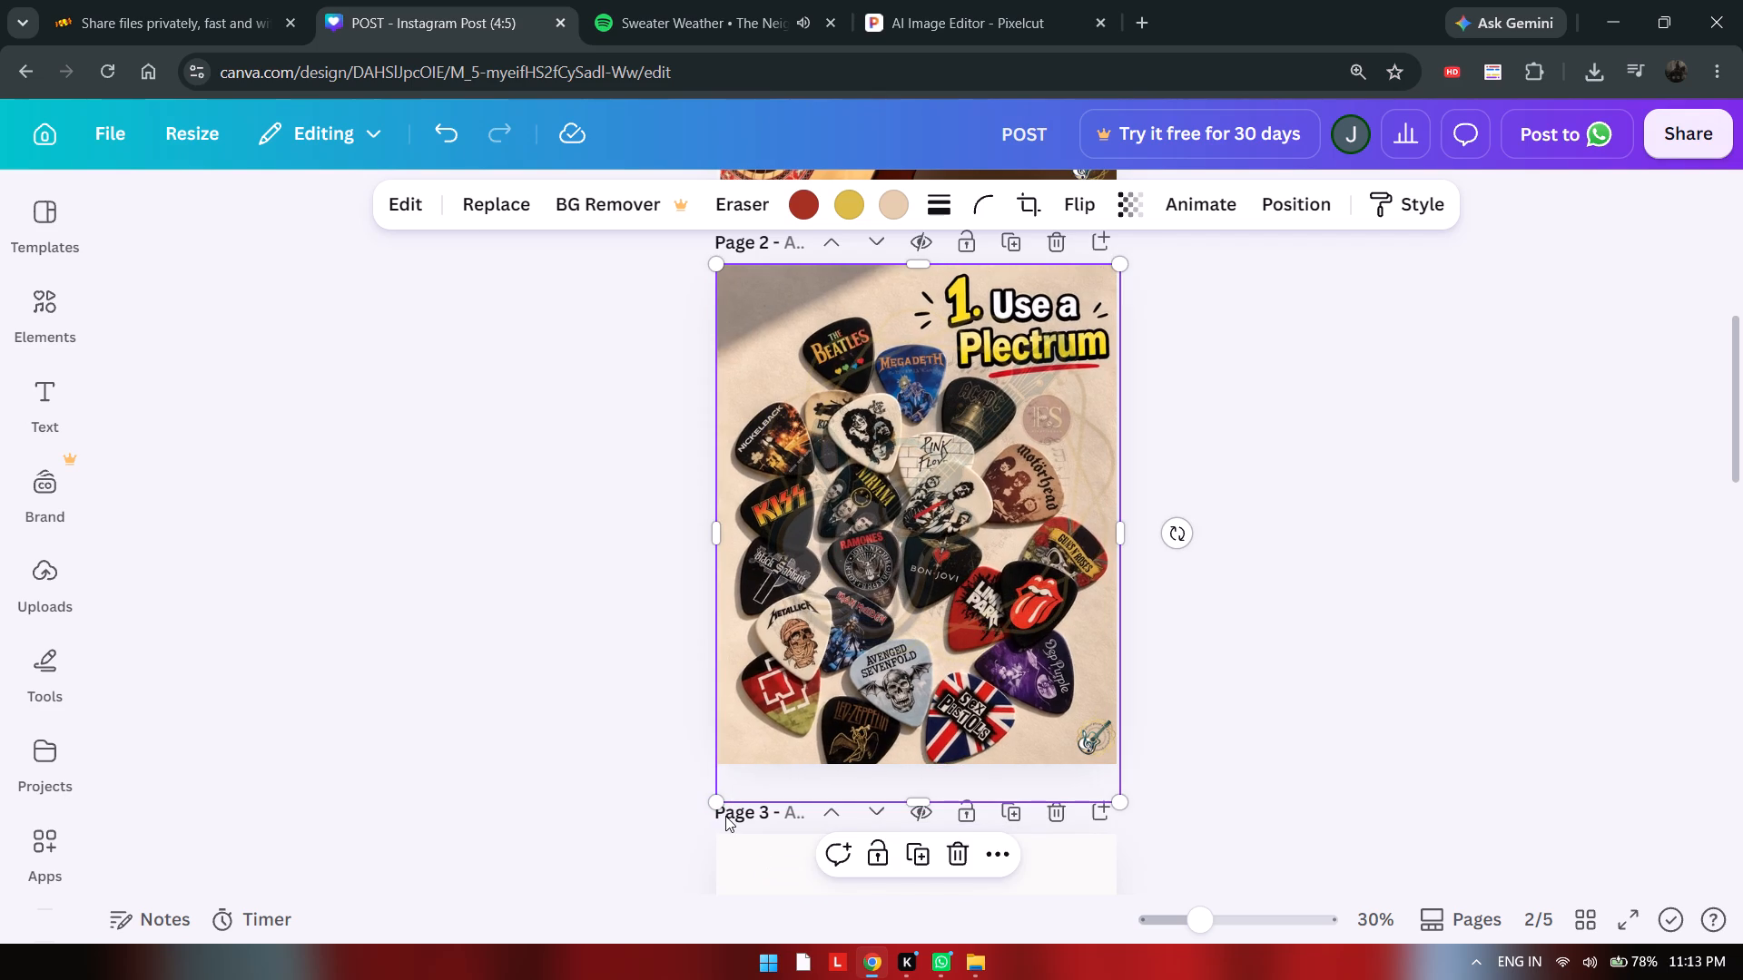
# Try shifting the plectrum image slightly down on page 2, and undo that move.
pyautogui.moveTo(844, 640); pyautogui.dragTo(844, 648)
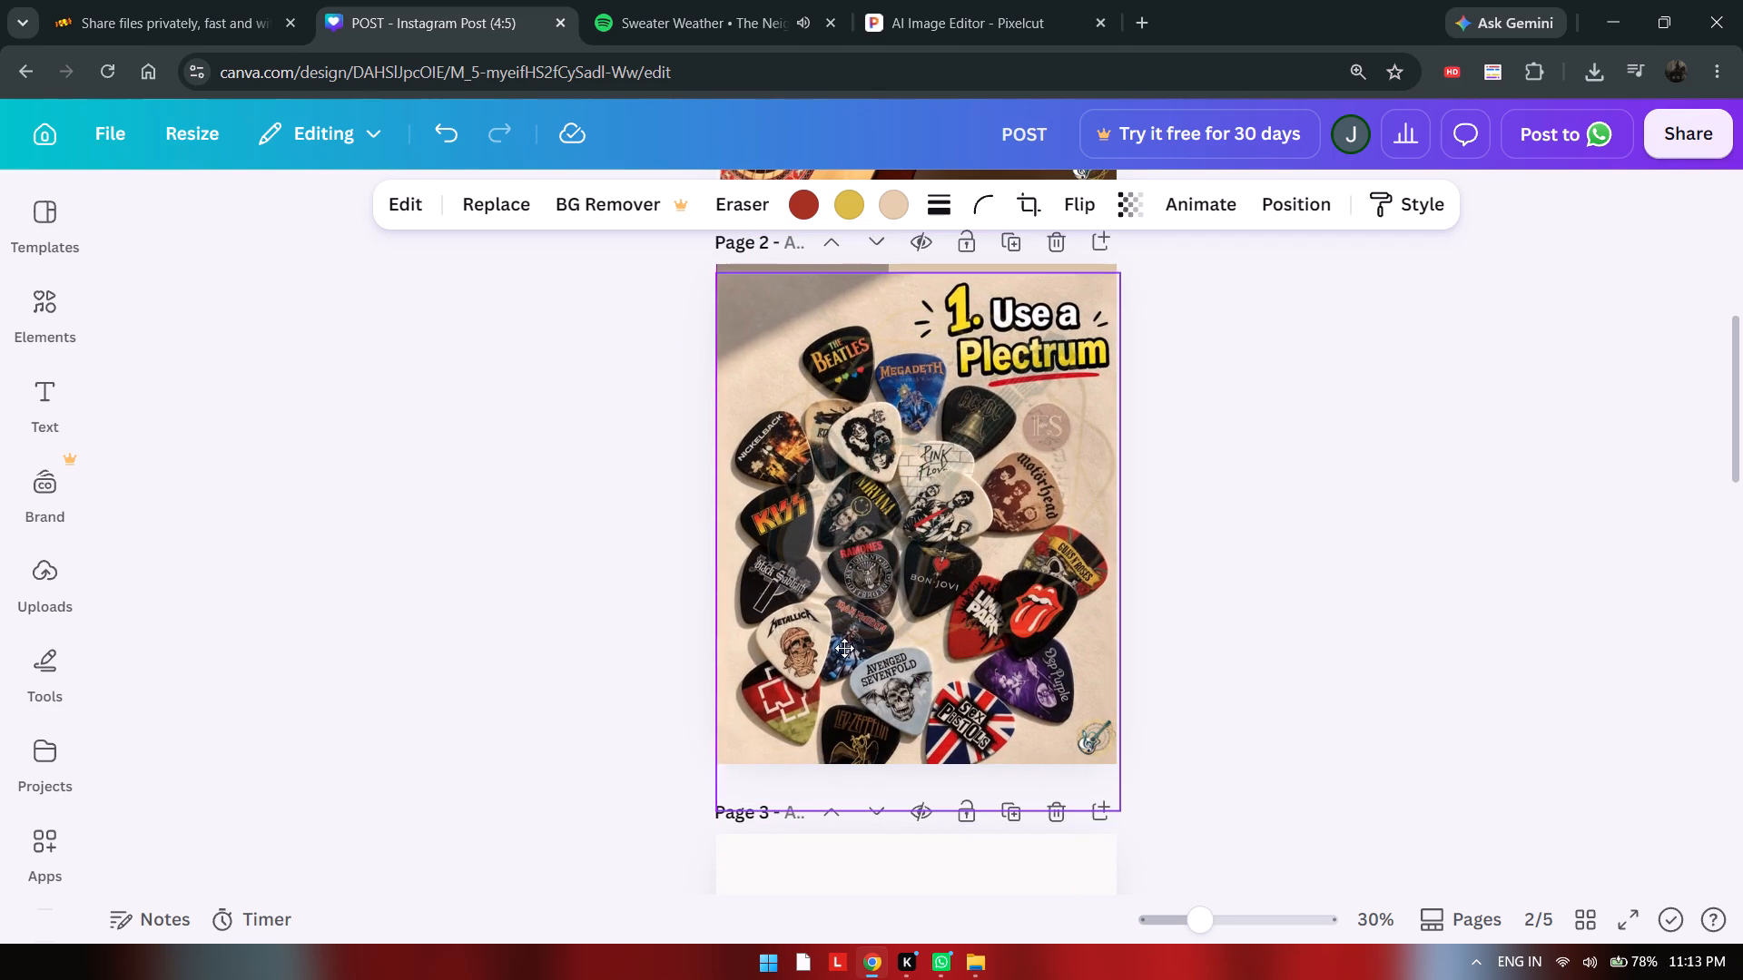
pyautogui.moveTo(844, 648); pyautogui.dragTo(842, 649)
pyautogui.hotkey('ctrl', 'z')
# Enlarge the faded guitar logo beyond page 2's width and align its top with the page's top edge.
pyautogui.click(920, 622)
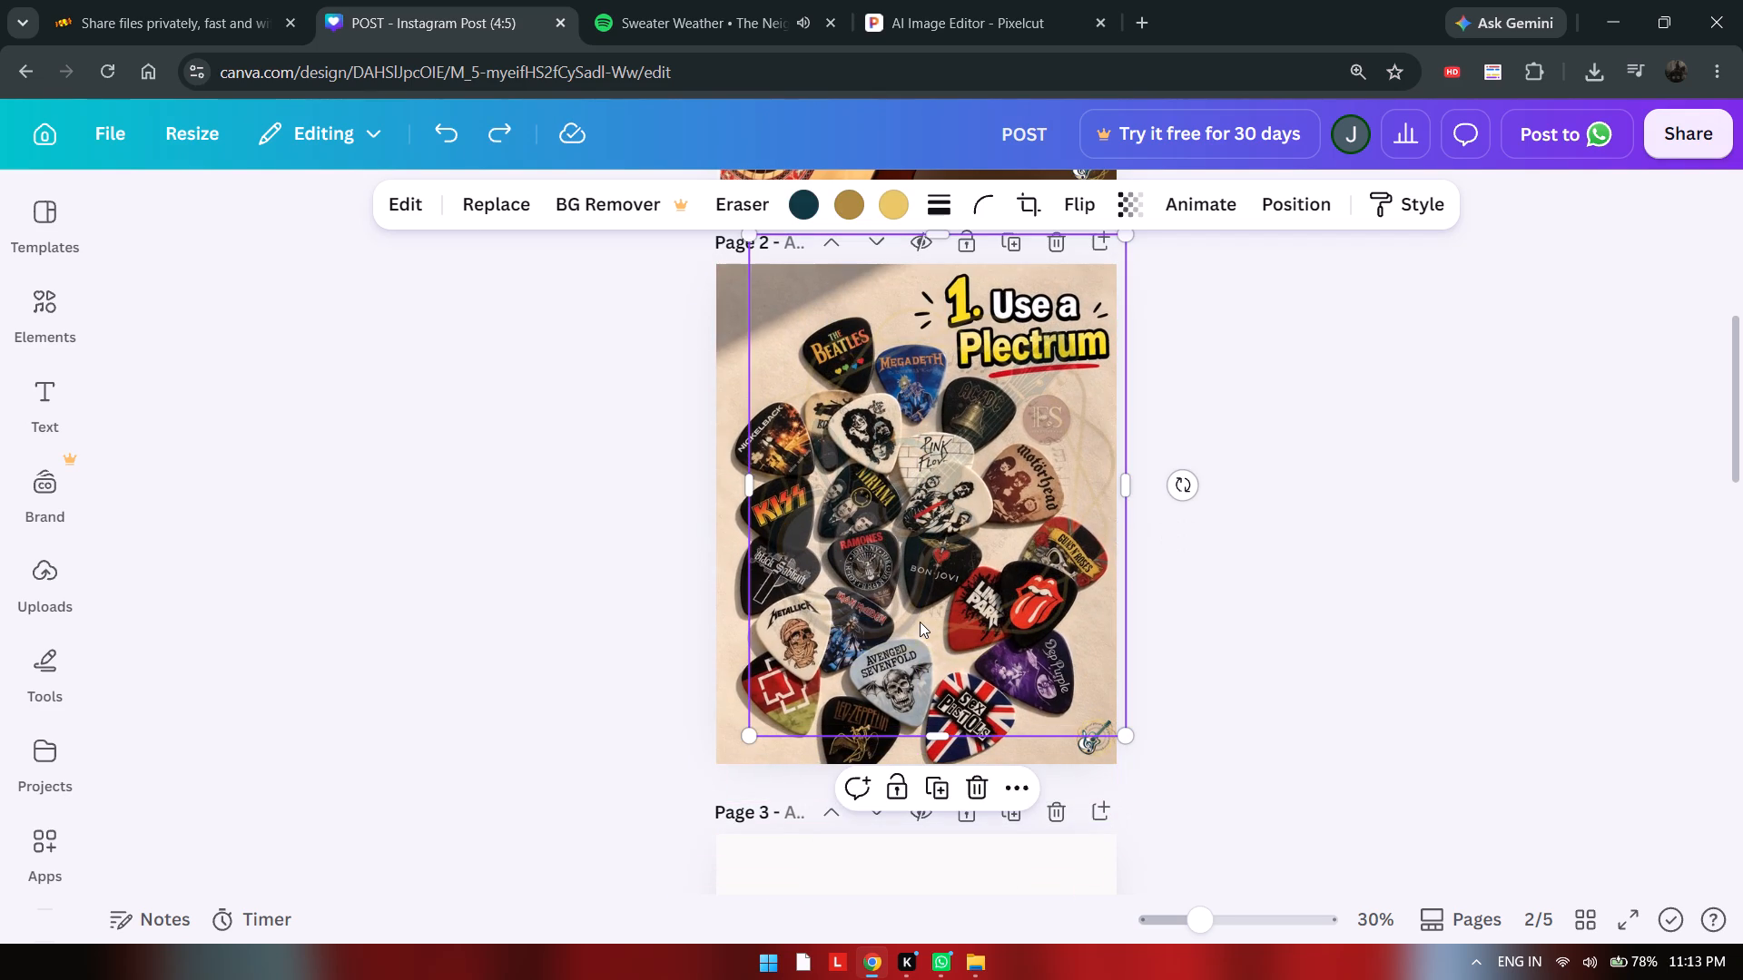
pyautogui.moveTo(751, 737); pyautogui.dragTo(733, 785)
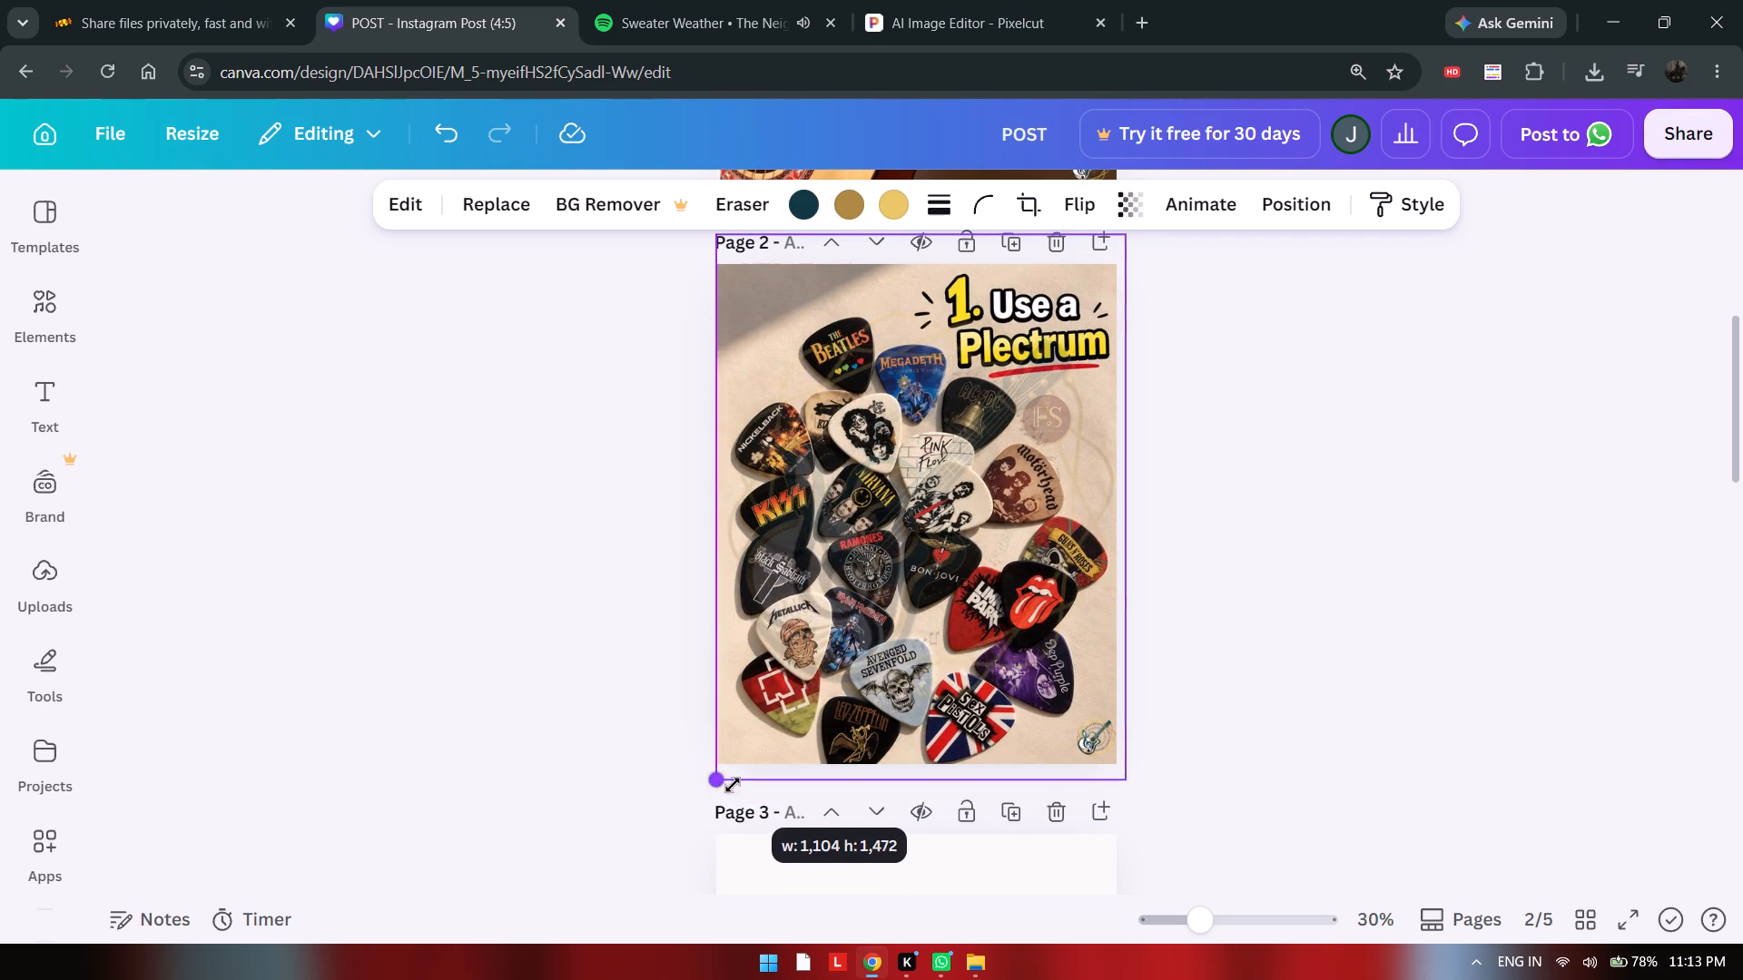
pyautogui.moveTo(733, 785); pyautogui.dragTo(763, 821)
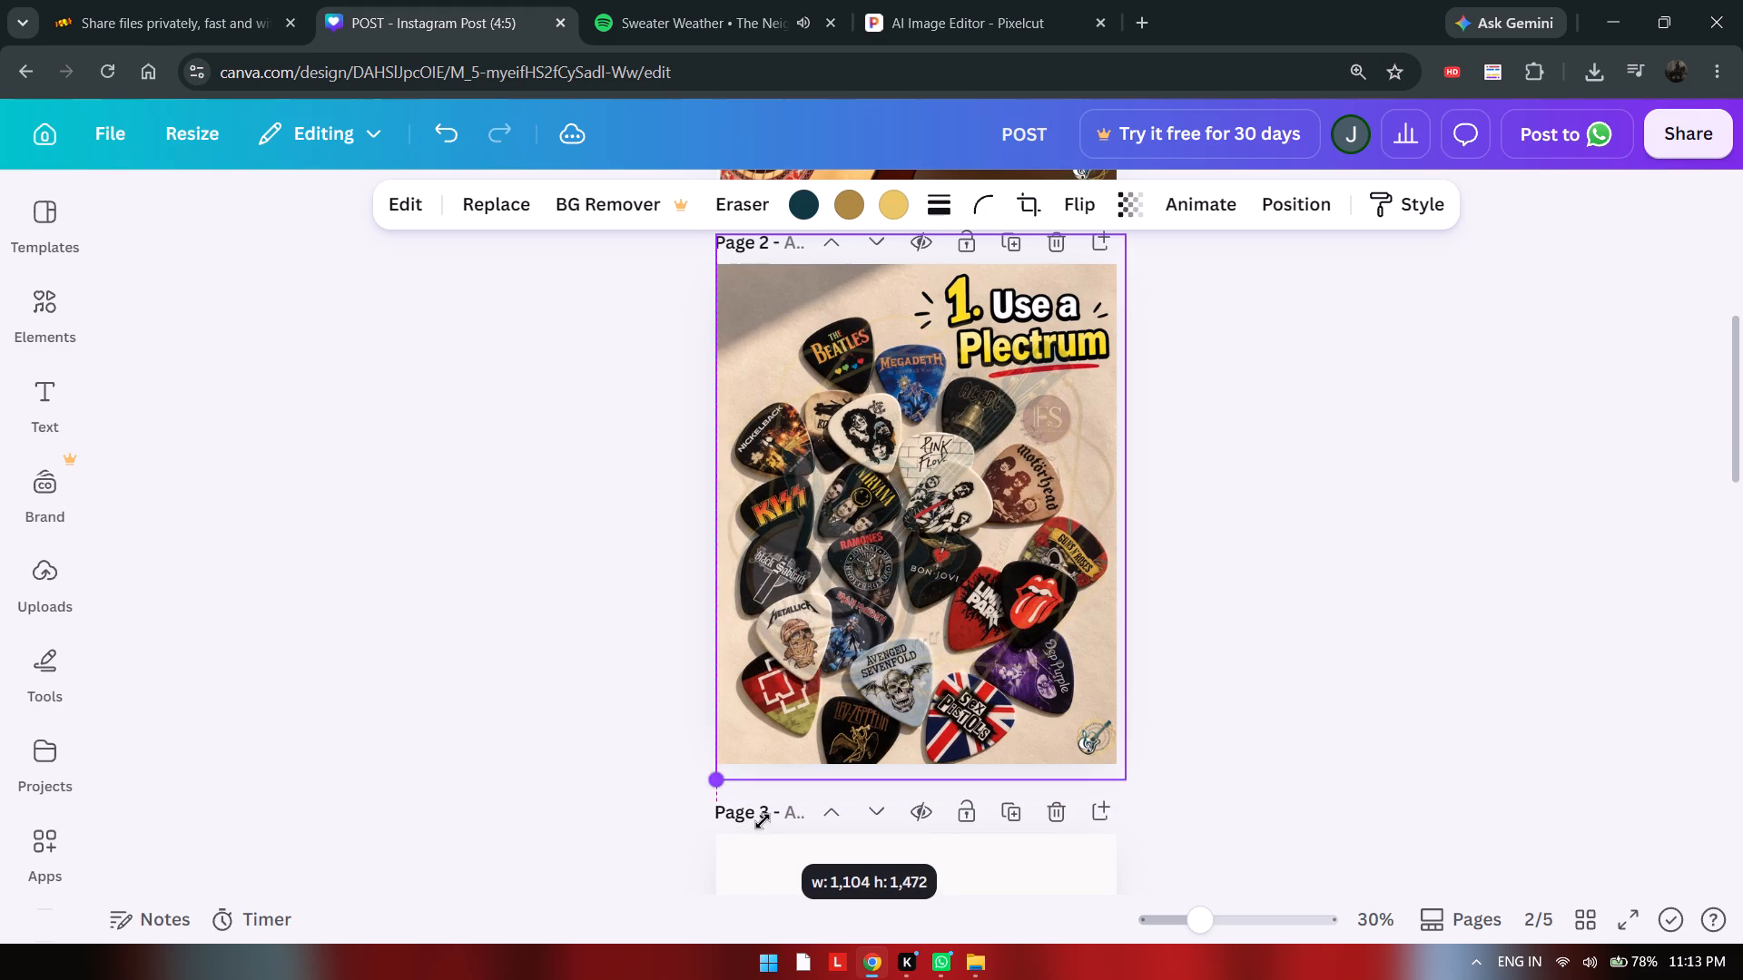
pyautogui.moveTo(763, 821); pyautogui.dragTo(759, 831)
pyautogui.moveTo(905, 702); pyautogui.dragTo(911, 737)
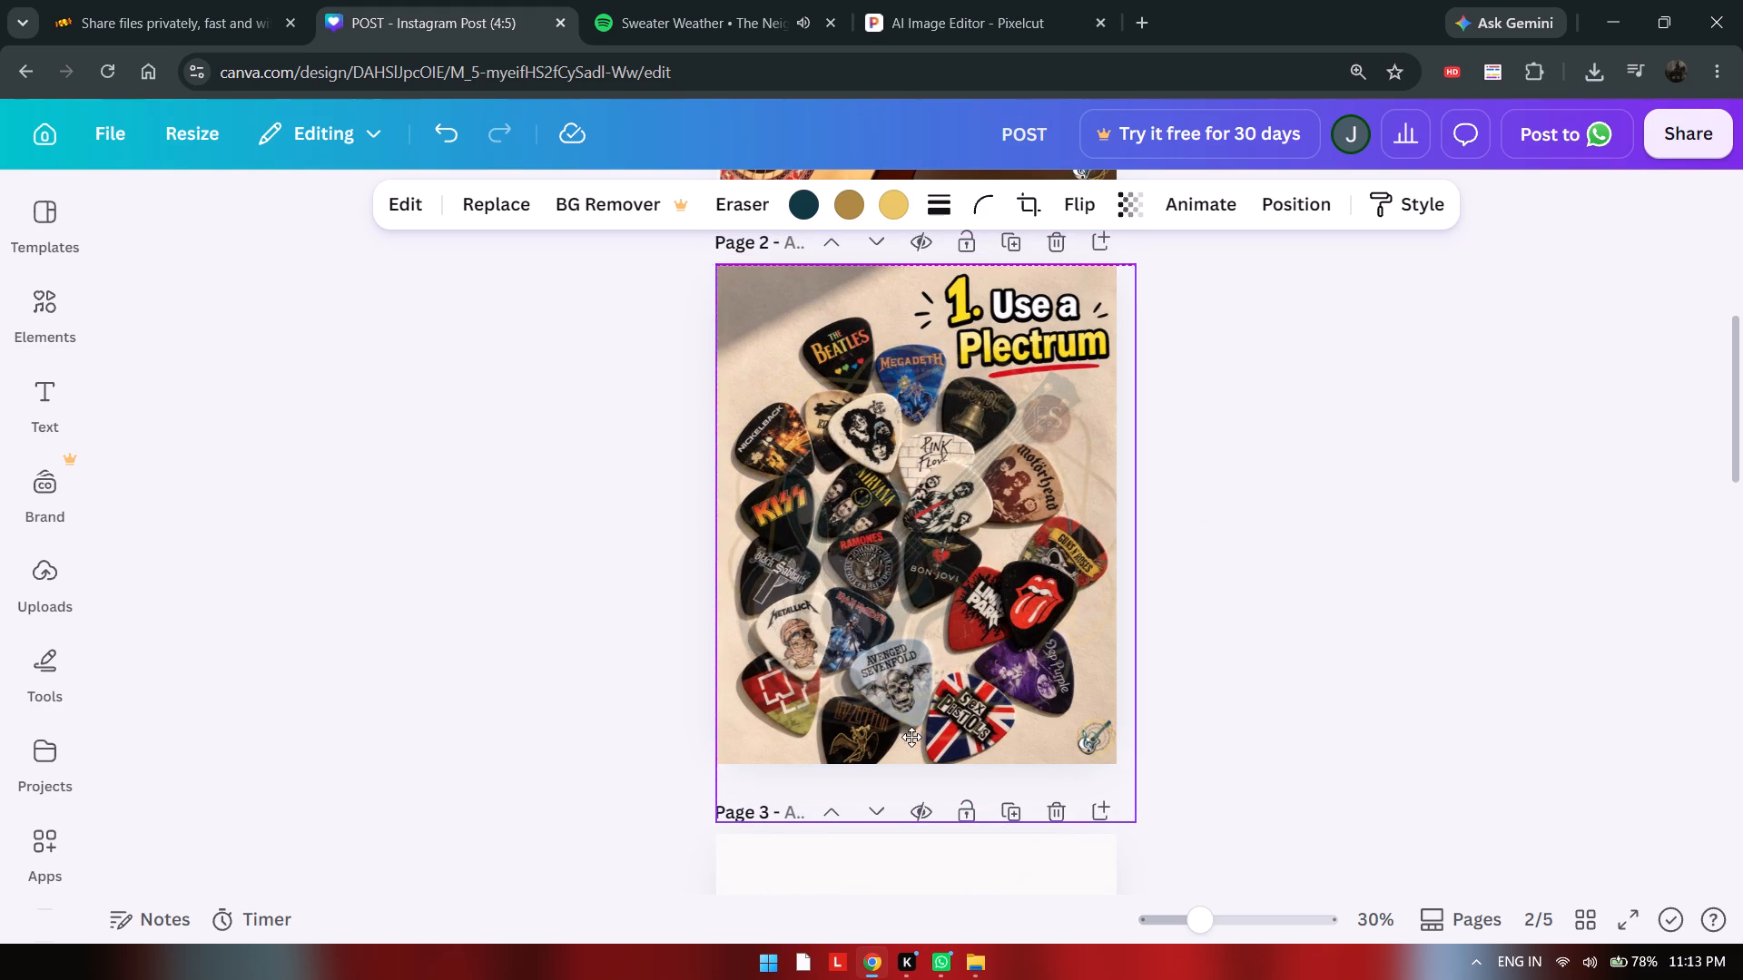
pyautogui.moveTo(911, 737); pyautogui.dragTo(901, 737)
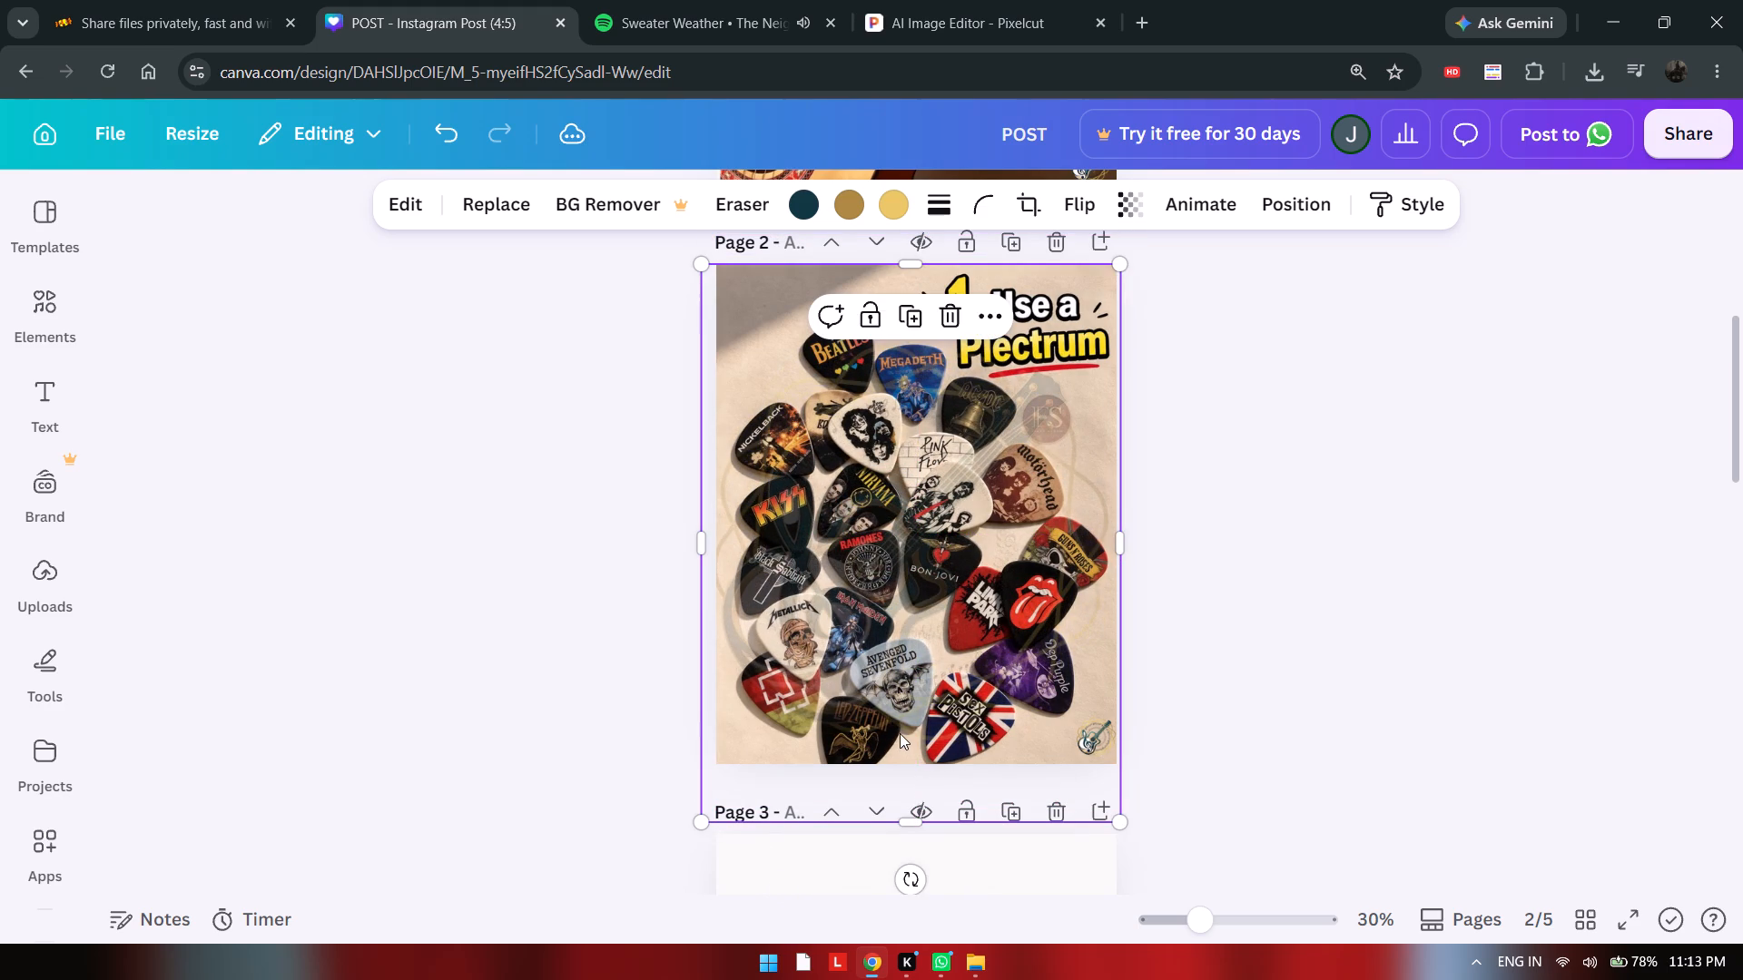
# Move the faded guitar logo left until about half of it lies off page 2.
pyautogui.moveTo(900, 733); pyautogui.dragTo(687, 723)
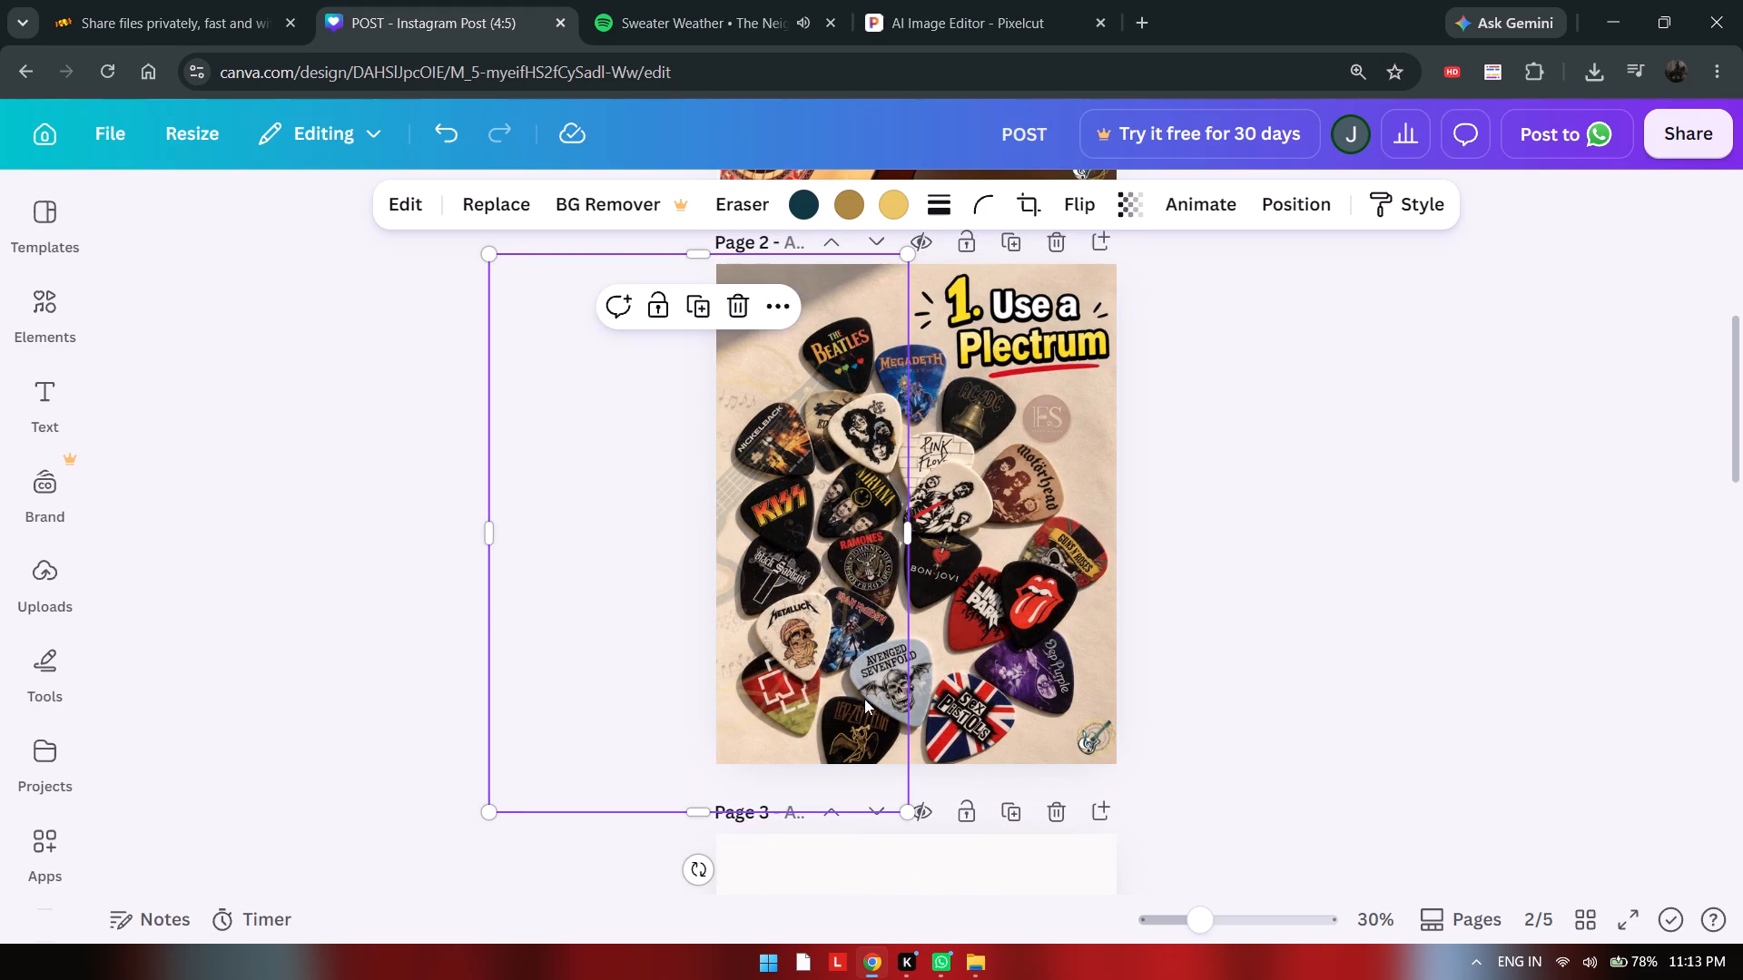
# Switch to Pixelcut, open the Magic Eraser page and upload image 2.1, the plectrum picture, from the stringcraft folder.
pyautogui.click(990, 609)
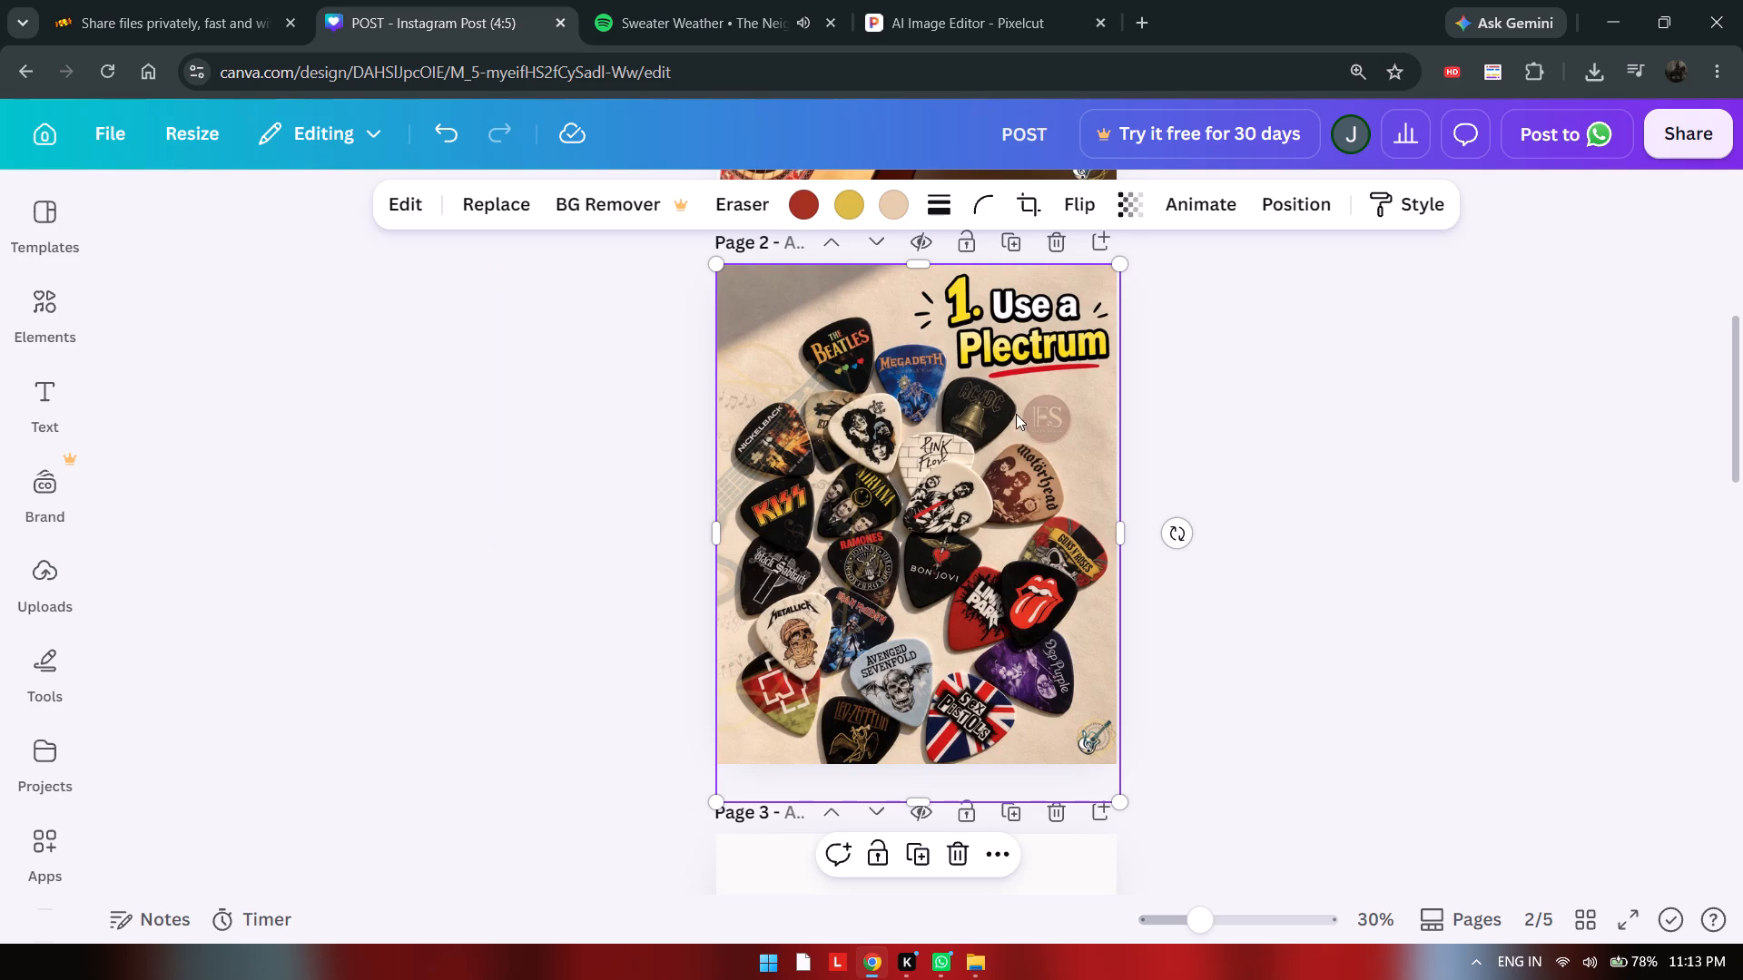
pyautogui.hotkey('ctrl', 'c')
pyautogui.click(930, 0)
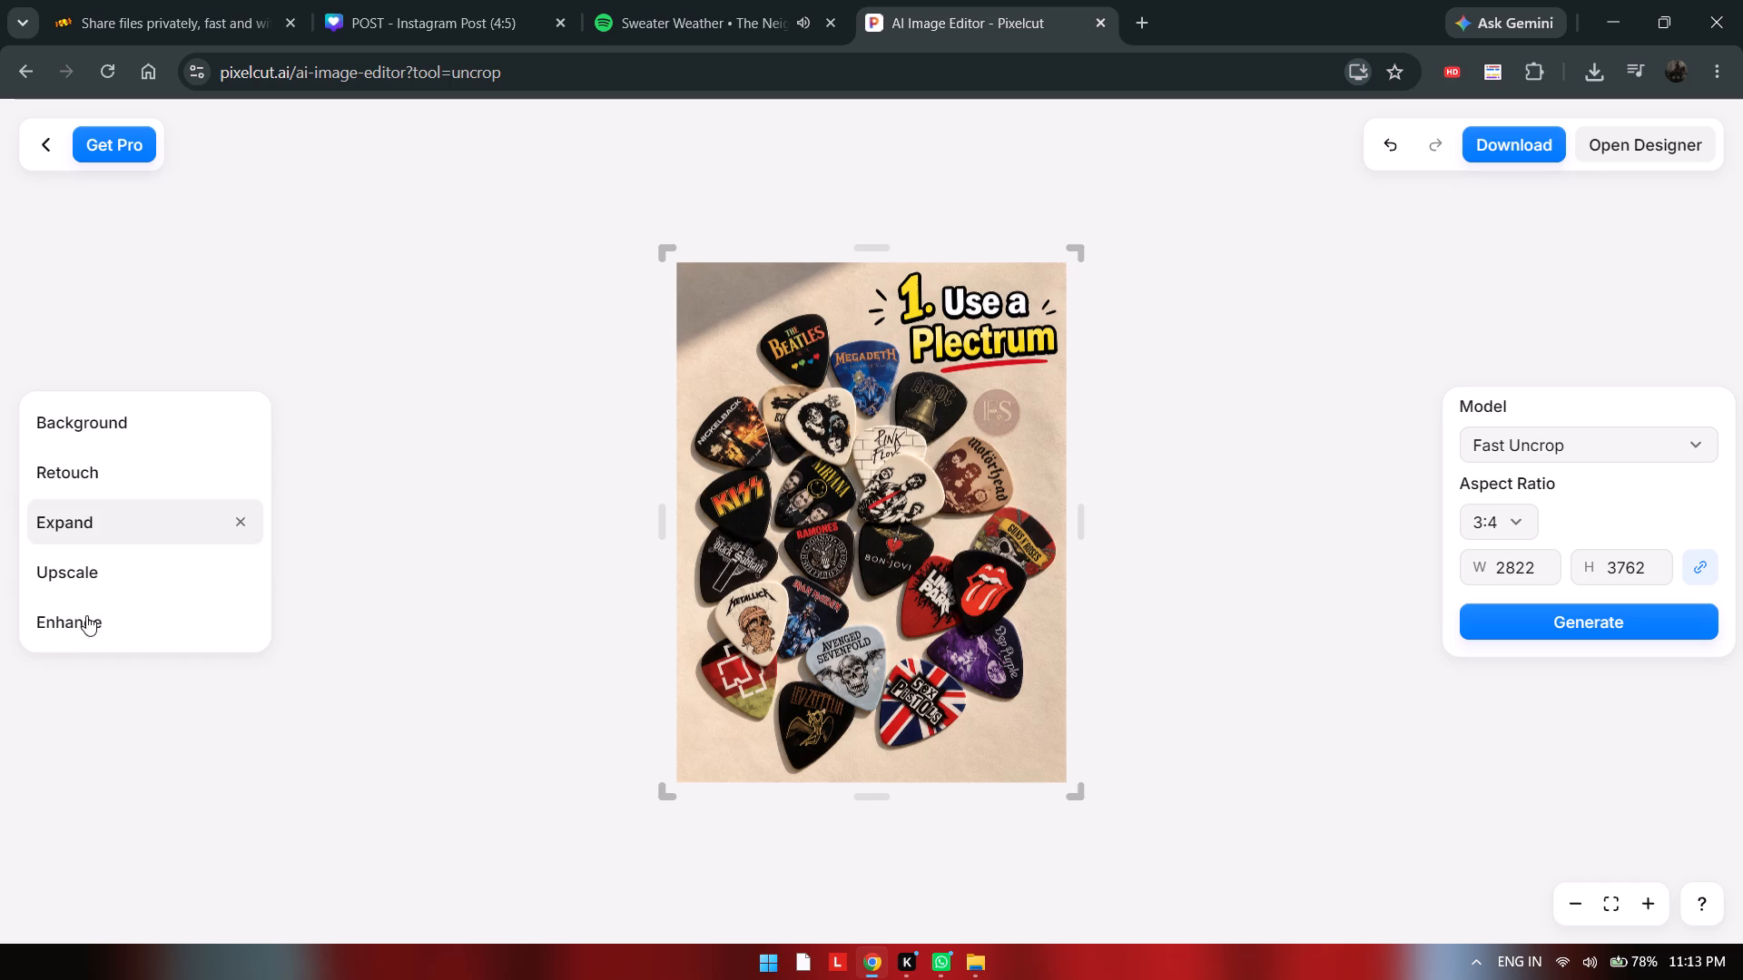
pyautogui.scroll(-2, 172, 574)
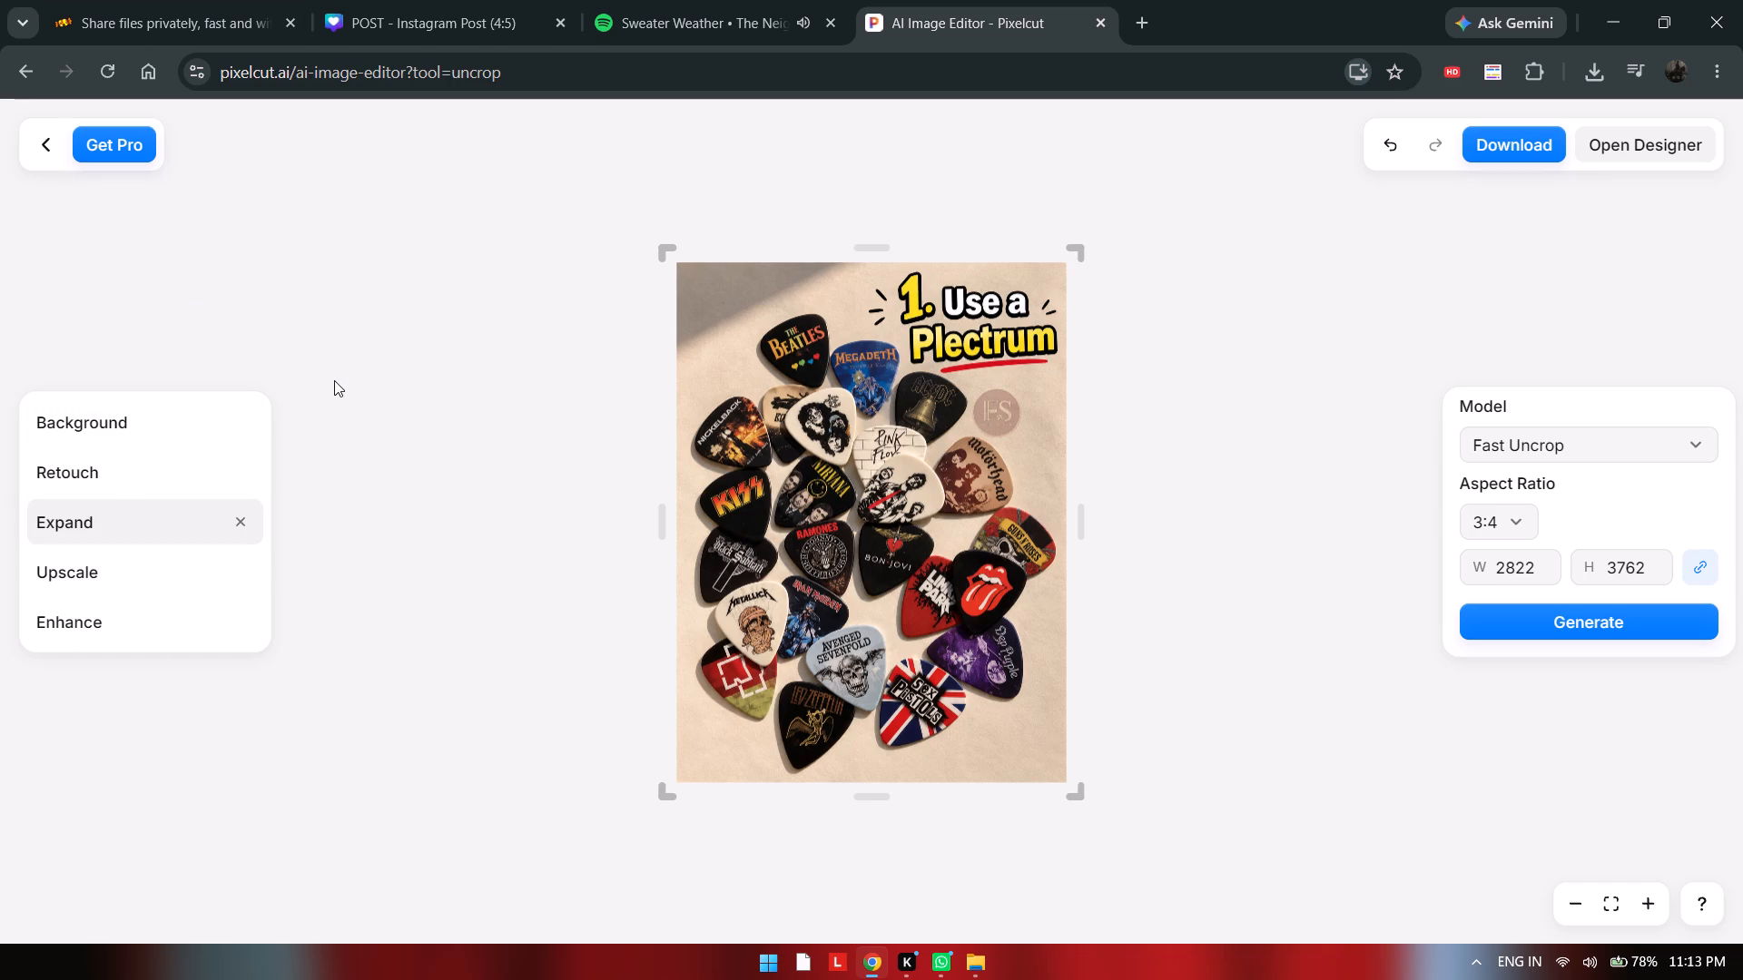
pyautogui.doubleClick(334, 380)
pyautogui.tripleClick(329, 380)
pyautogui.doubleClick(25, 64)
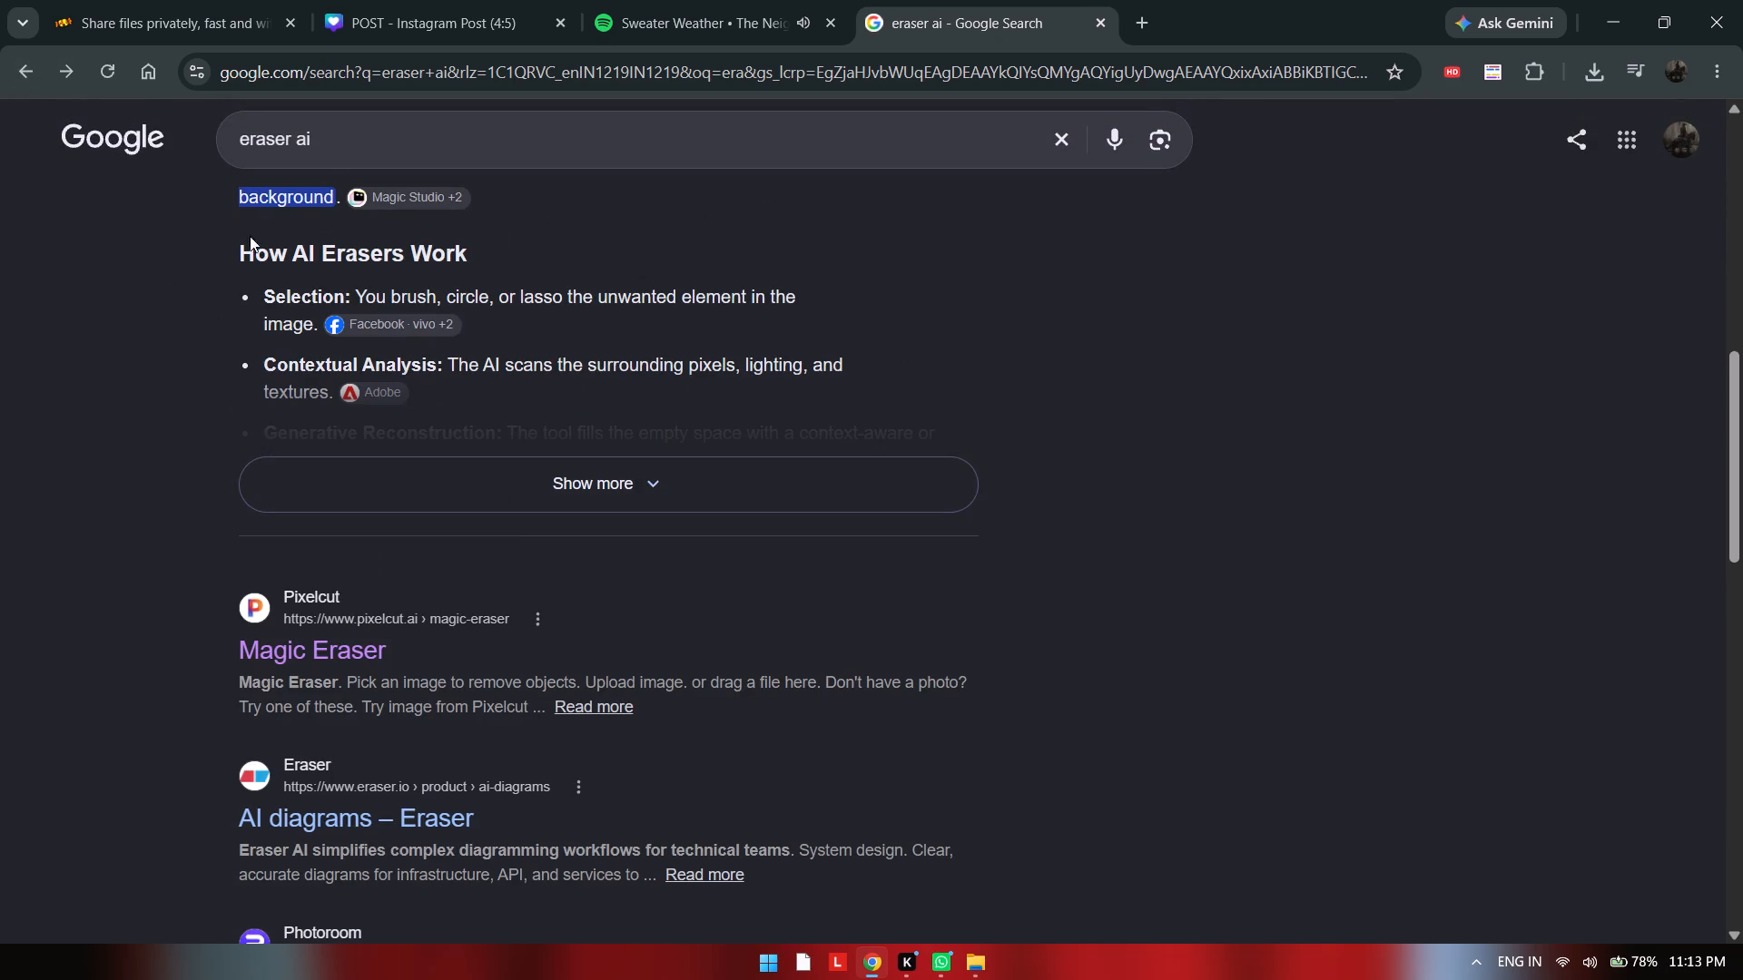
pyautogui.moveTo(328, 157); pyautogui.dragTo(717, 20)
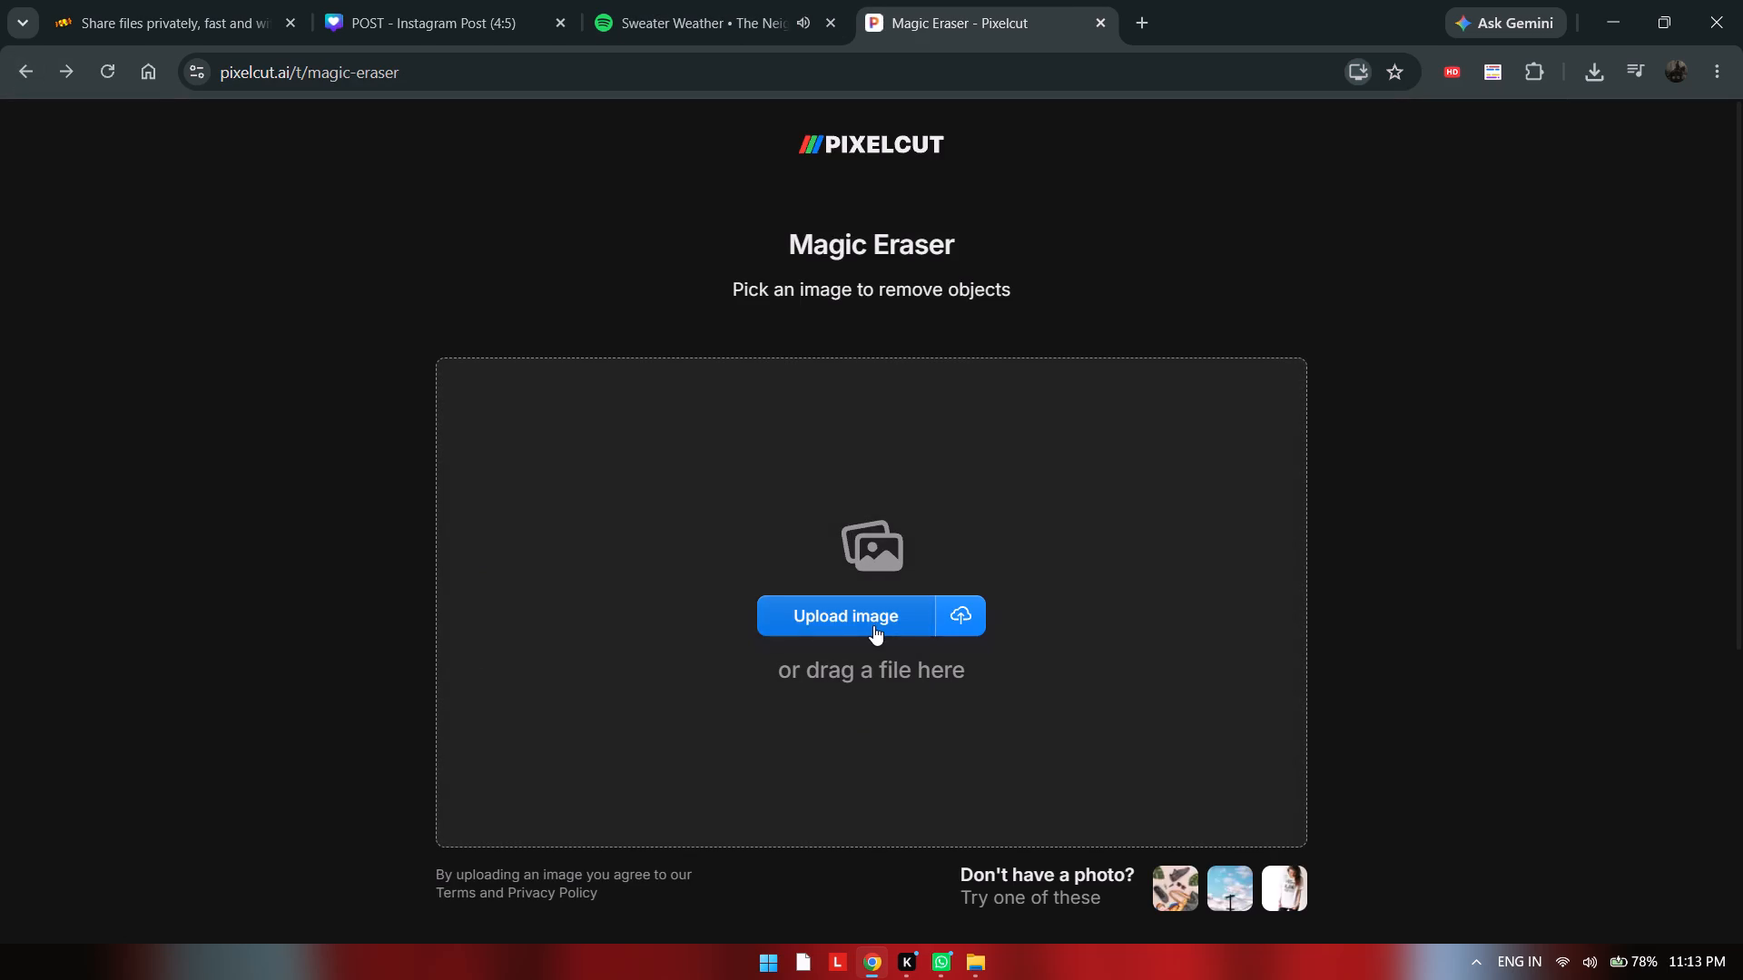
pyautogui.click(873, 625)
pyautogui.click(267, 211)
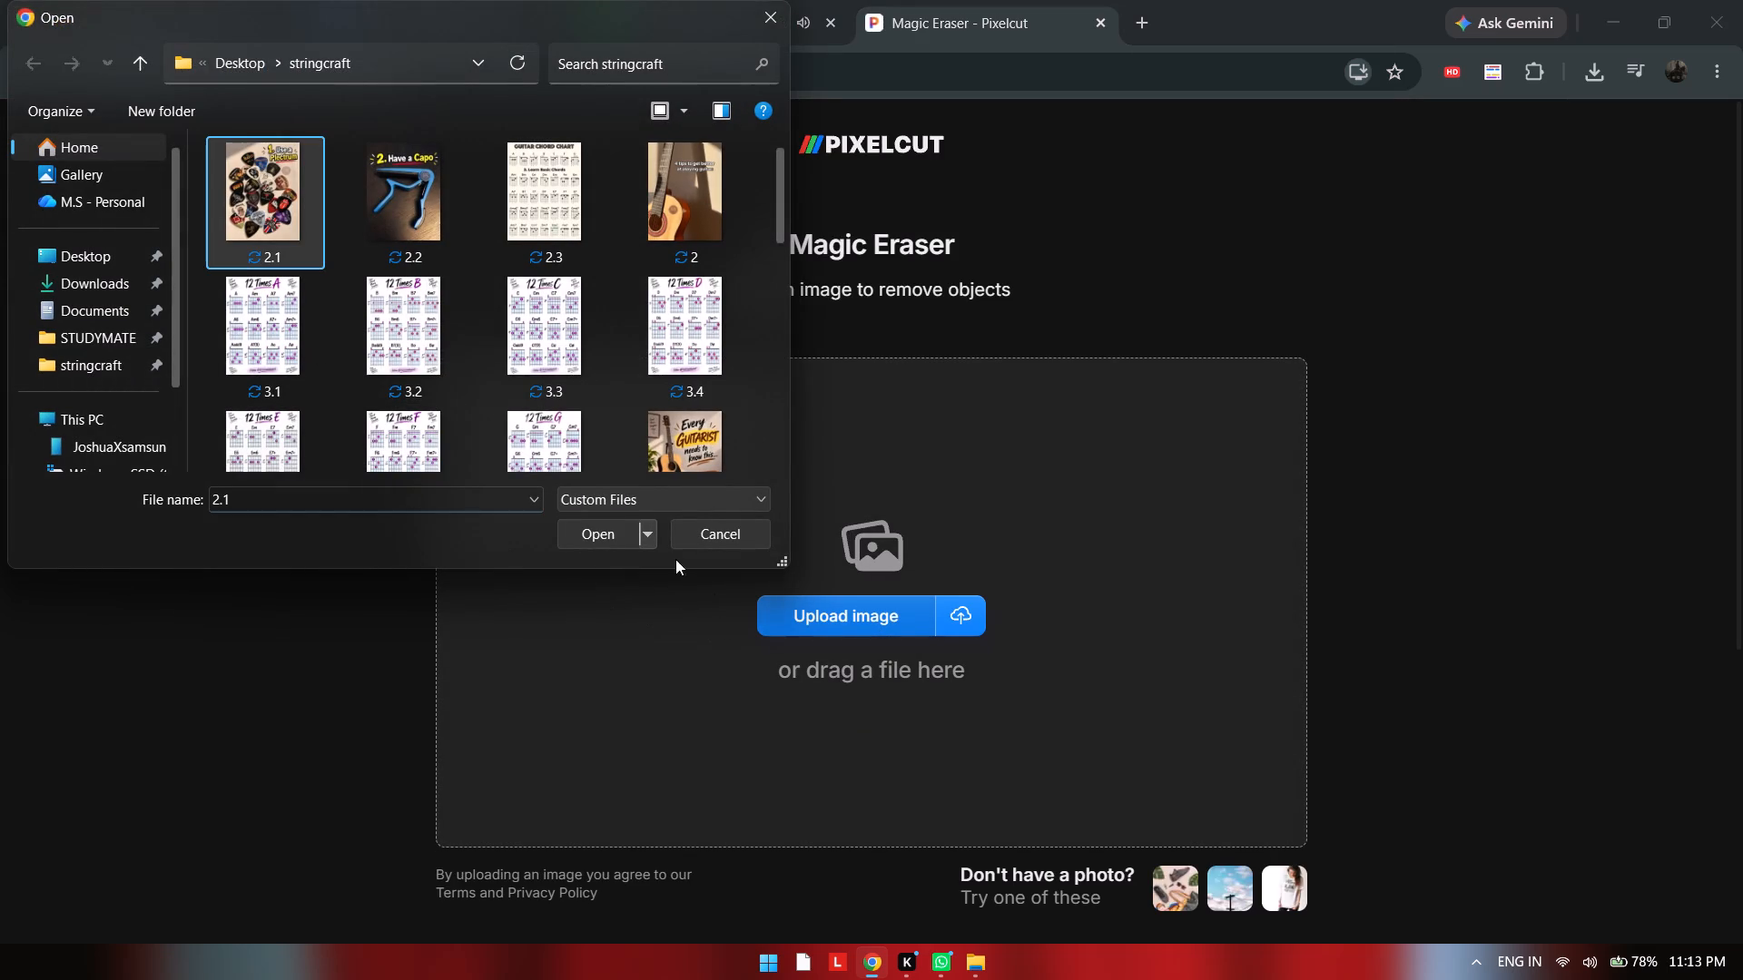
pyautogui.click(586, 538)
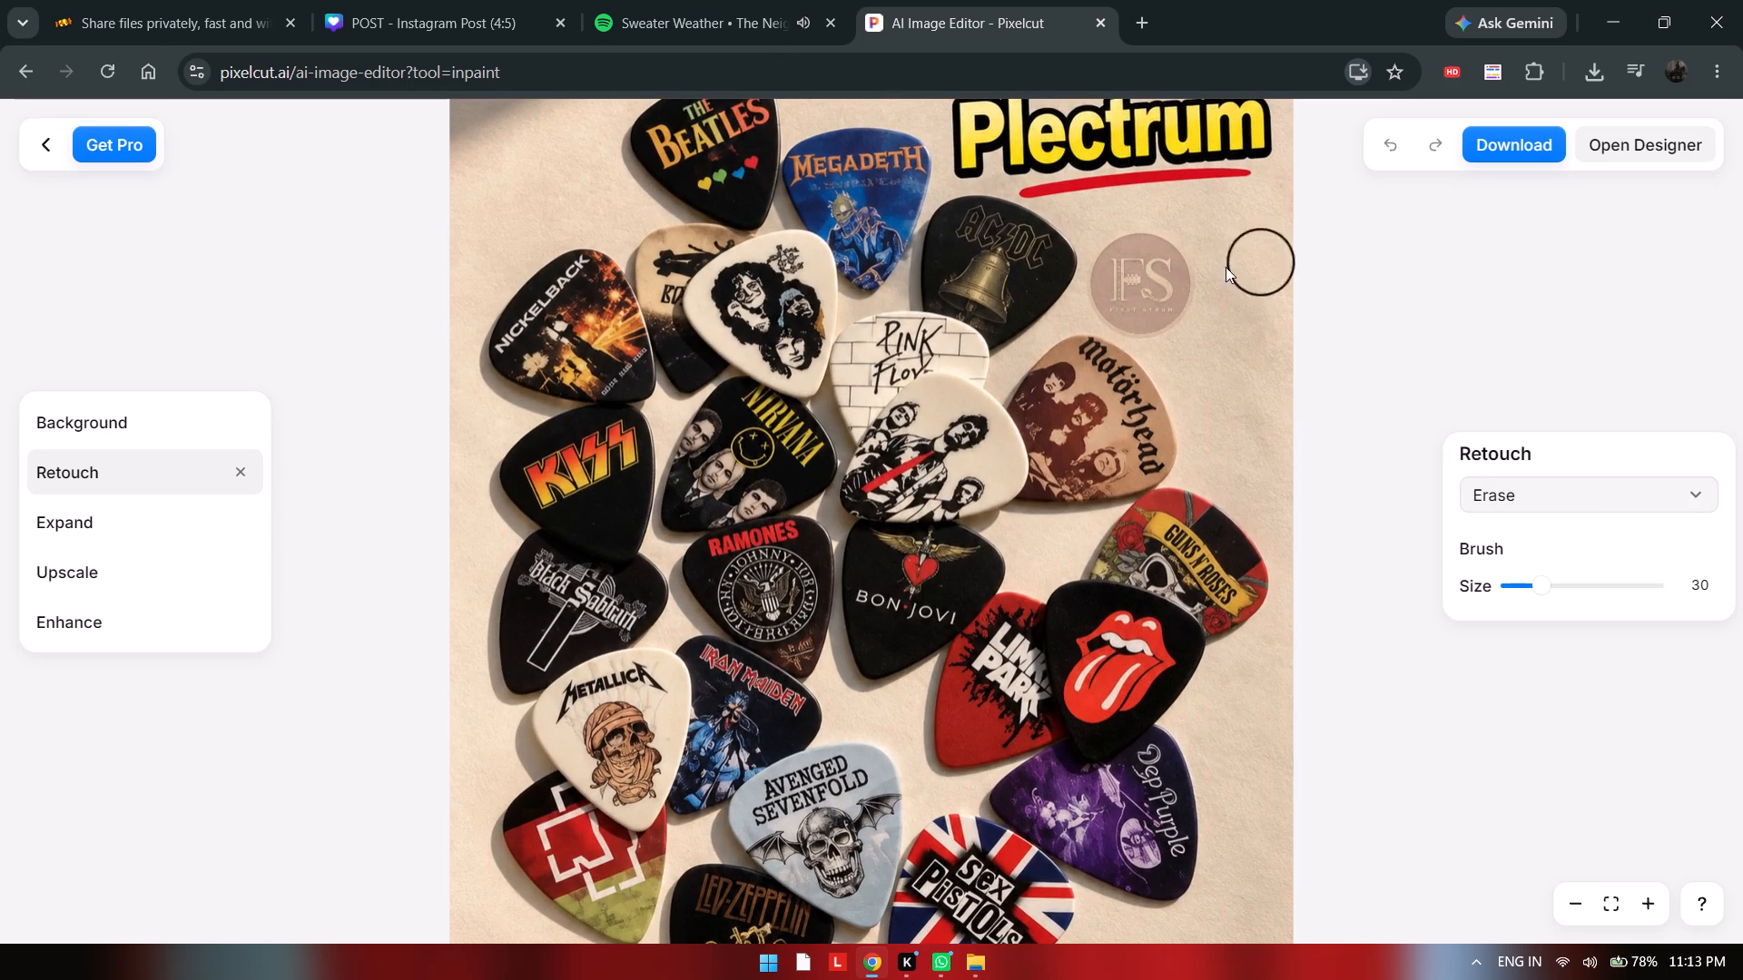
# Brush over the round FS logo on the plectrum picture and erase it, including the remaining traces.
pyautogui.moveTo(1145, 294); pyautogui.dragTo(1131, 291)
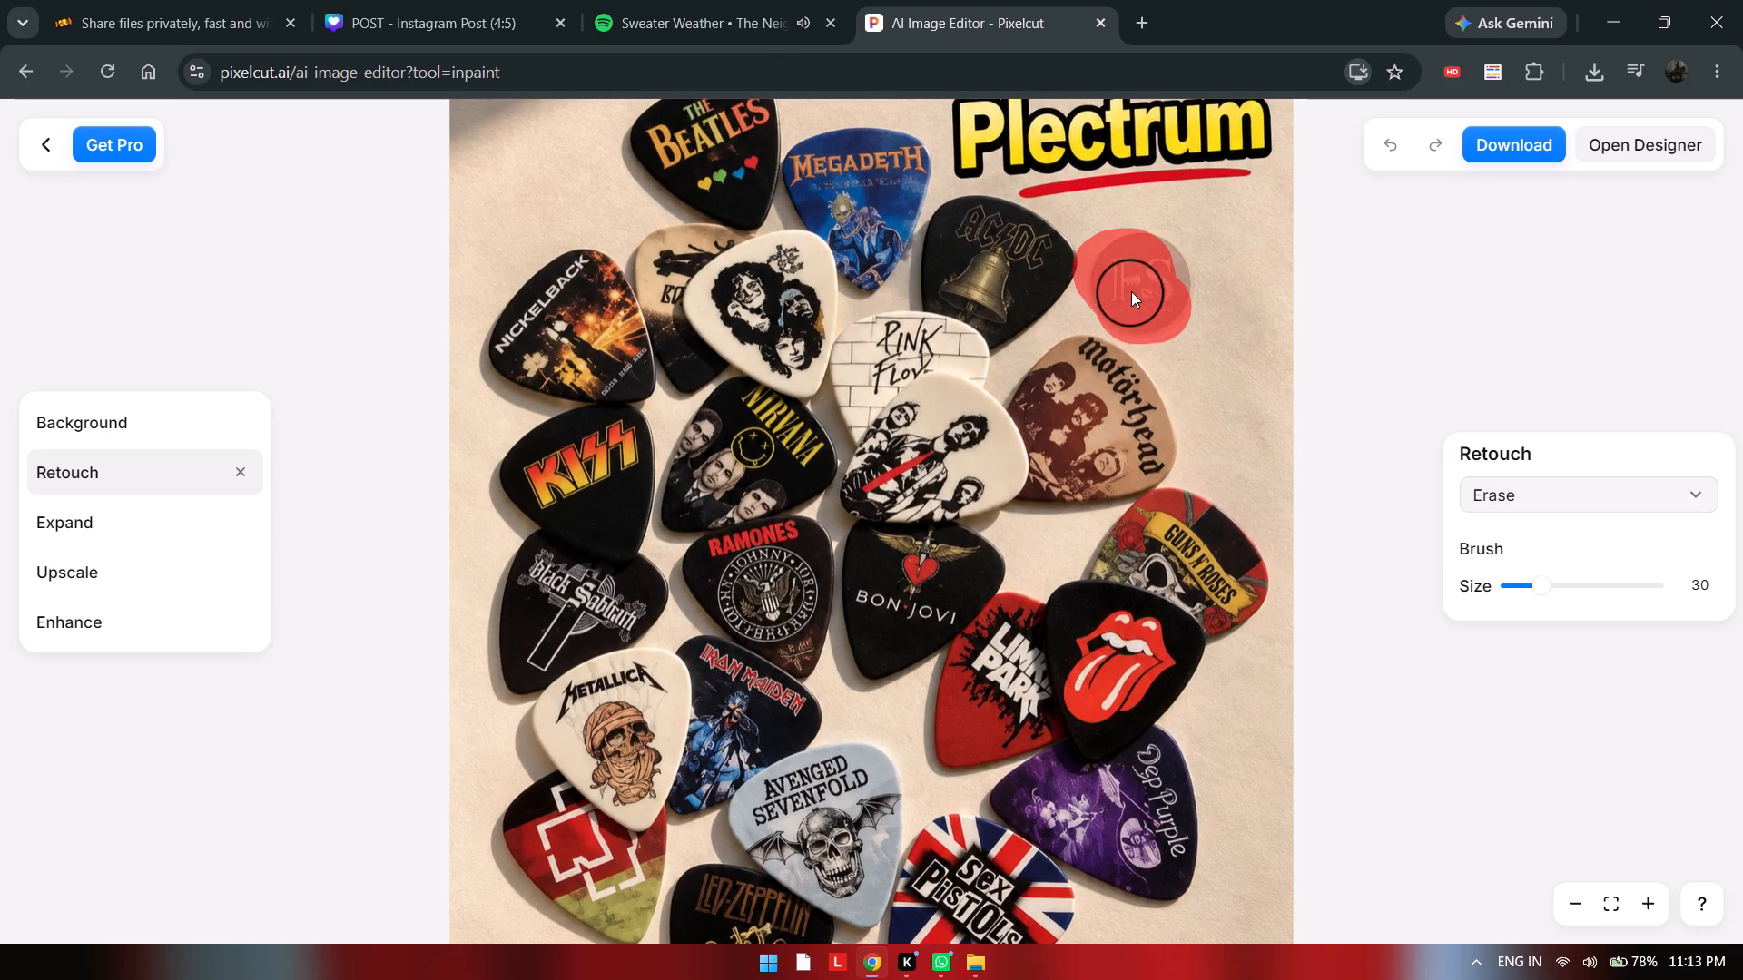
pyautogui.moveTo(1131, 291); pyautogui.dragTo(1166, 274)
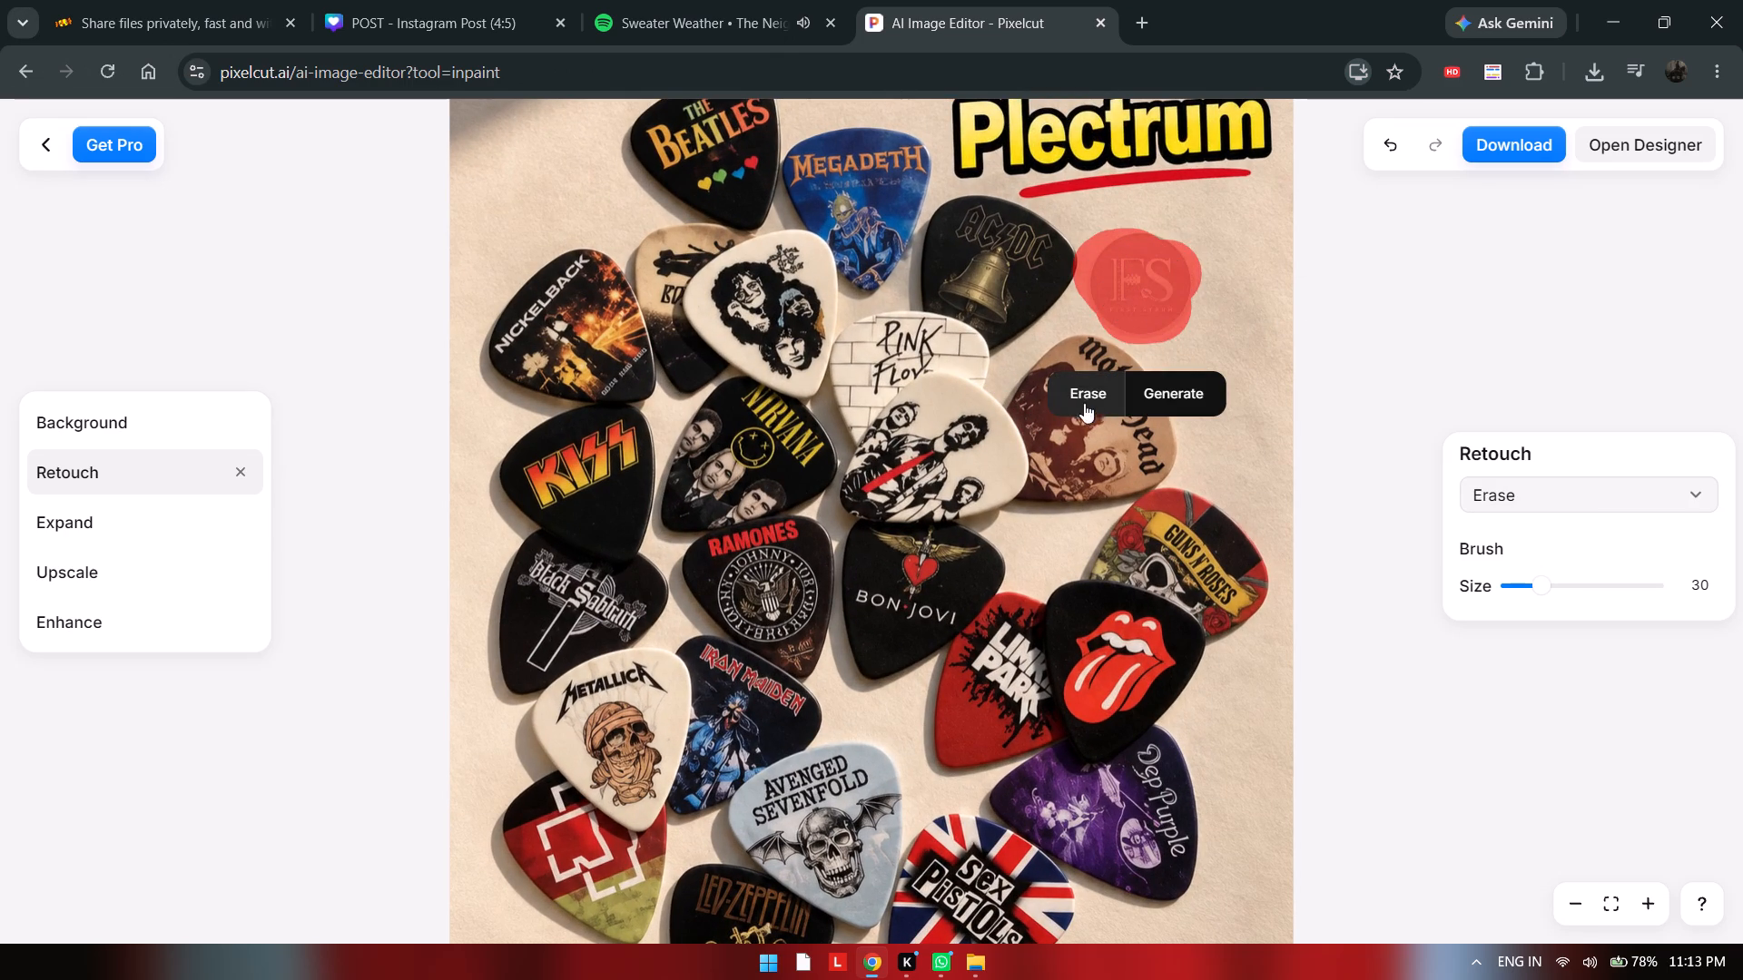
pyautogui.click(1077, 388)
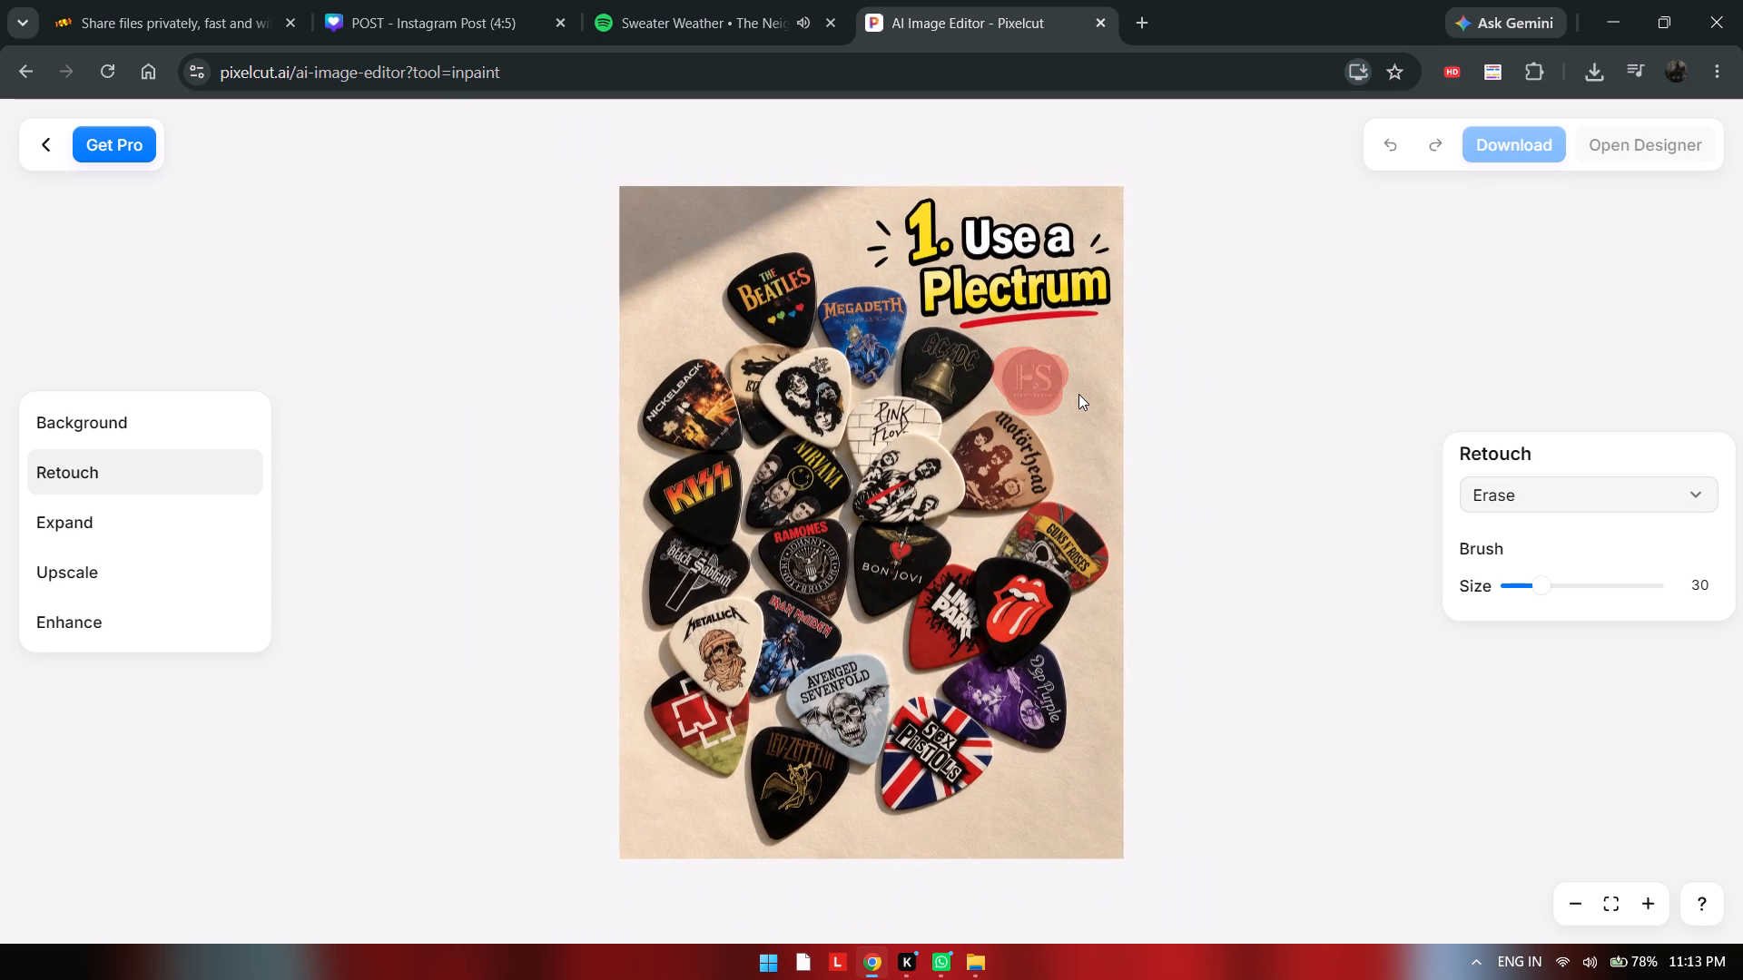
pyautogui.moveTo(1033, 366); pyautogui.dragTo(1051, 366)
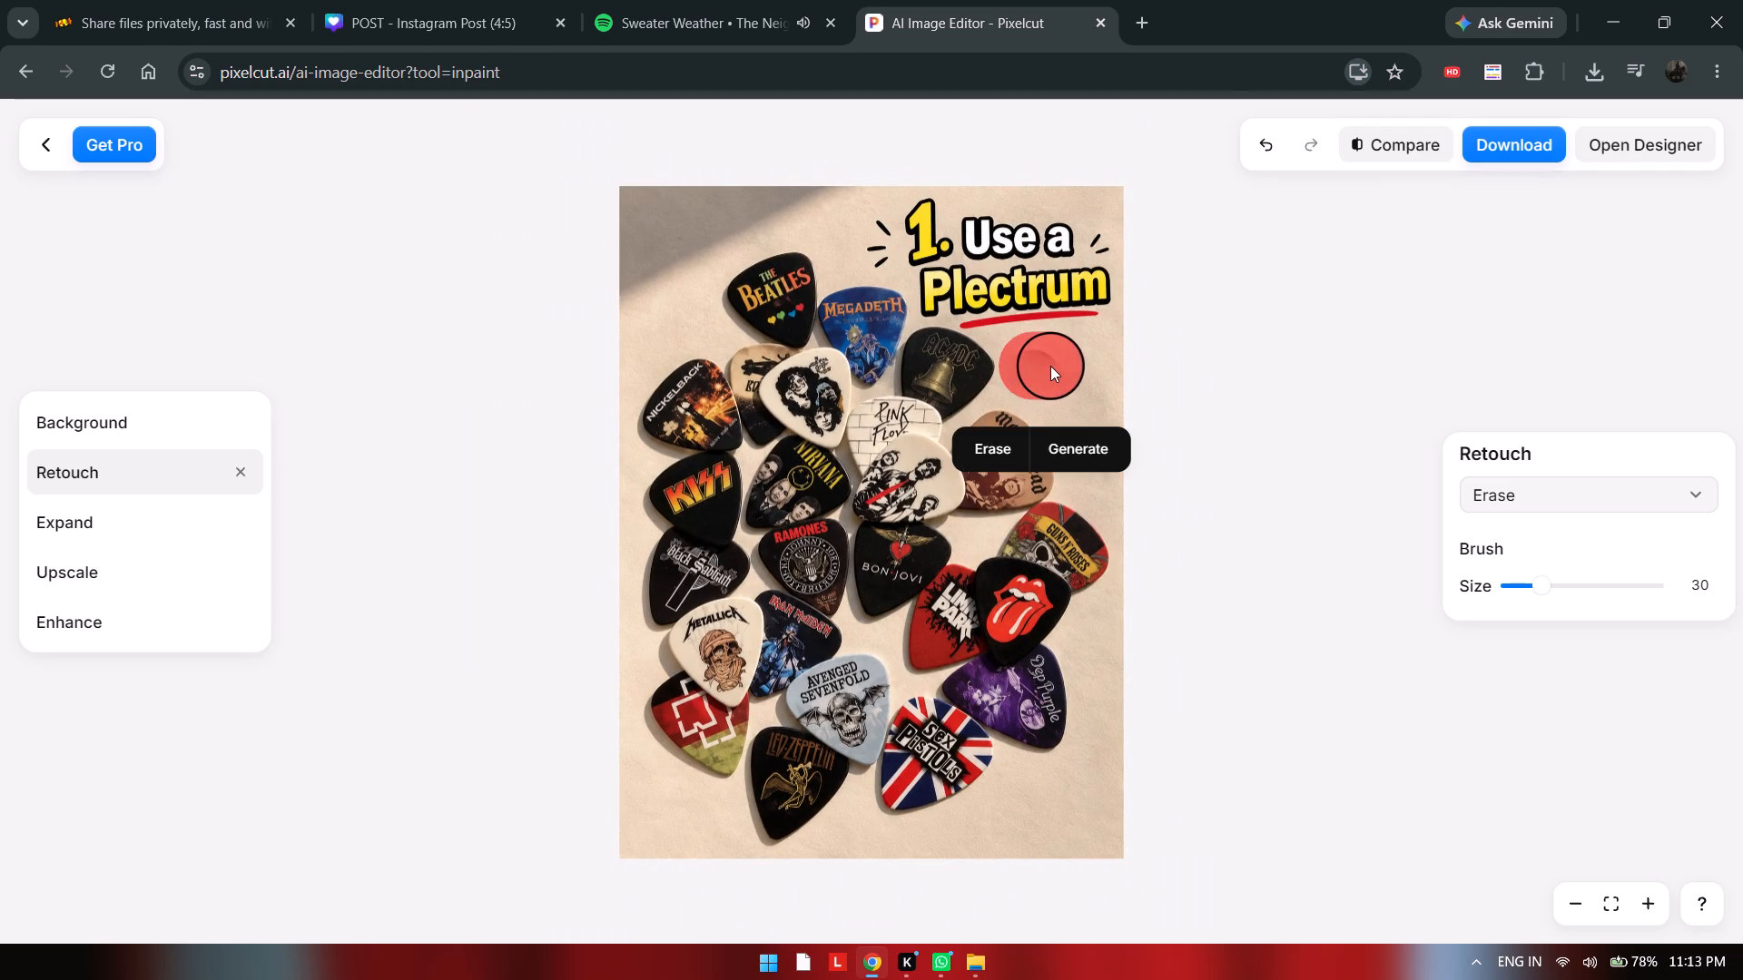
pyautogui.click(998, 443)
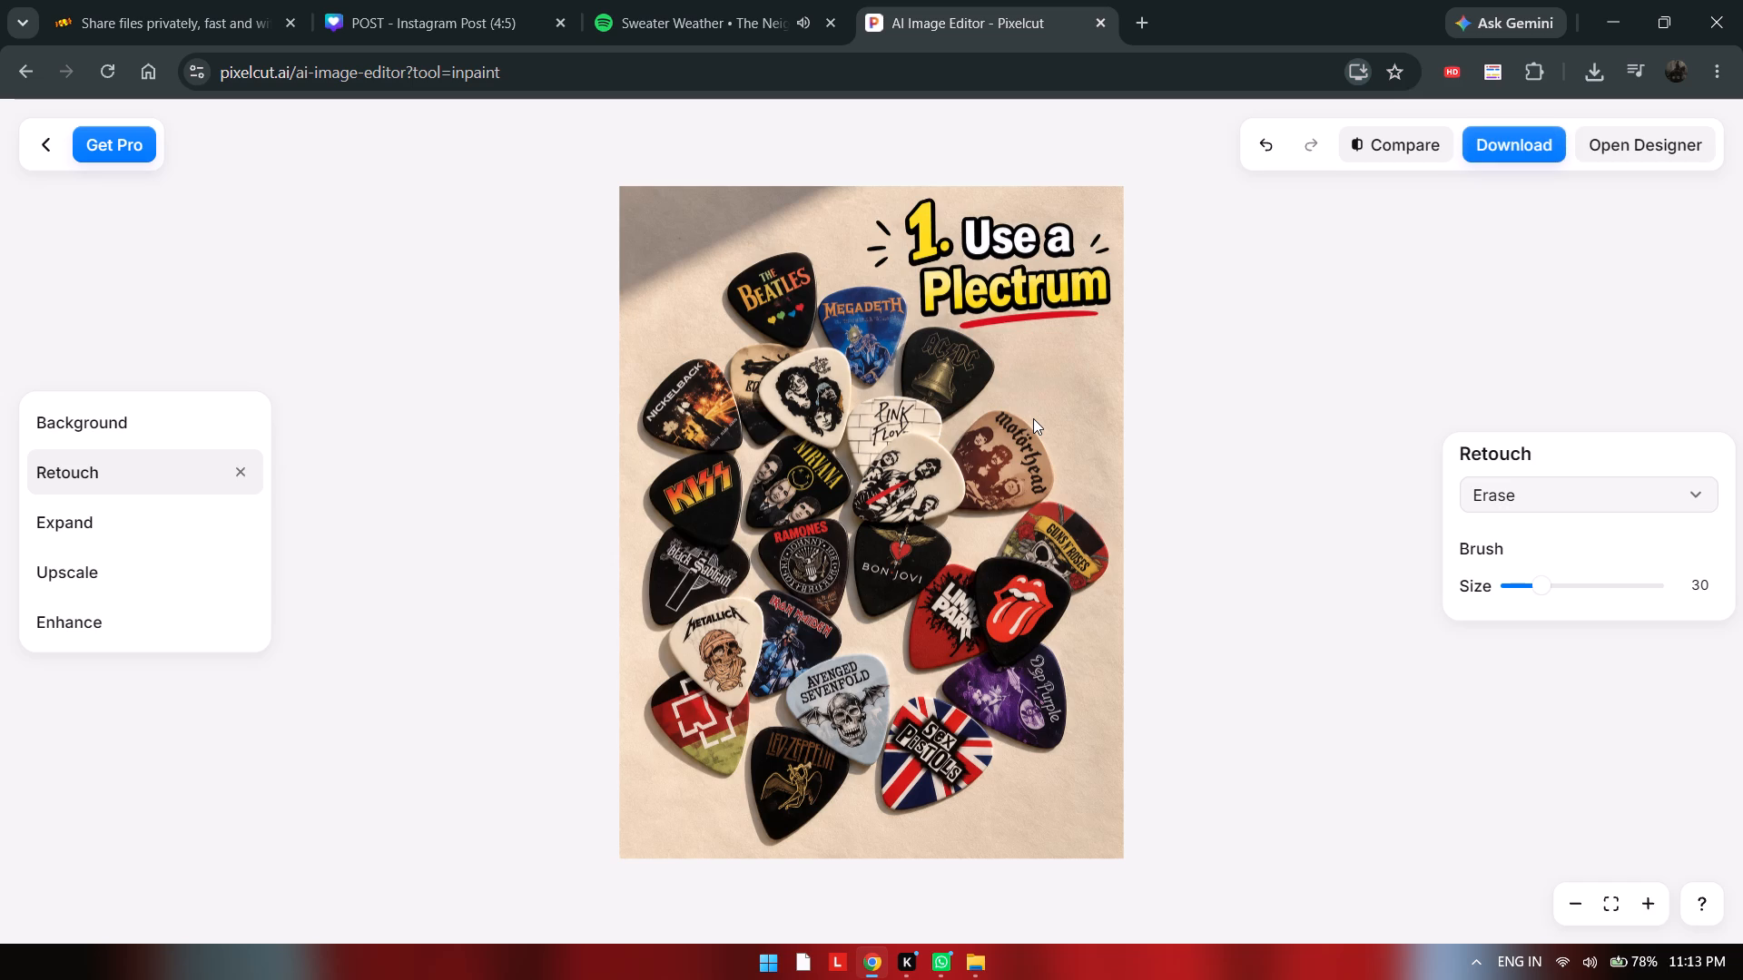
# Copy the retouched plectrum picture and use it to replace the old plectrum image on page 2 of the Canva post.
pyautogui.rightClick(1033, 418)
pyautogui.click(1088, 478)
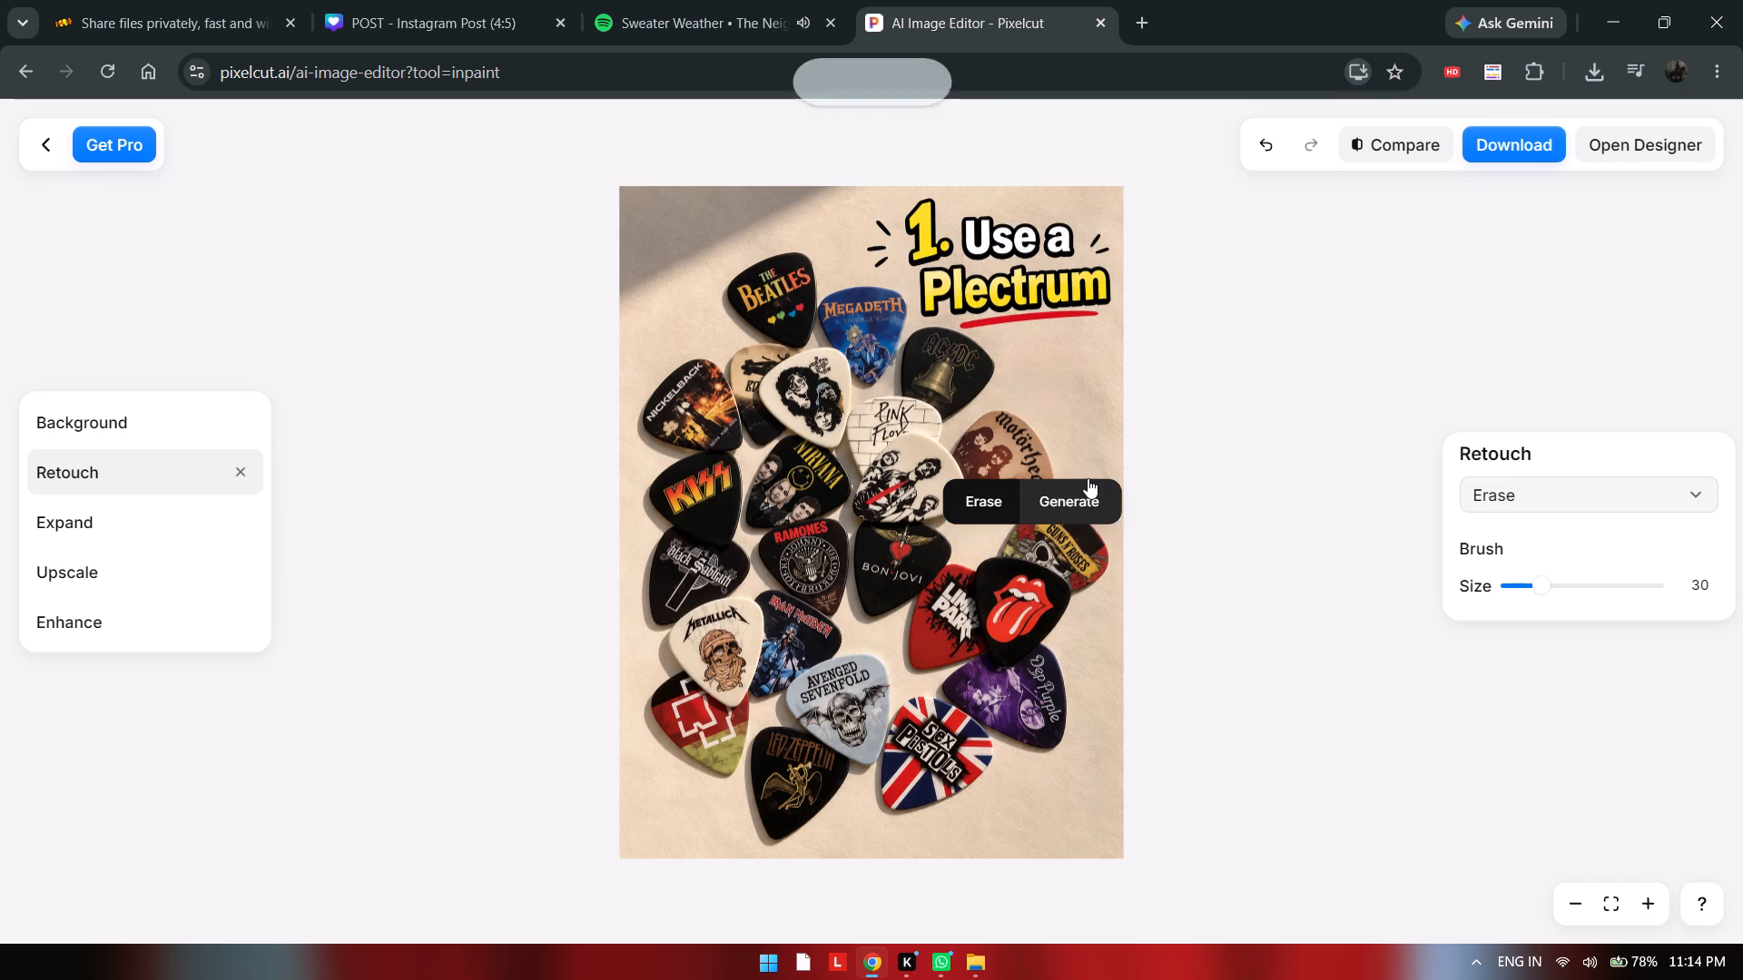
pyautogui.click(373, 0)
pyautogui.click(1026, 648)
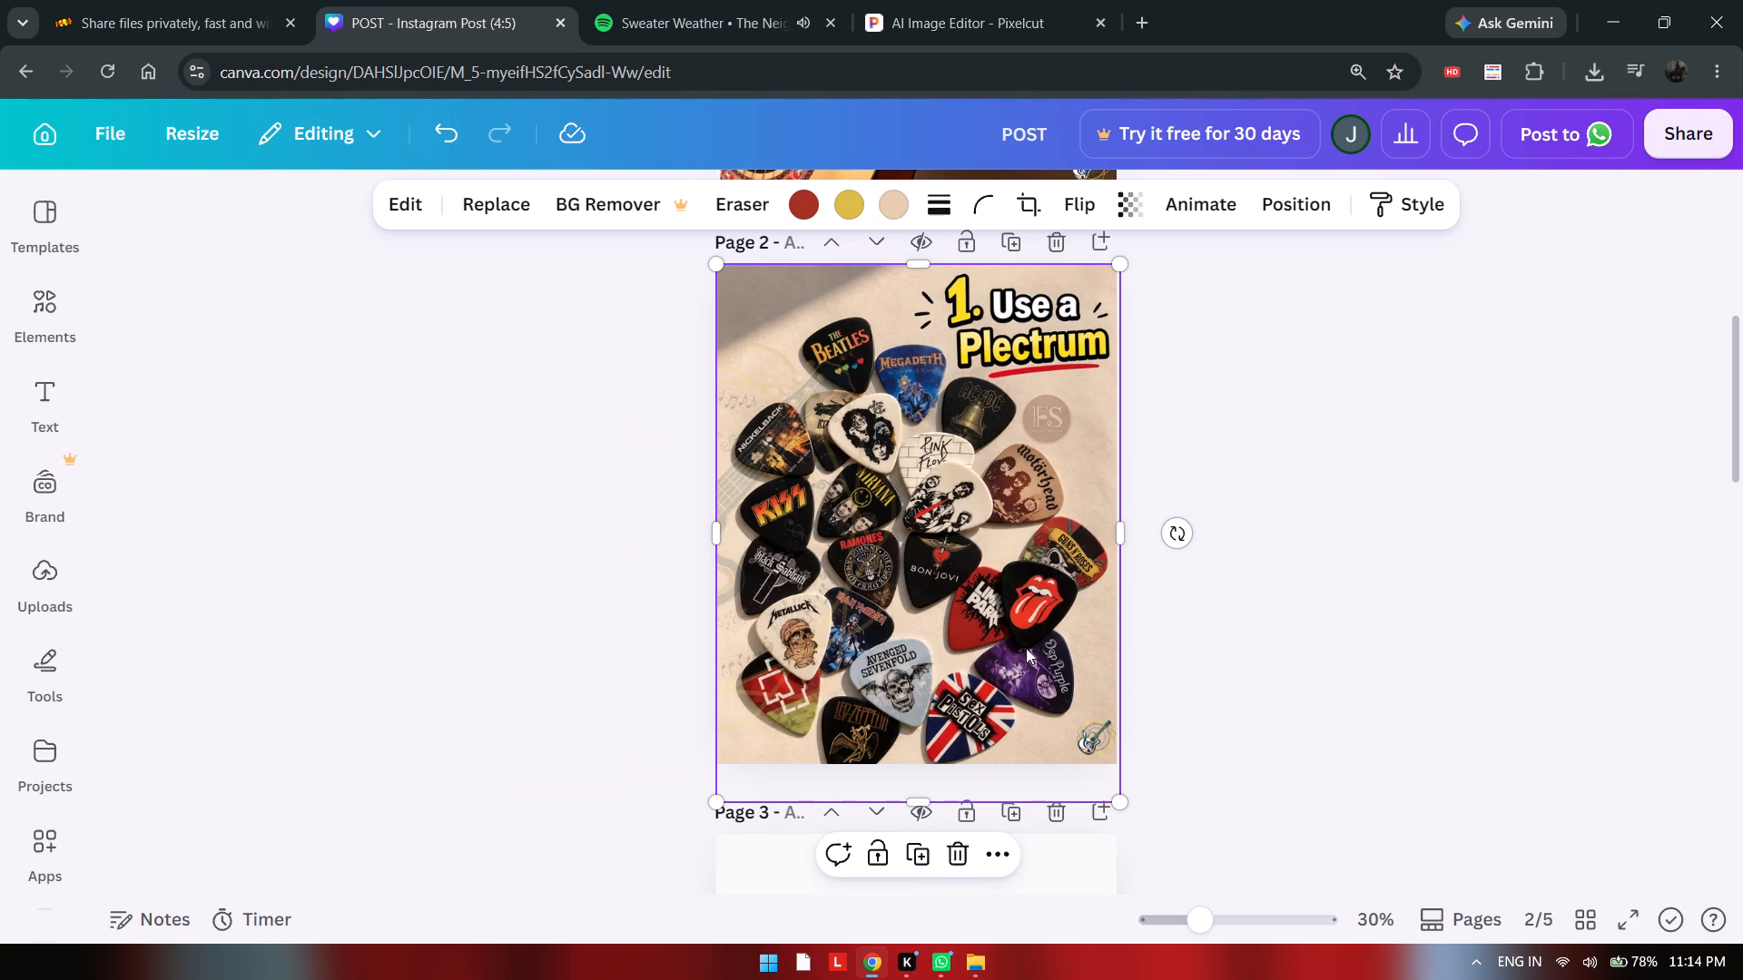
pyautogui.press('Delete')
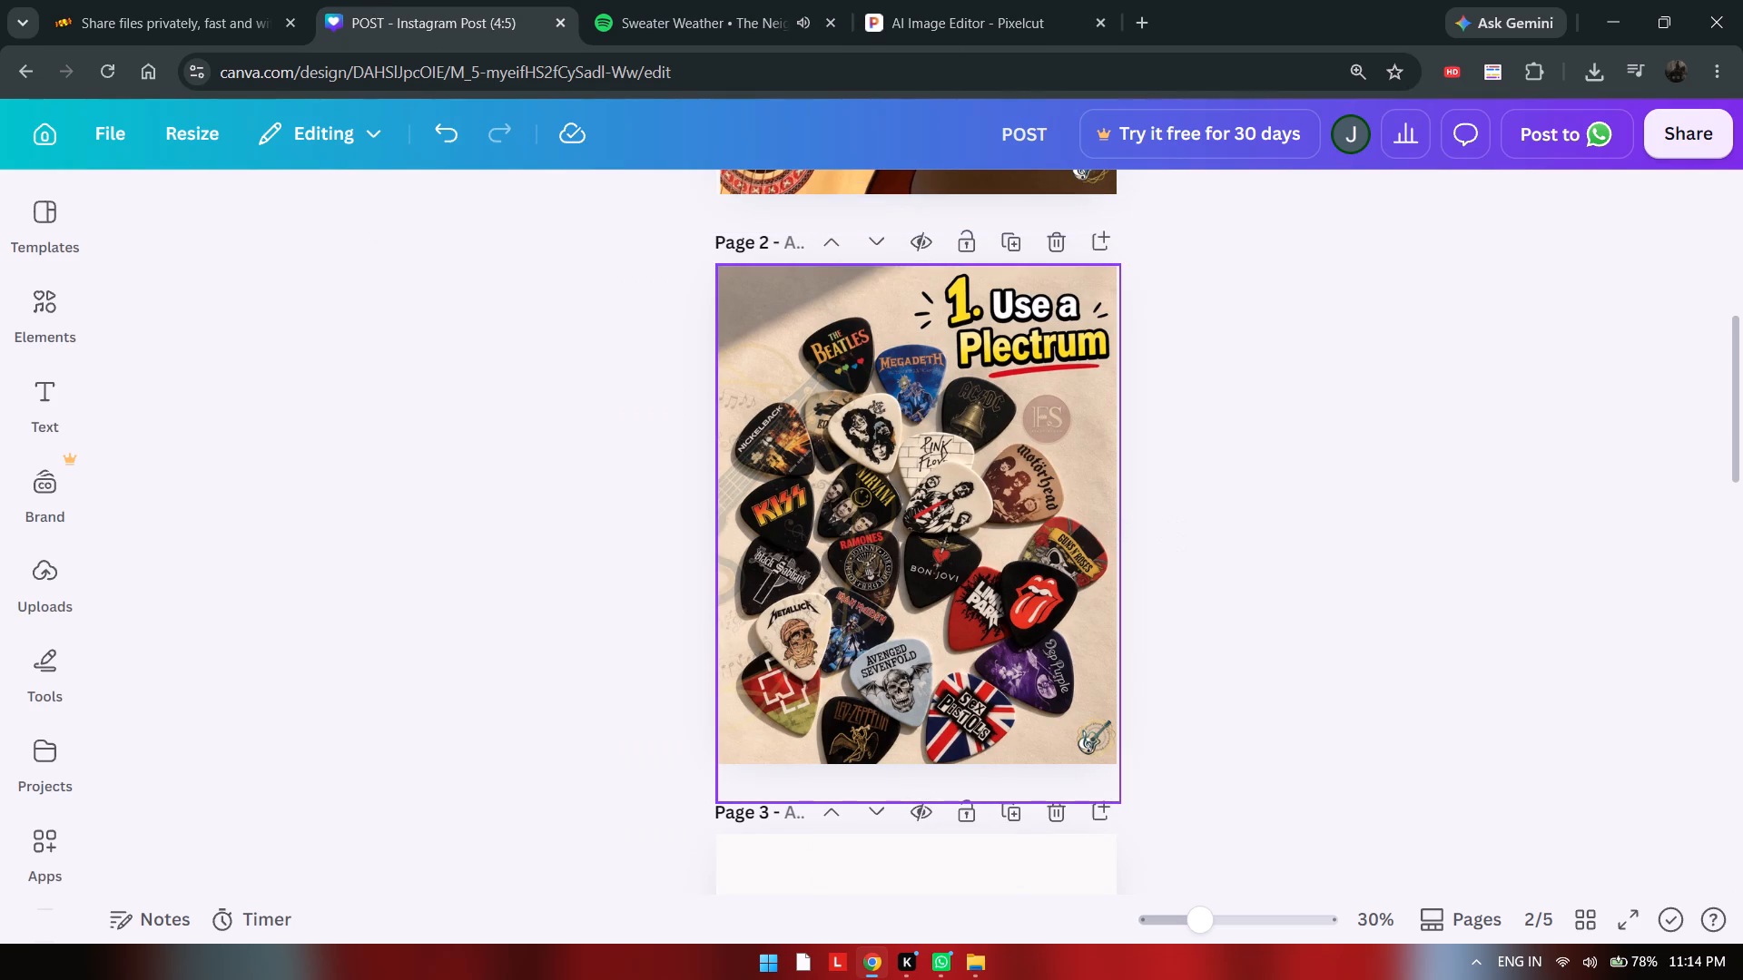
pyautogui.click(955, 563)
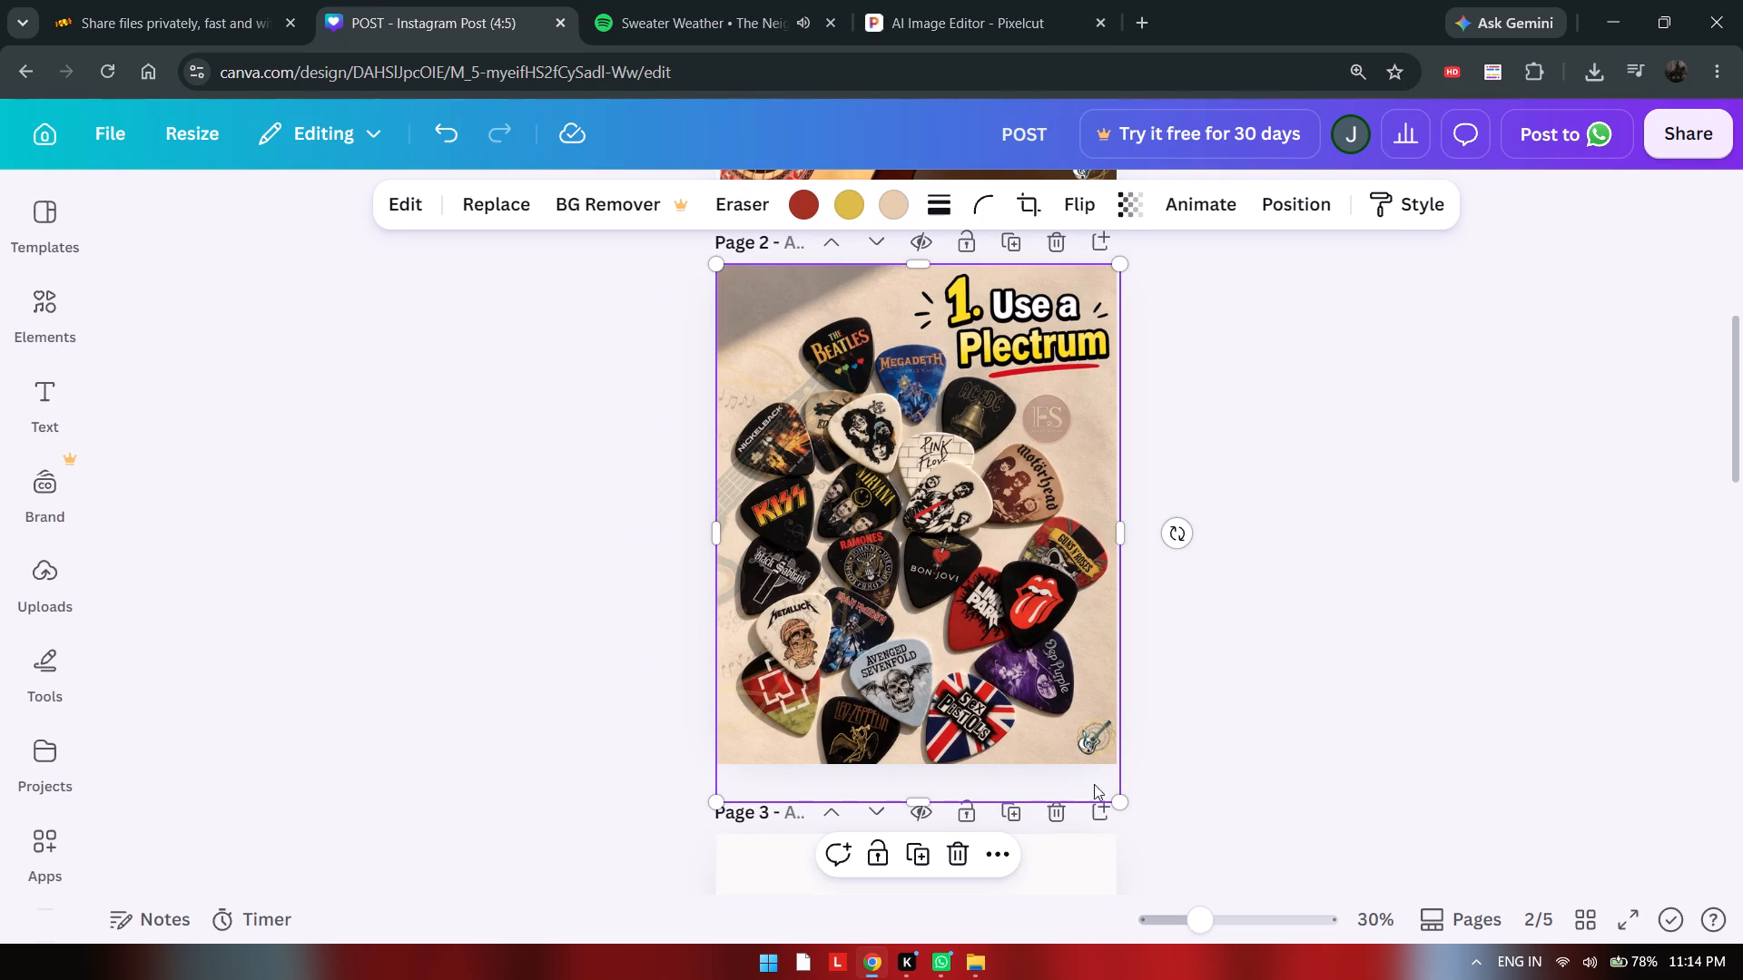
pyautogui.moveTo(983, 619); pyautogui.dragTo(946, 513)
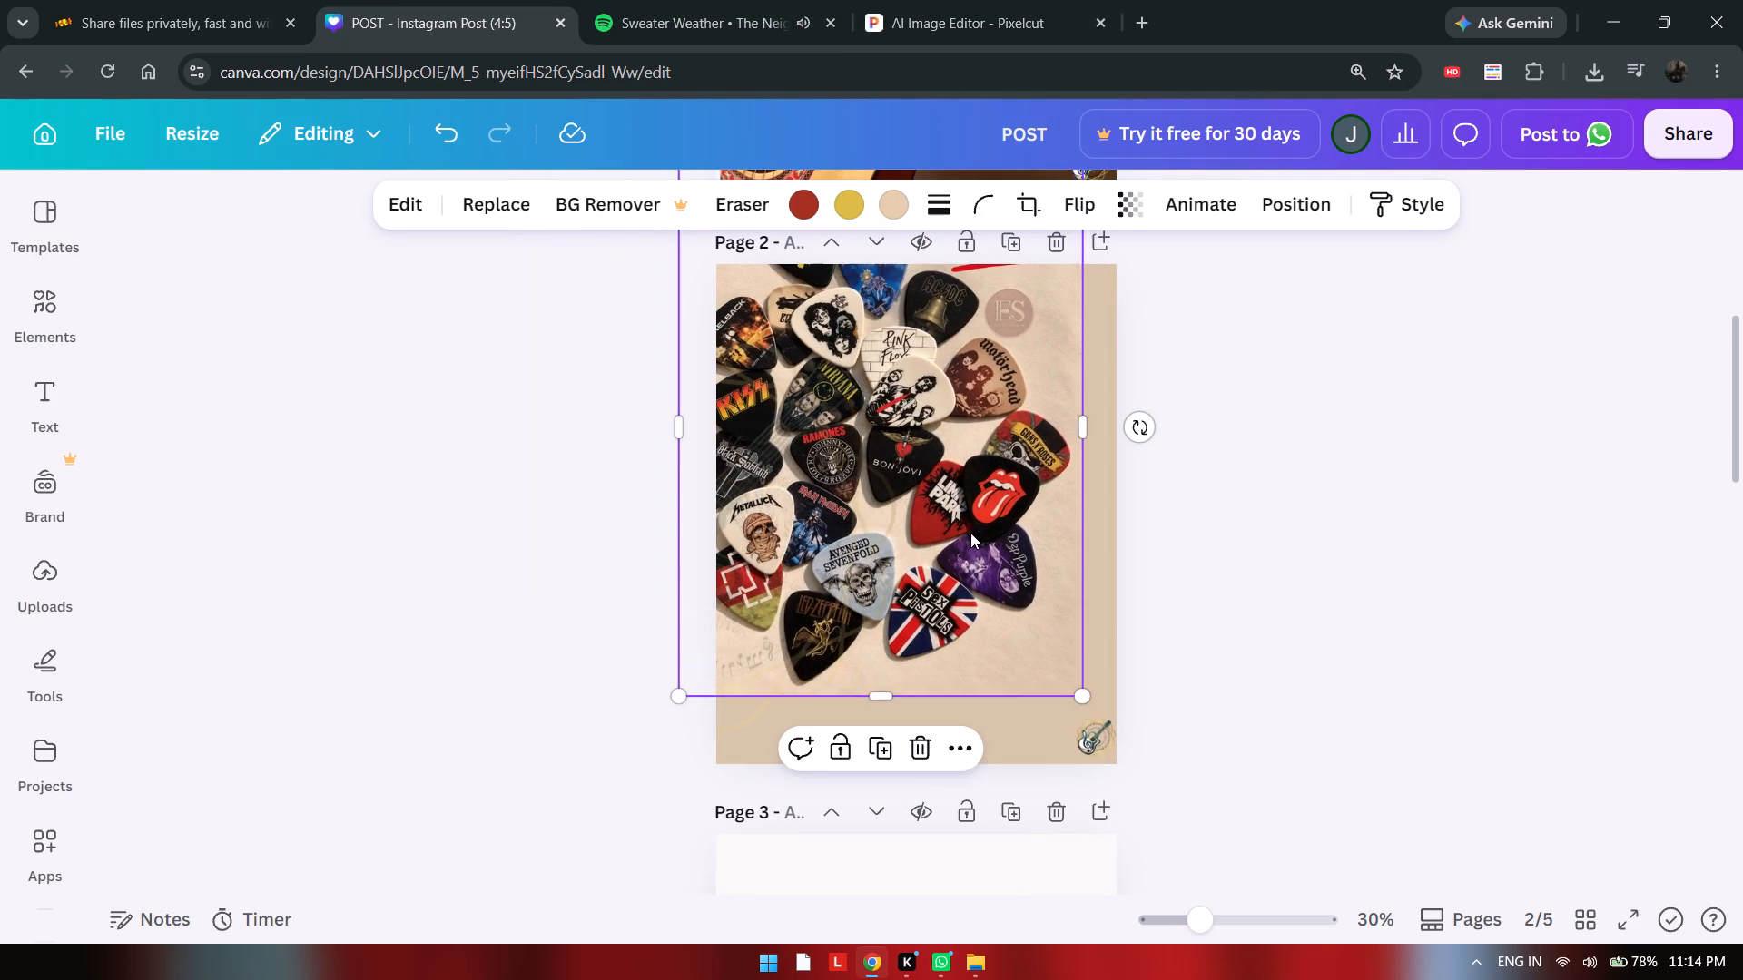
pyautogui.moveTo(970, 534); pyautogui.dragTo(998, 595)
pyautogui.press('Delete')
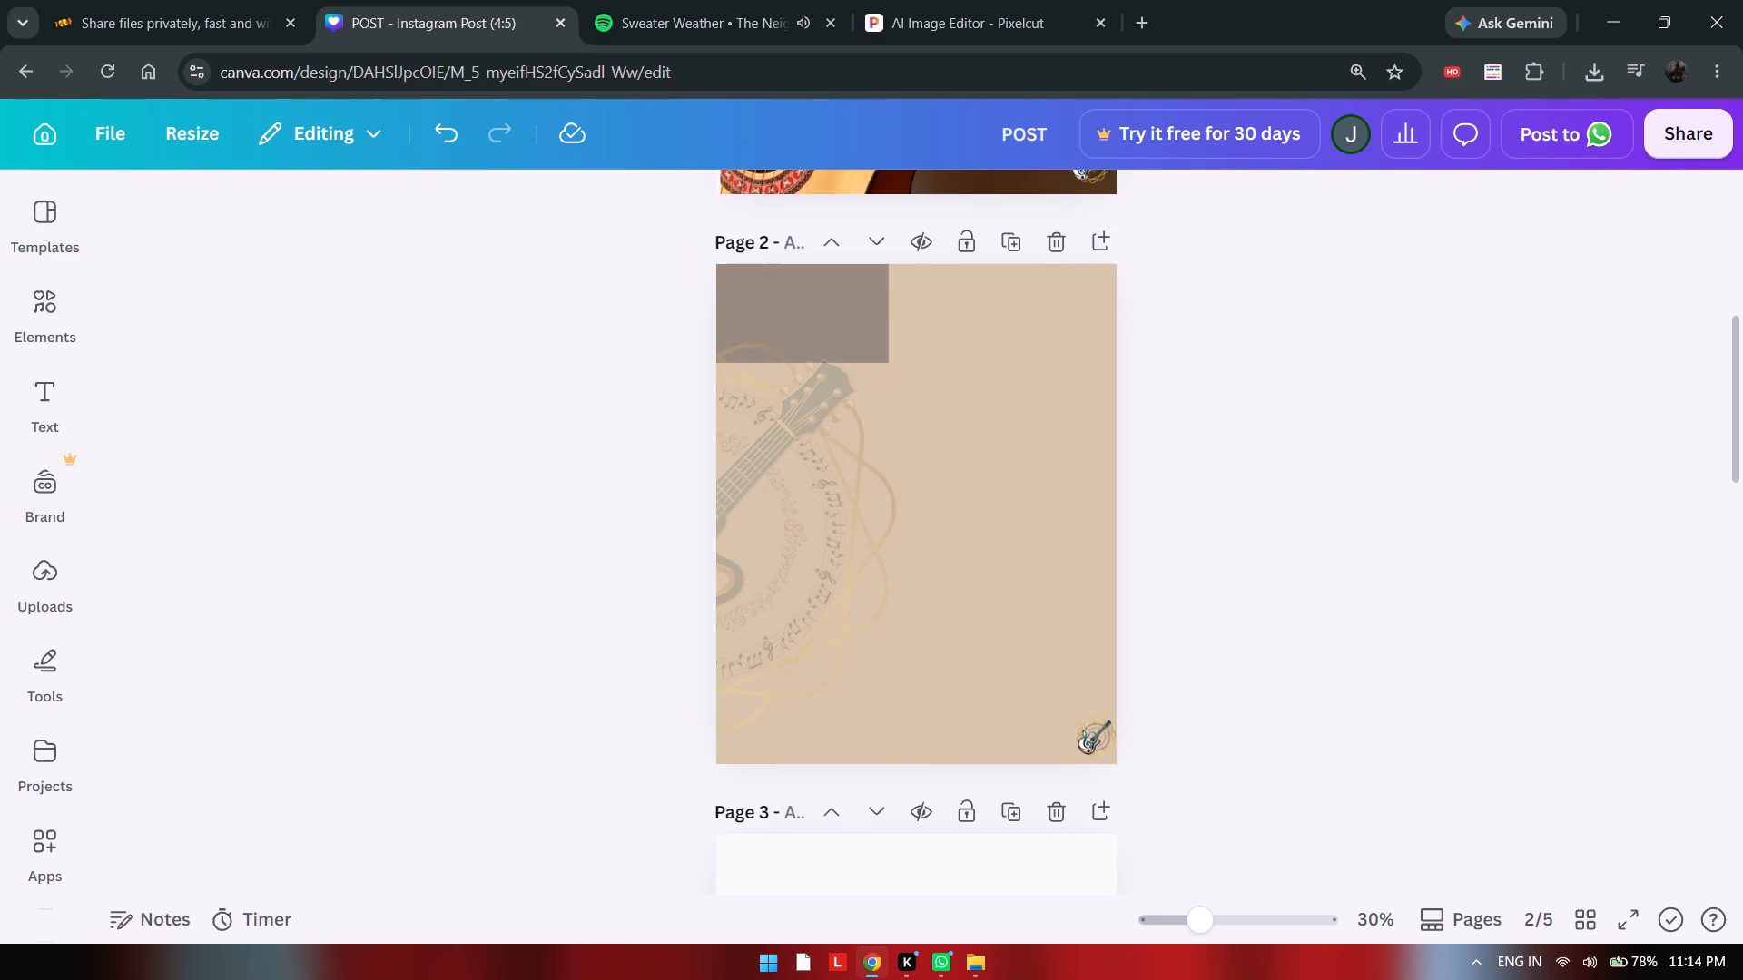
# Paste the retouched plectrum picture onto page 2, enlarge it to a height of about 984 and shift it toward the page's right side.
pyautogui.hotkey('ctrl', 'v')
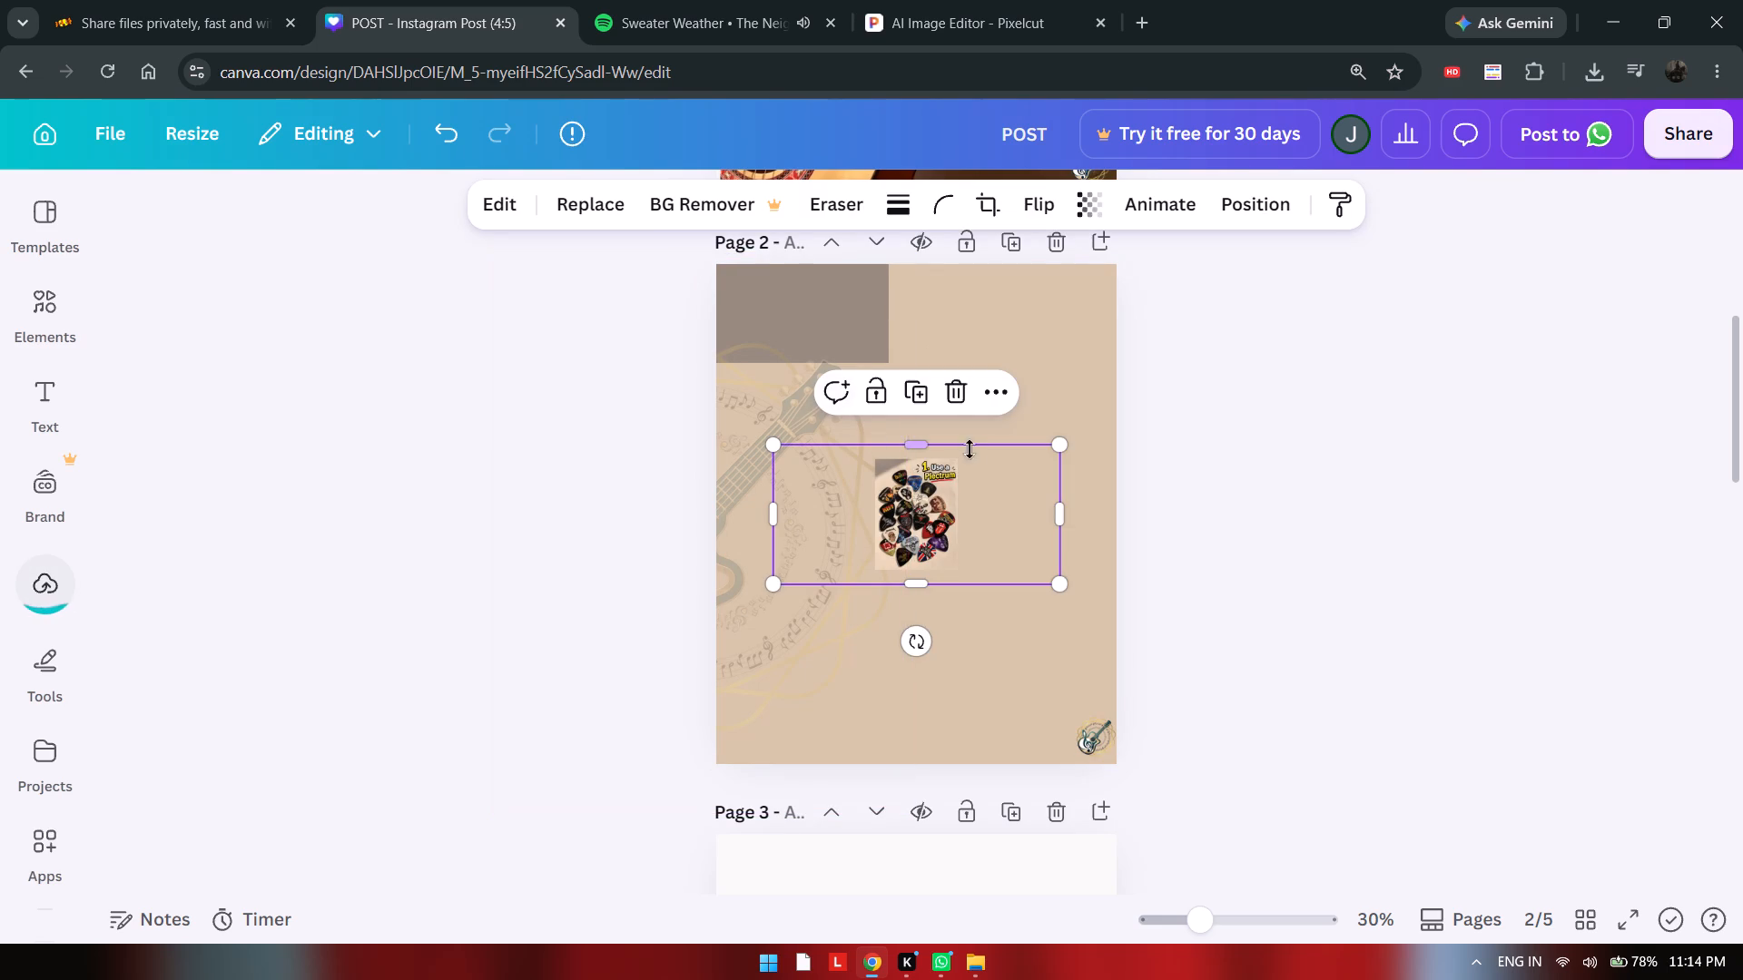
pyautogui.moveTo(993, 561); pyautogui.dragTo(917, 459)
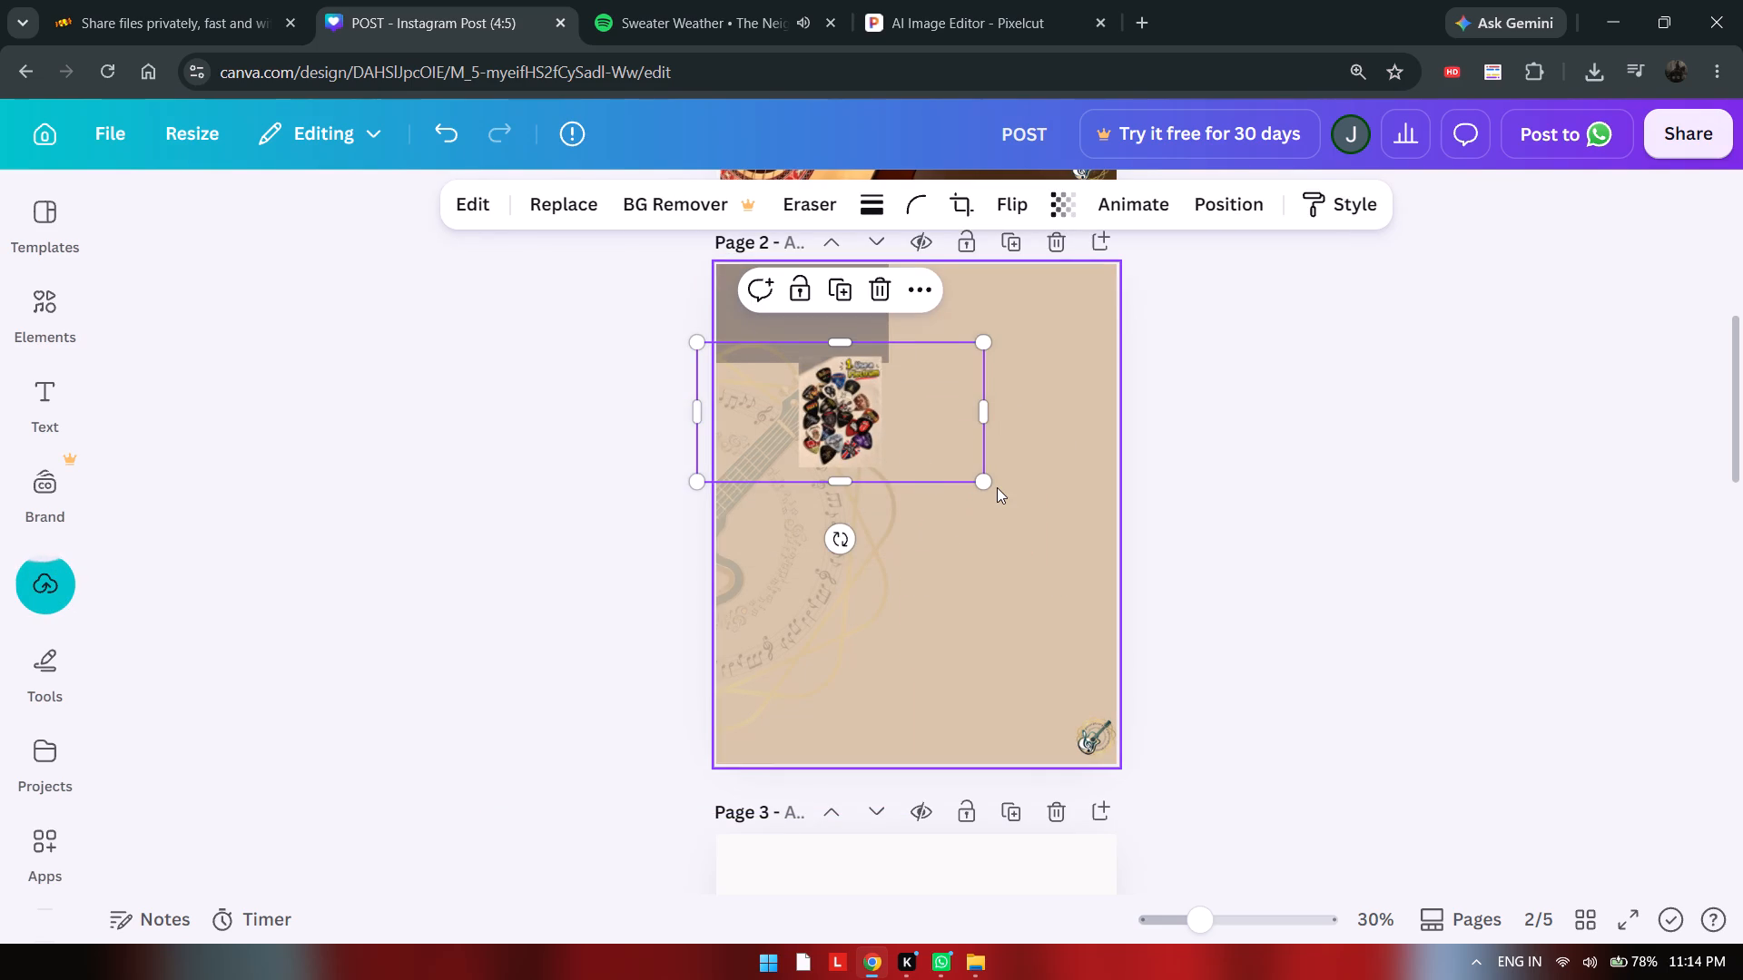
pyautogui.moveTo(967, 477); pyautogui.dragTo(990, 495)
pyautogui.moveTo(980, 491); pyautogui.dragTo(1077, 612)
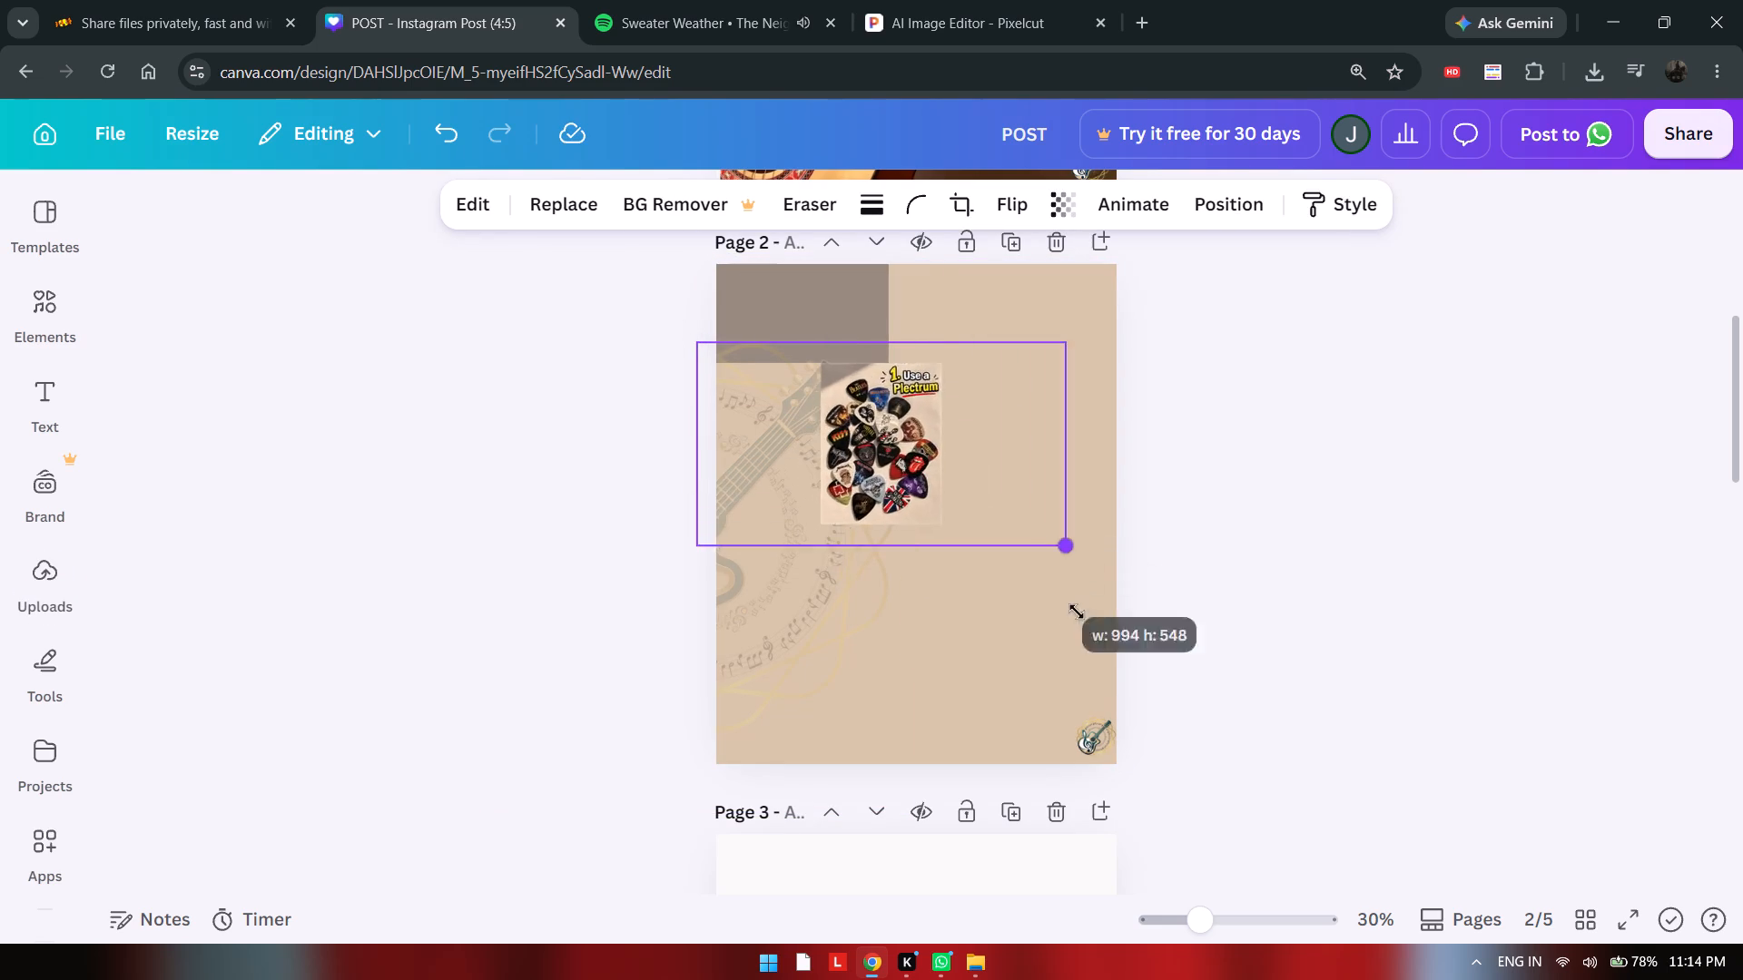
pyautogui.moveTo(1077, 612); pyautogui.dragTo(1256, 880)
pyautogui.moveTo(1015, 555); pyautogui.dragTo(938, 527)
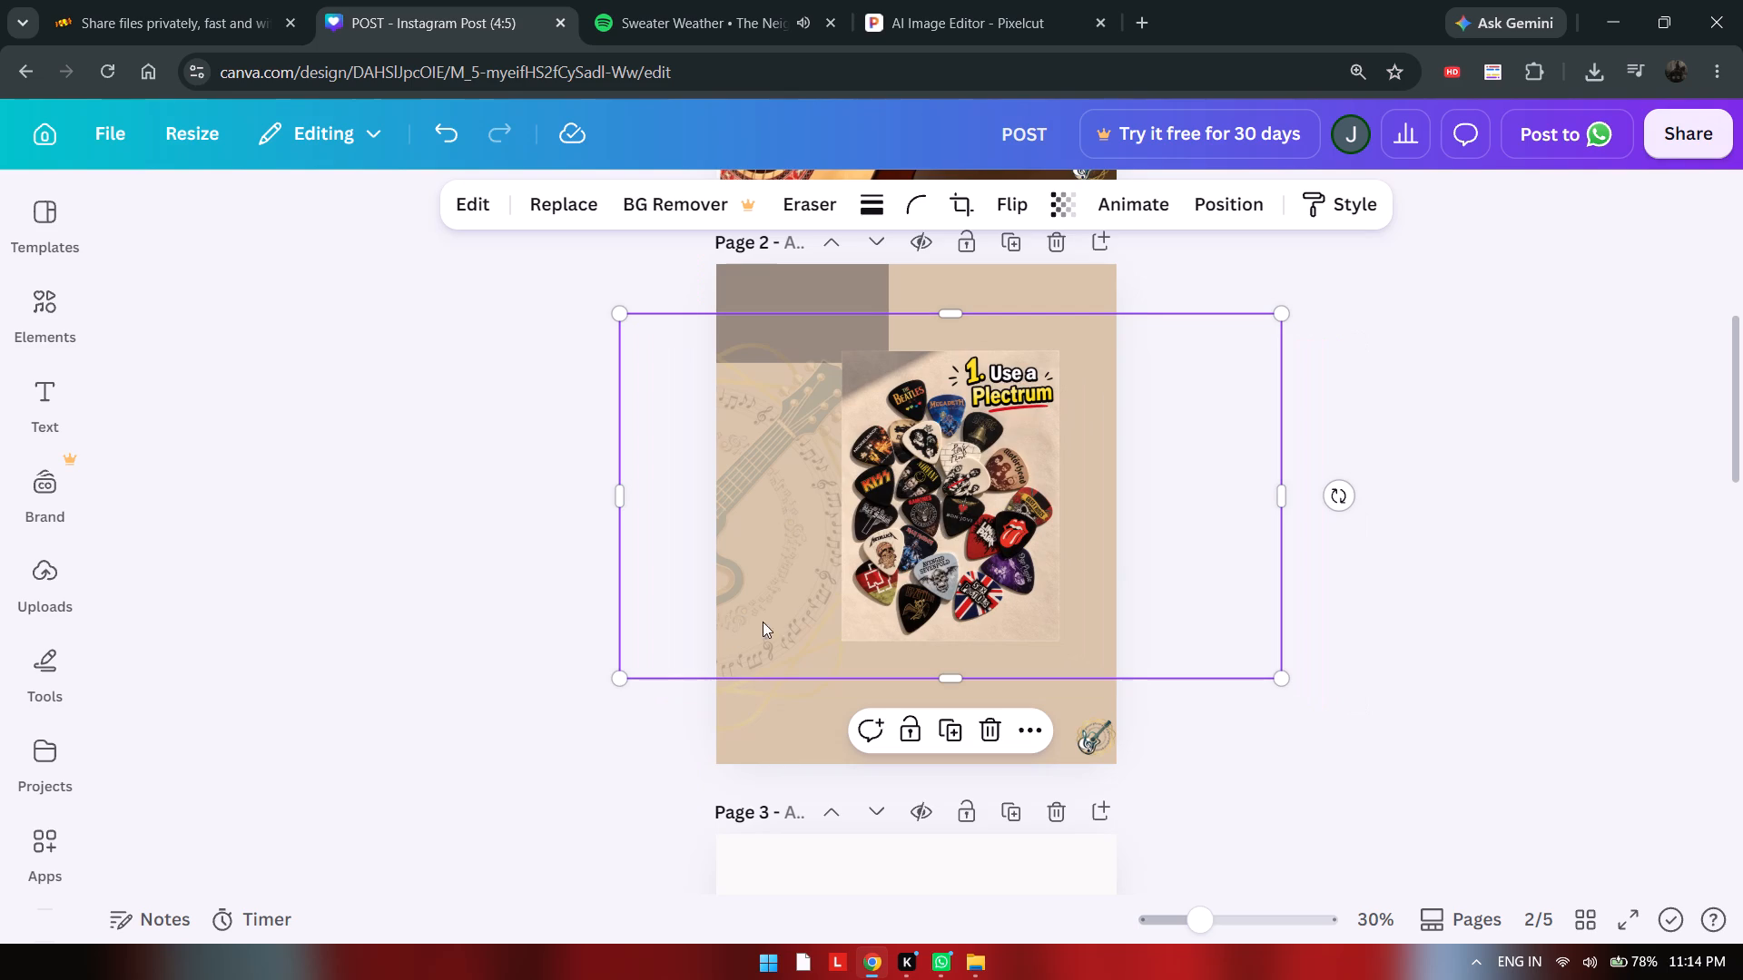
pyautogui.moveTo(627, 667); pyautogui.dragTo(369, 861)
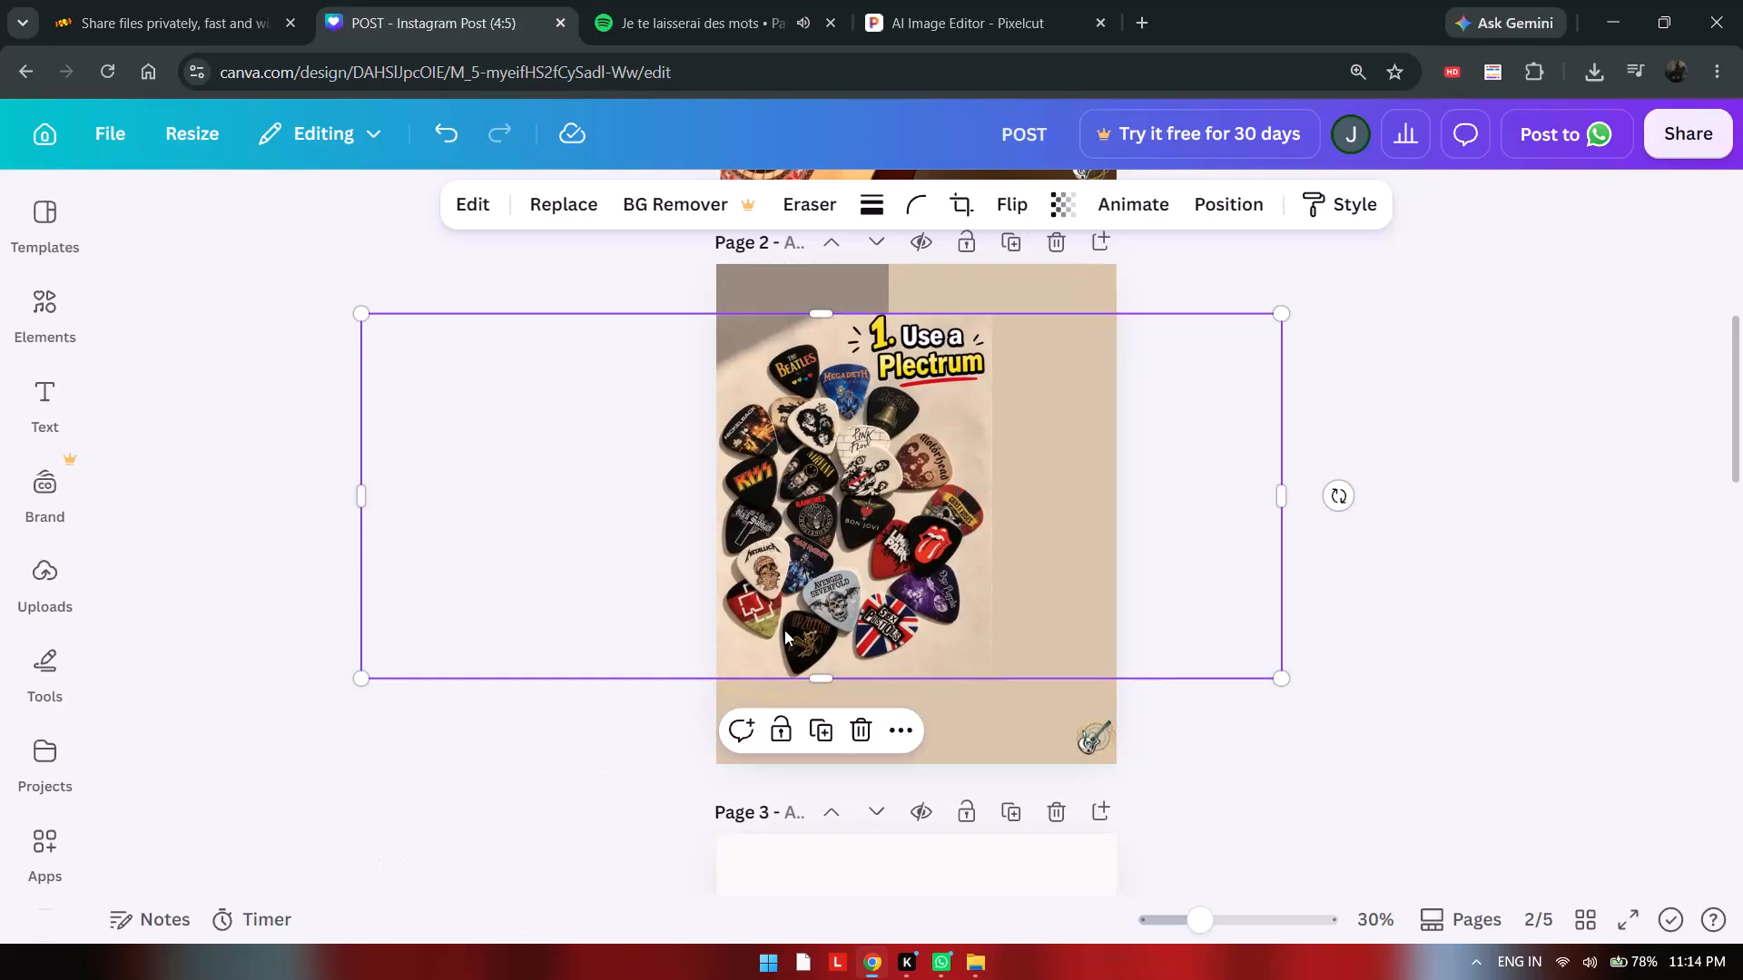
pyautogui.moveTo(822, 606); pyautogui.dragTo(914, 623)
# Crop the empty margins on both sides of the plectrum picture, leaving it about 792 wide.
pyautogui.moveTo(449, 514); pyautogui.dragTo(555, 501)
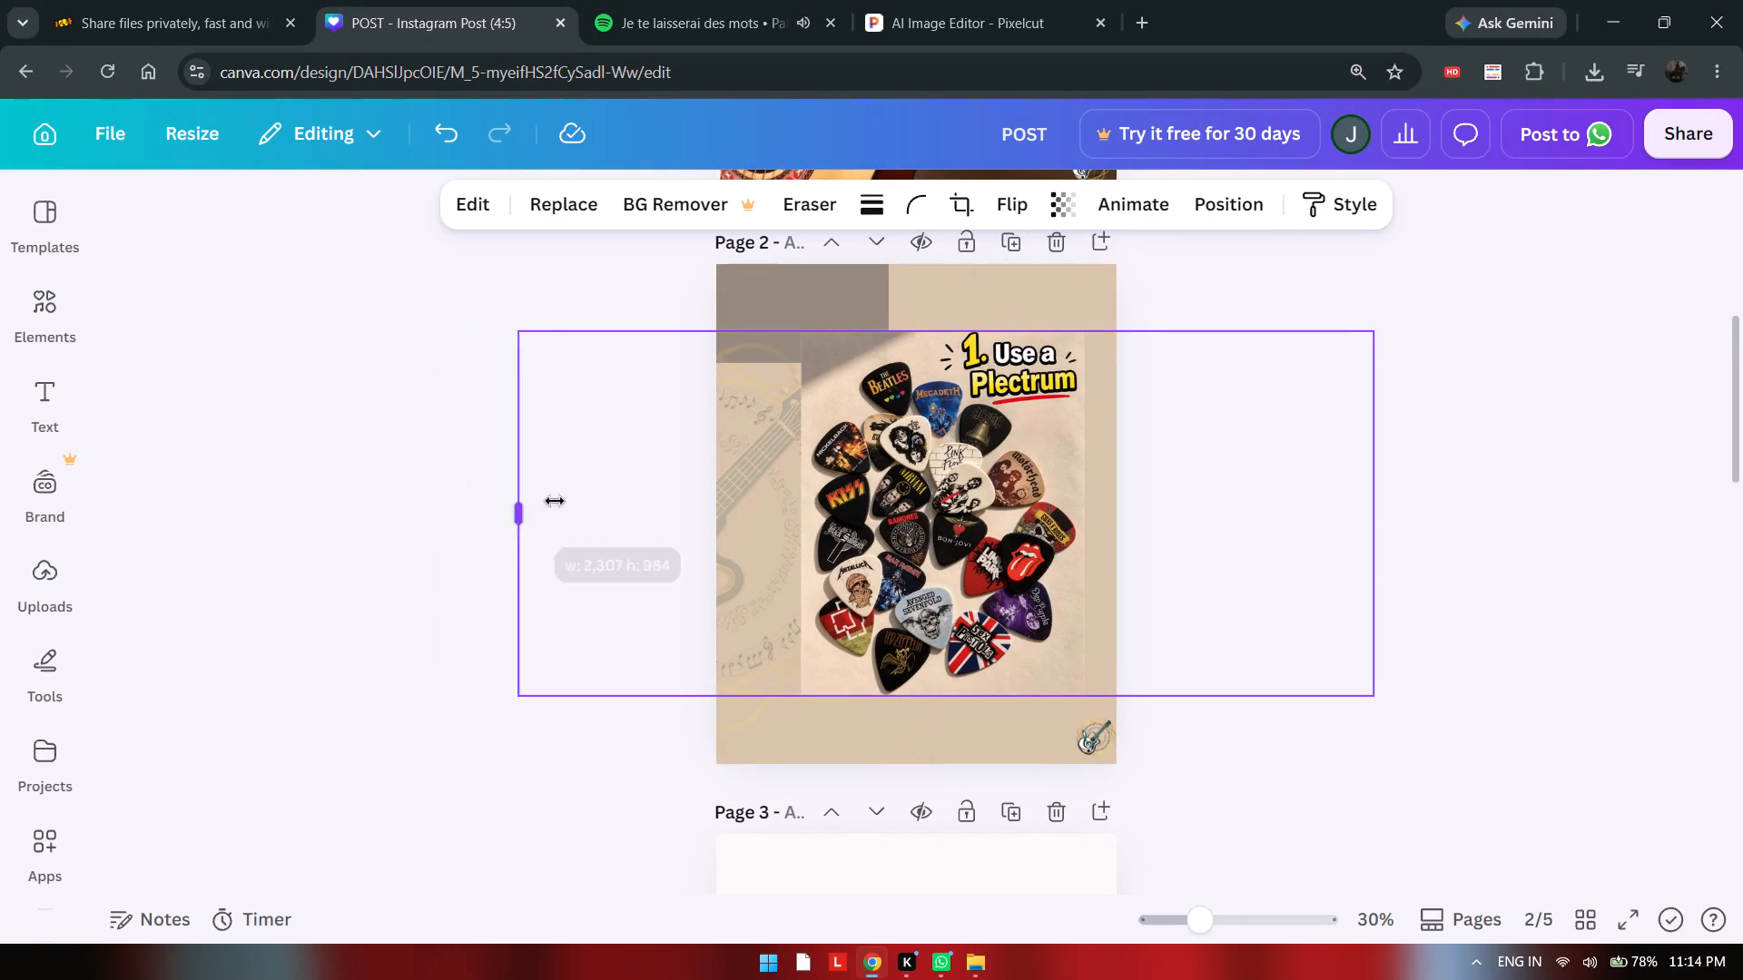
pyautogui.moveTo(555, 501); pyautogui.dragTo(796, 514)
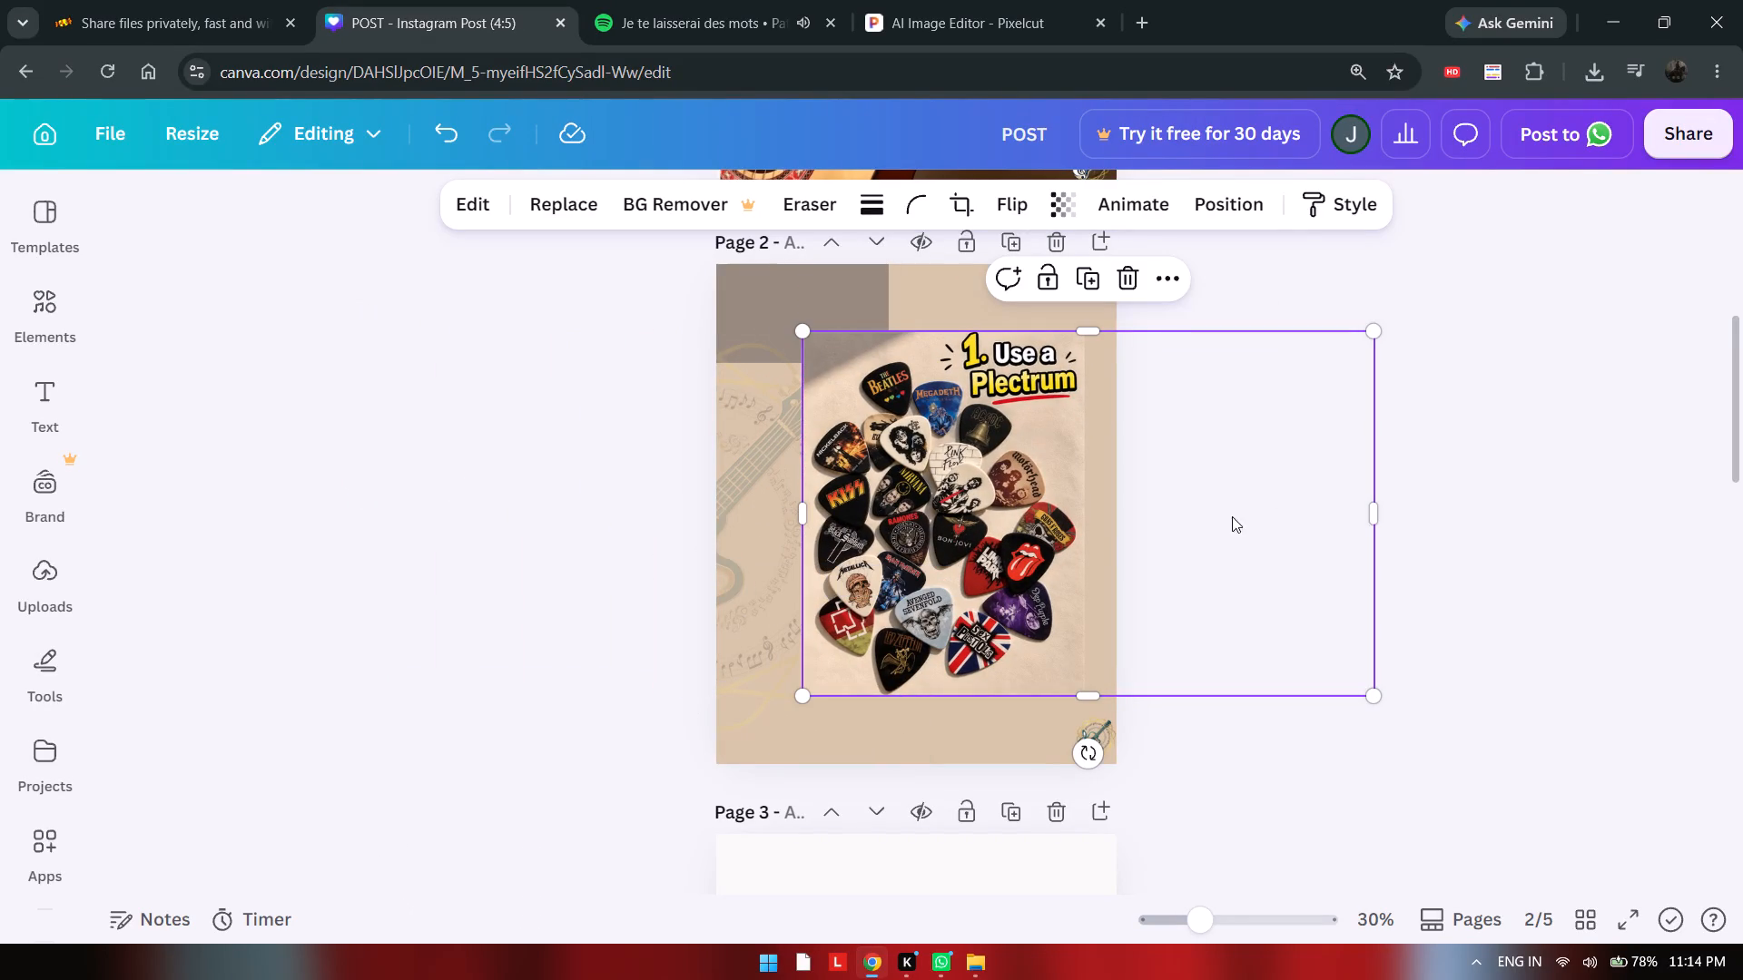
pyautogui.moveTo(1369, 512); pyautogui.dragTo(1089, 498)
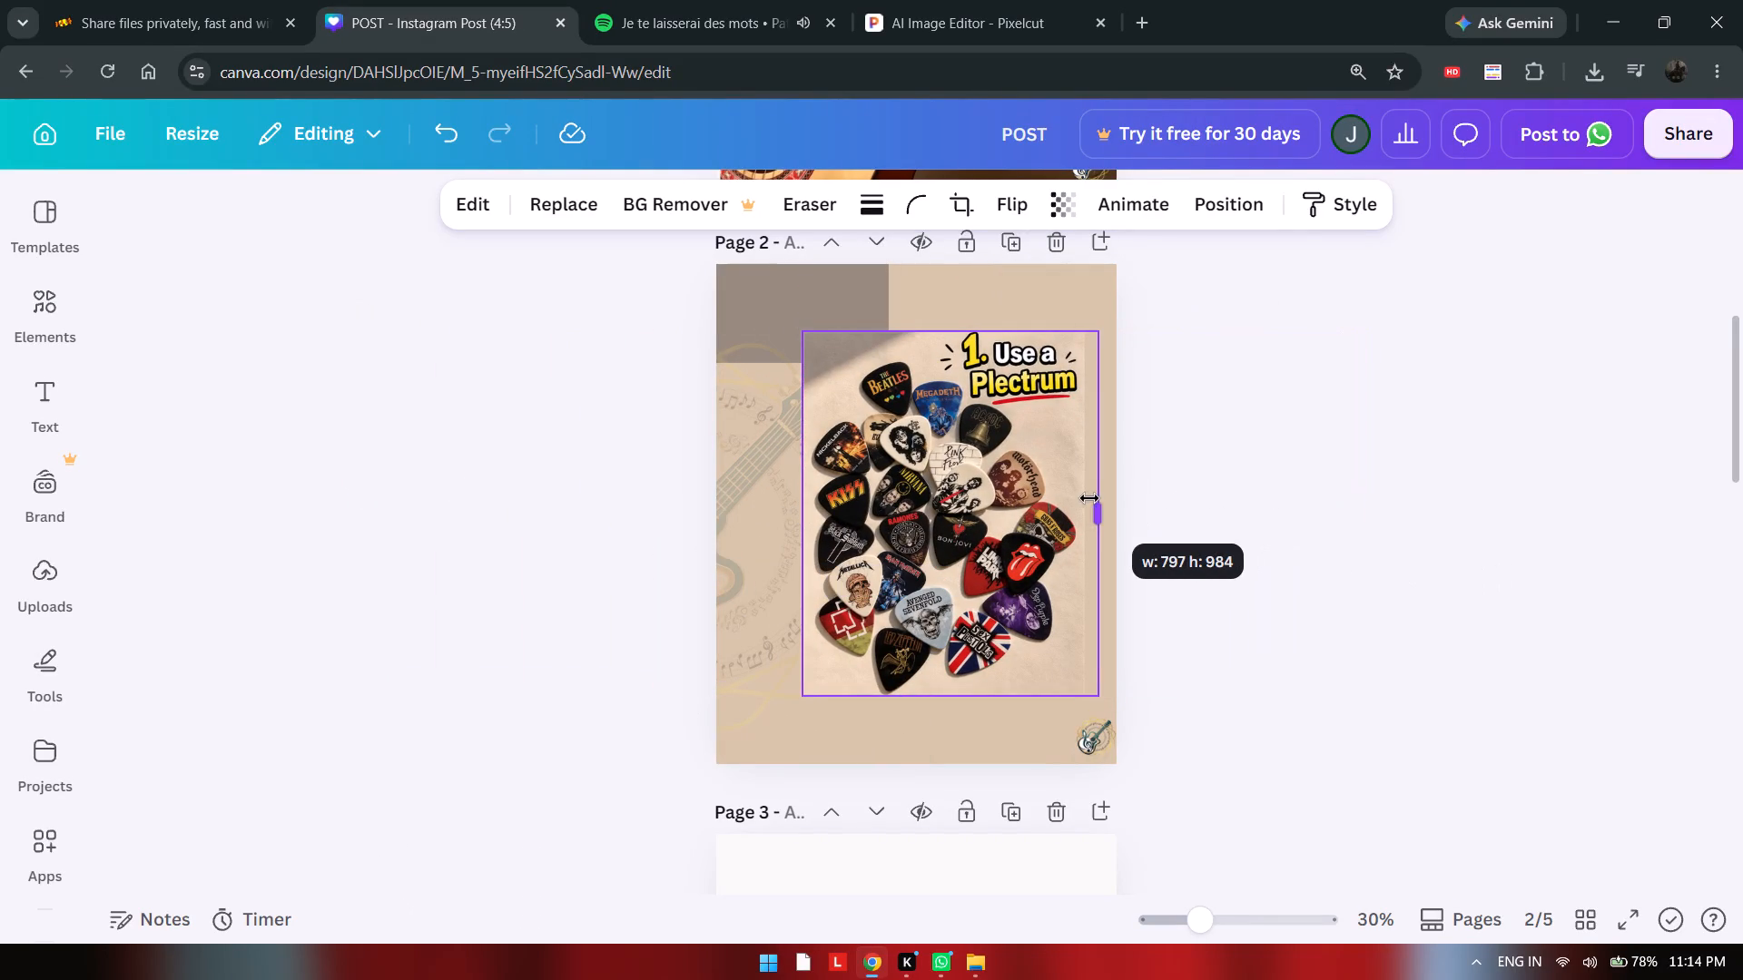
pyautogui.moveTo(1089, 498); pyautogui.dragTo(1088, 497)
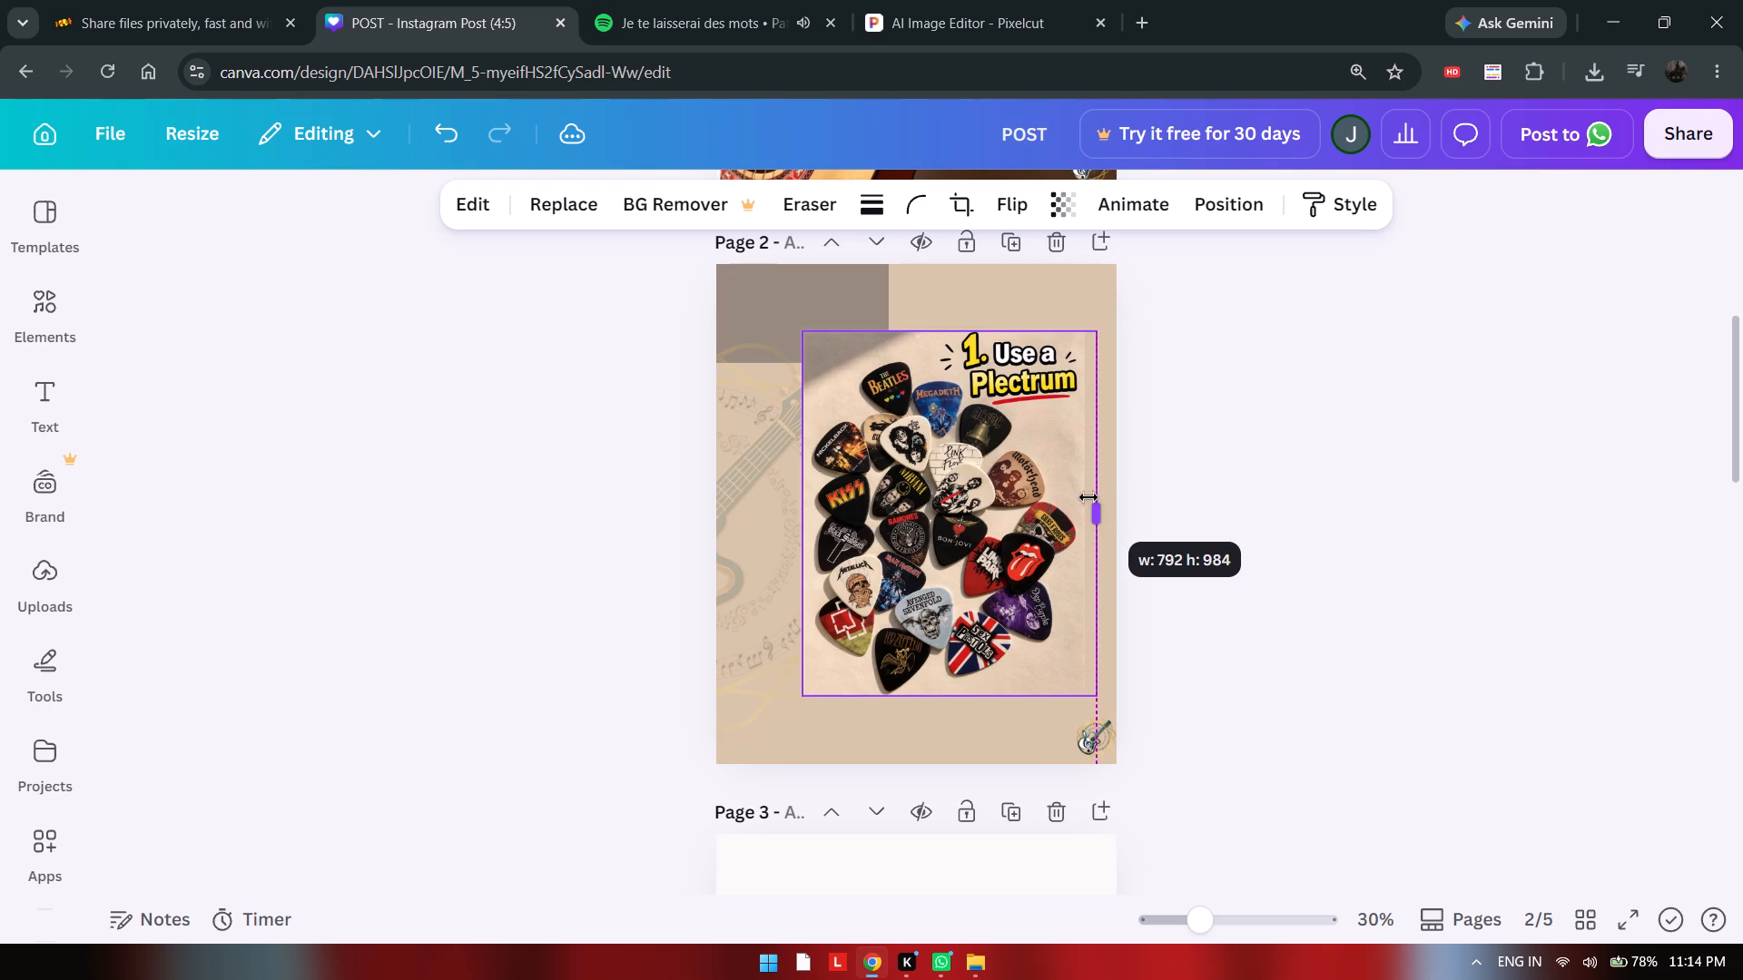
pyautogui.moveTo(1088, 497); pyautogui.dragTo(1087, 499)
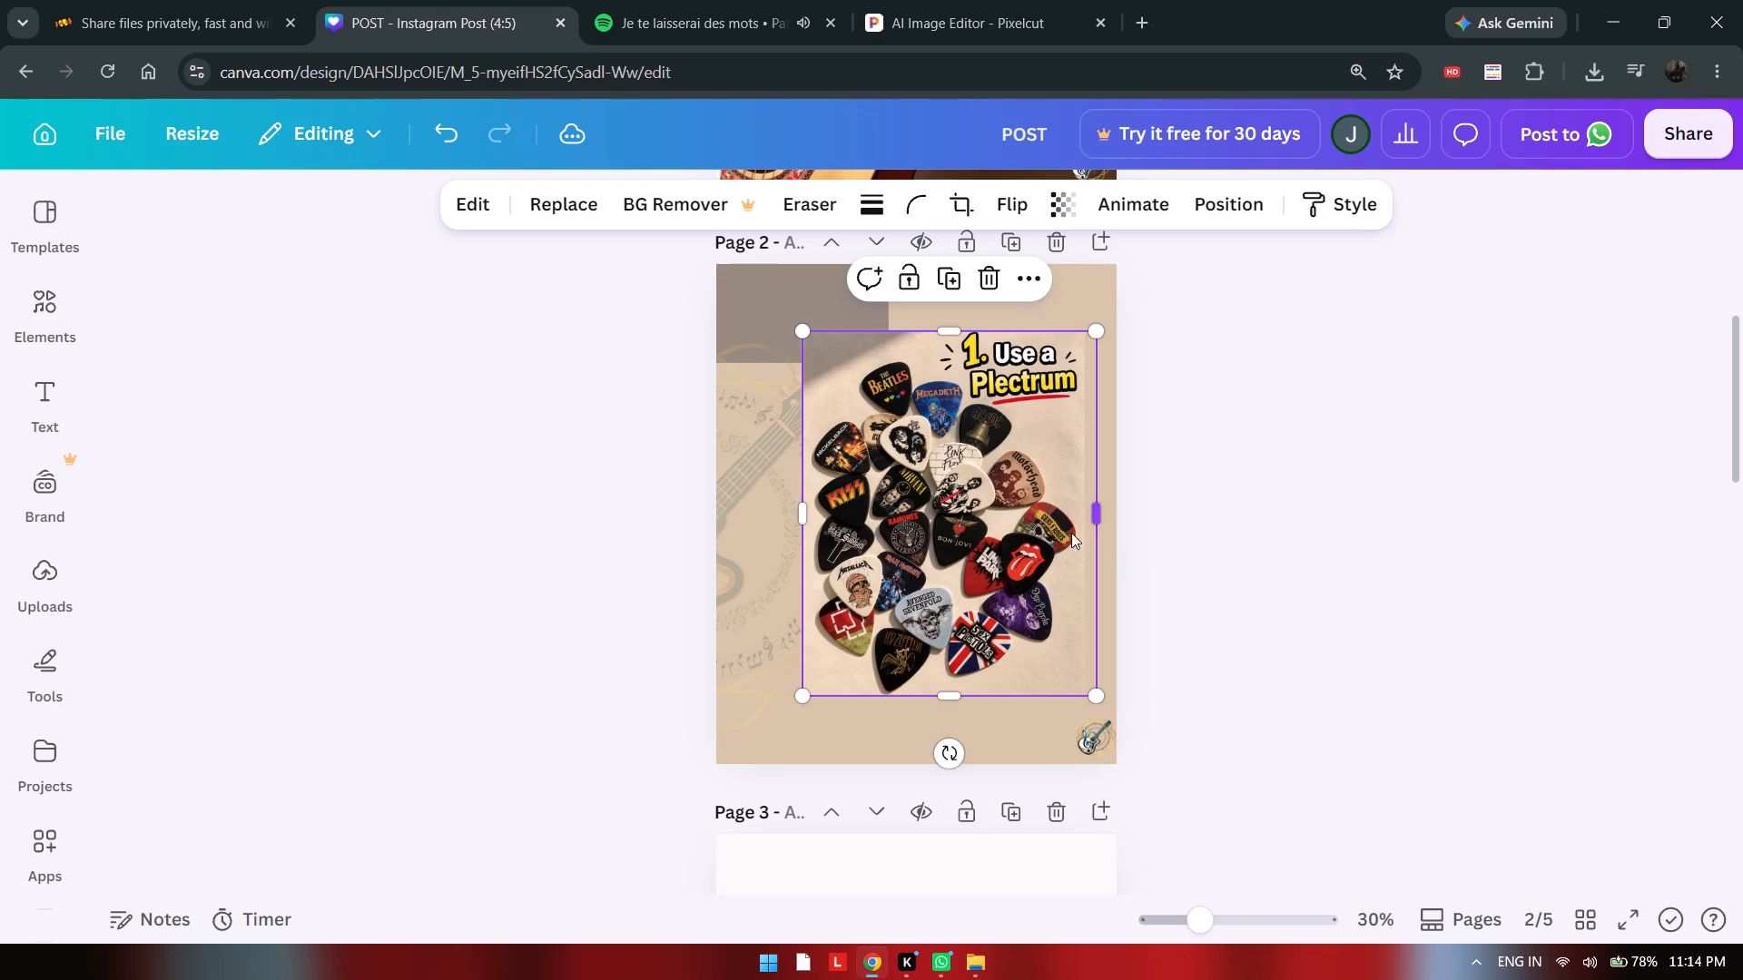
# Align the plectrum picture with page 2's top-left corner and scale it to cover the page, slightly past the right and bottom edges.
pyautogui.moveTo(979, 619); pyautogui.dragTo(896, 549)
pyautogui.moveTo(1007, 627); pyautogui.dragTo(1129, 730)
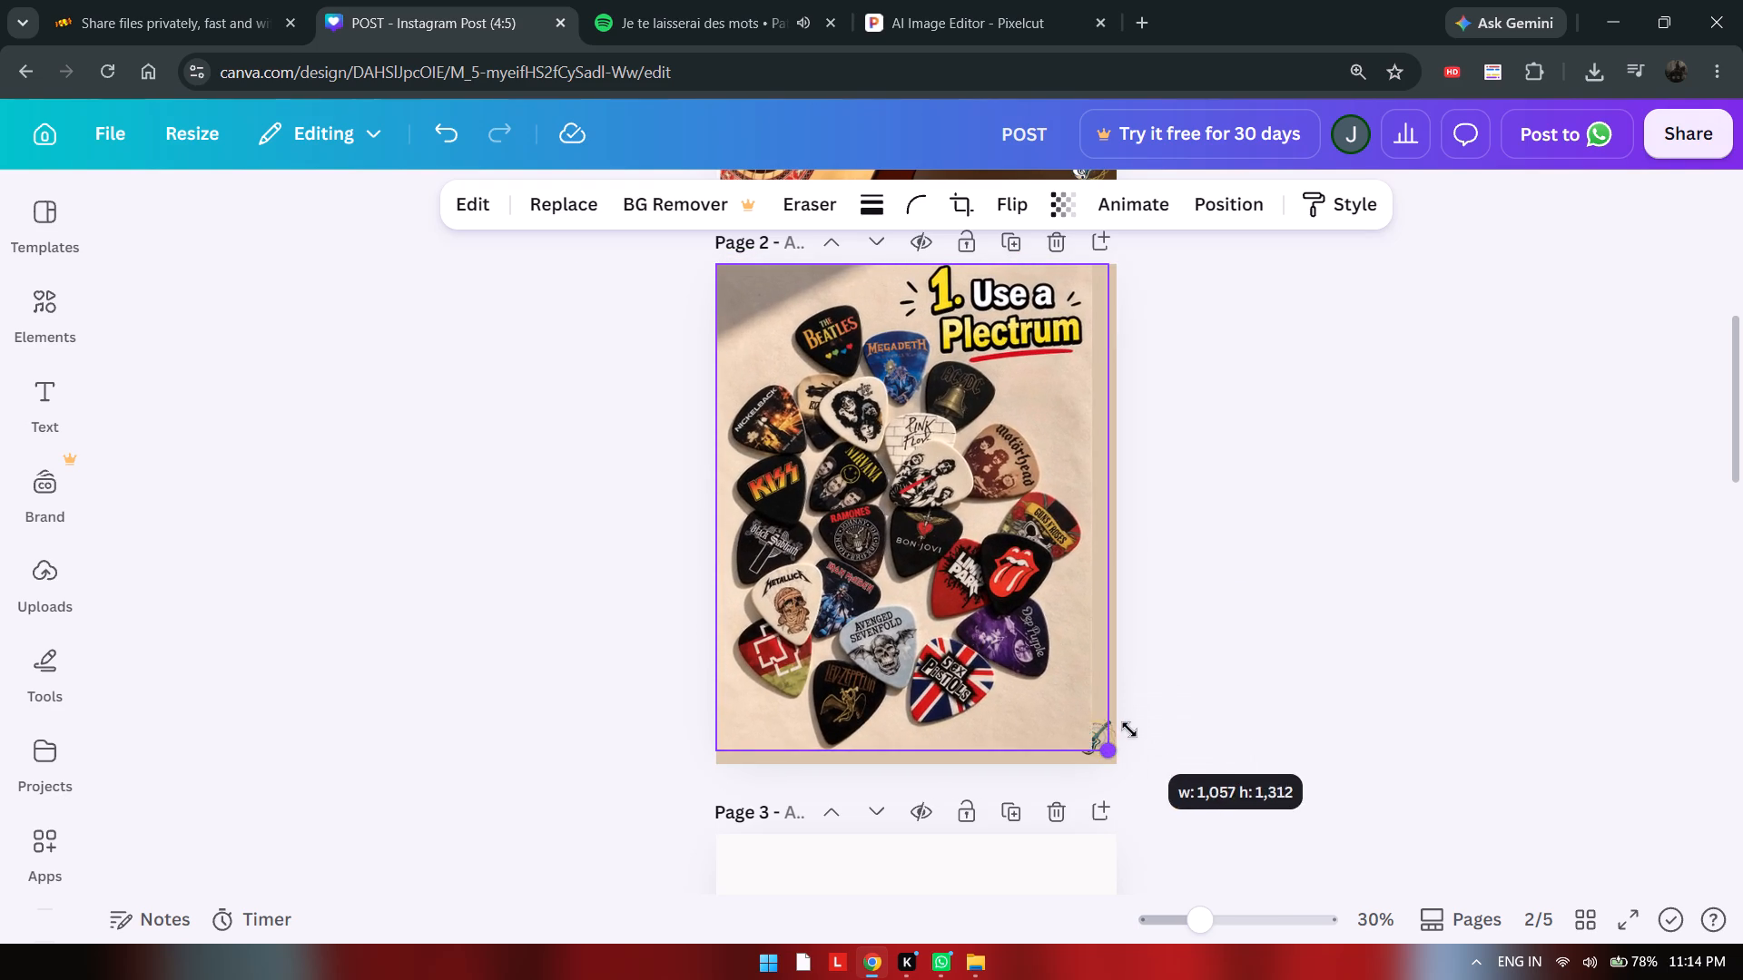
pyautogui.moveTo(1129, 730); pyautogui.dragTo(1167, 746)
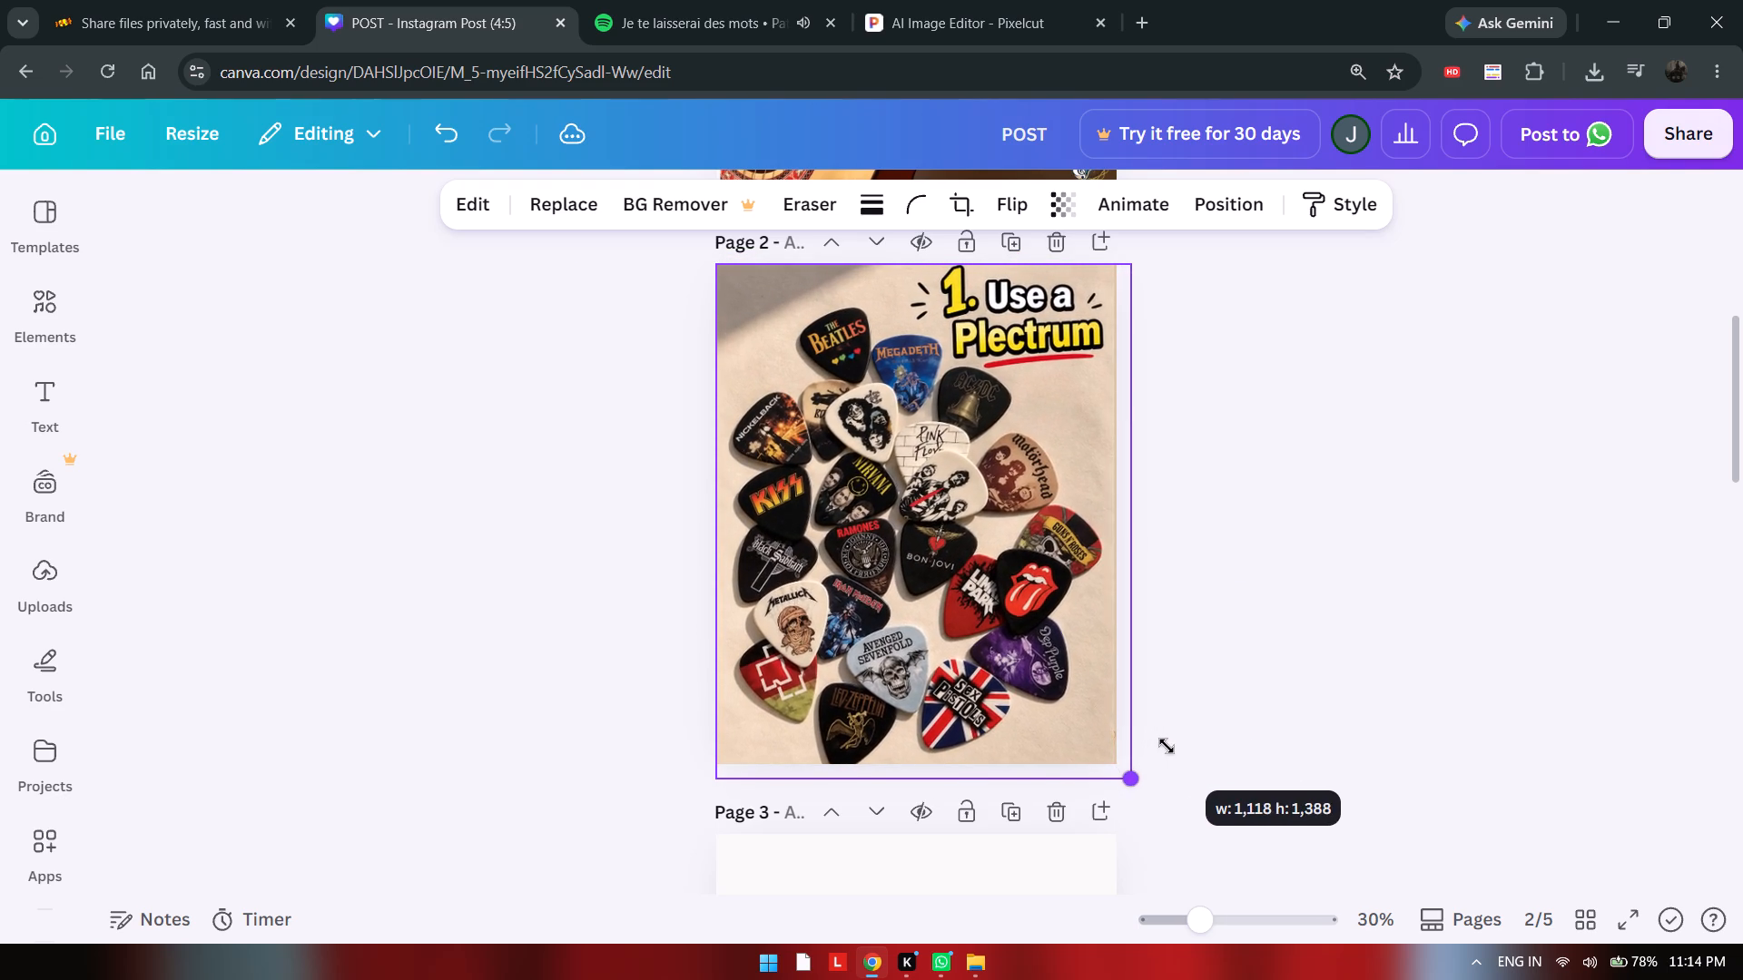
pyautogui.moveTo(1167, 746); pyautogui.dragTo(1164, 743)
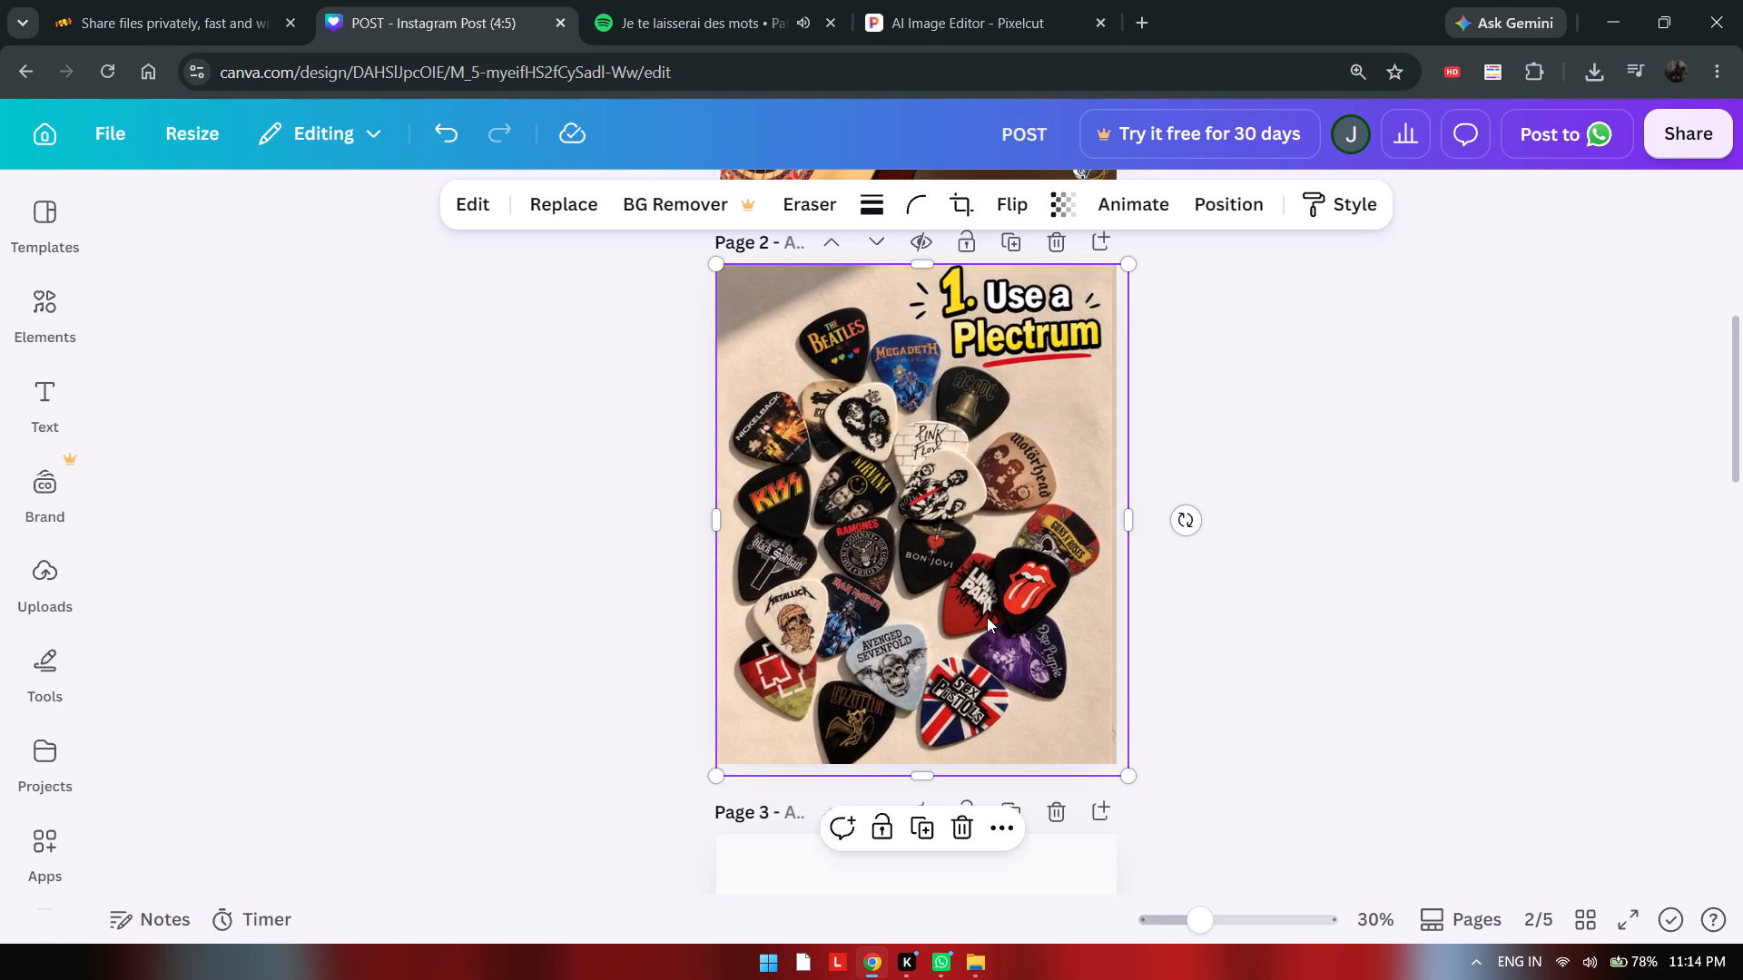
# Nudge the new plectrum image vertically until its top sits just below page 2's top edge.
pyautogui.press('Down')
pyautogui.press('Down')
pyautogui.press('Down')
pyautogui.press('Down')
pyautogui.press('Down')
pyautogui.press('Down')
pyautogui.press('Down')
pyautogui.press('Down')
pyautogui.press('Down')
pyautogui.press('Down')
pyautogui.press('Down')
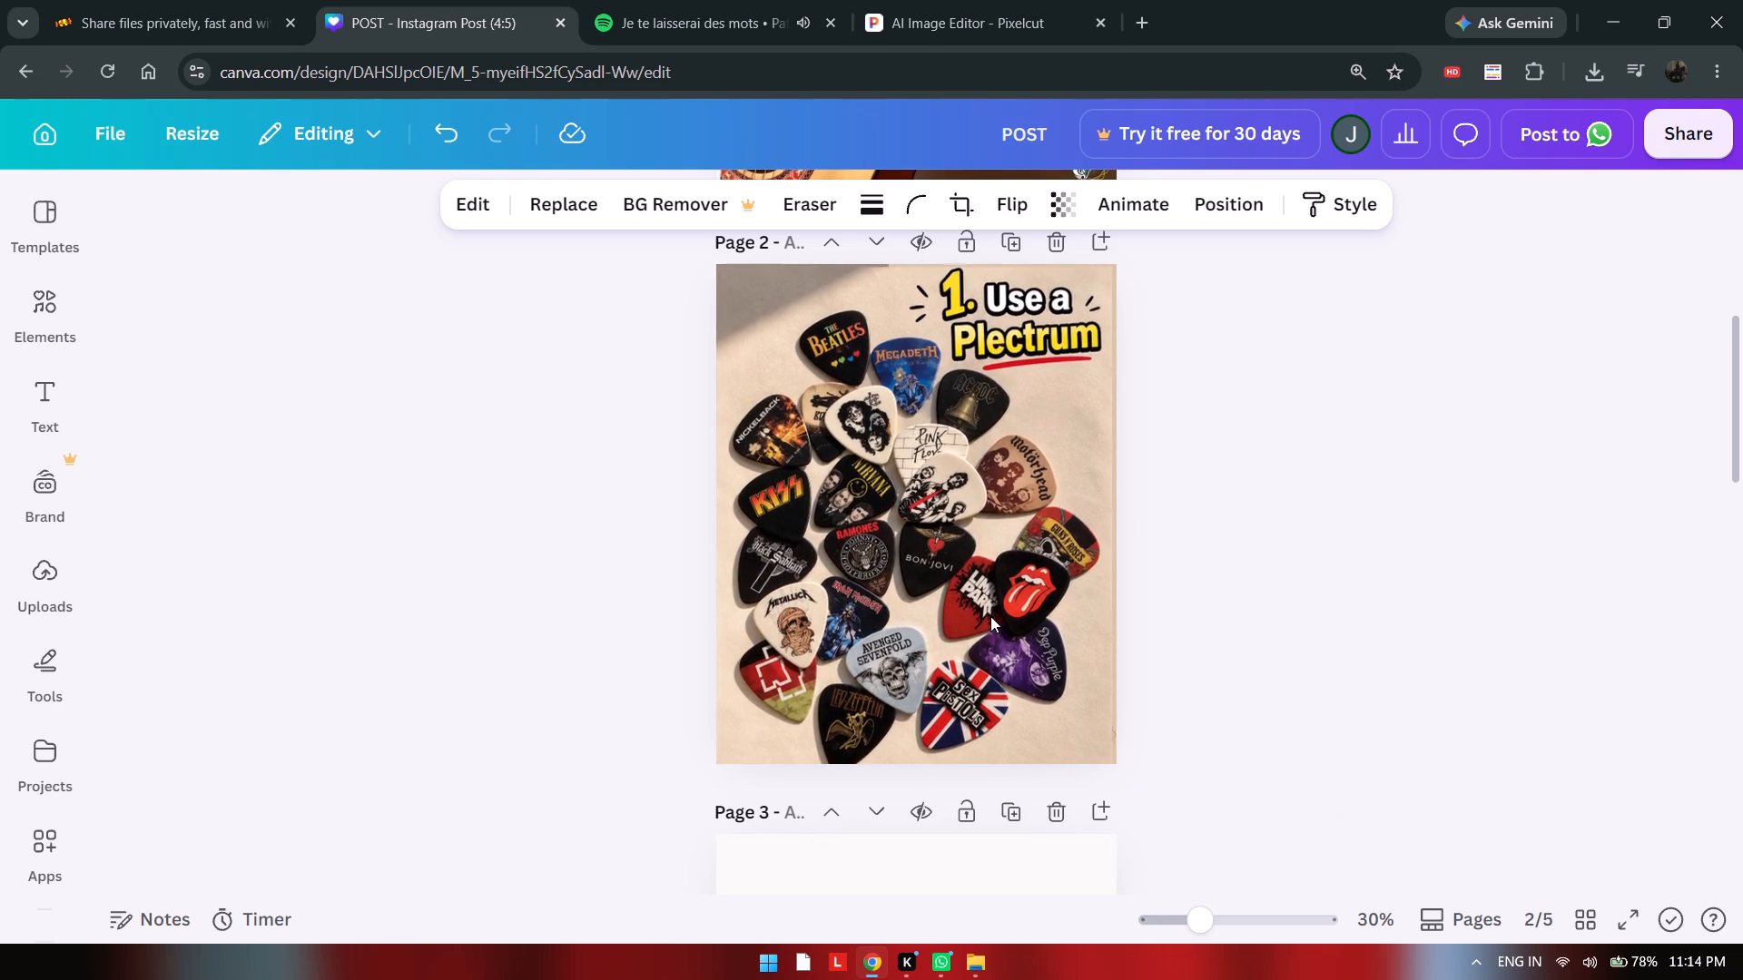
pyautogui.press('Up')
pyautogui.press('Up')
pyautogui.press('Up')
pyautogui.press('Up')
pyautogui.press('Up')
pyautogui.press('Up')
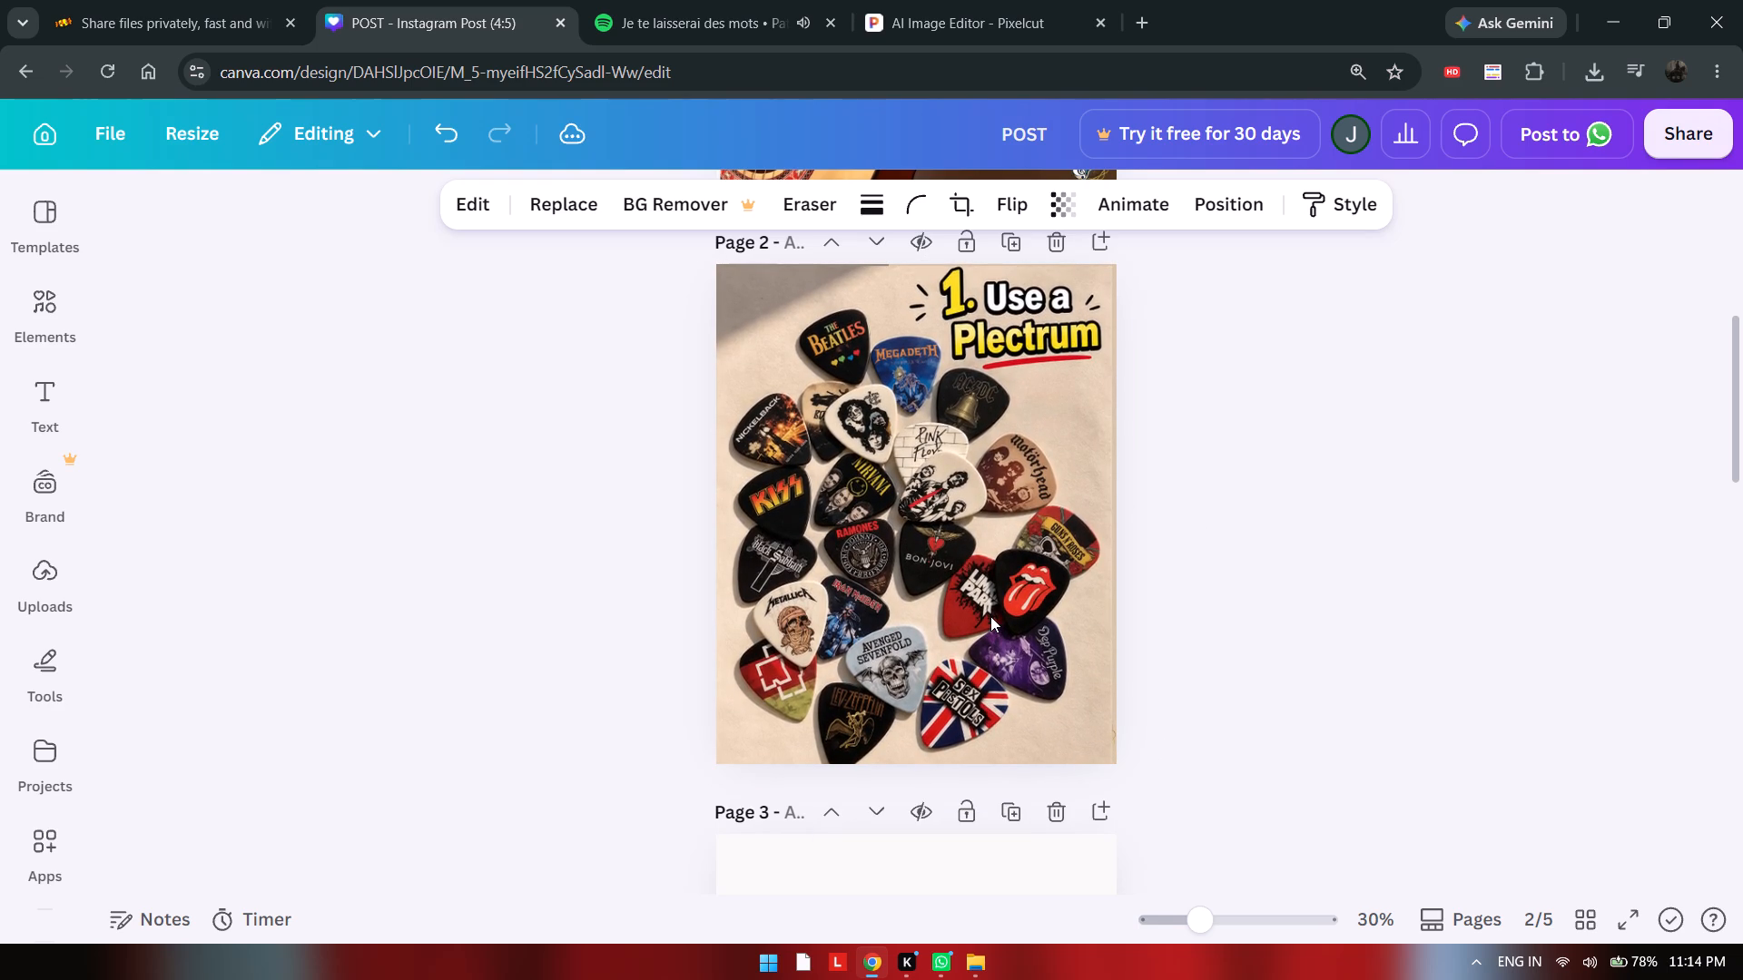
pyautogui.press('Up')
pyautogui.press('Up')
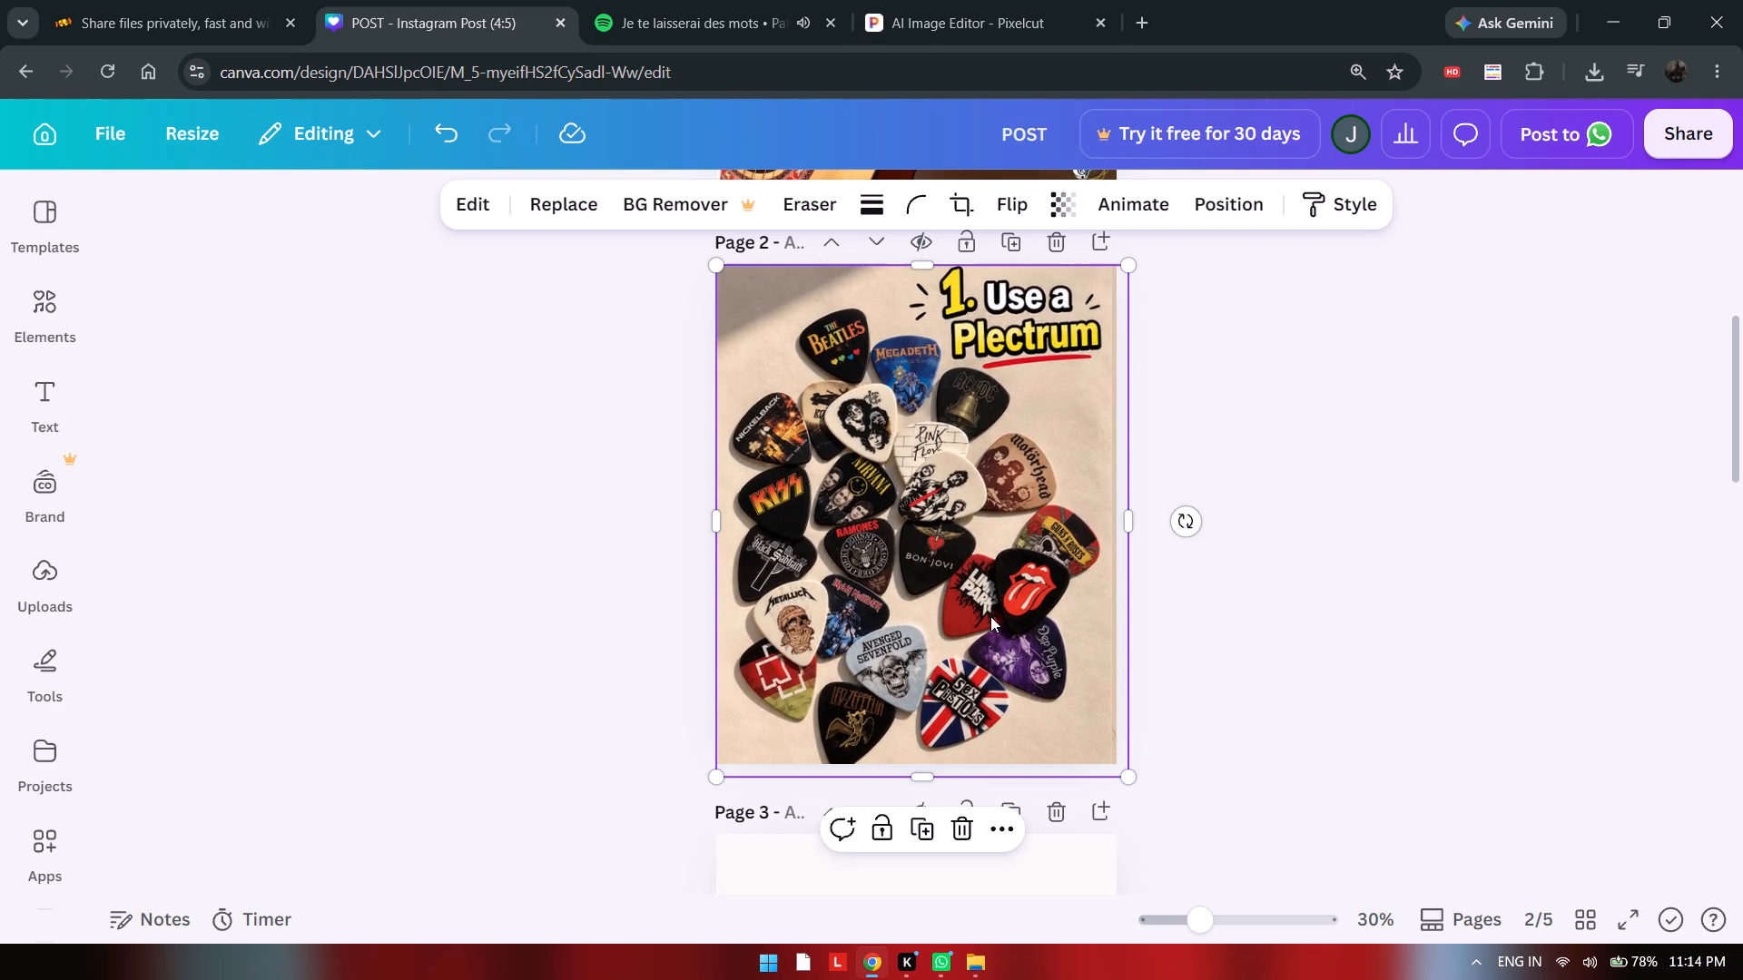
# Reorder page 2's layers so the small guitar logo and the faded guitar logo both lie above the plectrum image.
pyautogui.click(1200, 206)
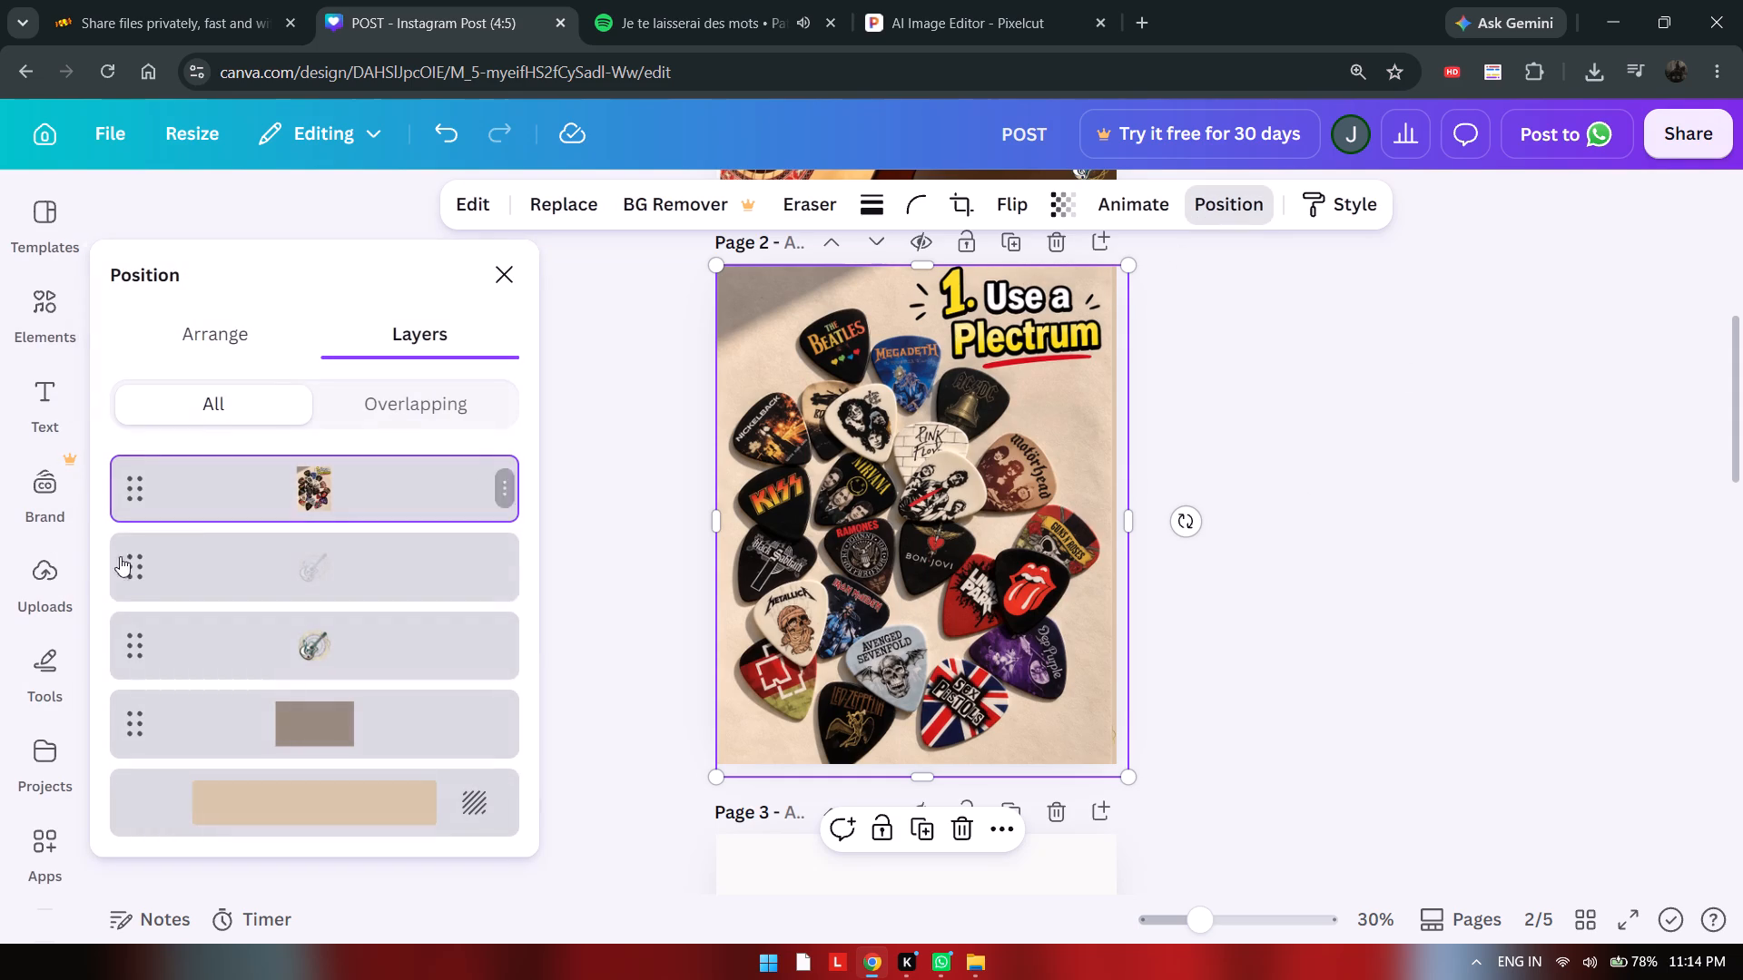
pyautogui.click(136, 639)
pyautogui.moveTo(126, 639); pyautogui.dragTo(127, 431)
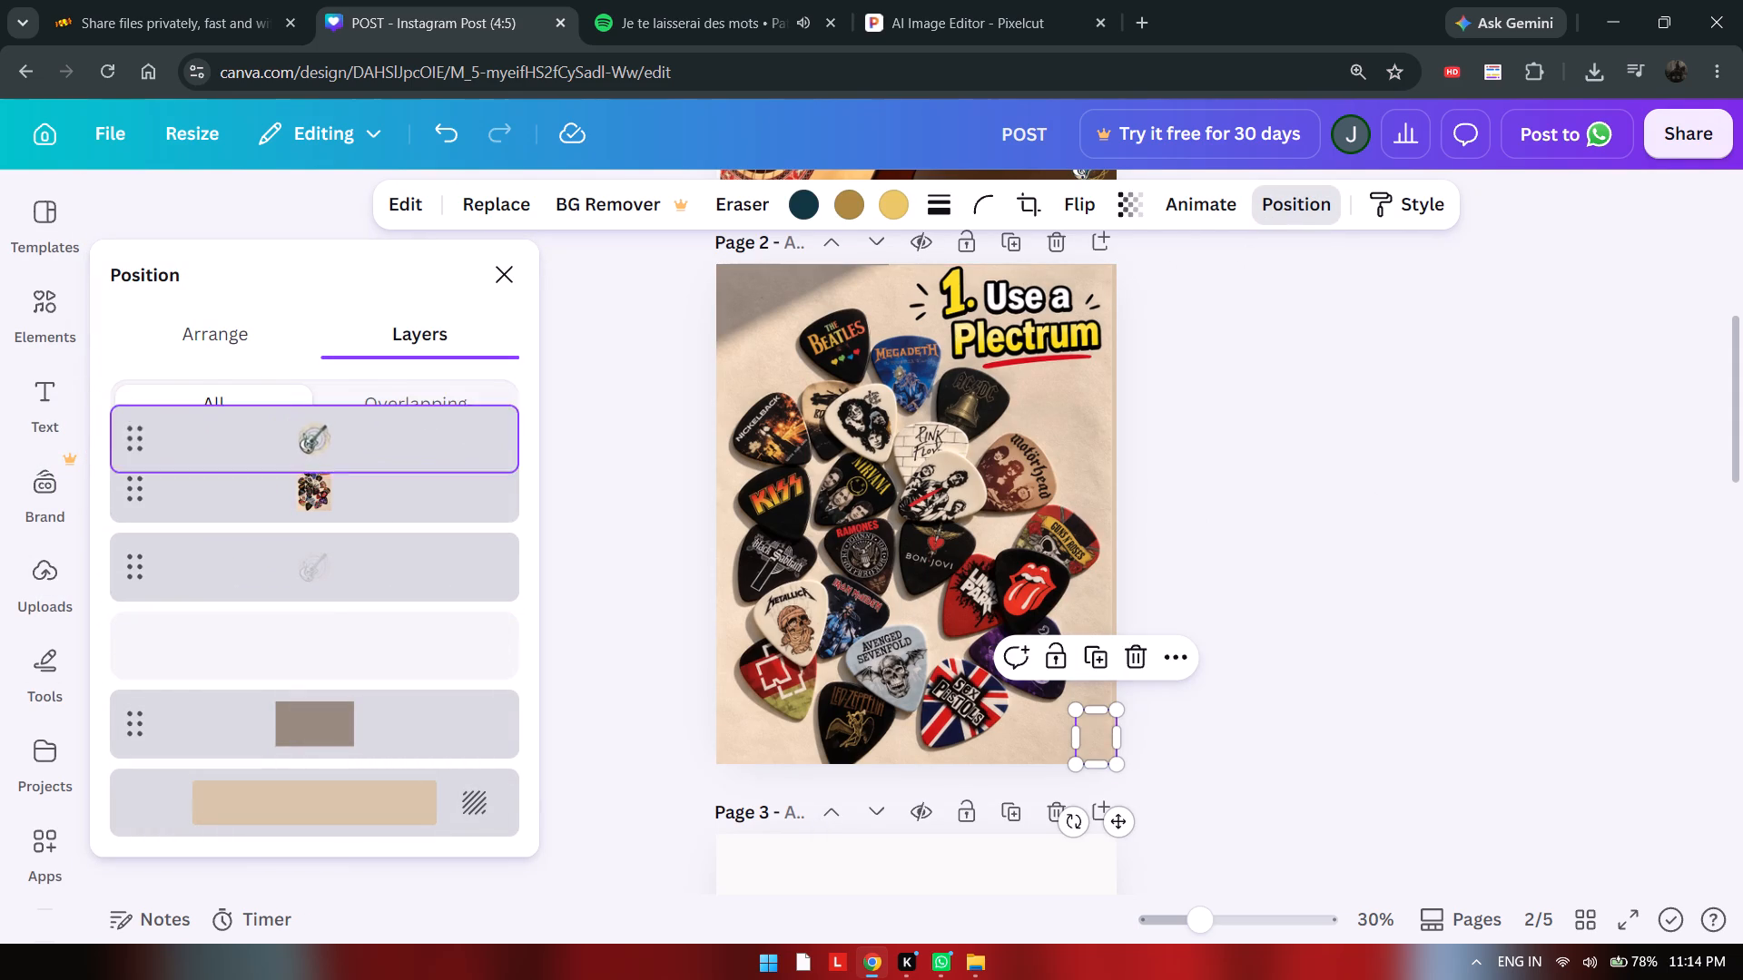
pyautogui.moveTo(127, 431); pyautogui.dragTo(171, 453)
pyautogui.moveTo(124, 652); pyautogui.dragTo(116, 629)
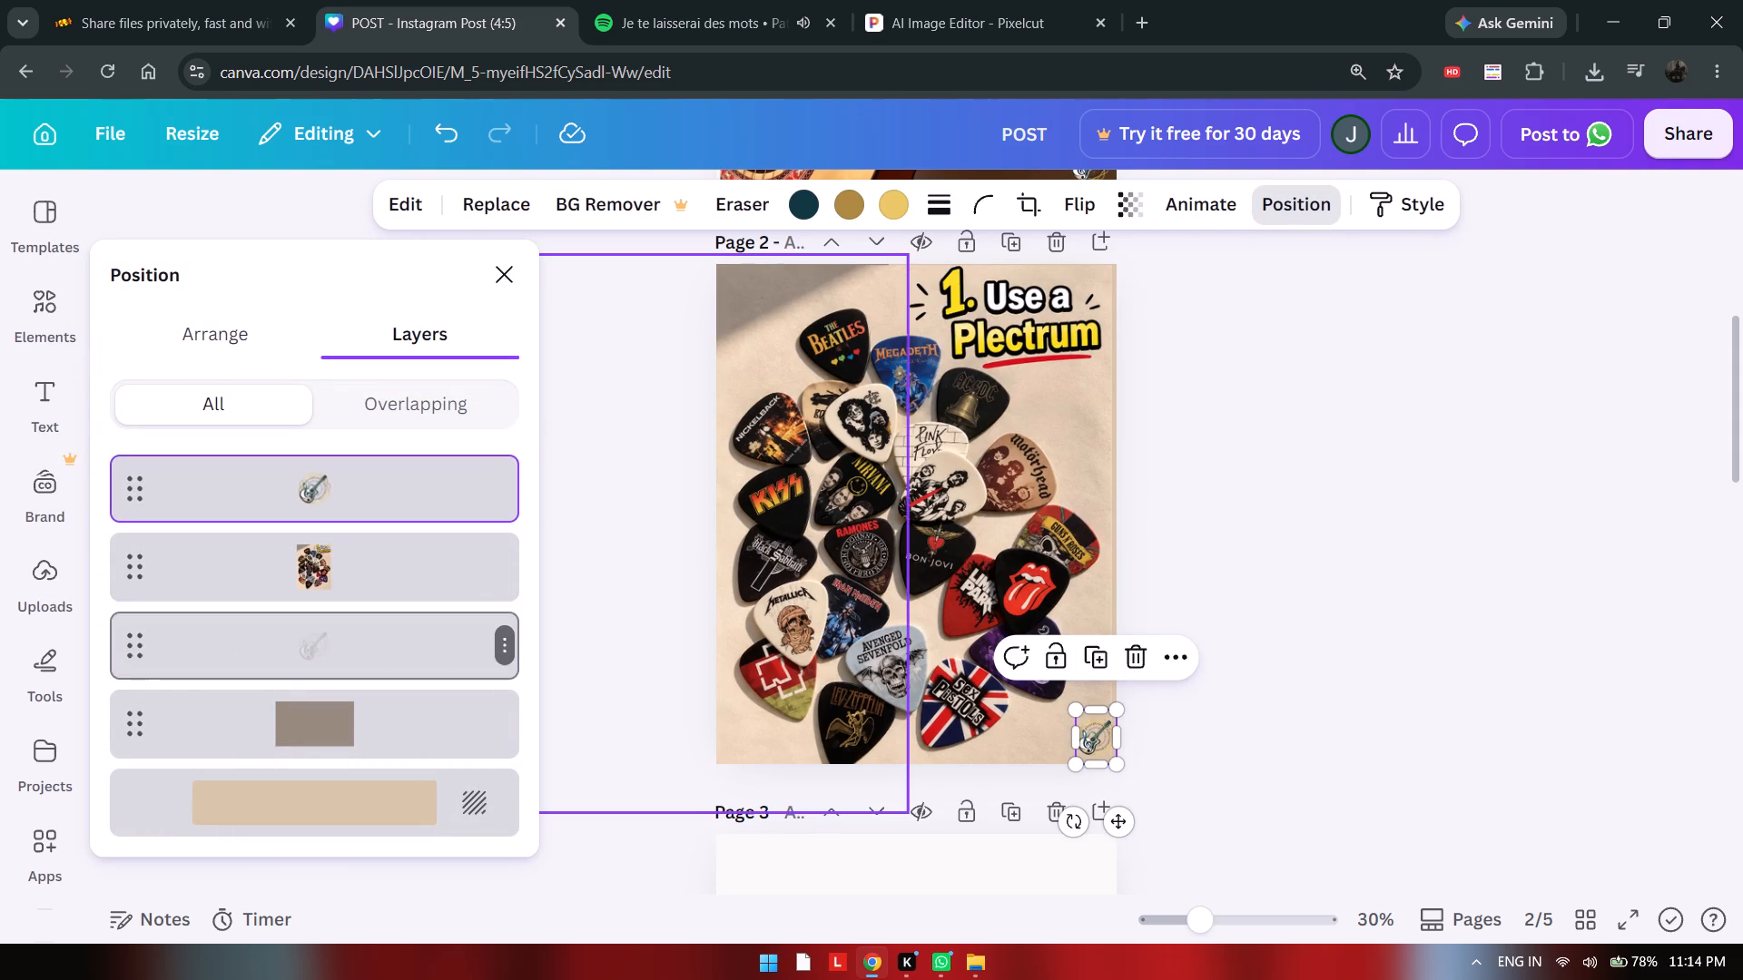
pyautogui.moveTo(116, 629); pyautogui.dragTo(135, 455)
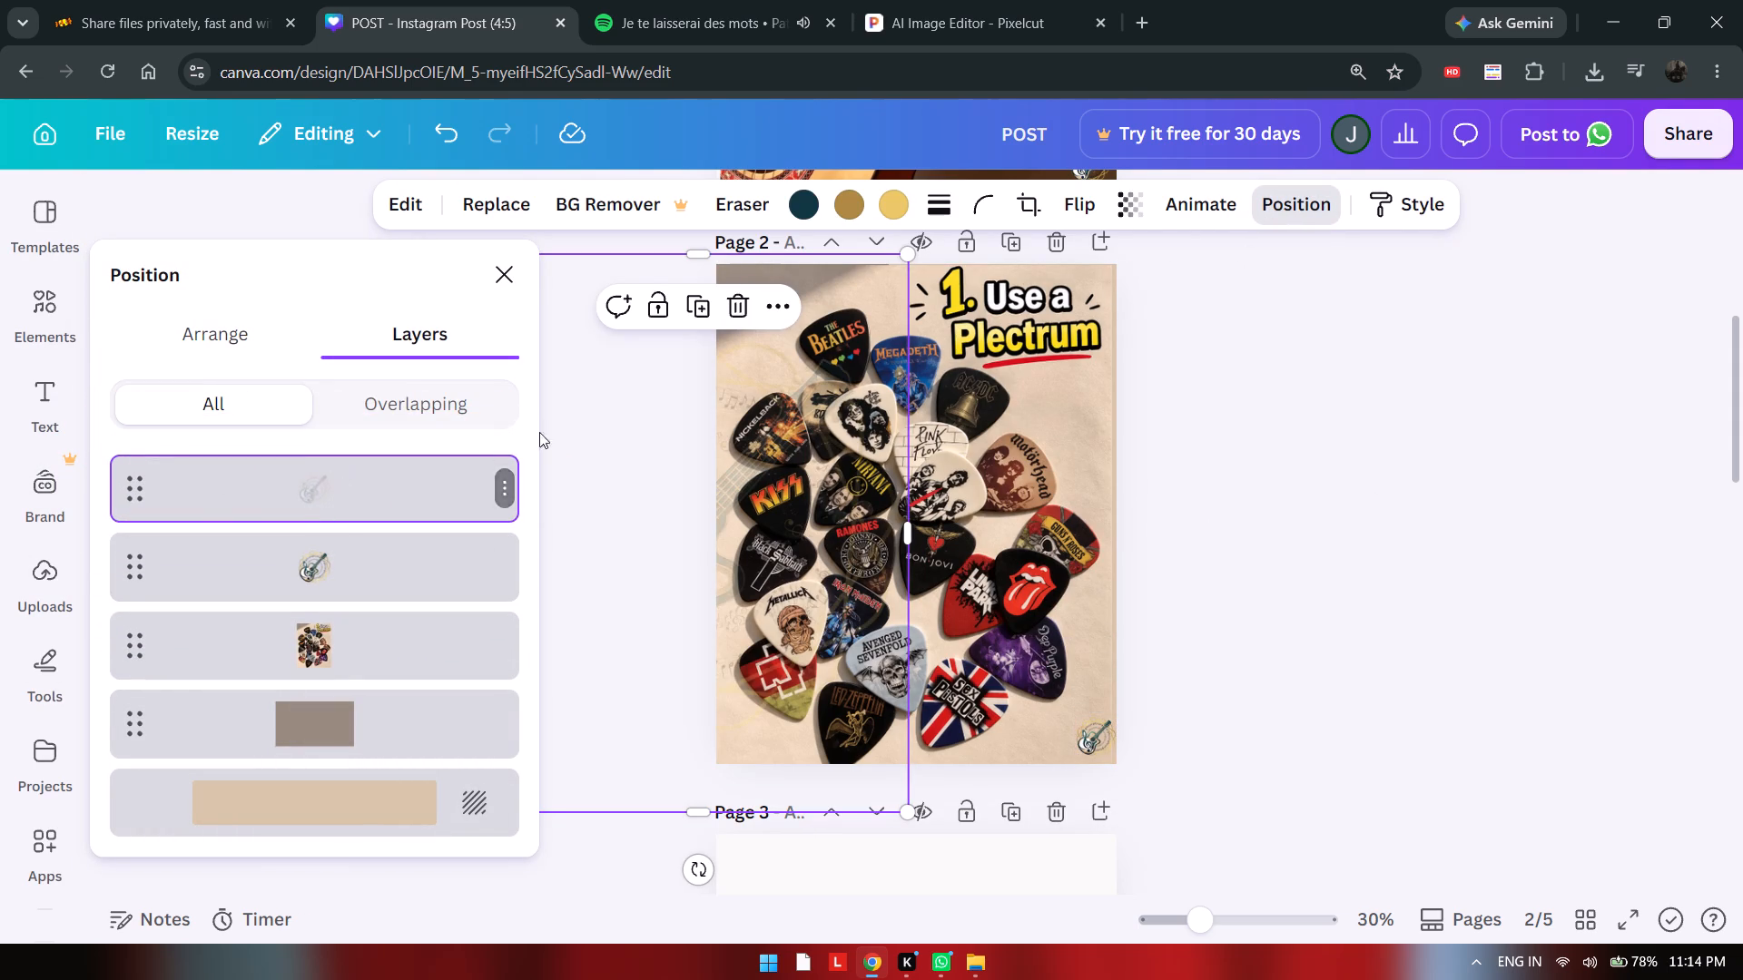
# Move the faded guitar logo back onto page 2, roughly centred over the plectrum image.
pyautogui.click(1403, 455)
pyautogui.moveTo(635, 571); pyautogui.dragTo(790, 571)
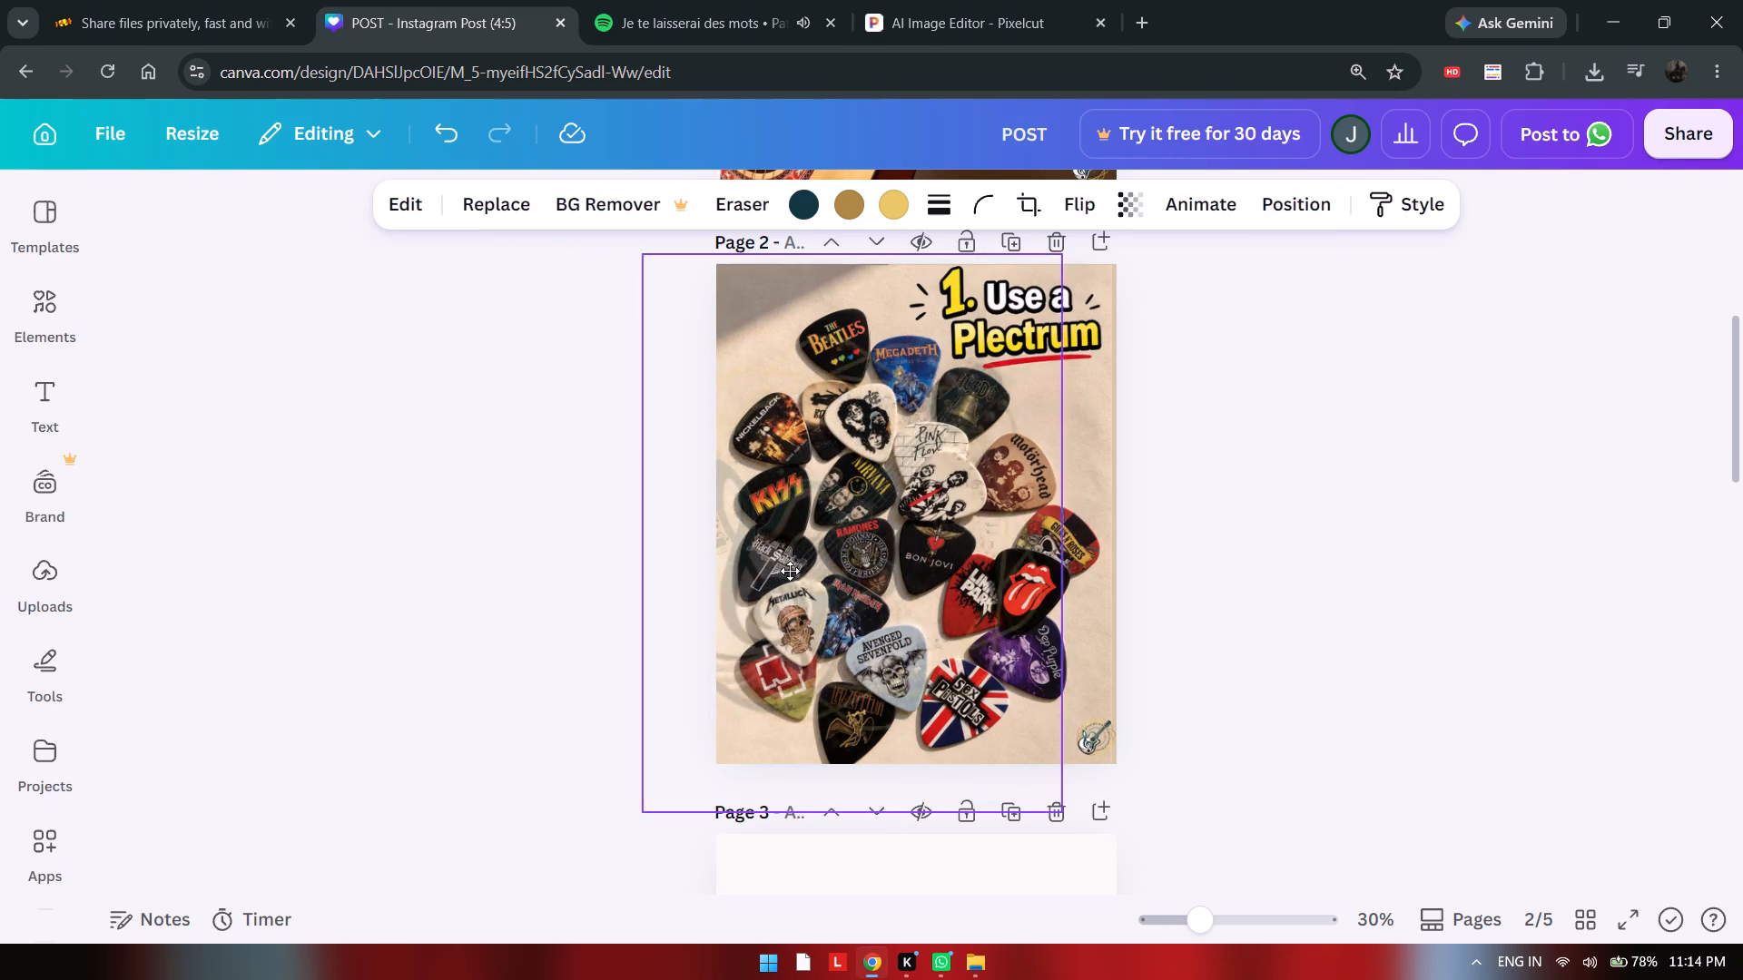
pyautogui.moveTo(790, 571); pyautogui.dragTo(859, 557)
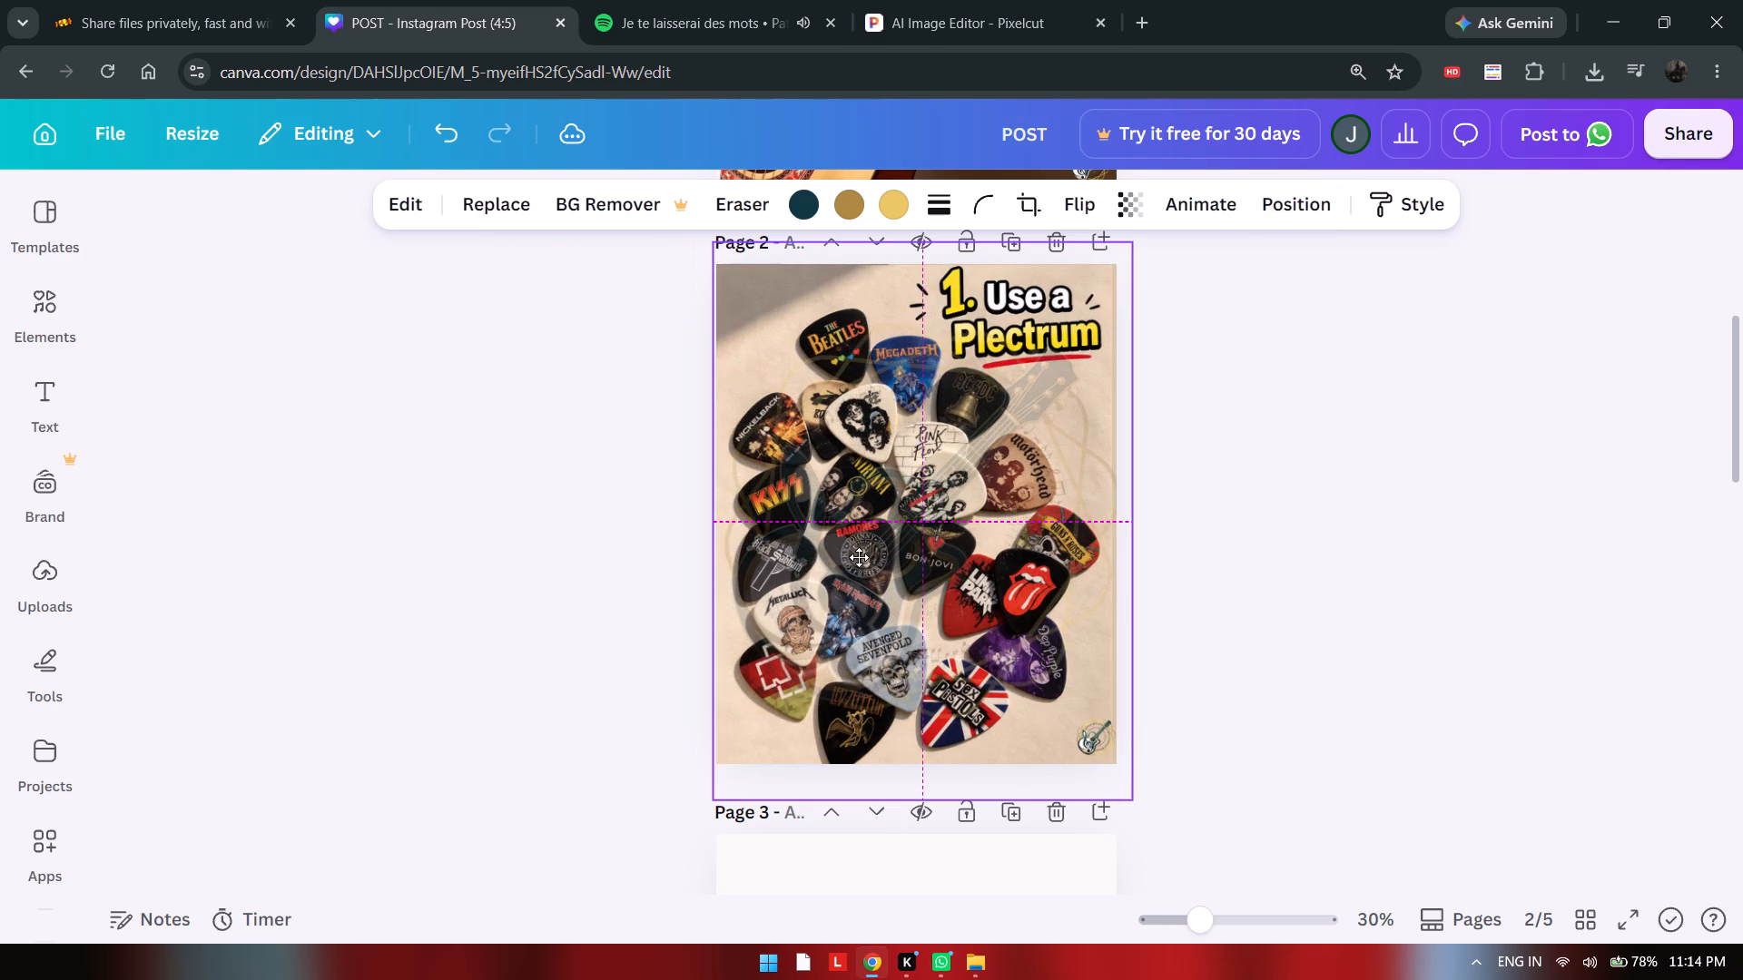
pyautogui.moveTo(859, 557); pyautogui.dragTo(859, 554)
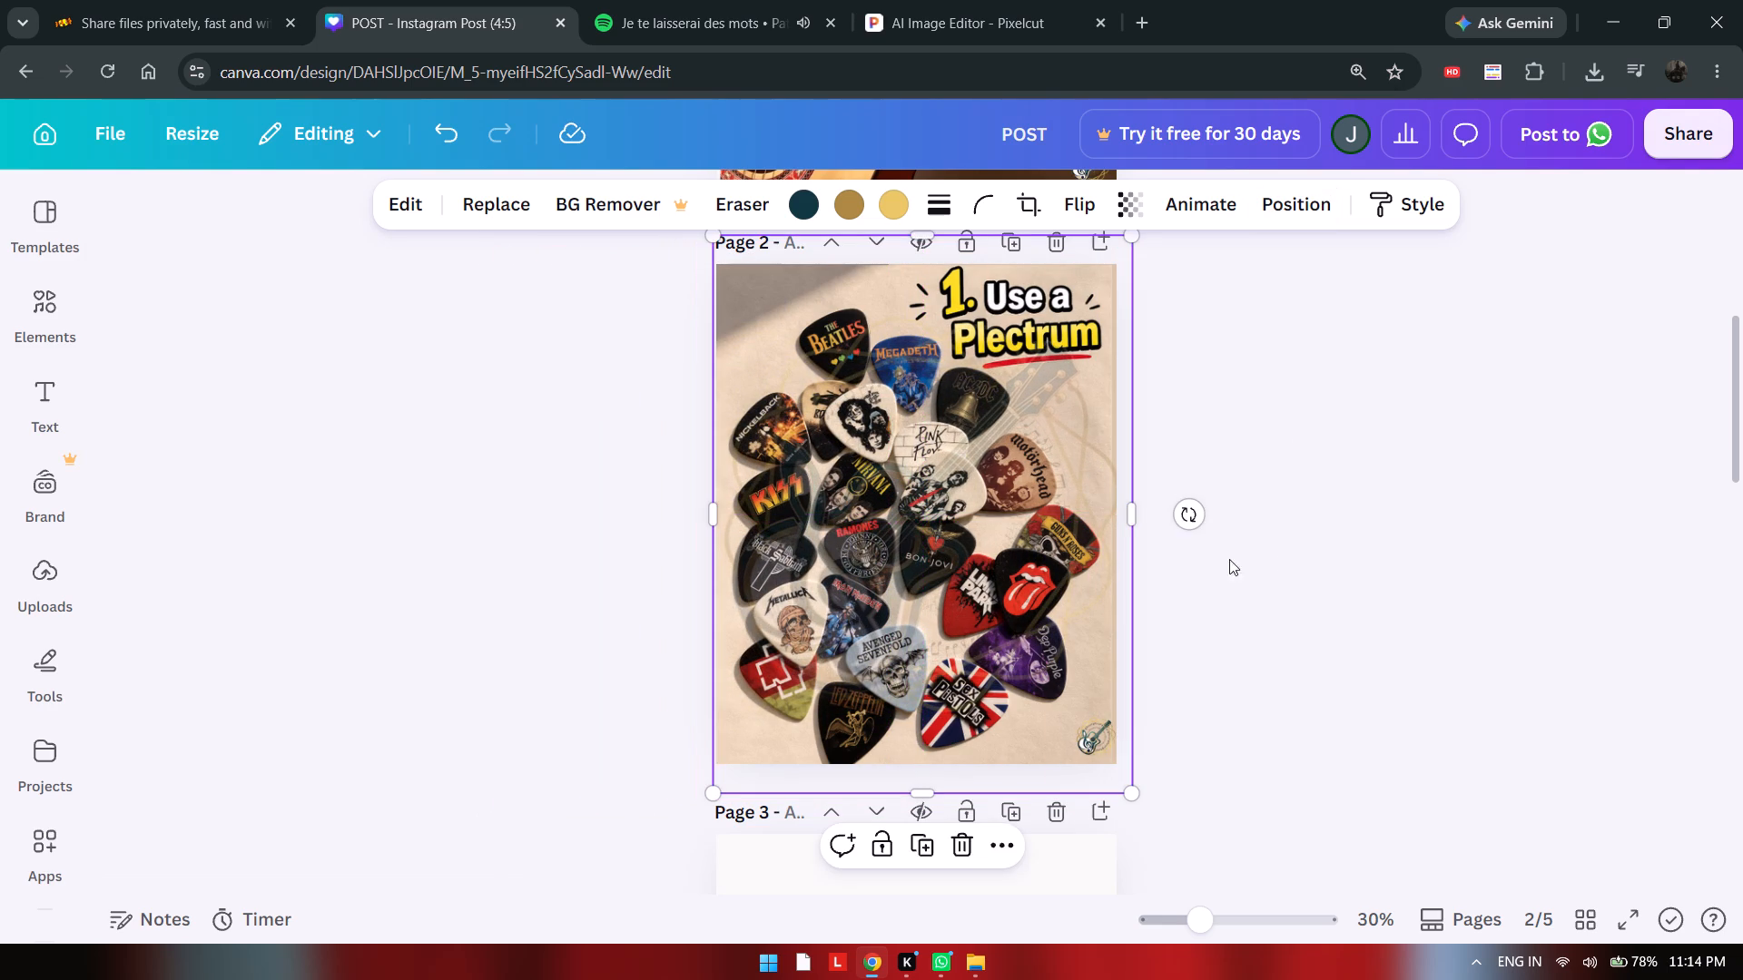
pyautogui.click(1412, 539)
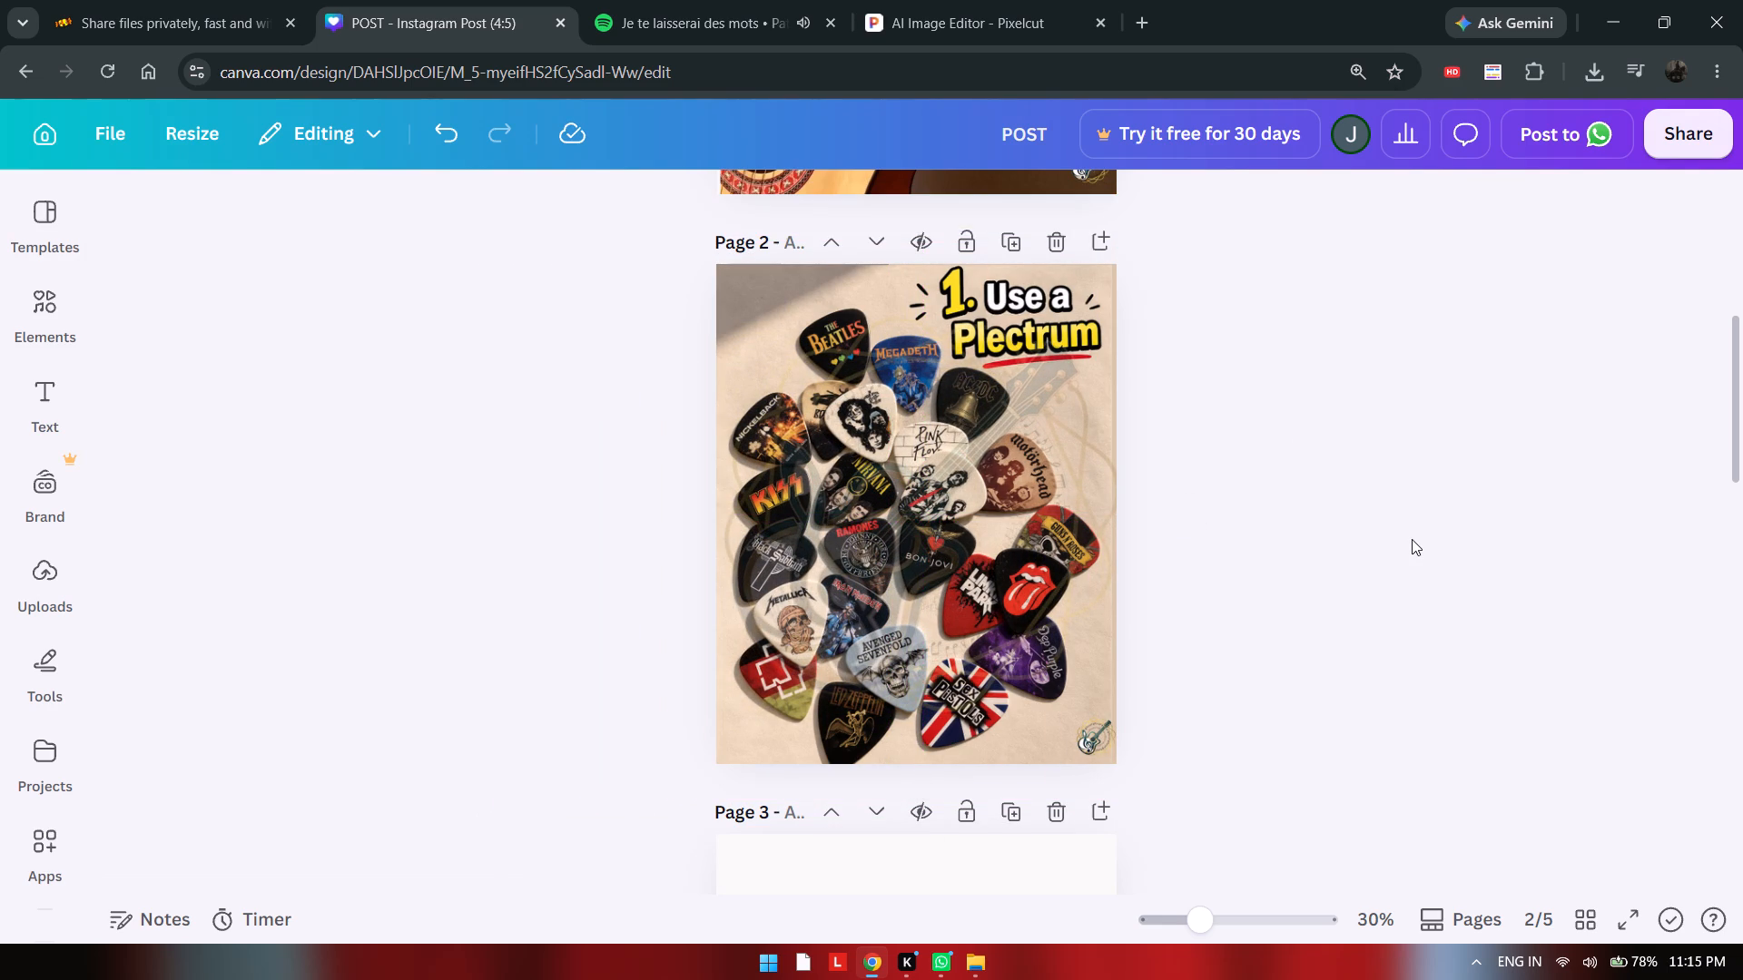
# Return to Pixelcut's Magic Eraser and upload the capo image 2.2 from the stringcraft folder.
pyautogui.scroll(-3, 1412, 539)
pyautogui.click(928, 0)
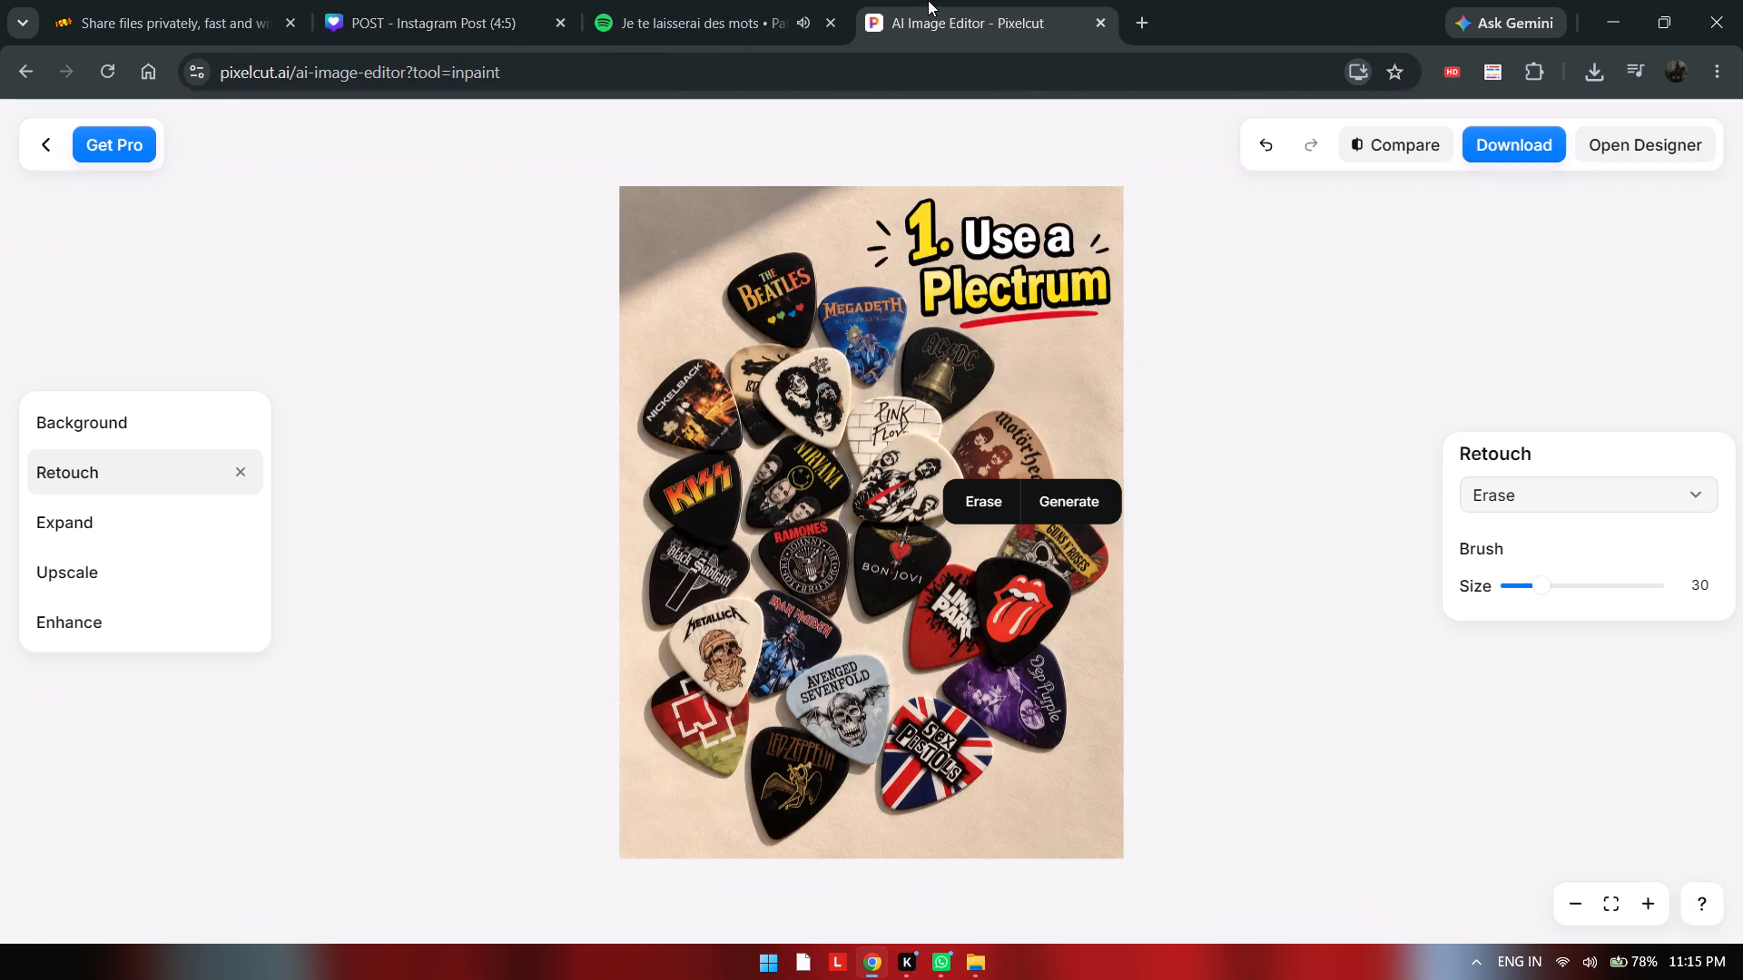
pyautogui.click(995, 606)
pyautogui.click(995, 606)
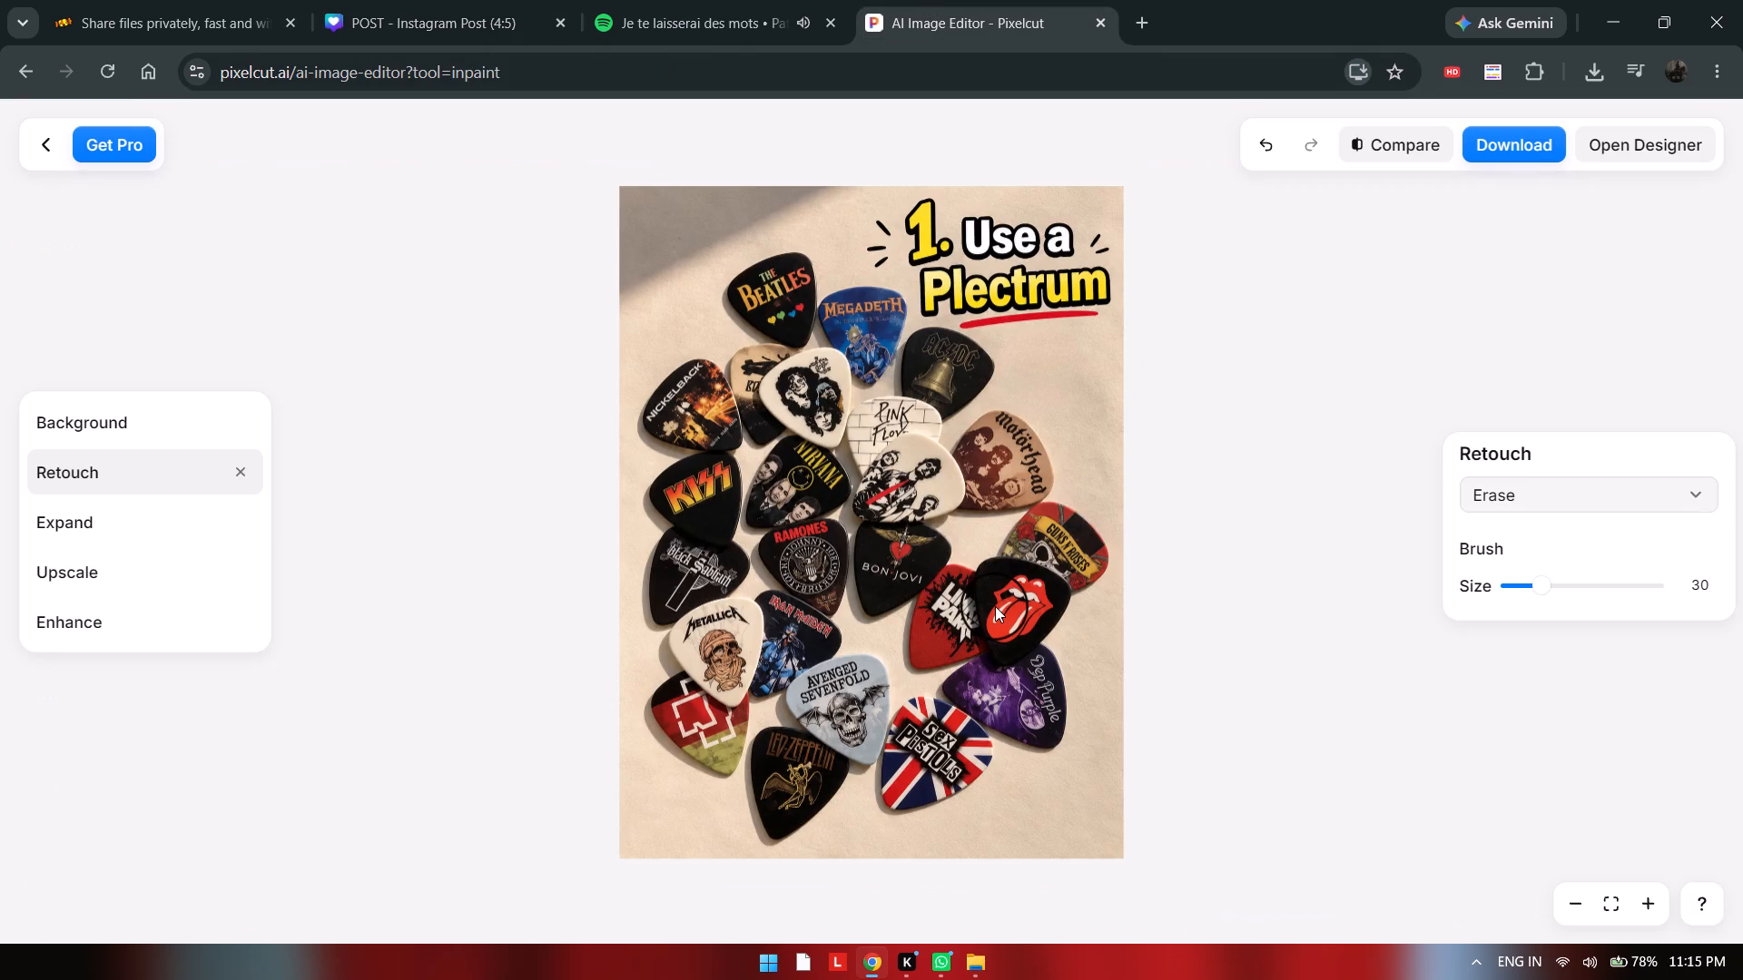
pyautogui.doubleClick(995, 606)
pyautogui.click(317, 509)
pyautogui.moveTo(317, 509); pyautogui.dragTo(325, 508)
pyautogui.doubleClick(325, 508)
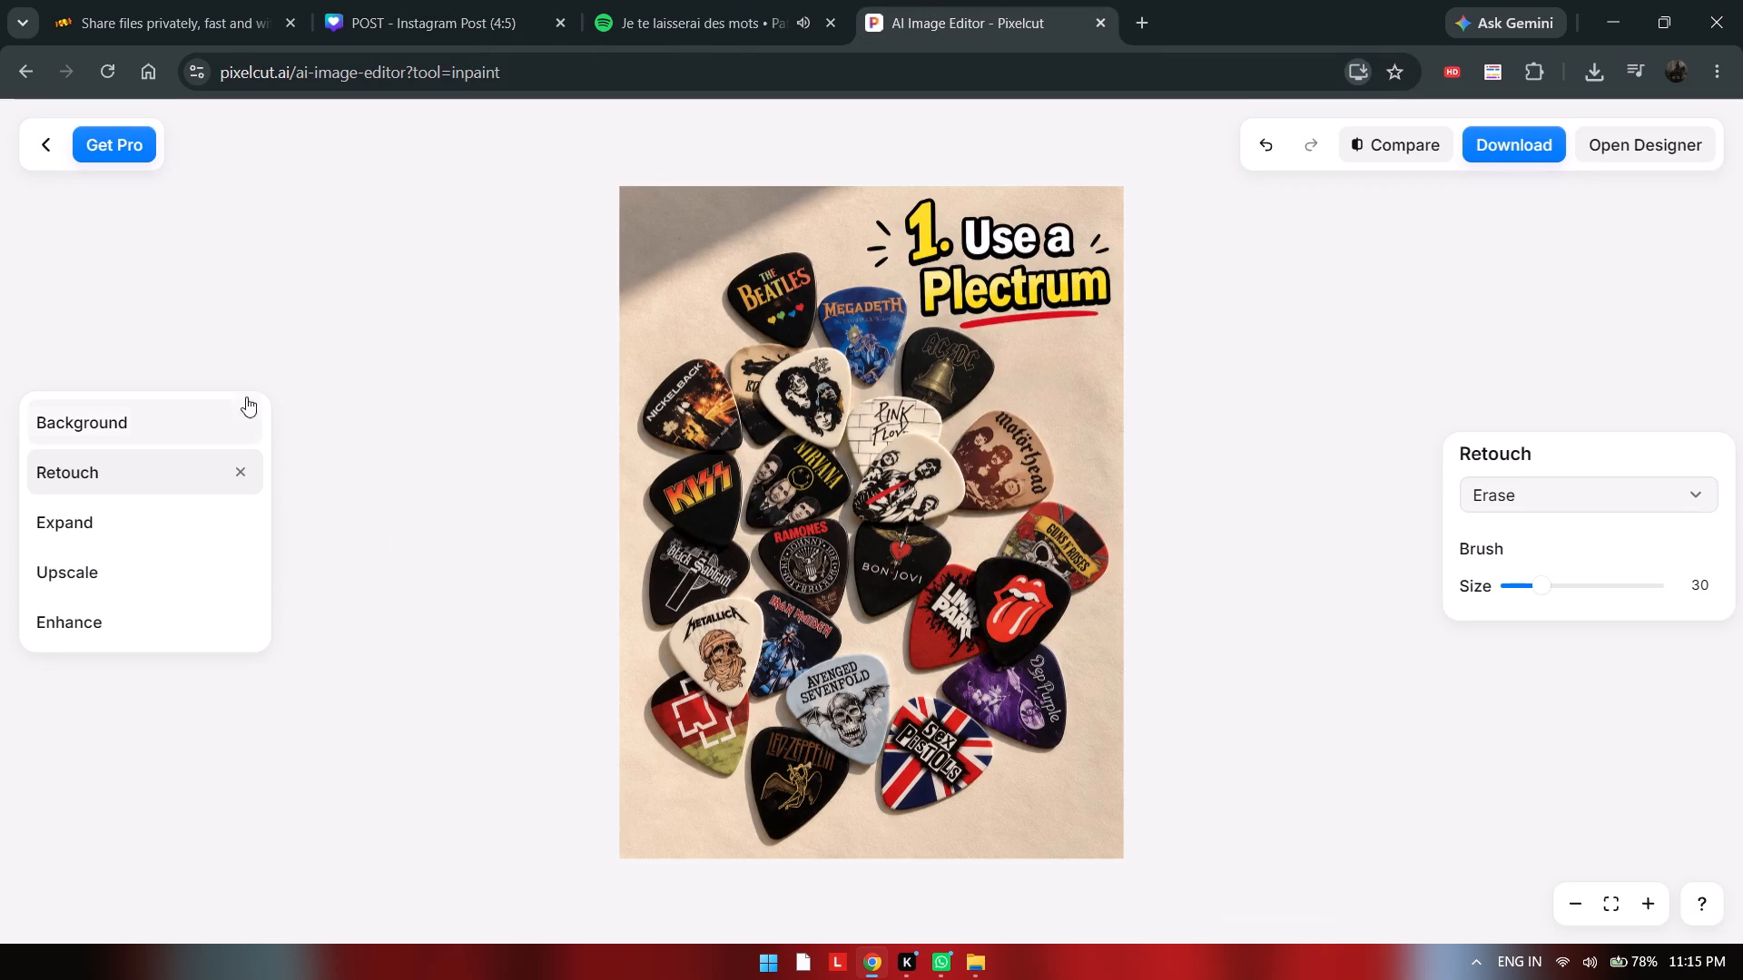
pyautogui.click(25, 71)
pyautogui.click(25, 71)
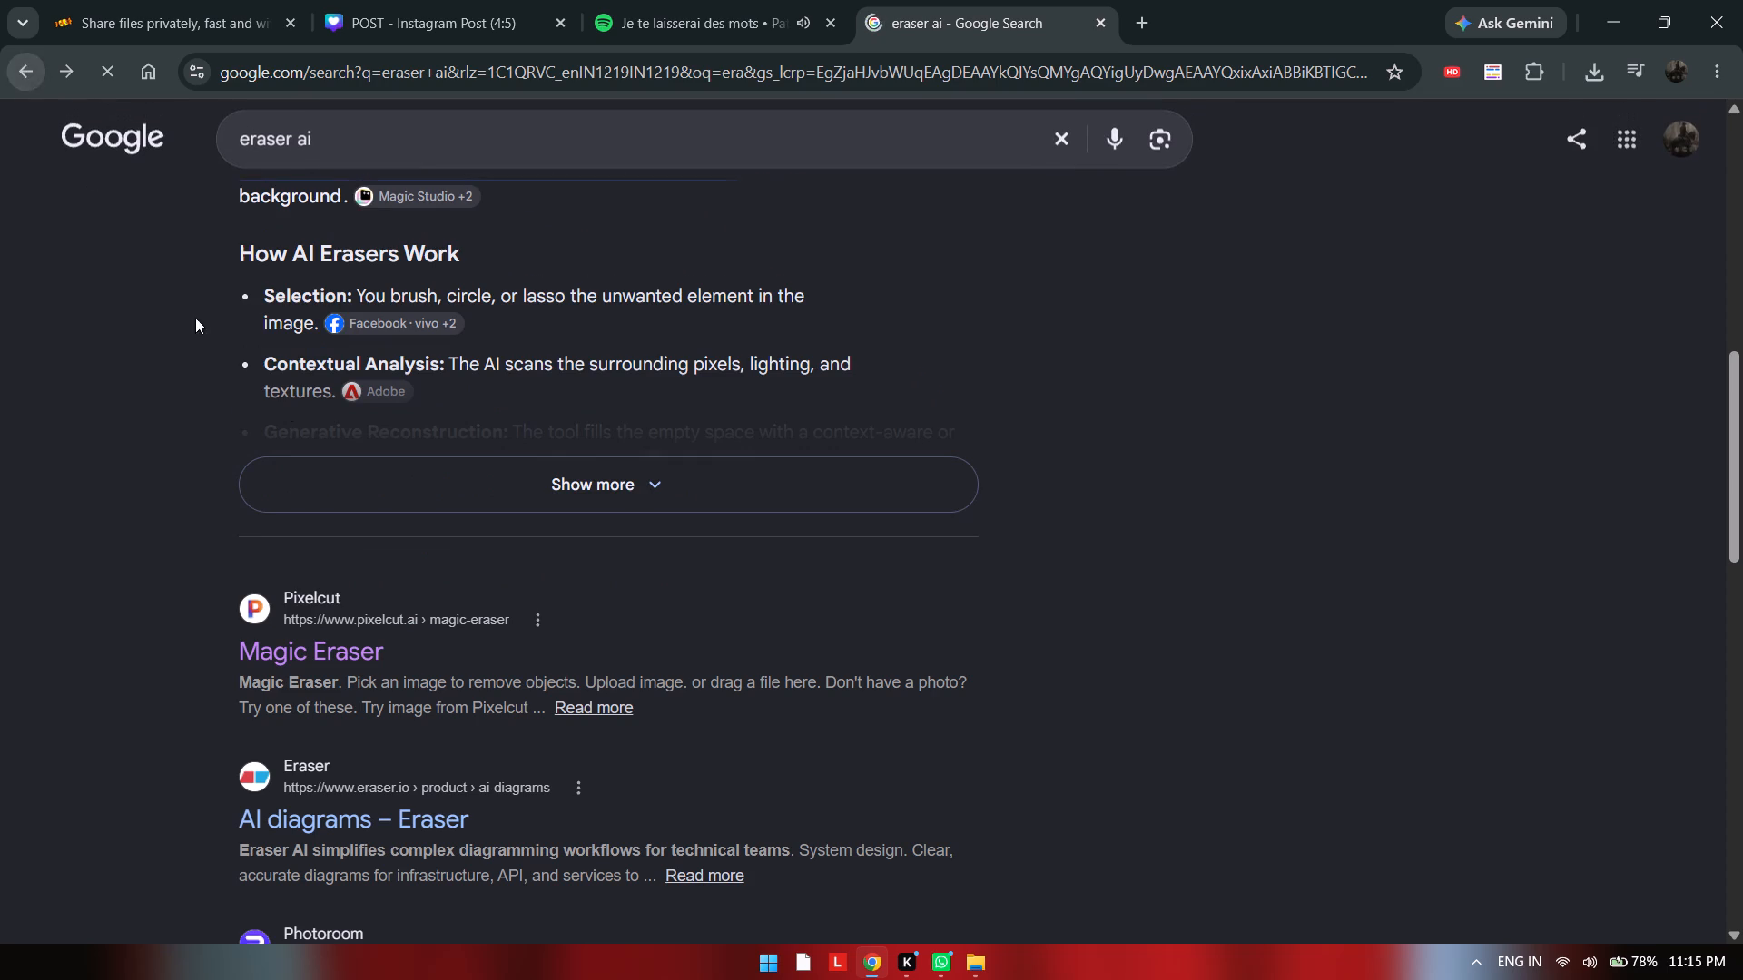
pyautogui.moveTo(539, 652); pyautogui.dragTo(529, 605)
pyautogui.click(798, 632)
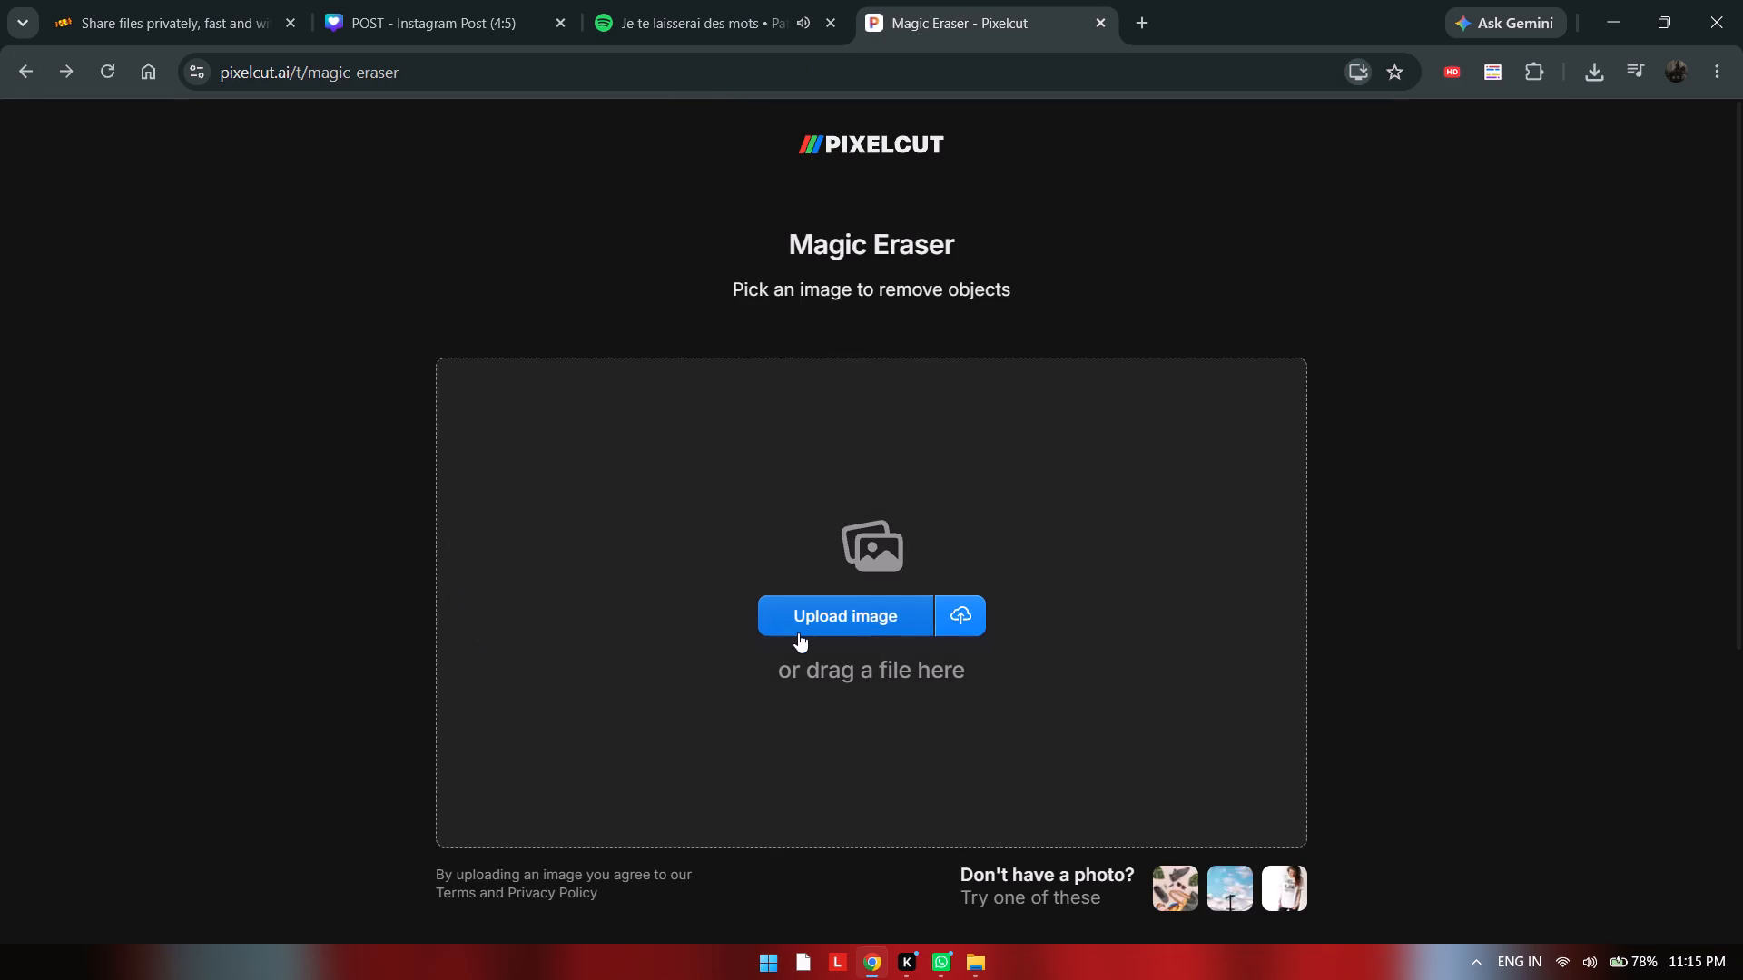
pyautogui.click(389, 236)
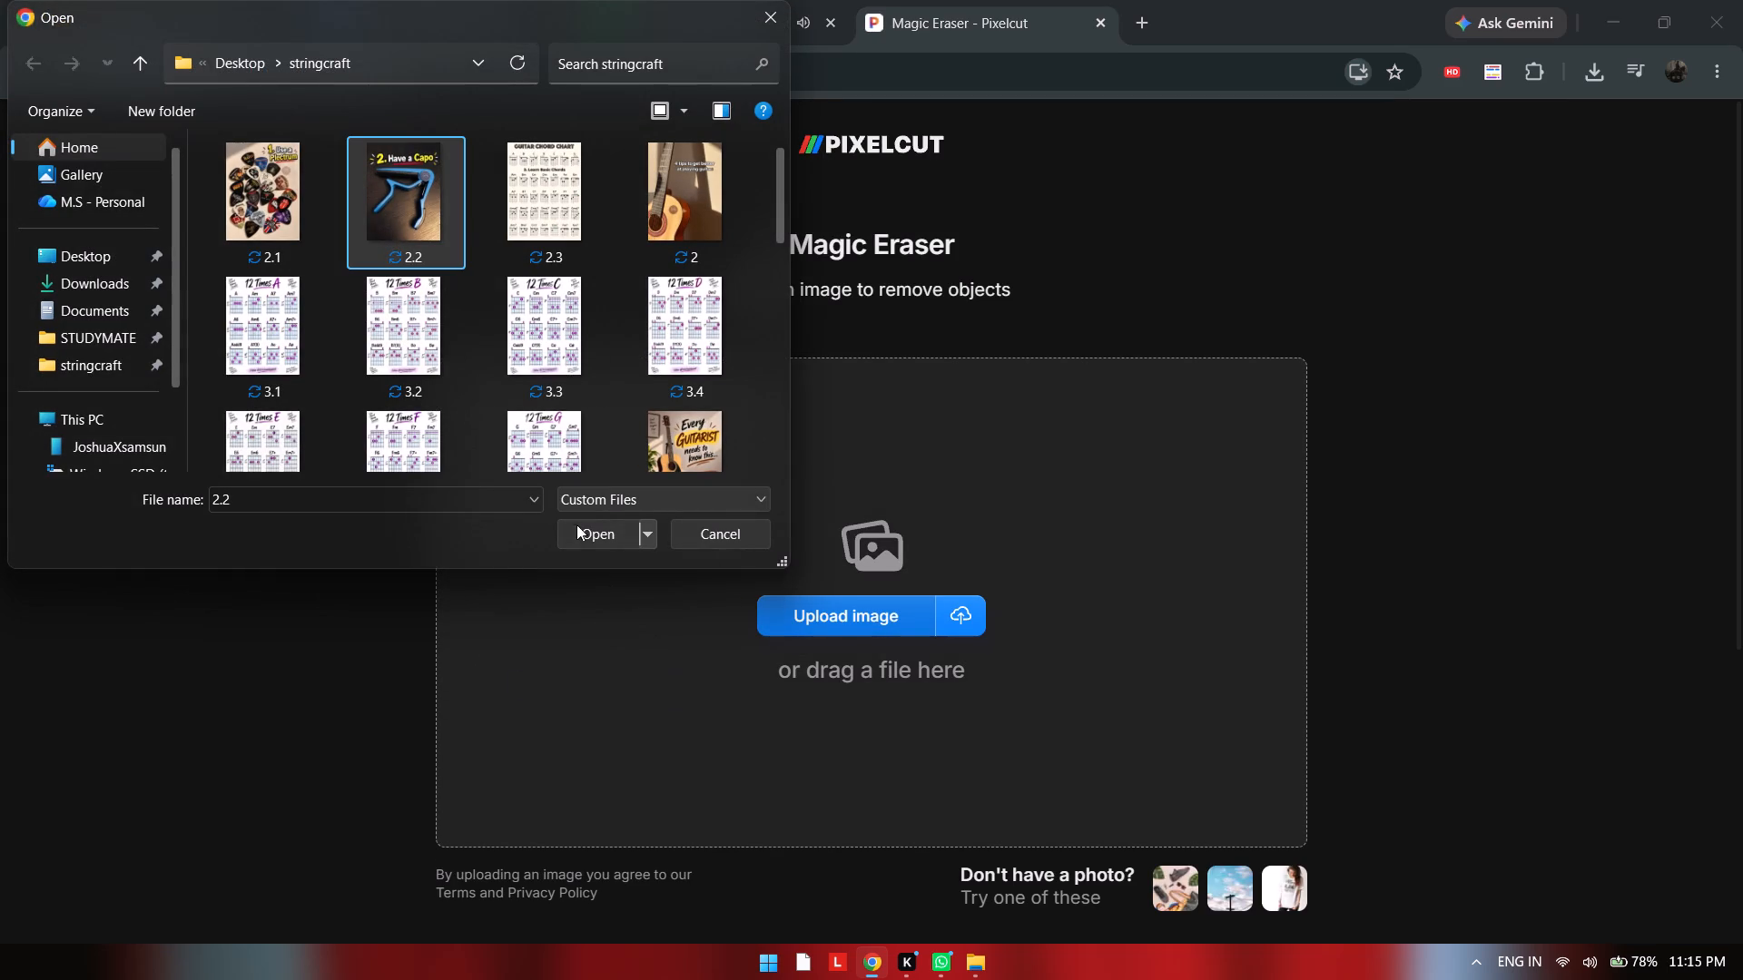
pyautogui.click(579, 544)
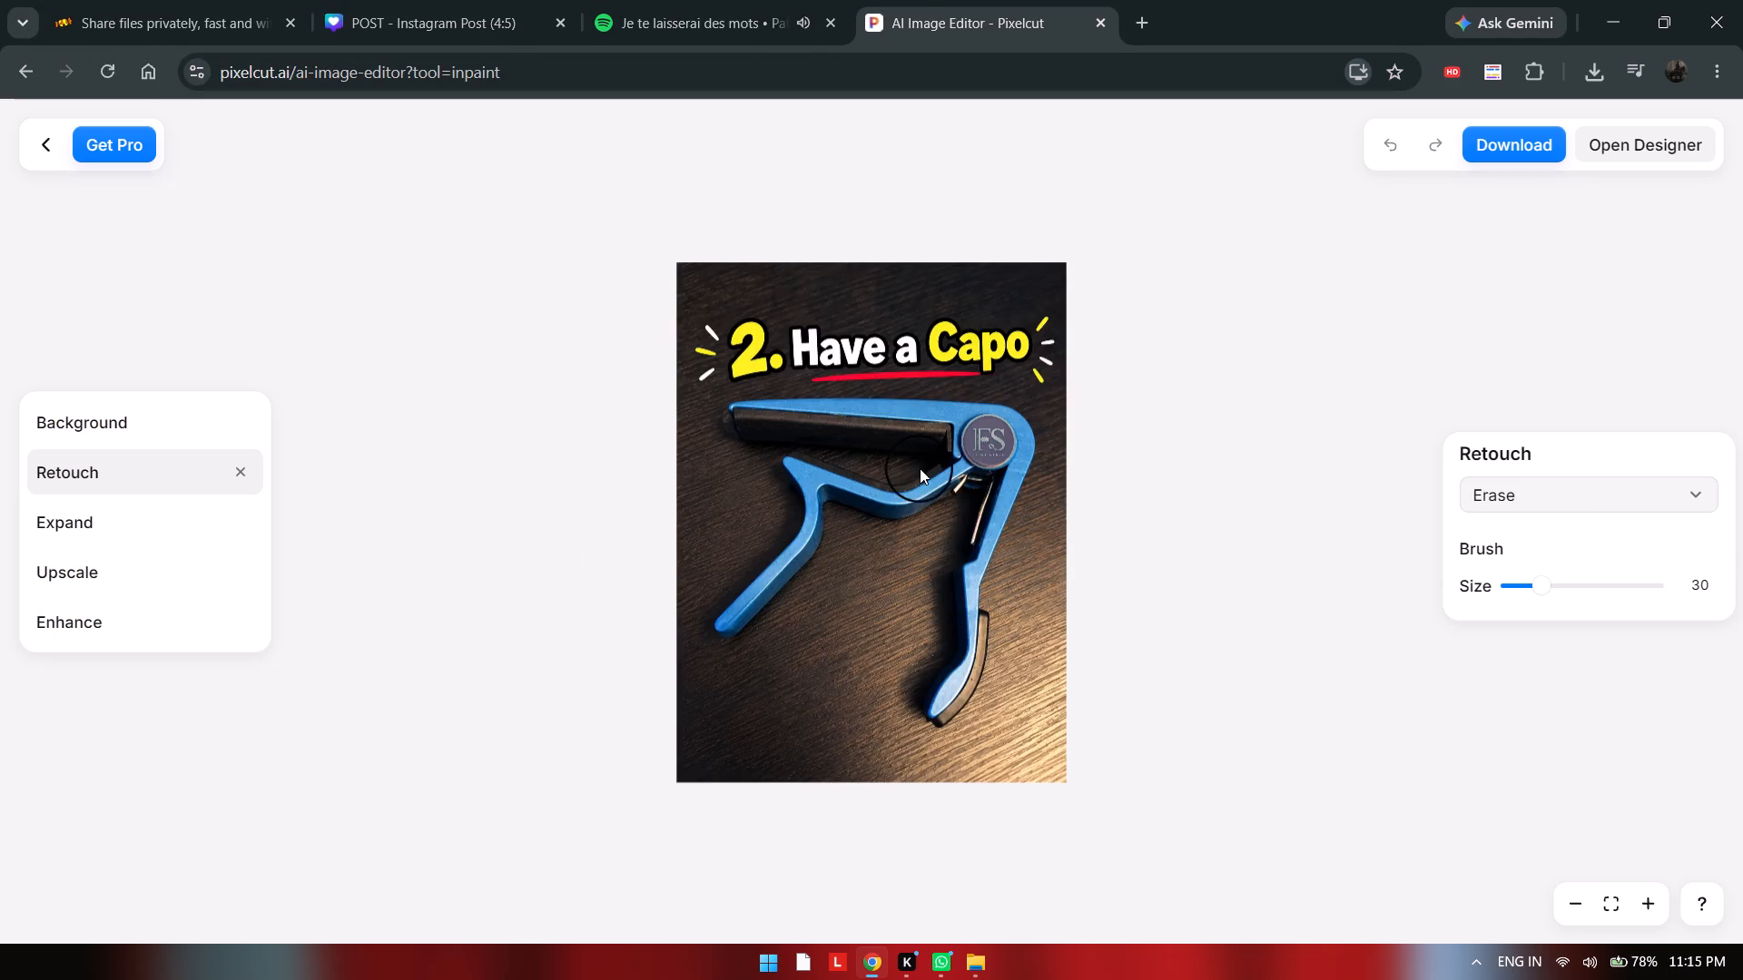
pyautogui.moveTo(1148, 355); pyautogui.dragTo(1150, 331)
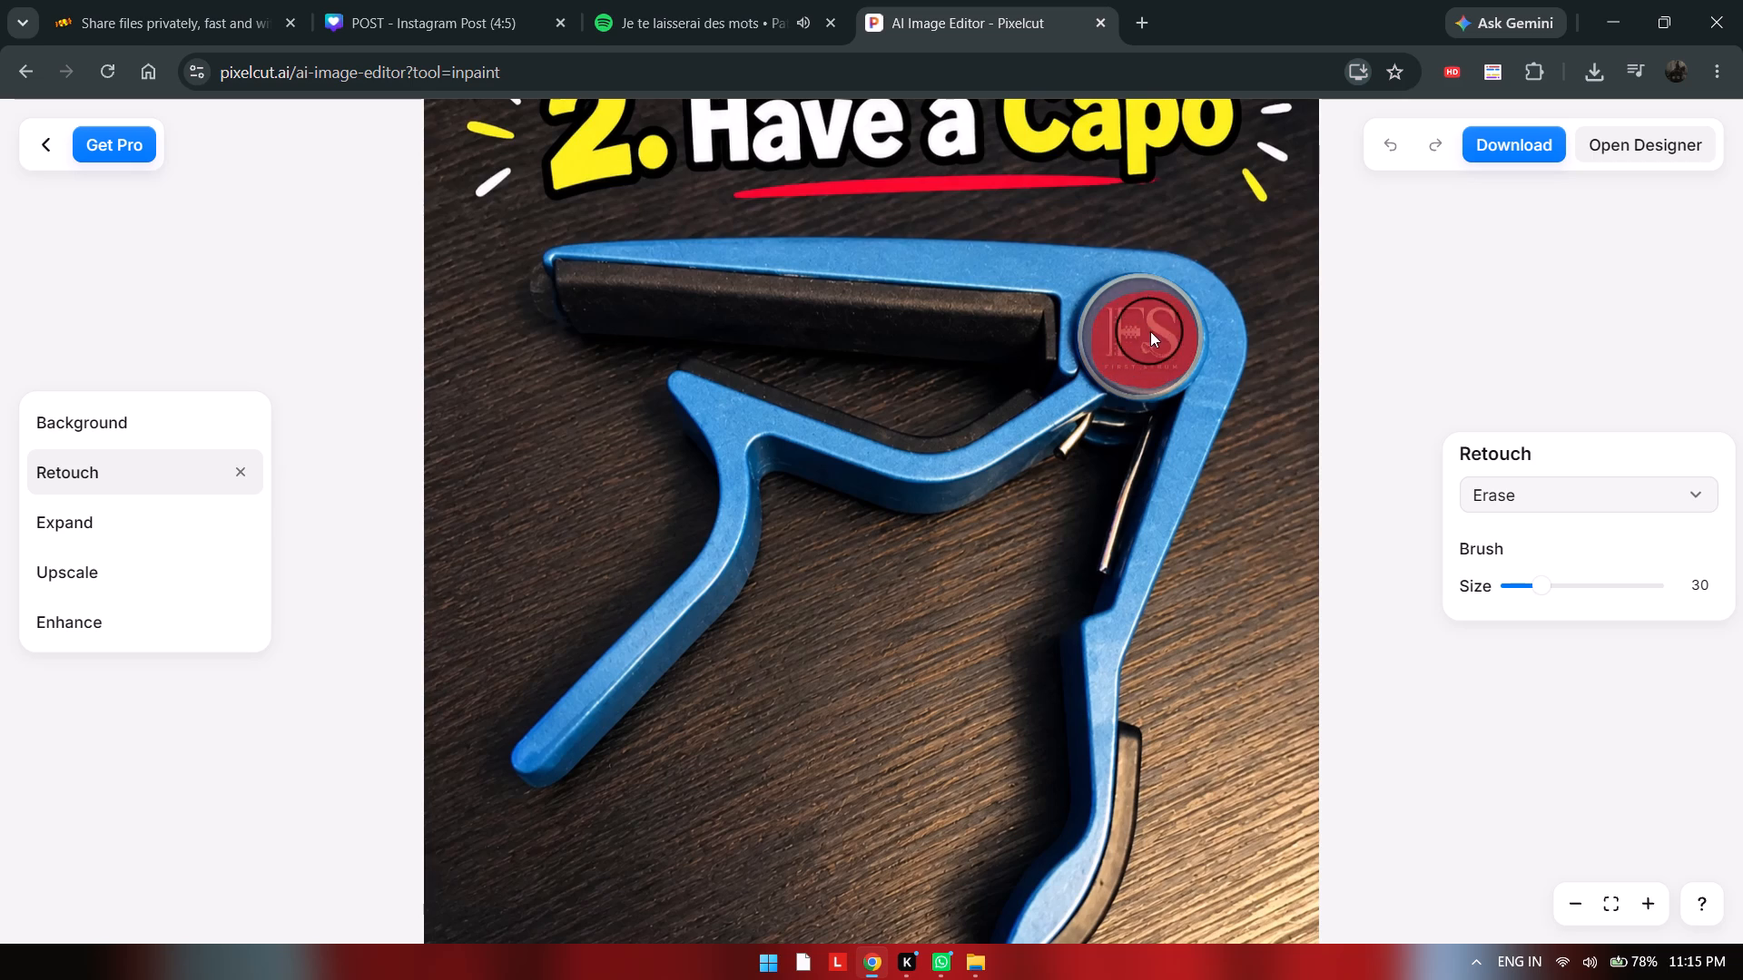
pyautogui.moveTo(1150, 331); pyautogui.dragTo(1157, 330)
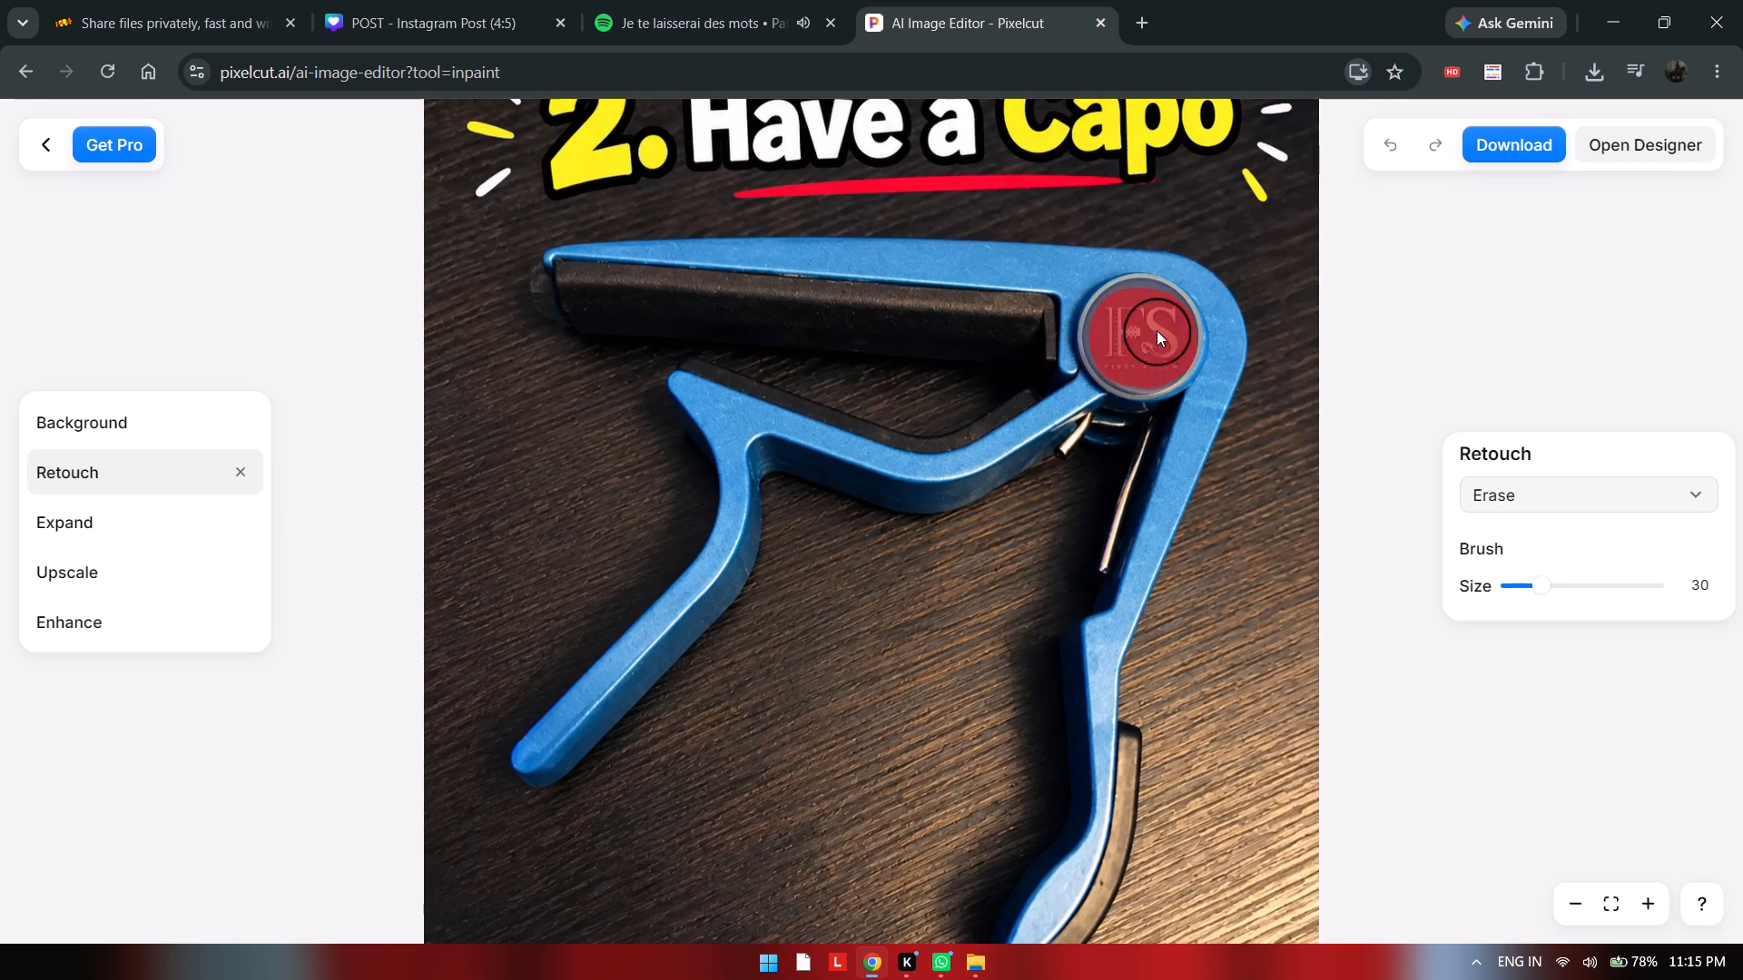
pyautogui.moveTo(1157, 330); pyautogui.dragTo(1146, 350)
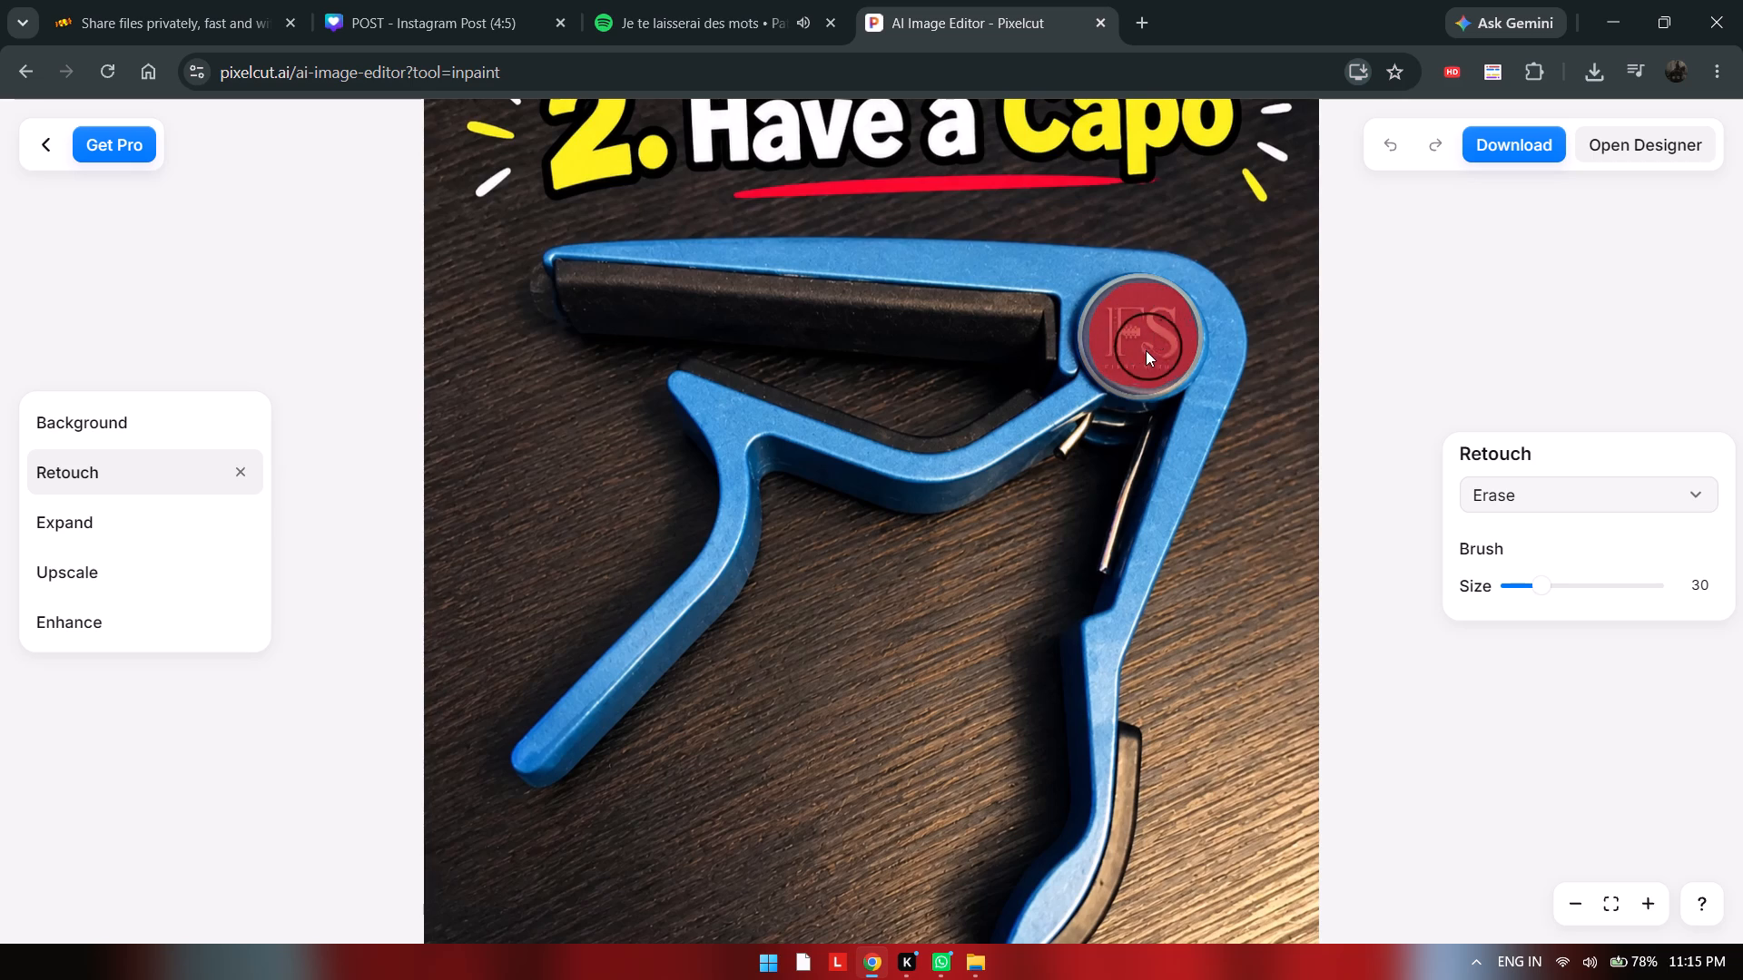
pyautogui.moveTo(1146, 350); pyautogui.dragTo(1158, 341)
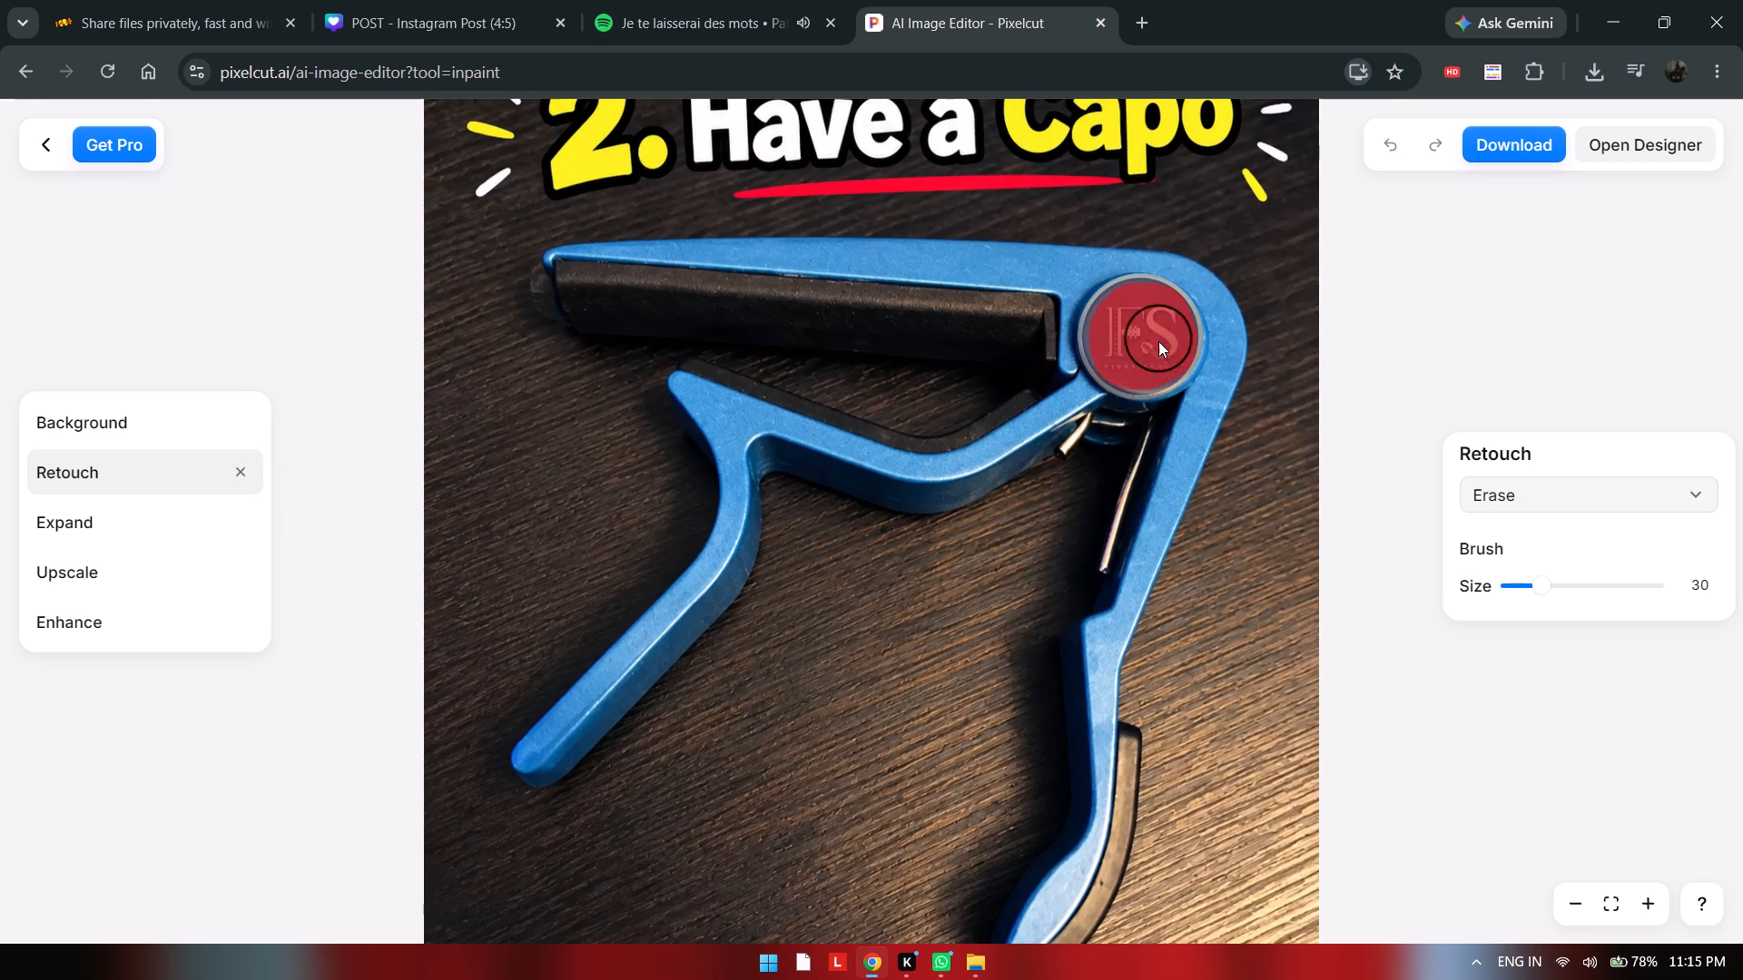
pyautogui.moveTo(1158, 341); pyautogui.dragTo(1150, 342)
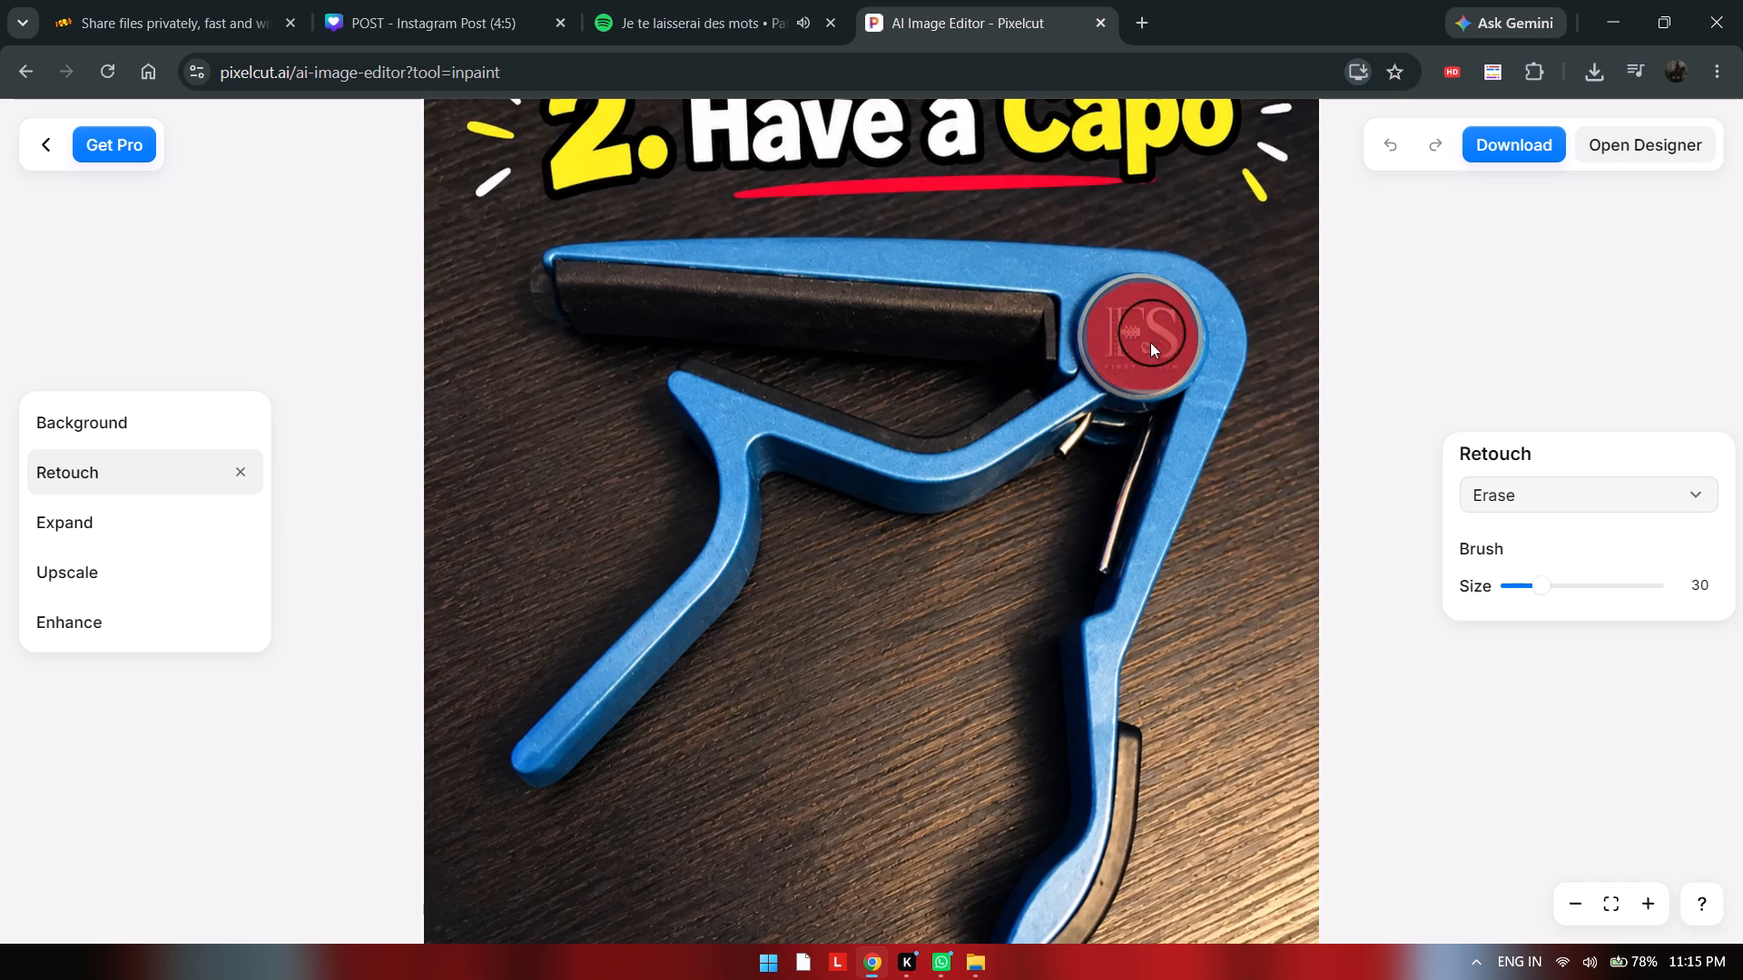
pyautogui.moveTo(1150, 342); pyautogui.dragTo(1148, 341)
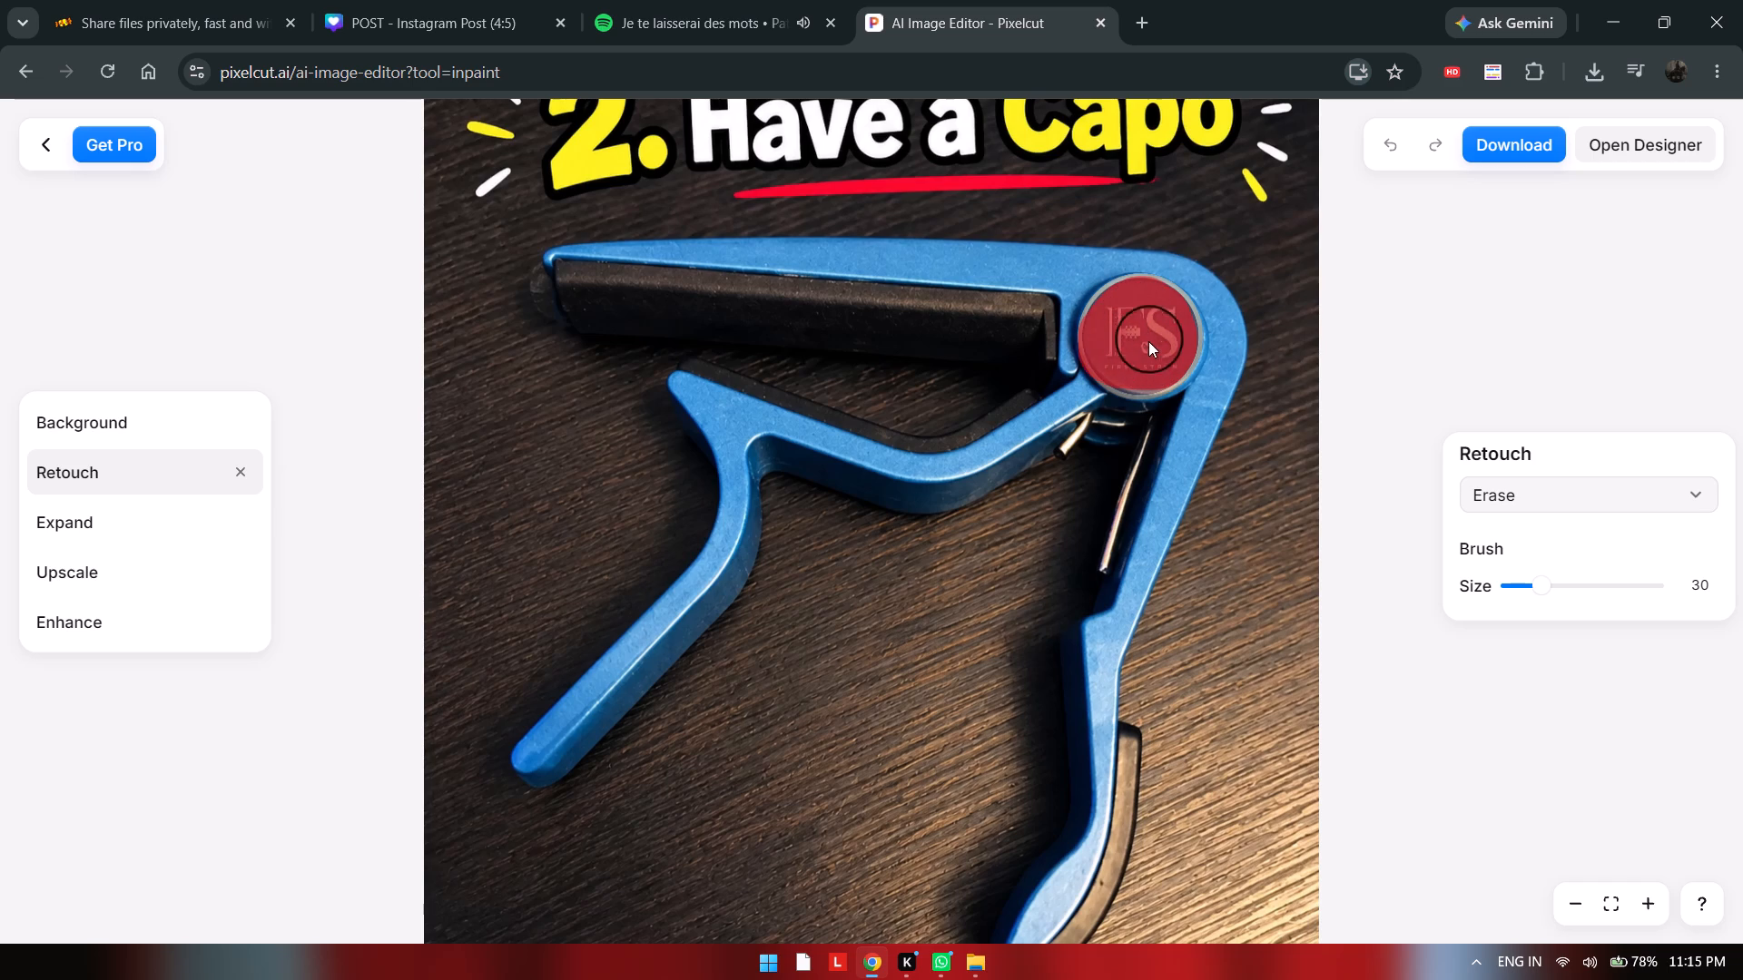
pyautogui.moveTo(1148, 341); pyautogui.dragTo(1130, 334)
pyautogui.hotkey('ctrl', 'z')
# Brush over the FS logo on the capo's round pivot with the size 30 Retouch brush and erase it.
pyautogui.moveTo(1147, 340); pyautogui.dragTo(1147, 359)
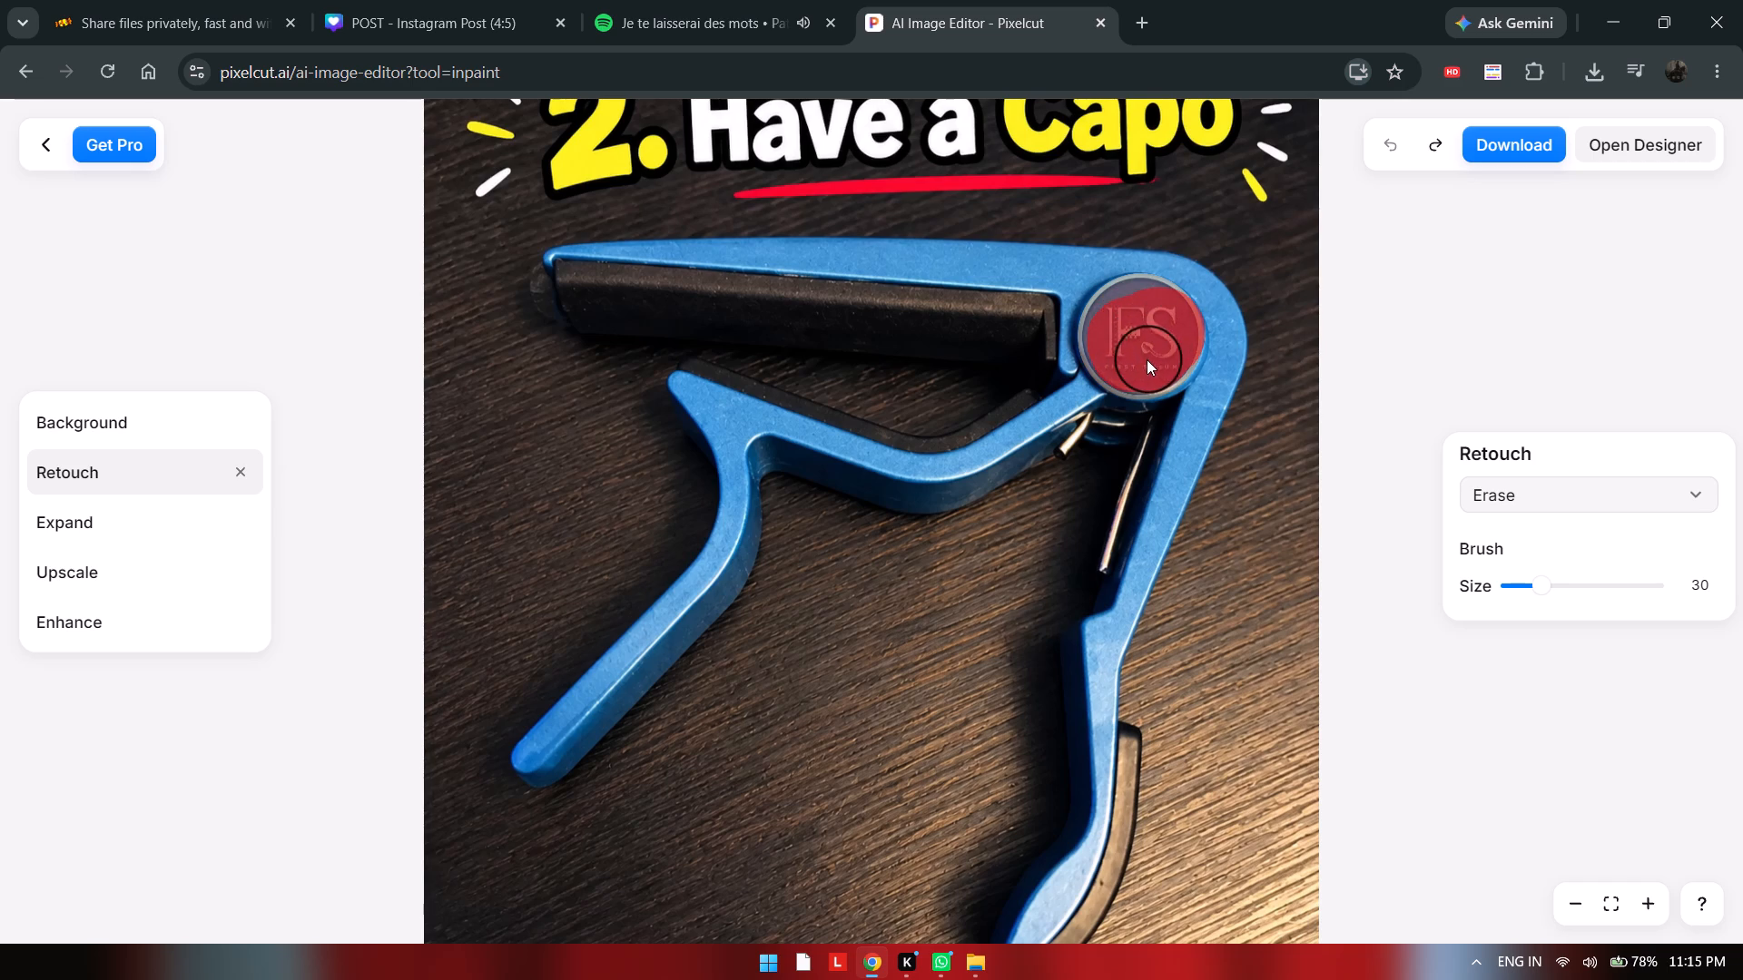
pyautogui.moveTo(1147, 359); pyautogui.dragTo(1131, 317)
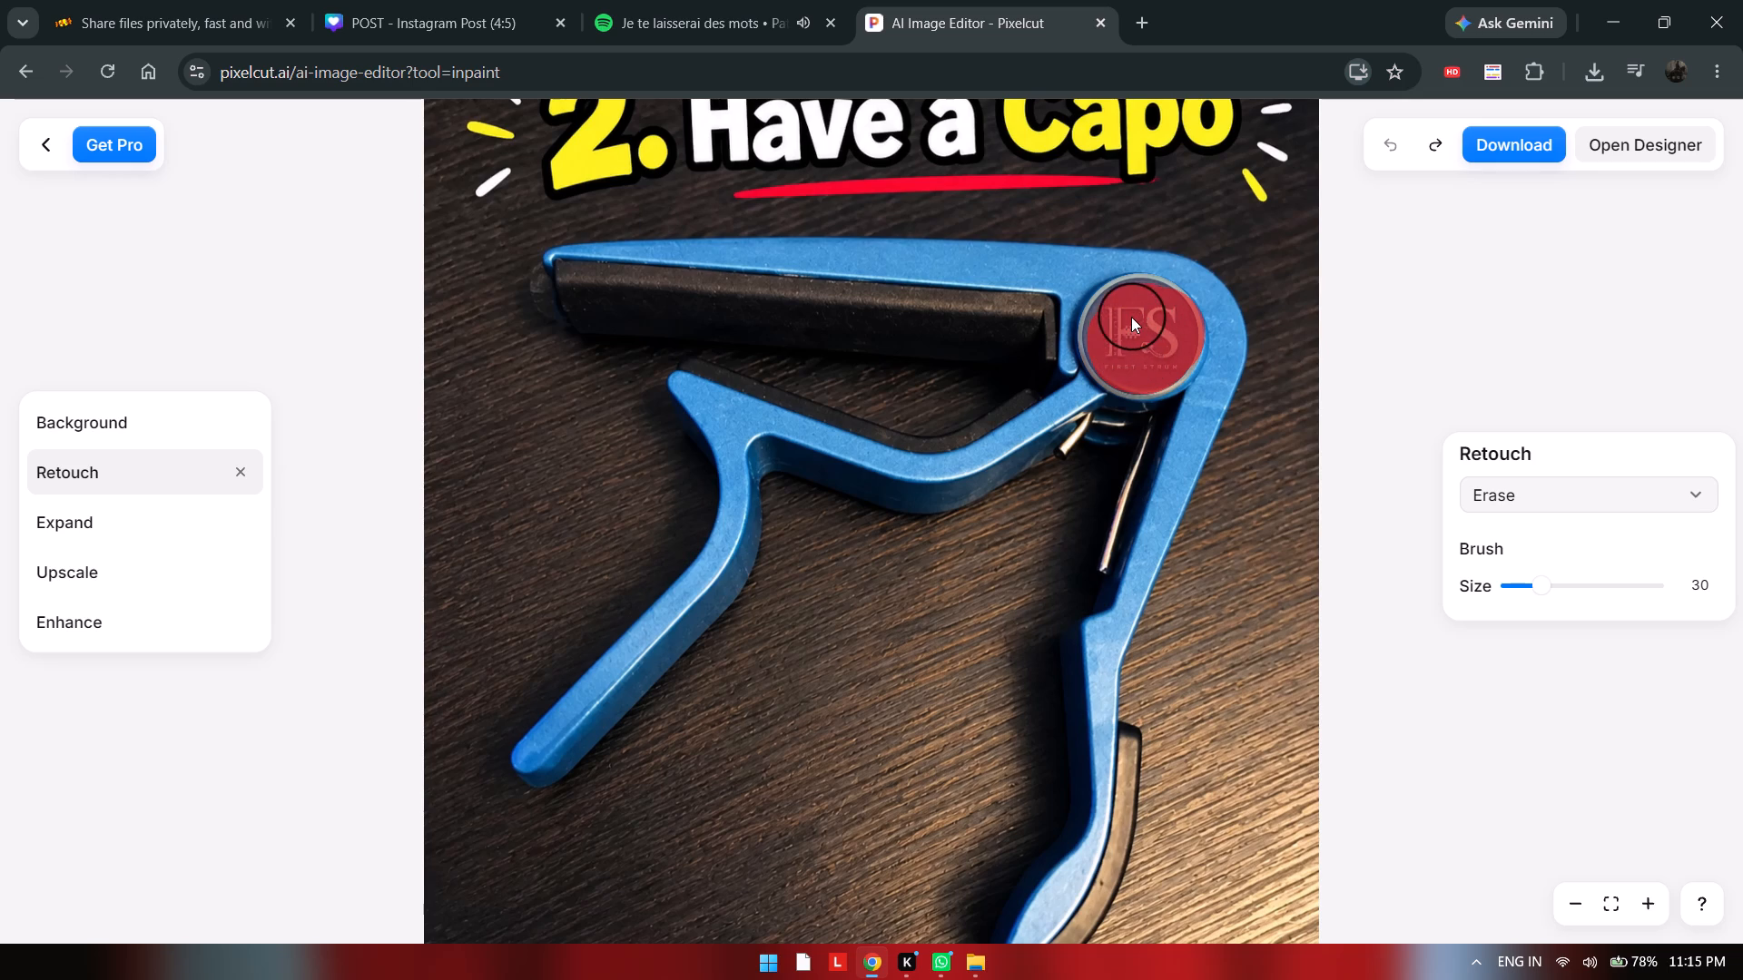
pyautogui.moveTo(1131, 317); pyautogui.dragTo(1122, 331)
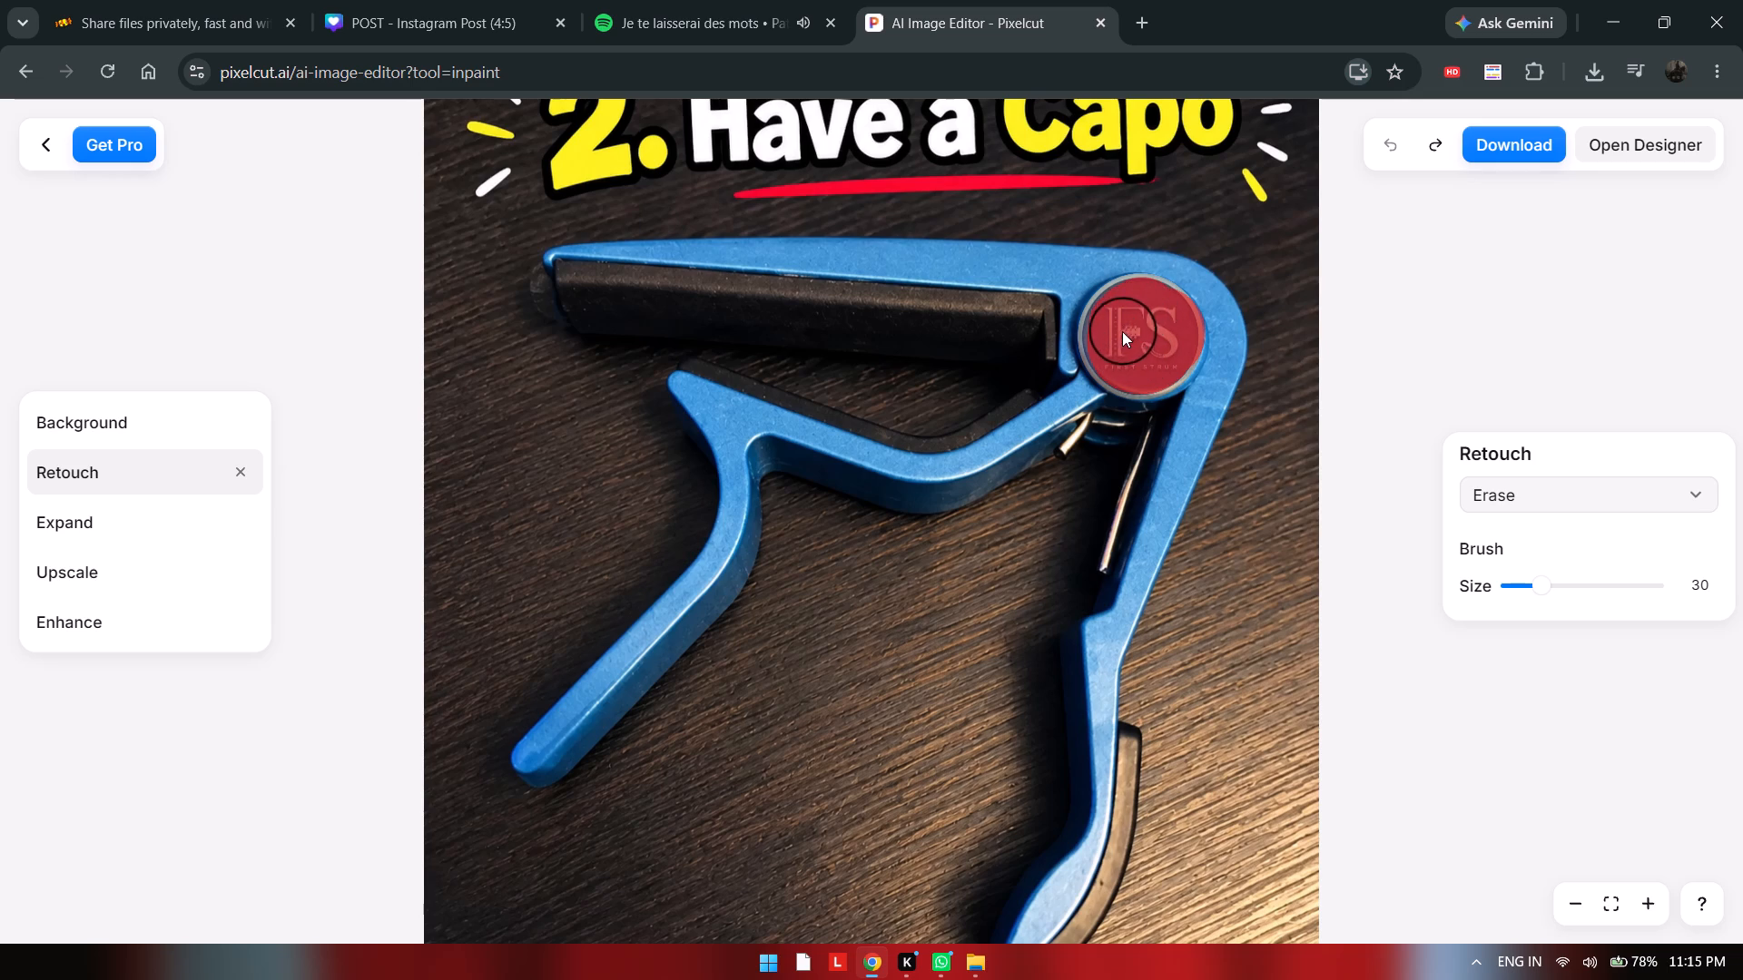
pyautogui.moveTo(1122, 331); pyautogui.dragTo(1158, 329)
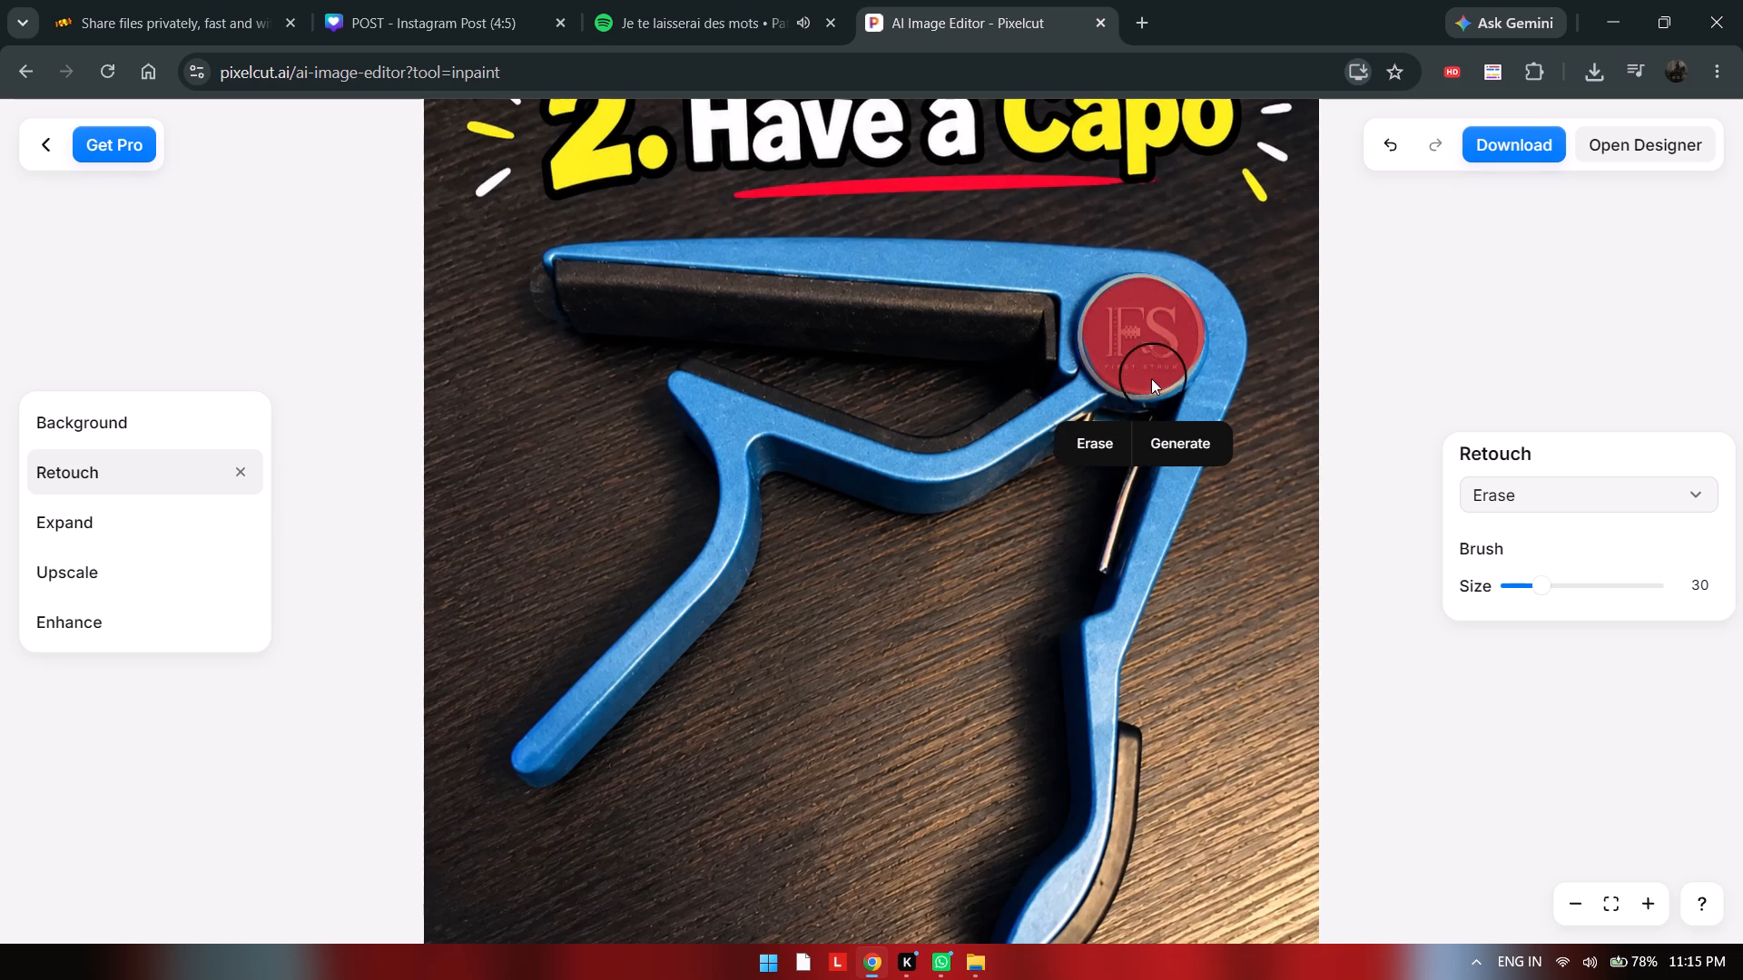
pyautogui.click(1113, 448)
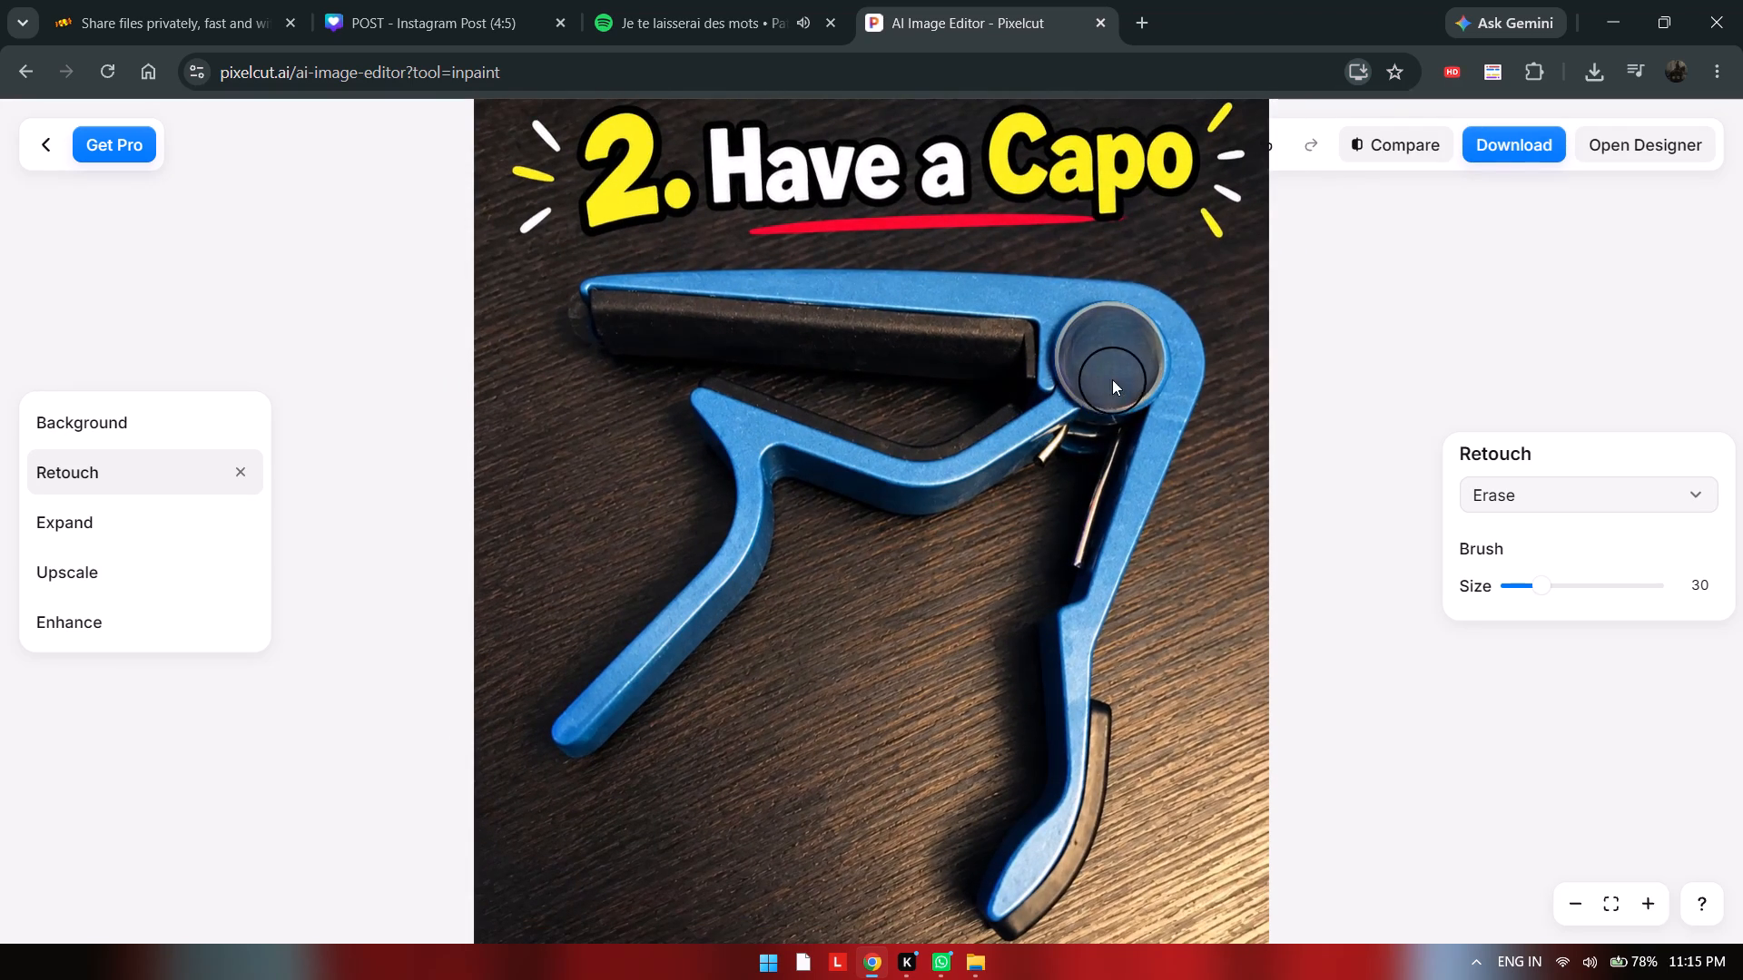
# Brush over the capo's round pivot disc again and run a second erase to clean it up.
pyautogui.moveTo(1109, 360); pyautogui.dragTo(1108, 369)
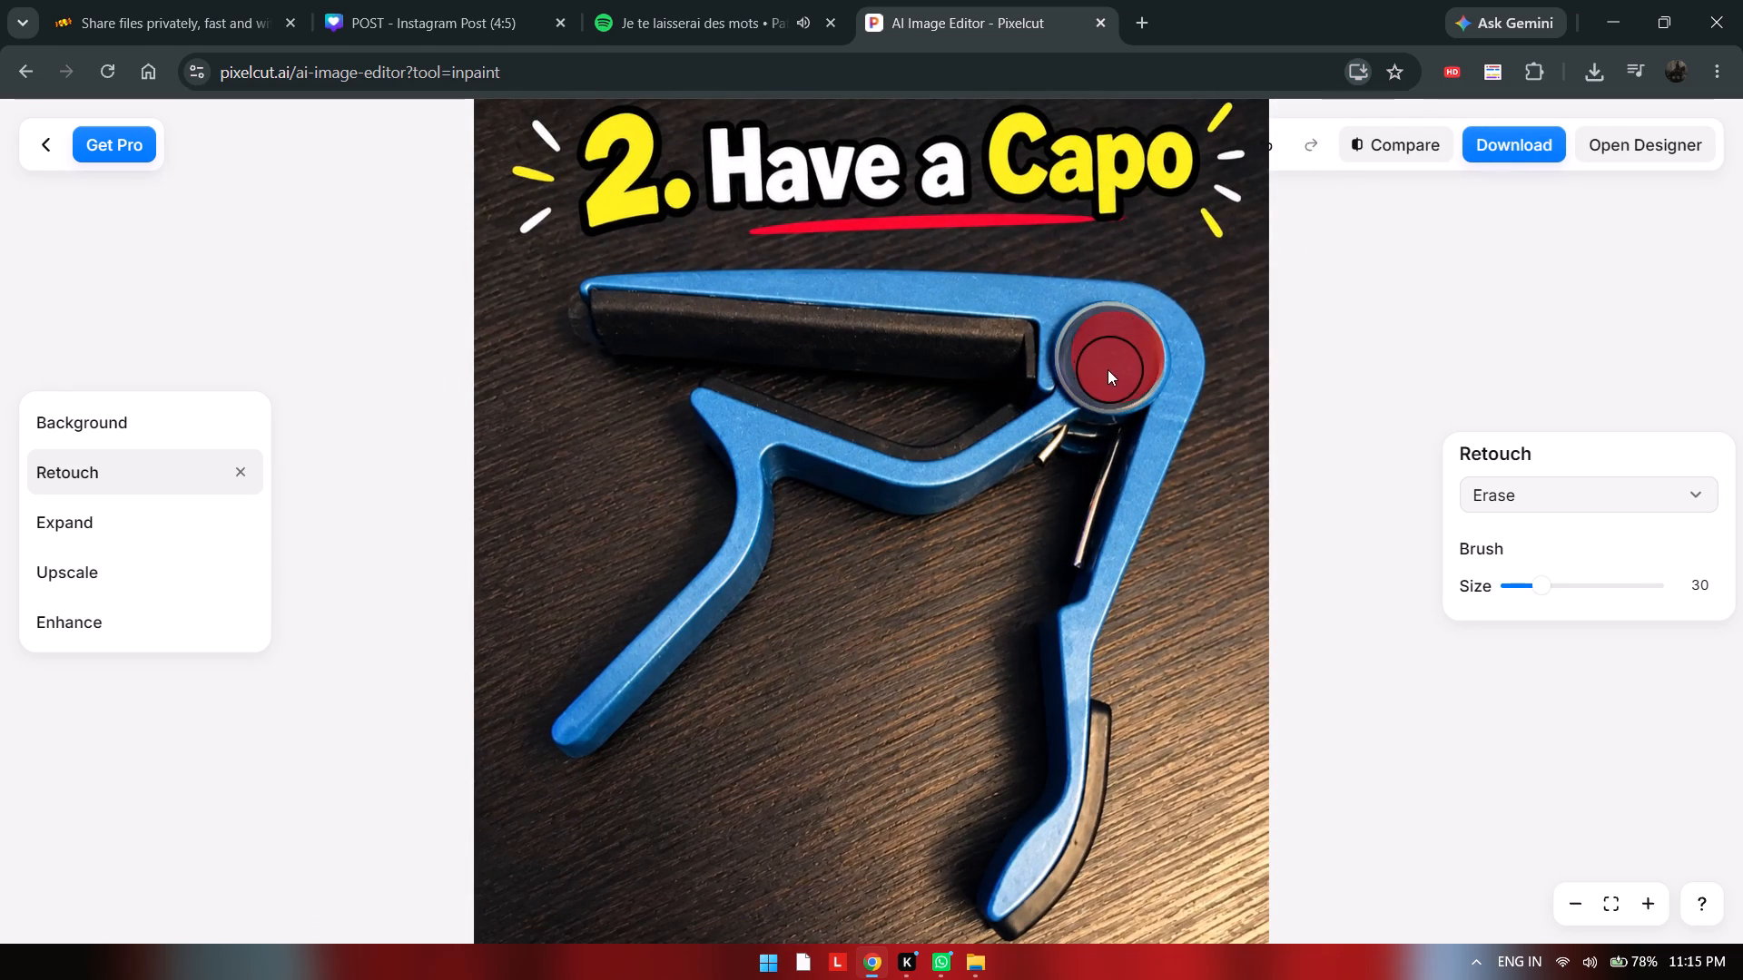
pyautogui.moveTo(1108, 369); pyautogui.dragTo(1118, 345)
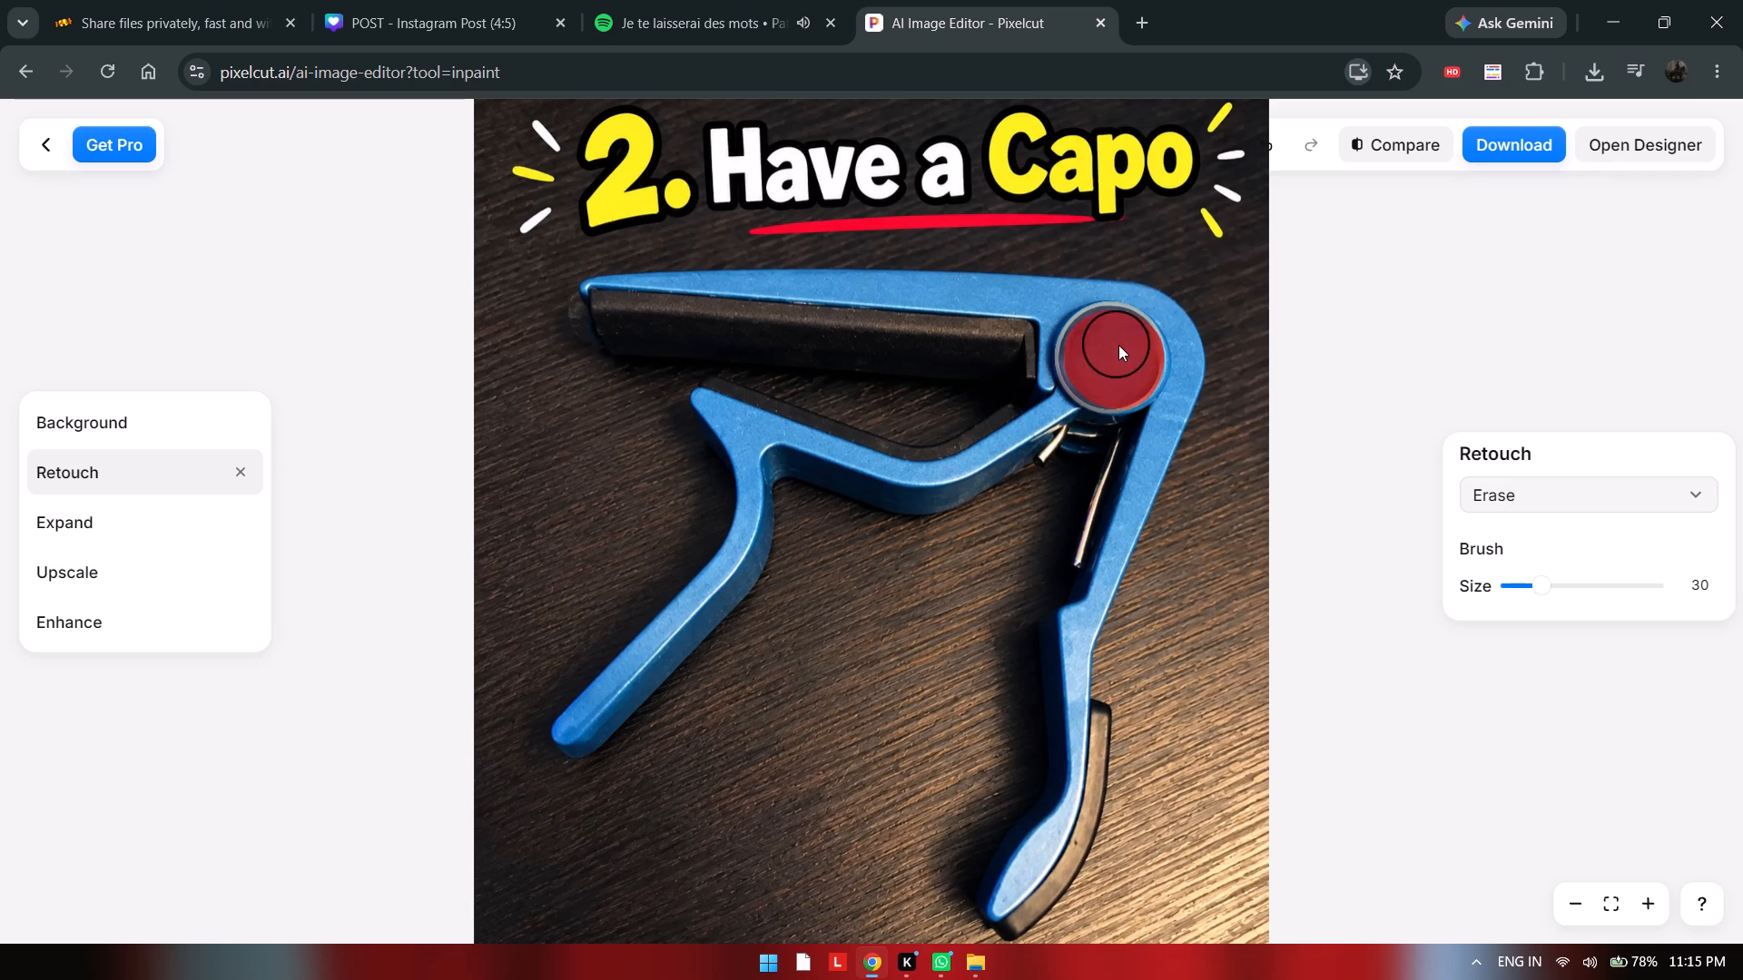
pyautogui.moveTo(1118, 345); pyautogui.dragTo(1103, 372)
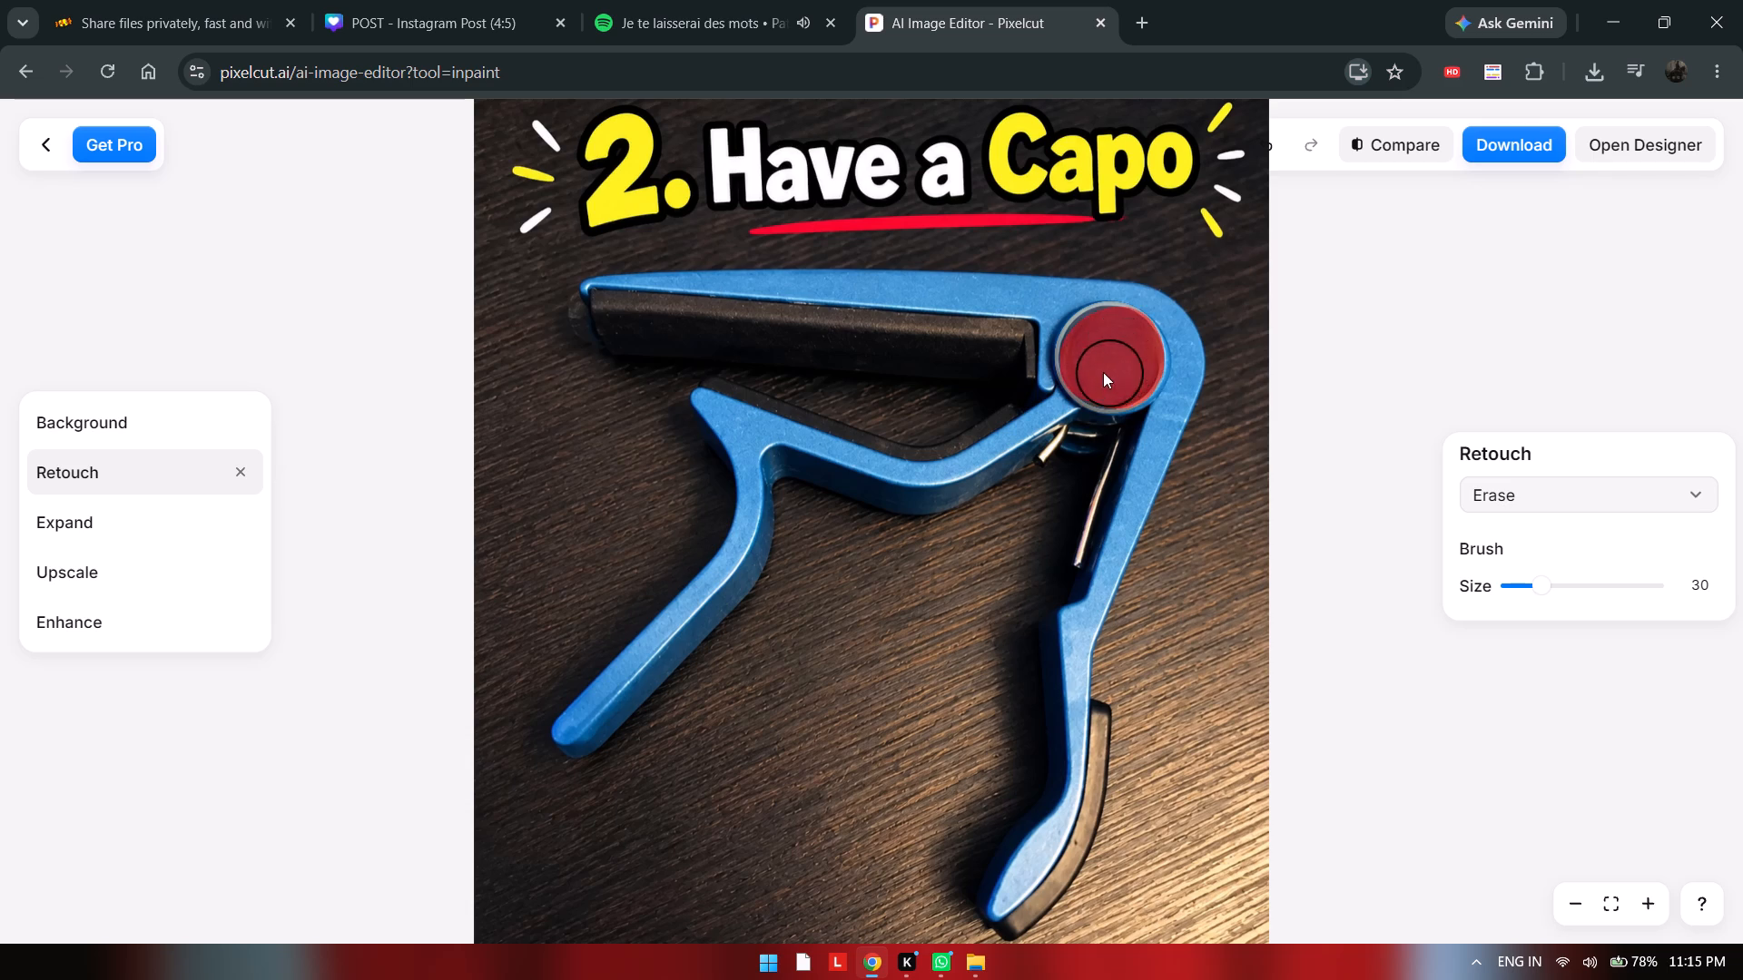
pyautogui.moveTo(1103, 372); pyautogui.dragTo(1113, 372)
pyautogui.click(1079, 446)
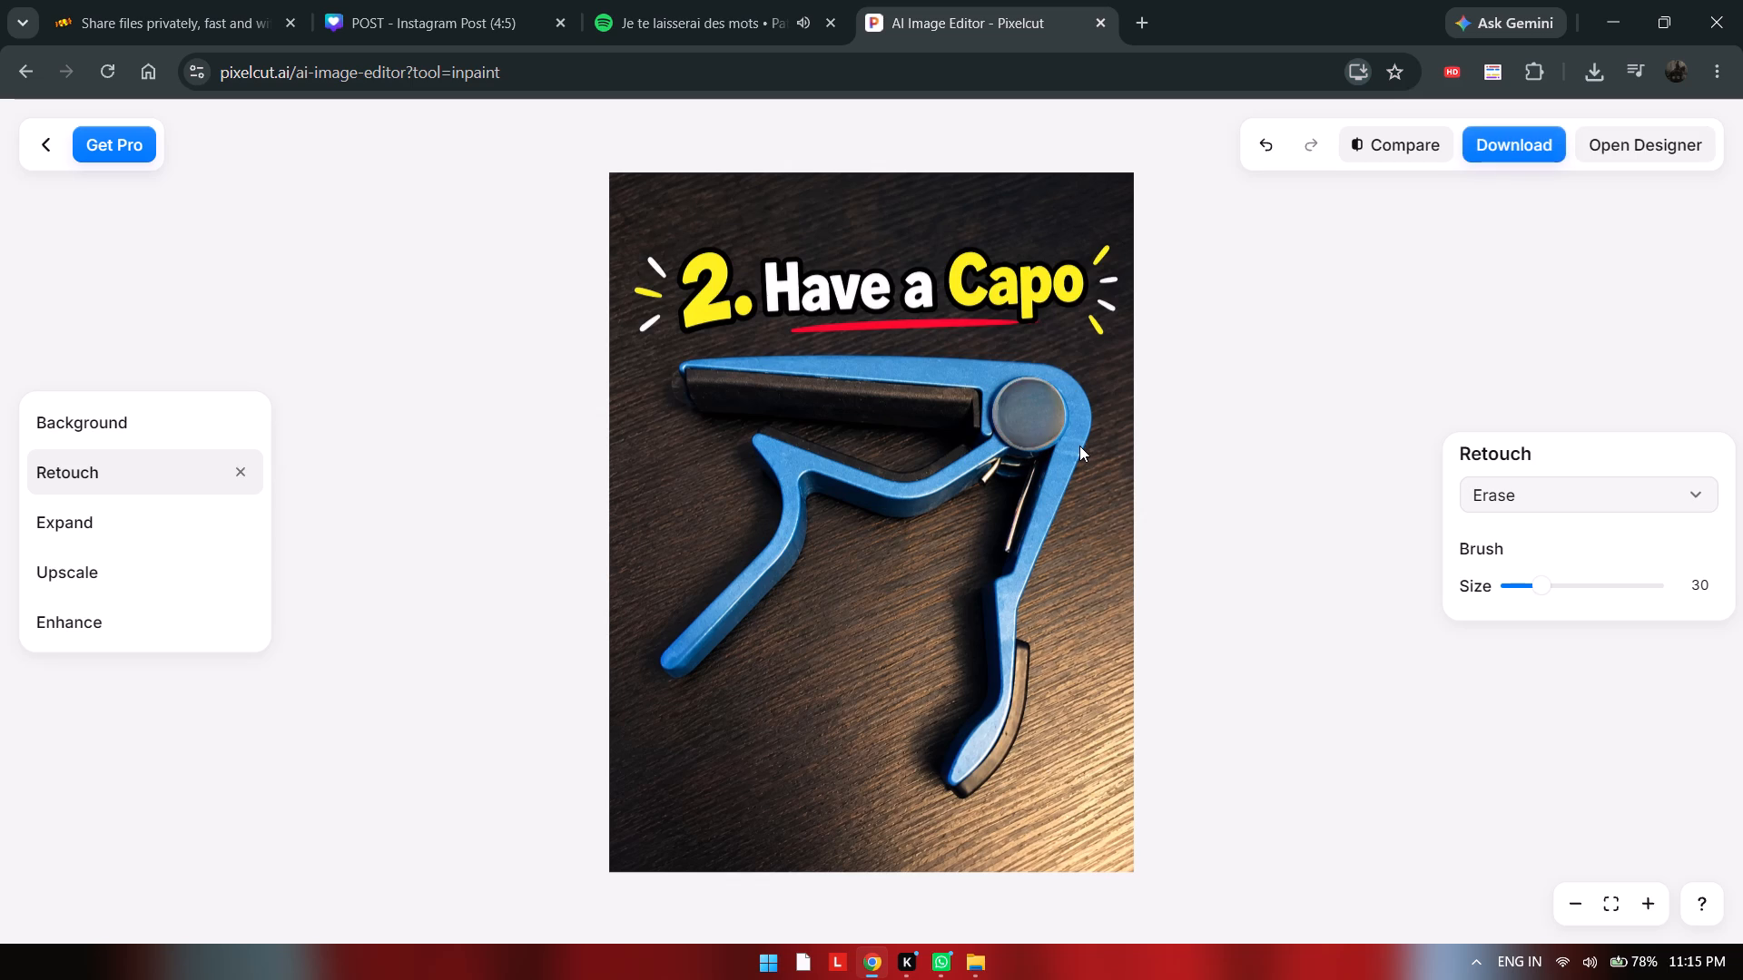
# Undo the second erase on the capo's pivot disc along with its brushed selection.
pyautogui.hotkey('ctrl', 'z')
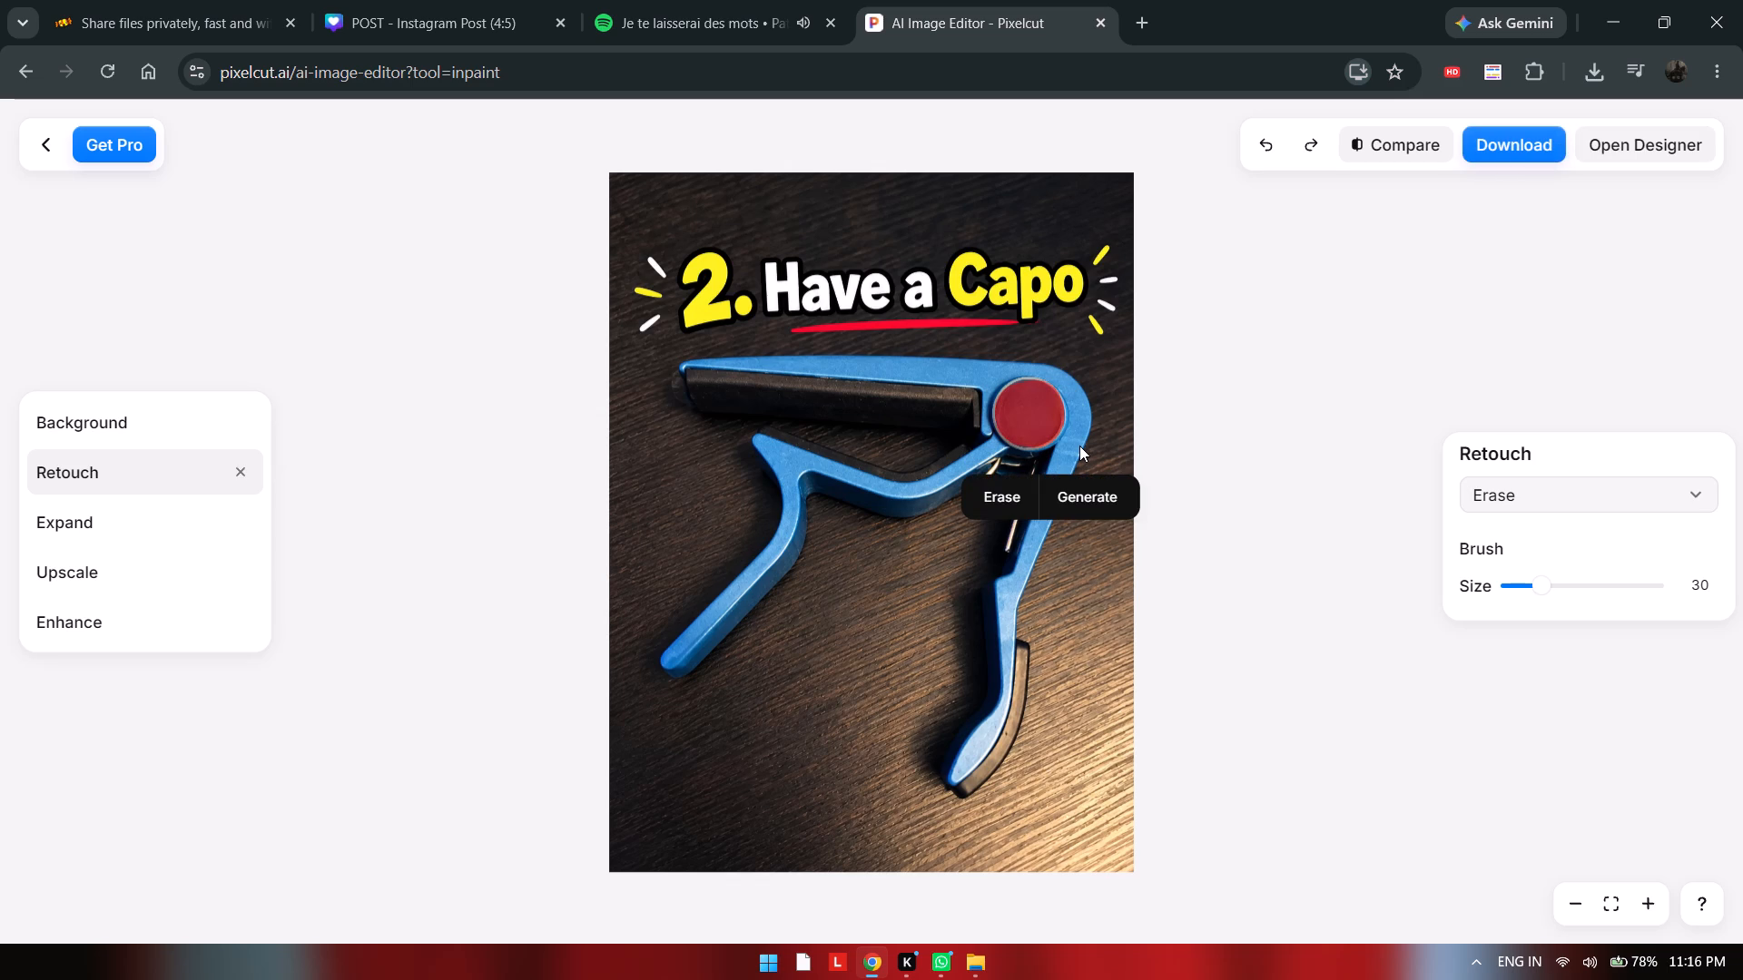
pyautogui.click(1261, 503)
pyautogui.hotkey('ctrl', 'z')
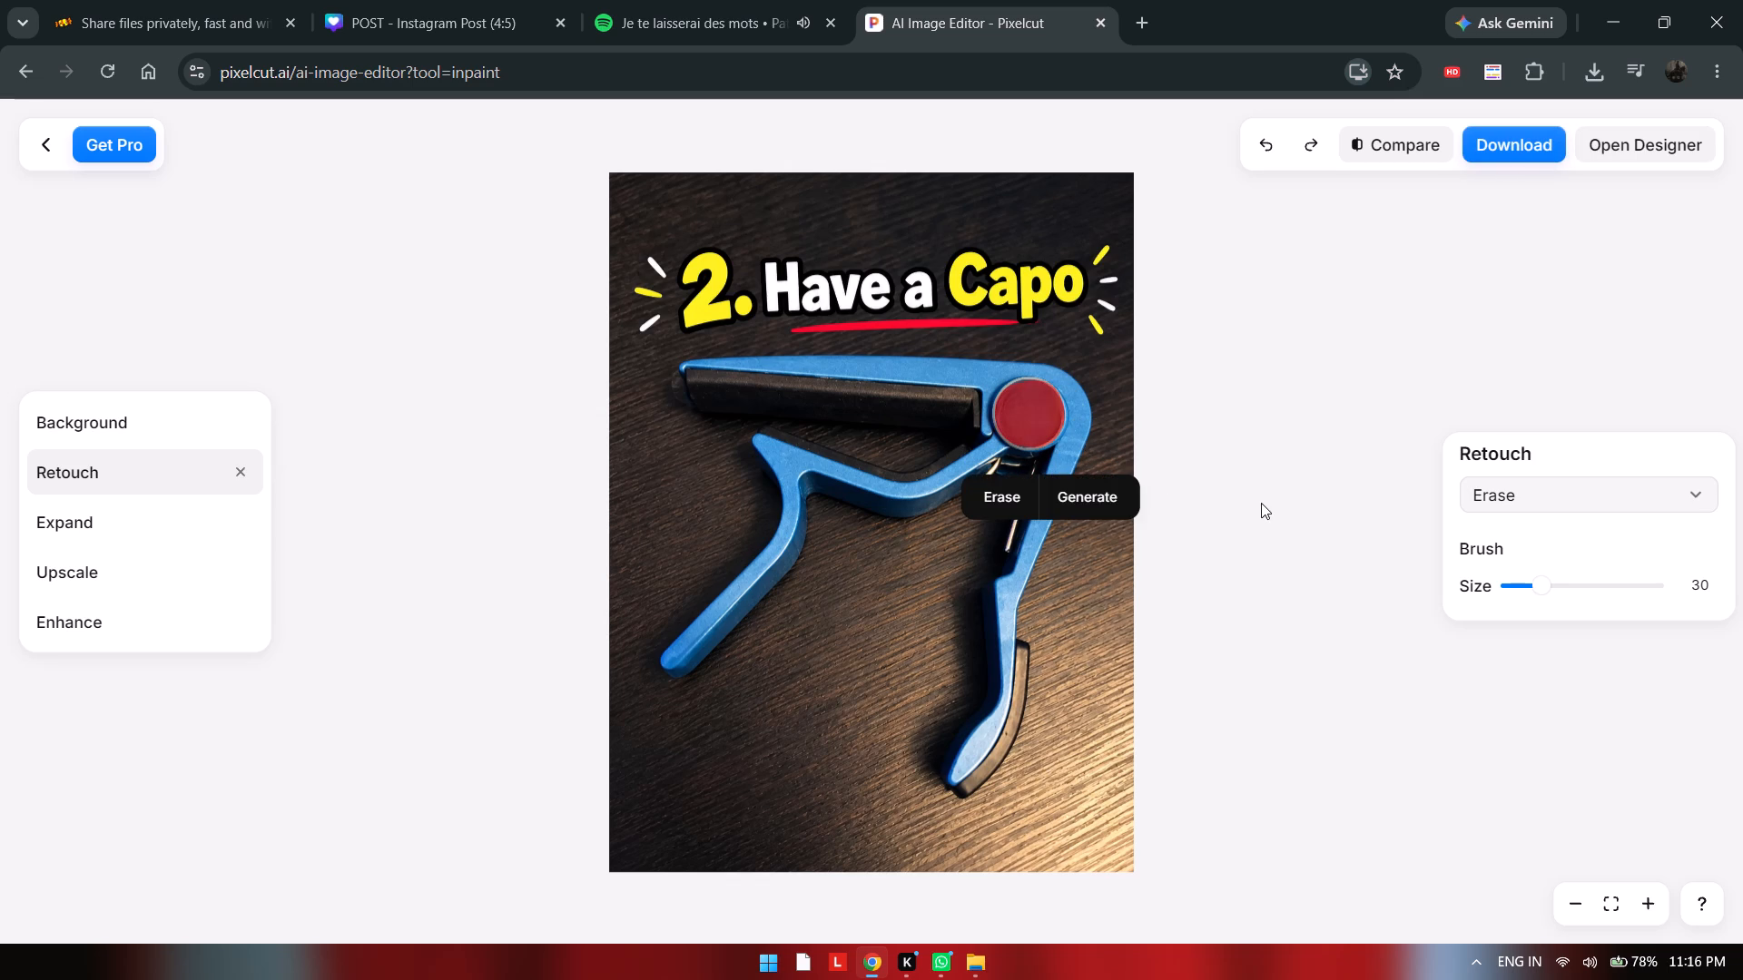
pyautogui.hotkey('ctrl', 'z')
pyautogui.click(1261, 503)
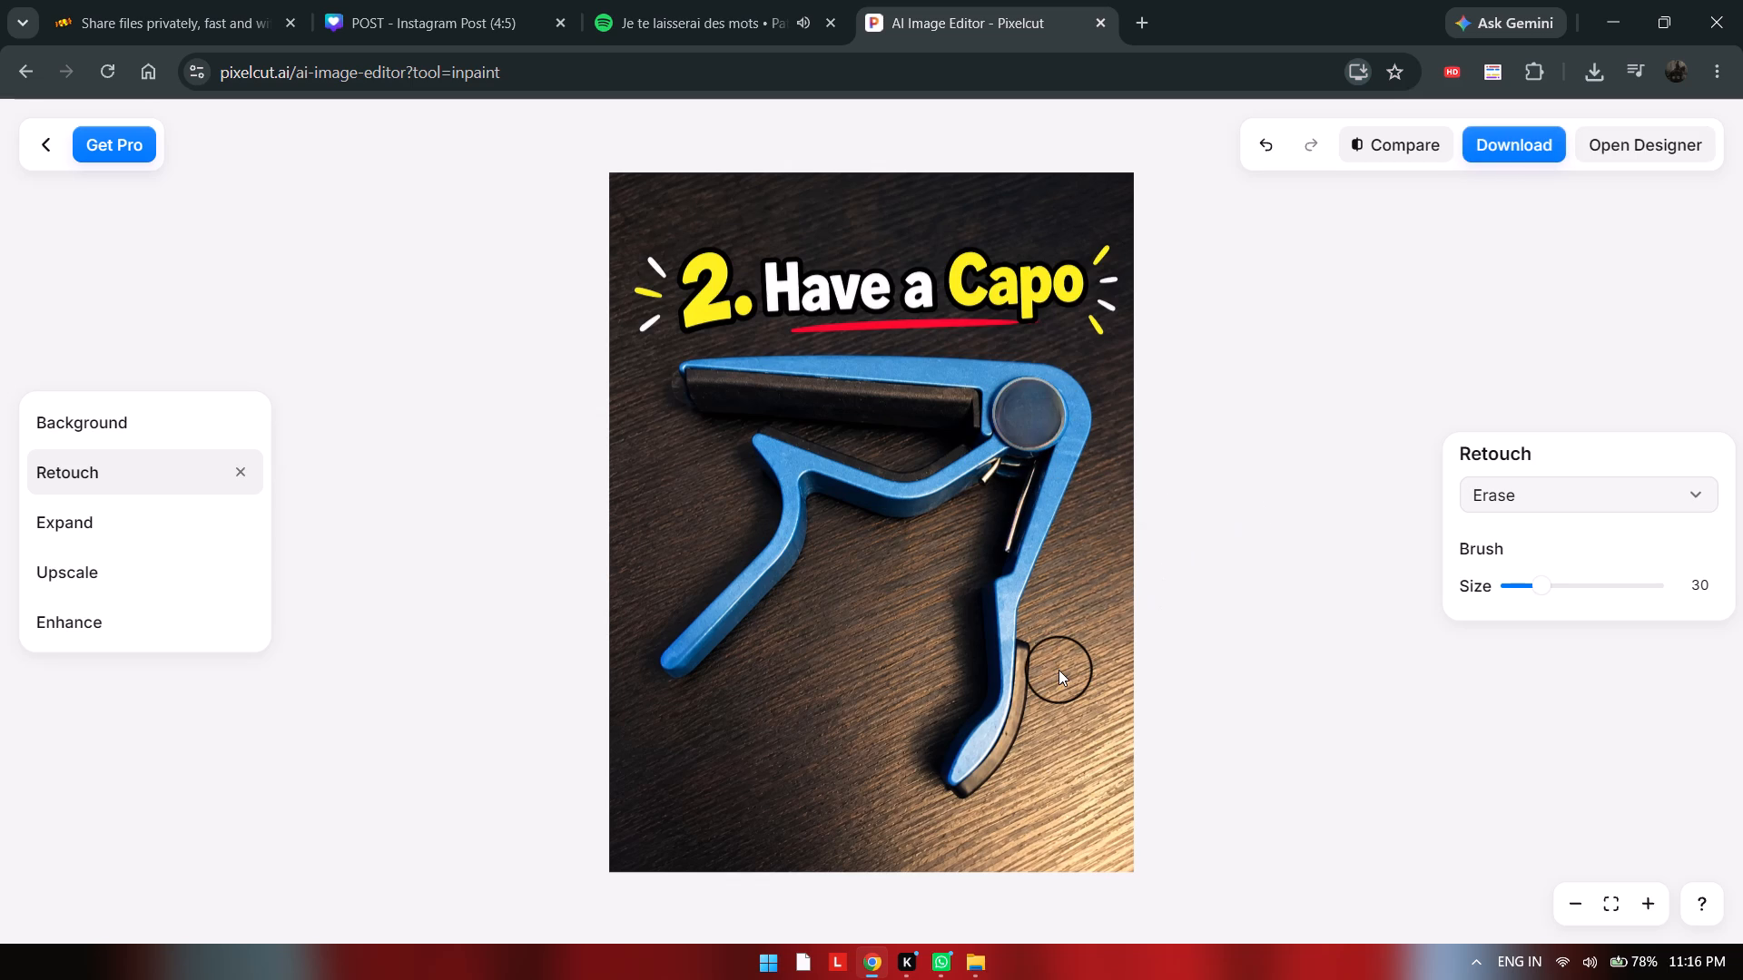
# Copy the retouched capo image from the Pixelcut canvas.
pyautogui.rightClick(1059, 670)
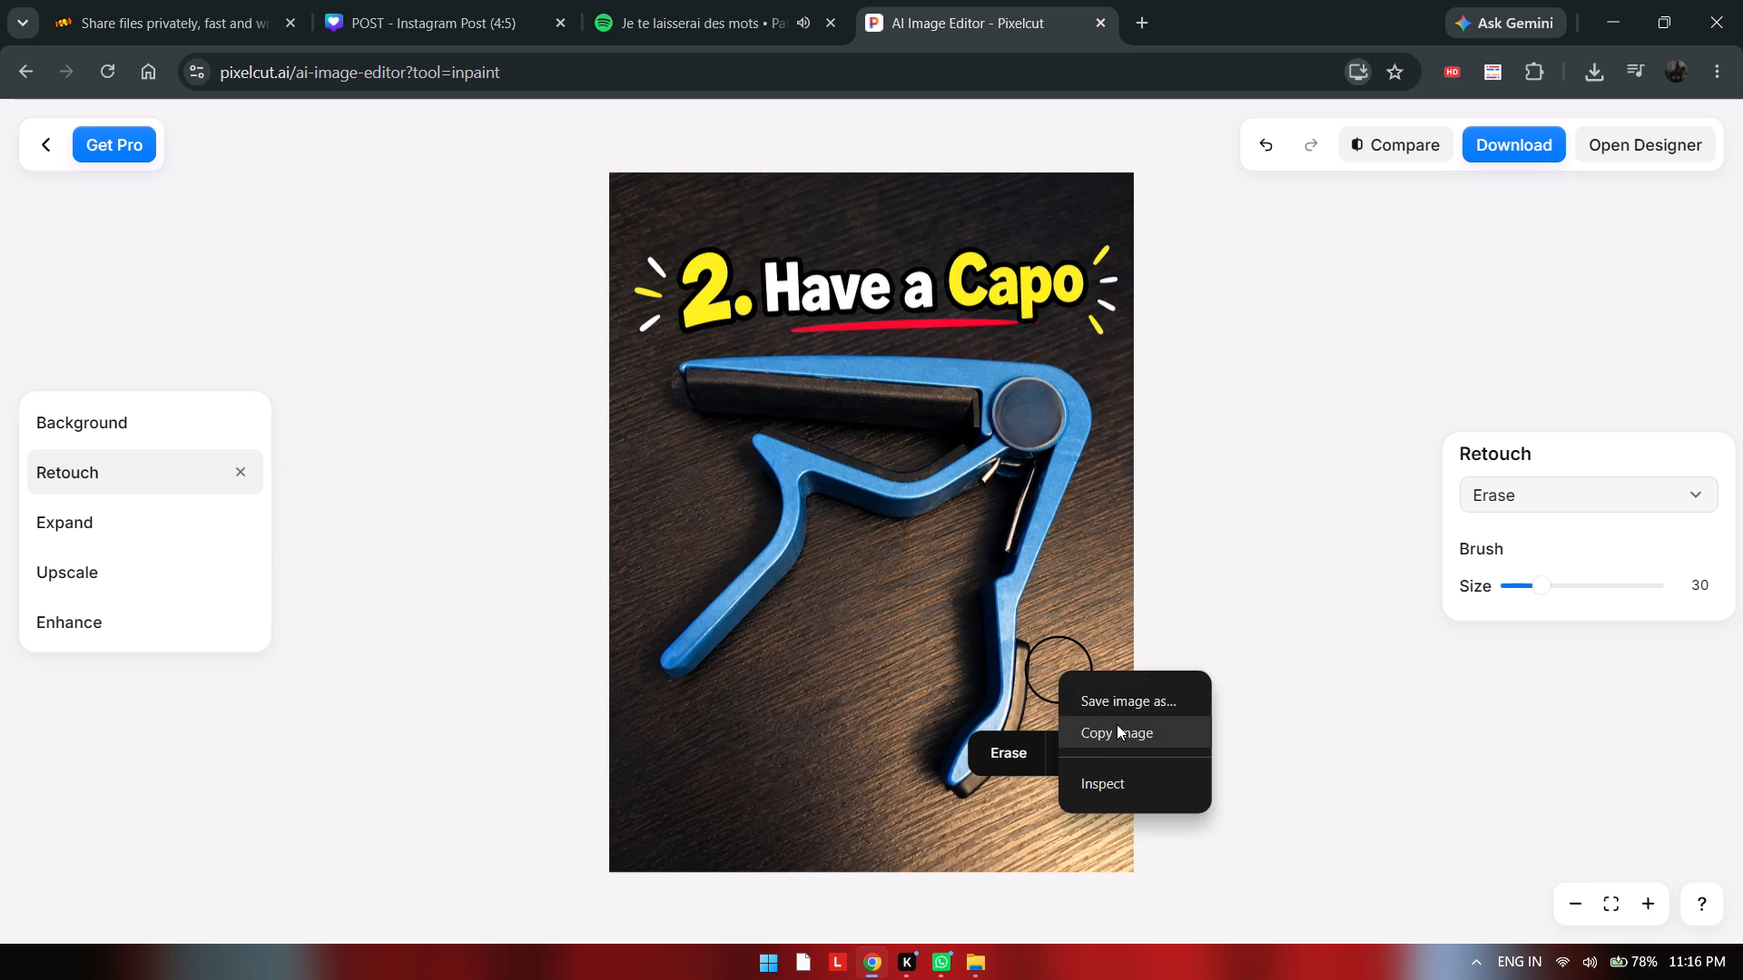
pyautogui.click(1117, 724)
# Switch to the Canva POST design and replace the old capo picture on page 3 with the copied retouched image.
pyautogui.click(415, 0)
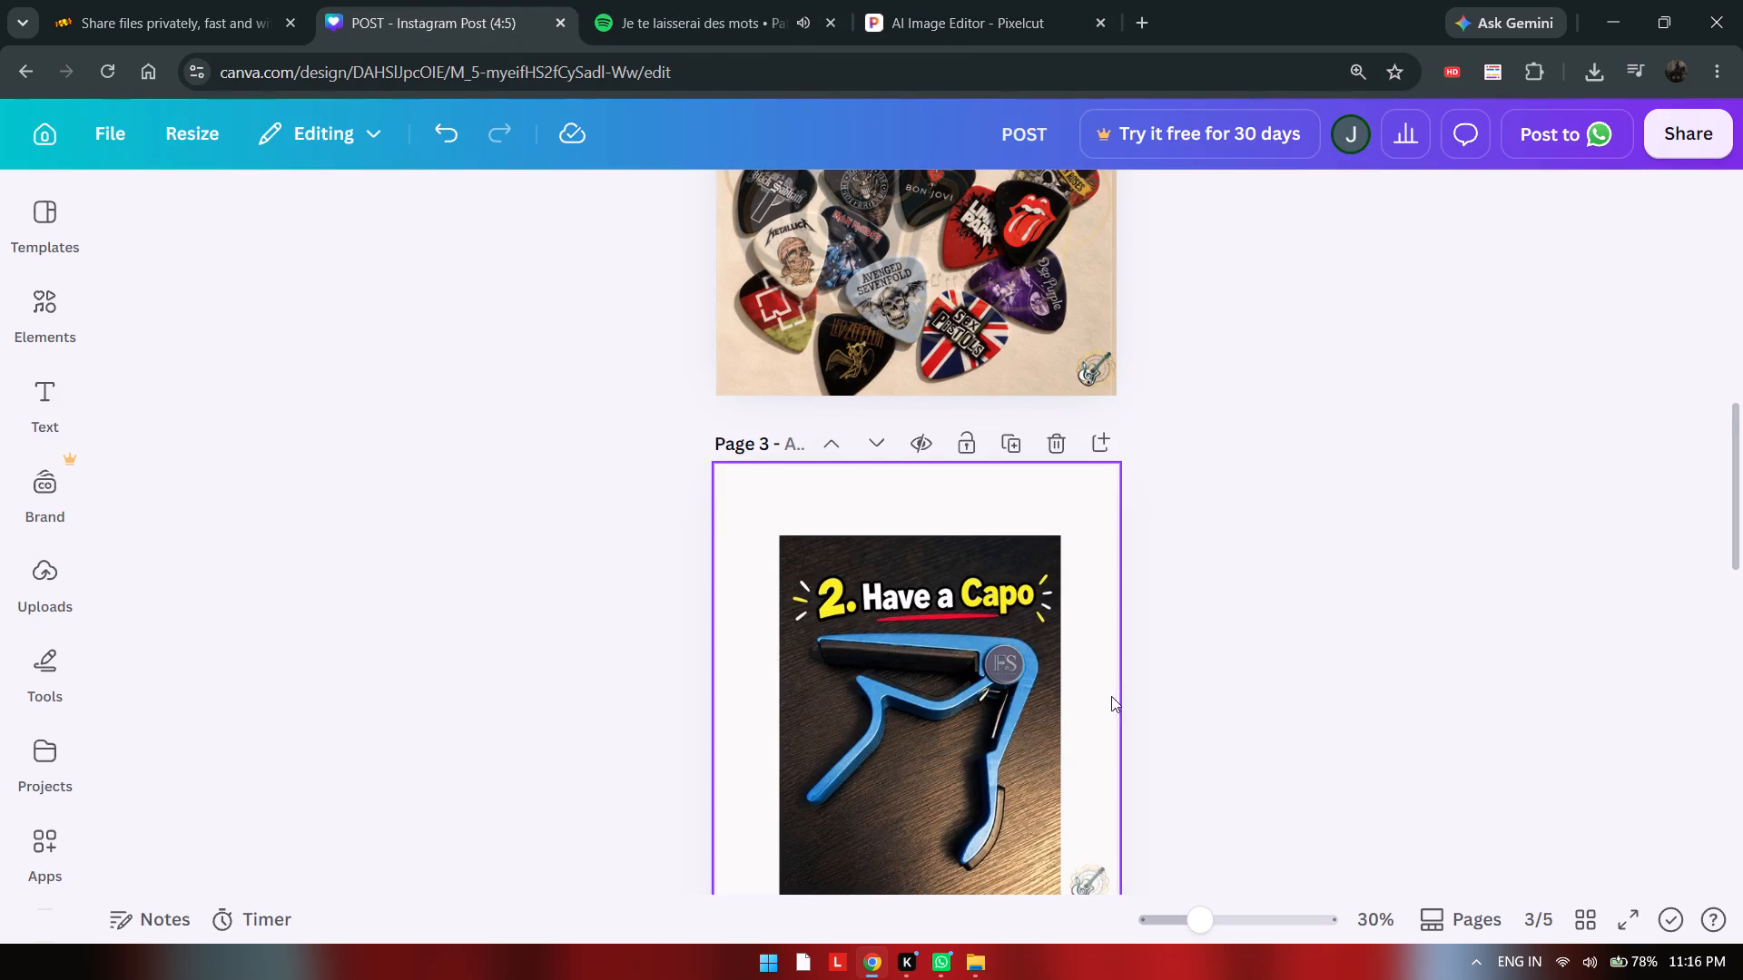
pyautogui.scroll(-1, 1037, 701)
pyautogui.click(960, 688)
pyautogui.press('Delete')
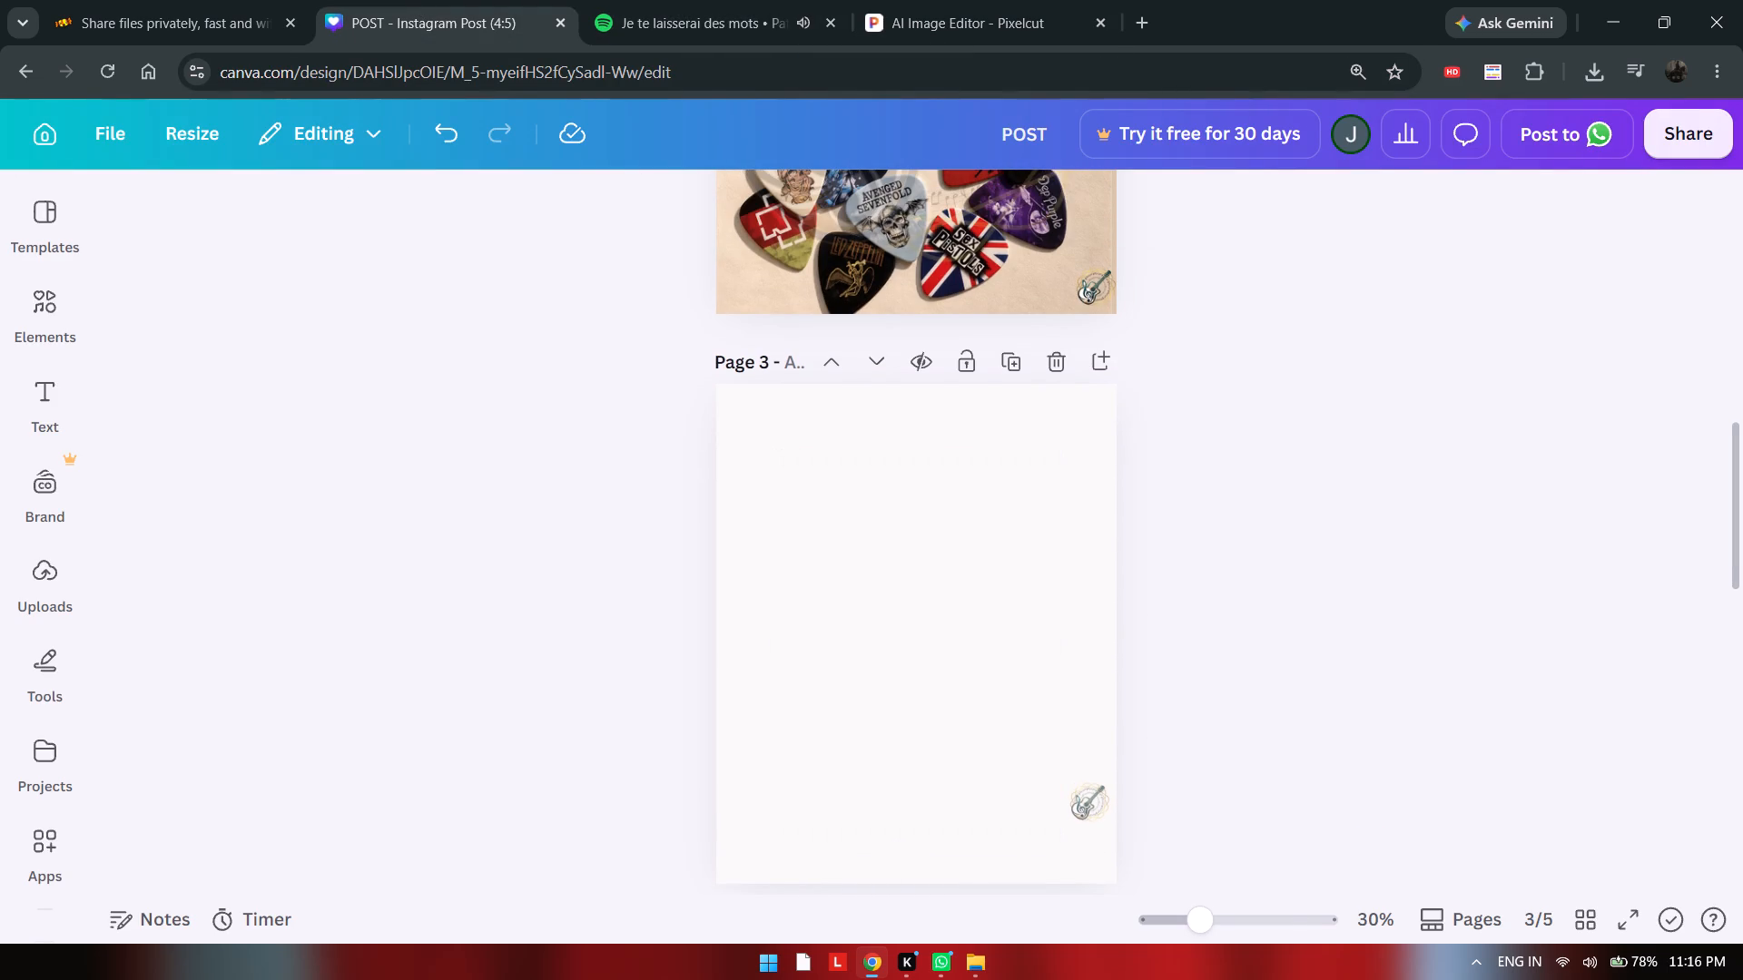
pyautogui.rightClick(928, 616)
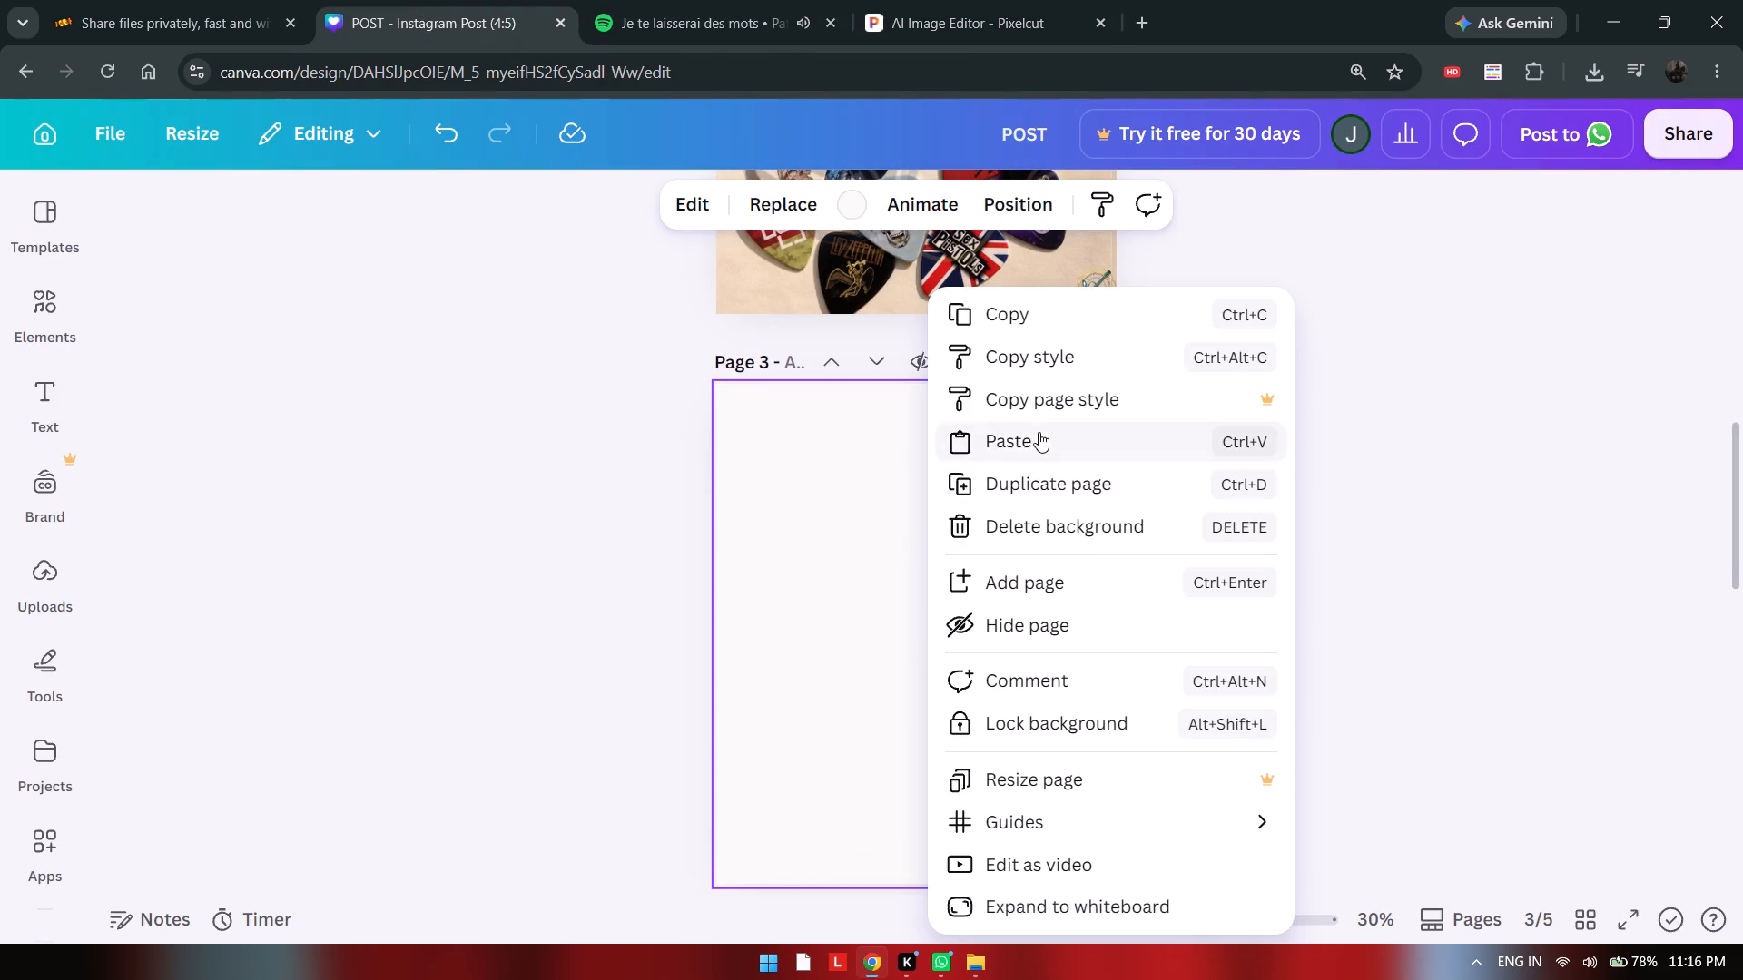
pyautogui.click(1039, 432)
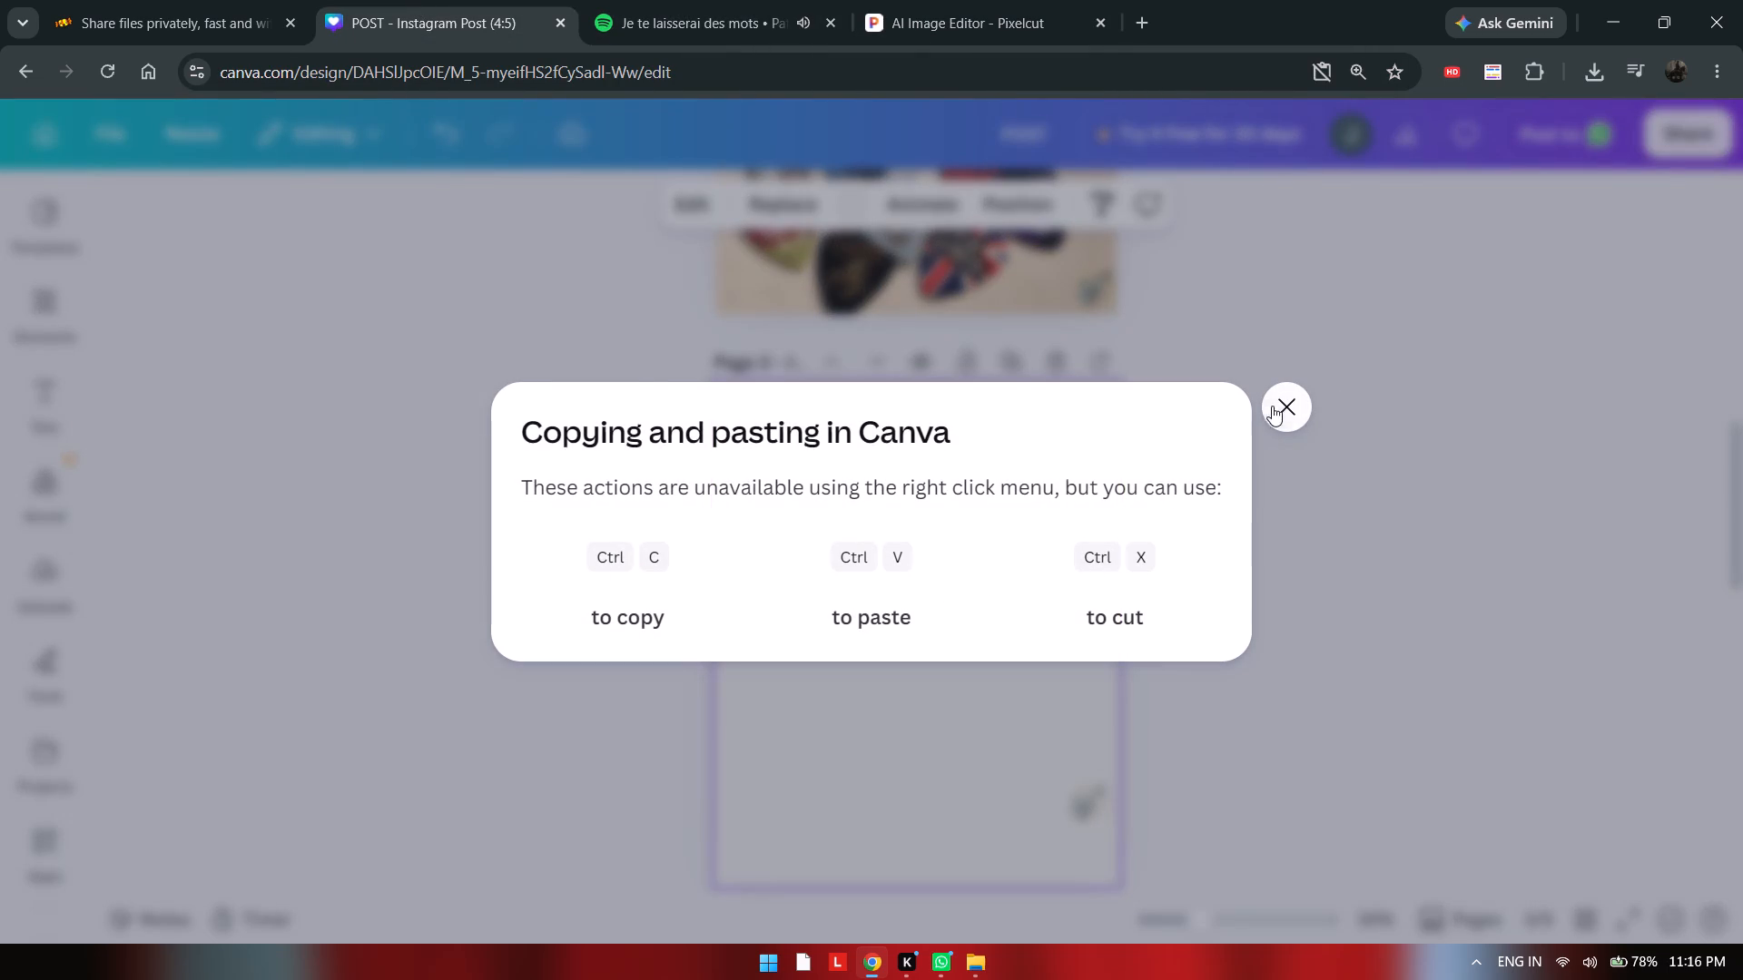
pyautogui.click(1272, 406)
pyautogui.click(803, 671)
pyautogui.hotkey('ctrl', 'v')
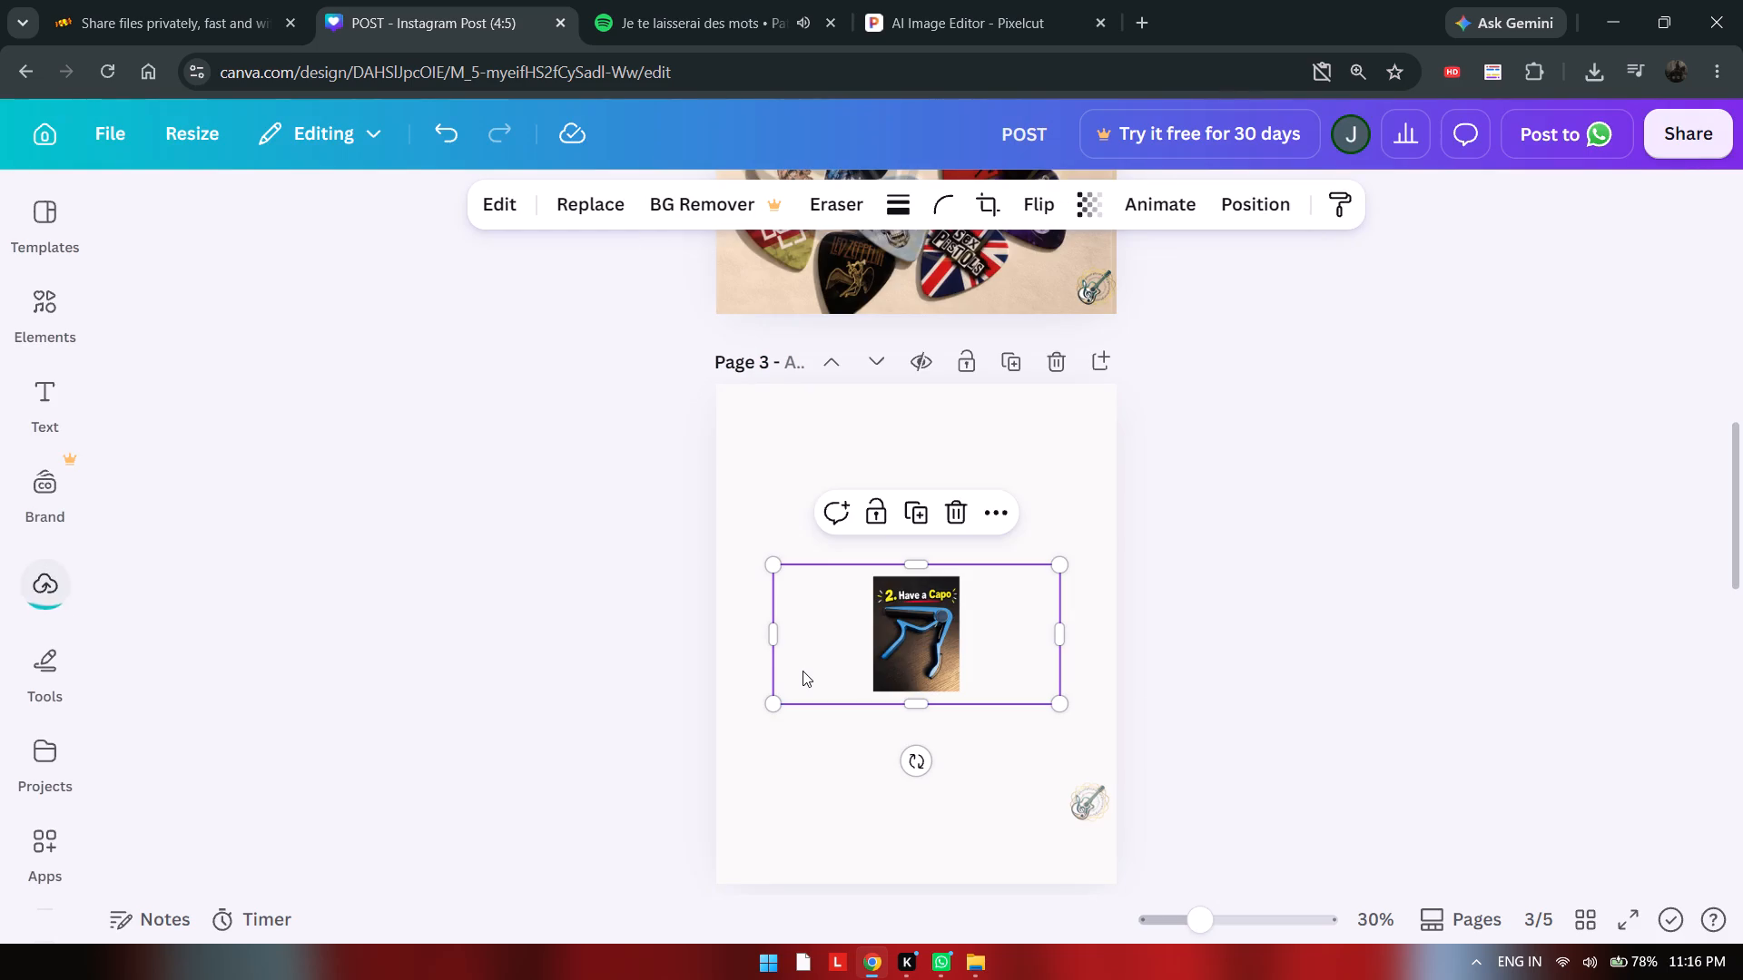
# Crop the empty margins around the pasted capo image on page 3, starting with its left and top edges.
pyautogui.moveTo(775, 632); pyautogui.dragTo(861, 623)
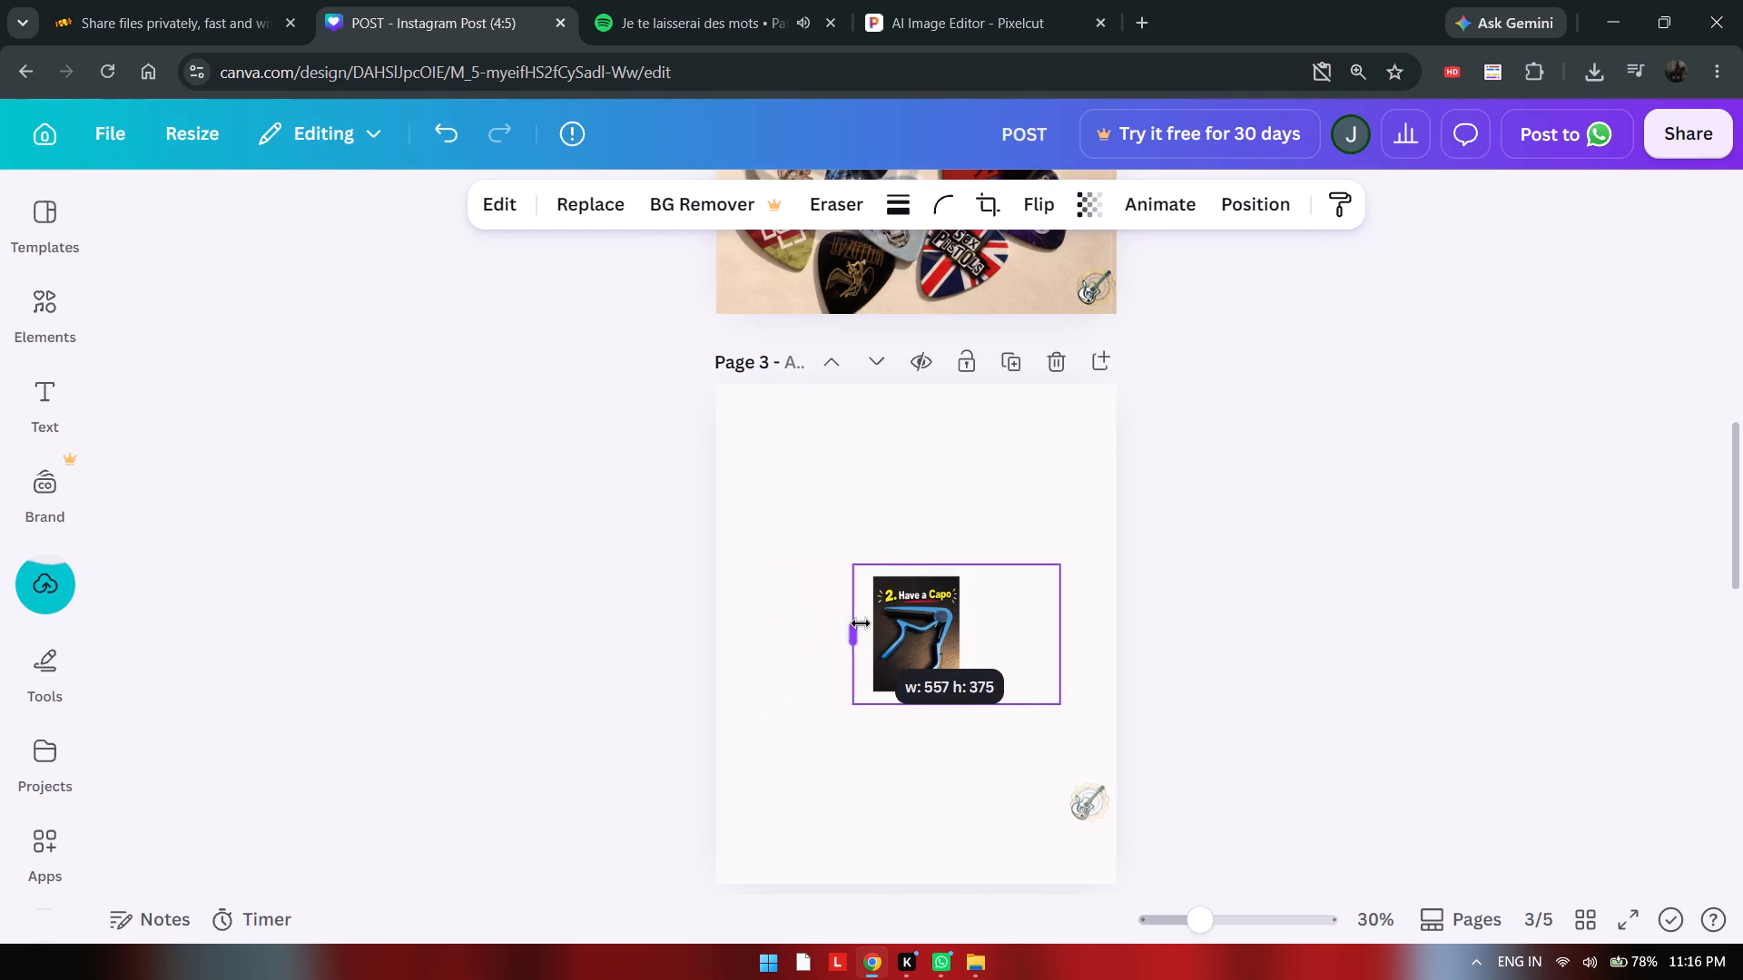
pyautogui.moveTo(861, 623); pyautogui.dragTo(871, 620)
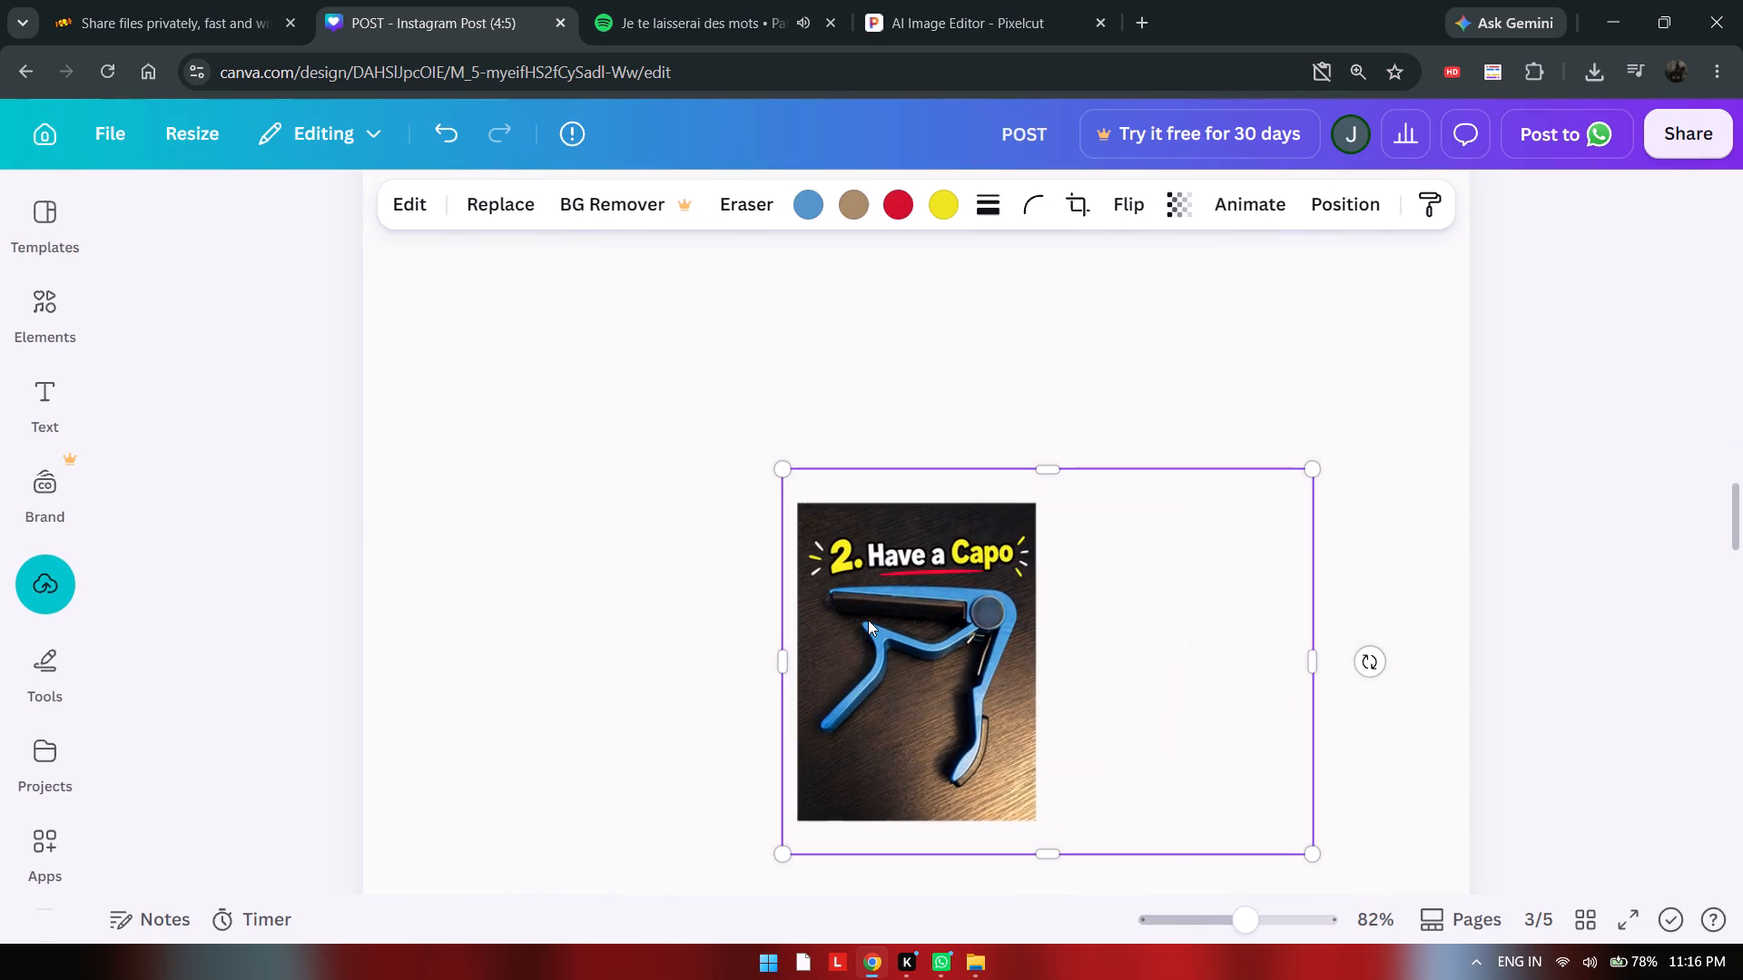
pyautogui.moveTo(780, 661); pyautogui.dragTo(799, 661)
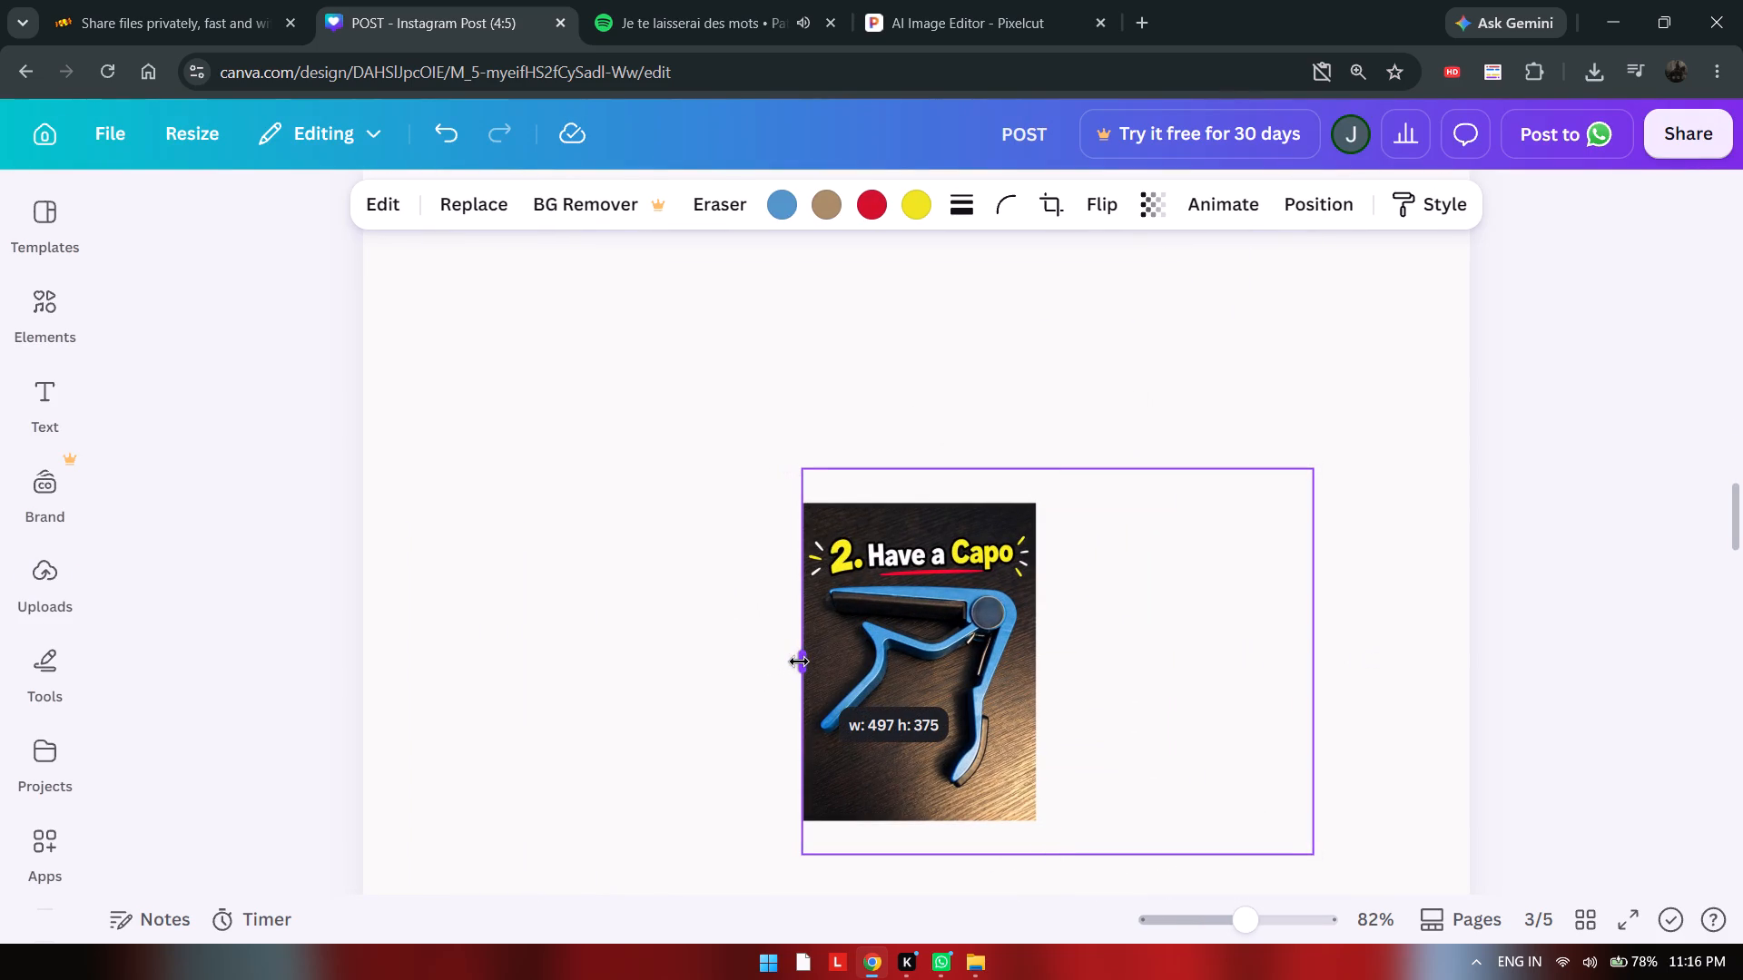
pyautogui.moveTo(799, 661); pyautogui.dragTo(797, 661)
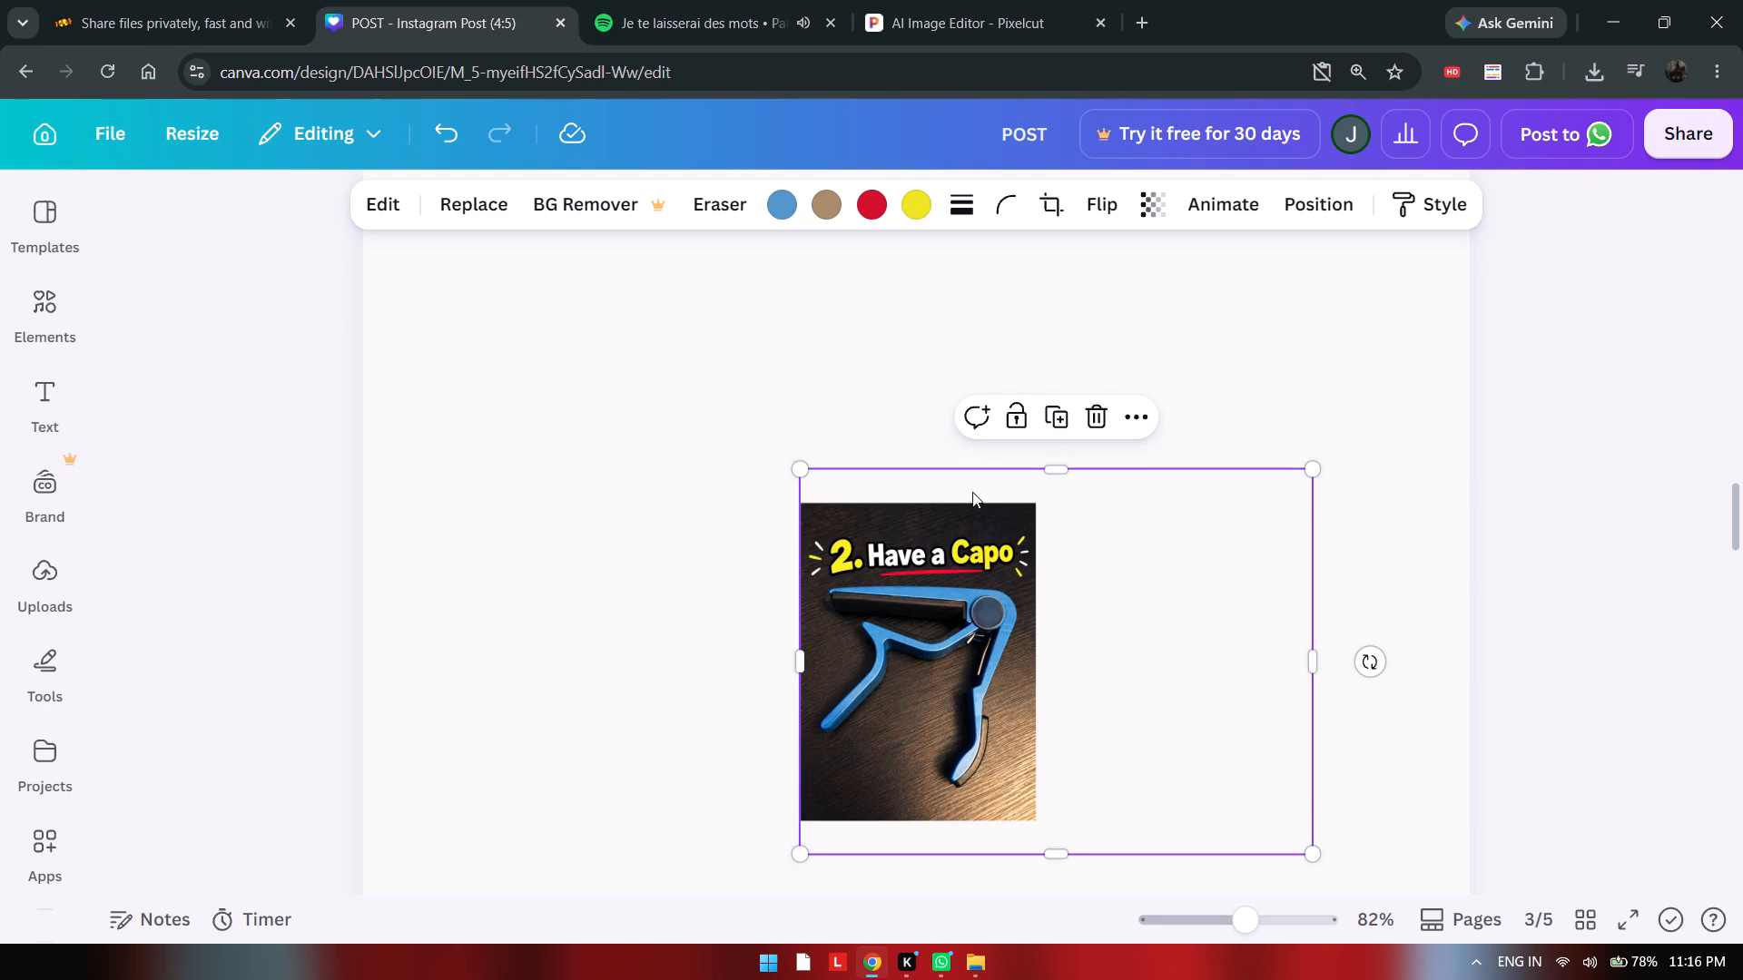
pyautogui.moveTo(1050, 472); pyautogui.dragTo(1055, 508)
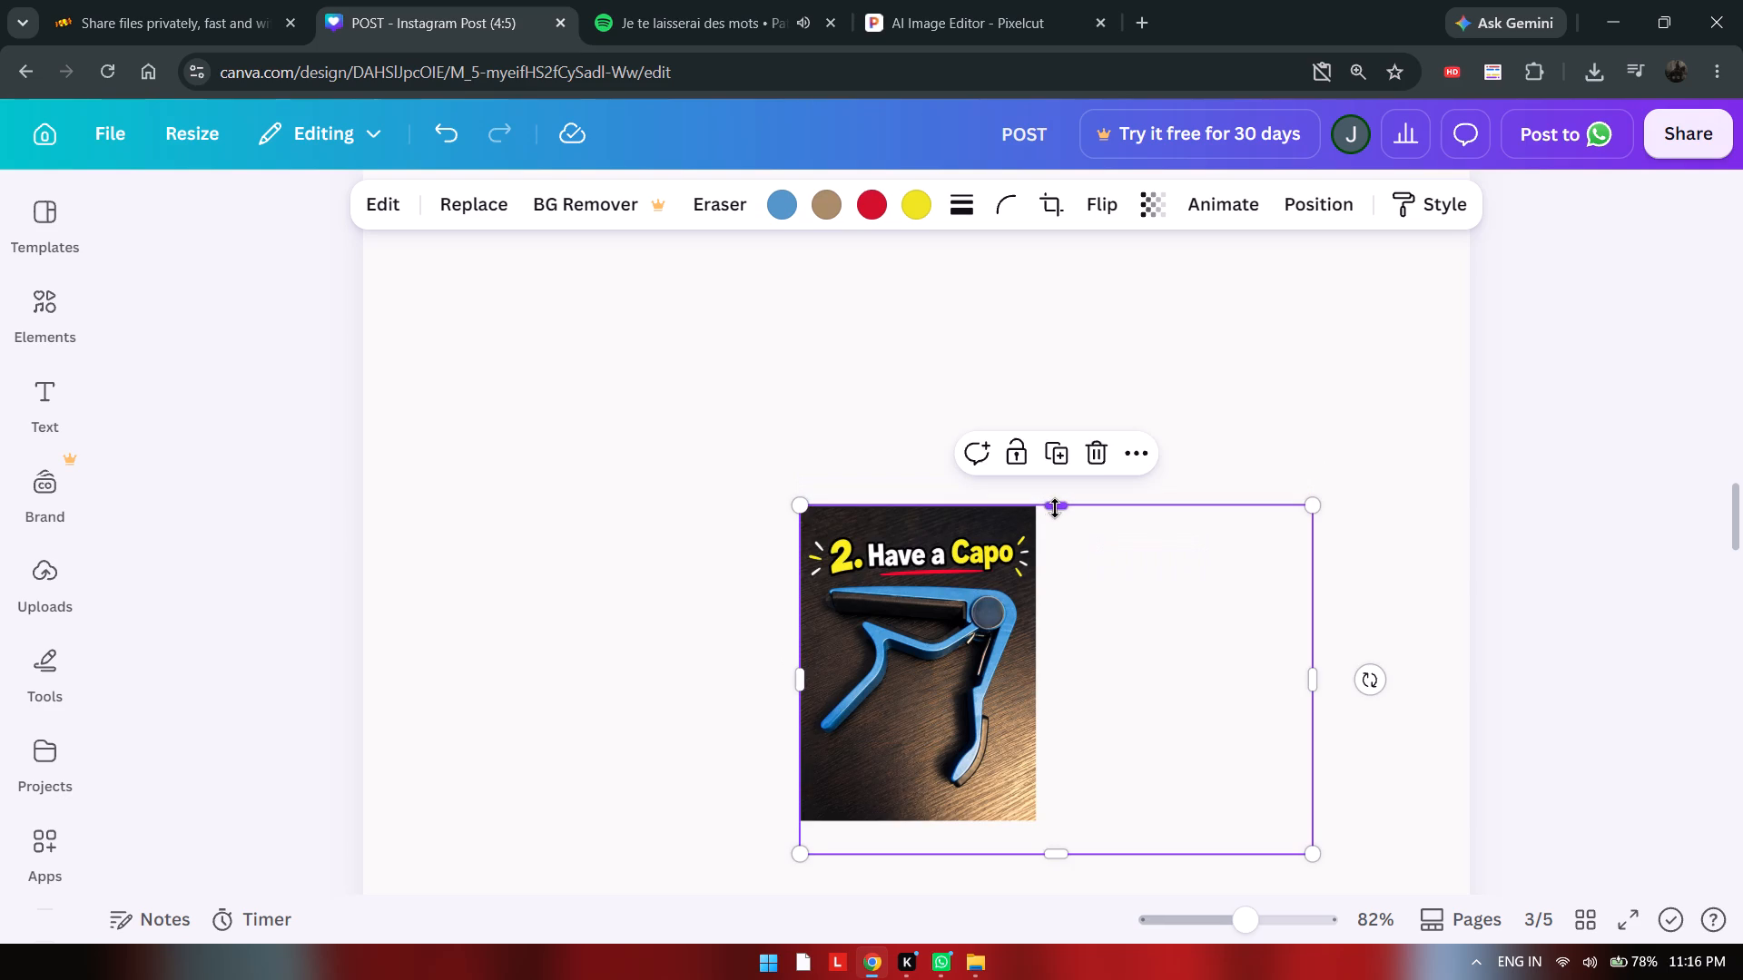
# In Canva, crop the pasted image on page 3 to the edges of the capo picture, removing the blank margins.
pyautogui.moveTo(1309, 666); pyautogui.dragTo(1074, 693)
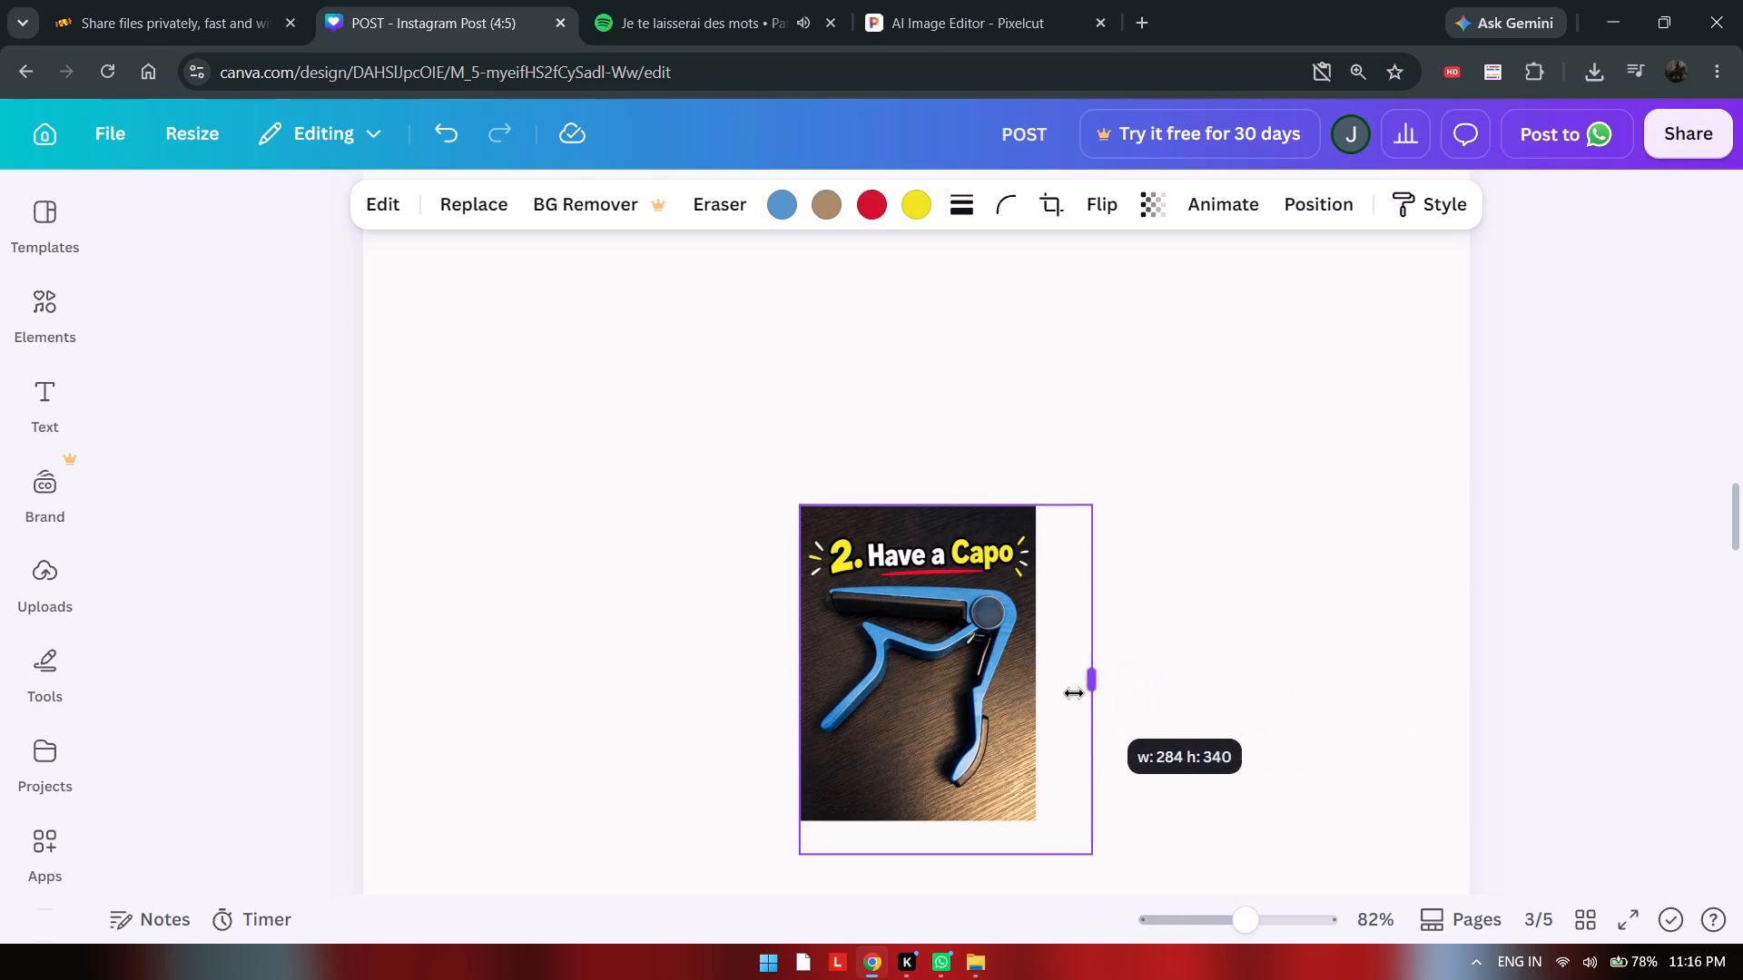
pyautogui.moveTo(1074, 693); pyautogui.dragTo(1036, 693)
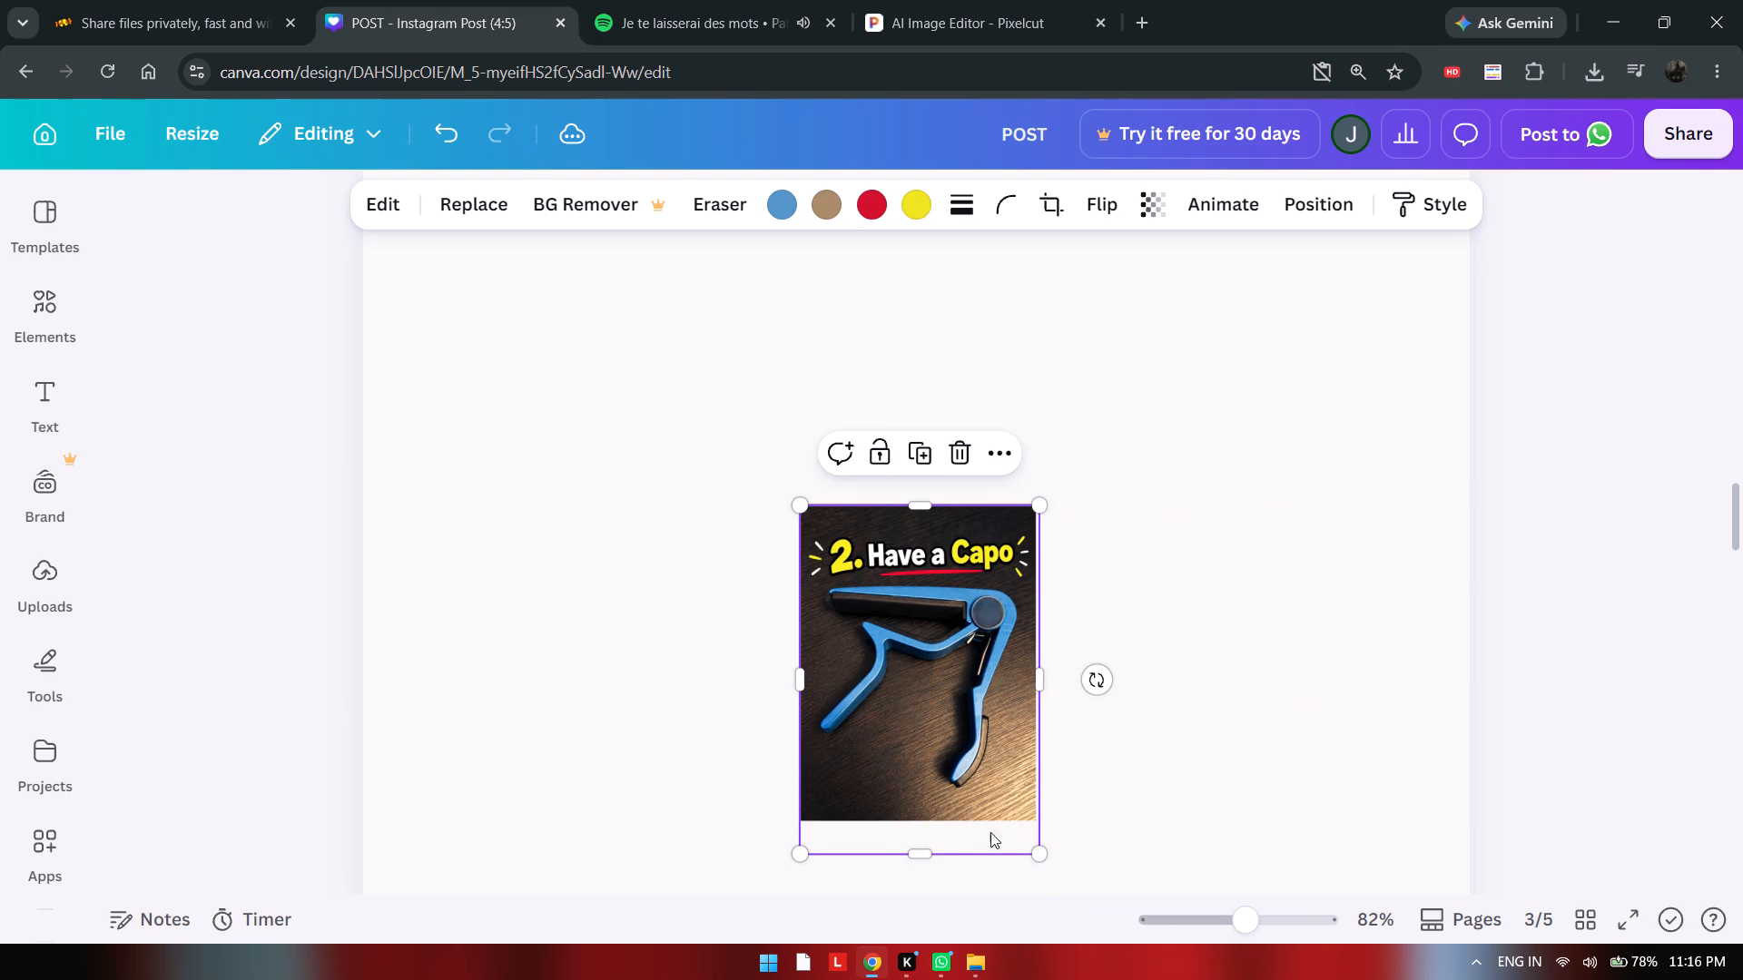
pyautogui.moveTo(937, 857); pyautogui.dragTo(943, 827)
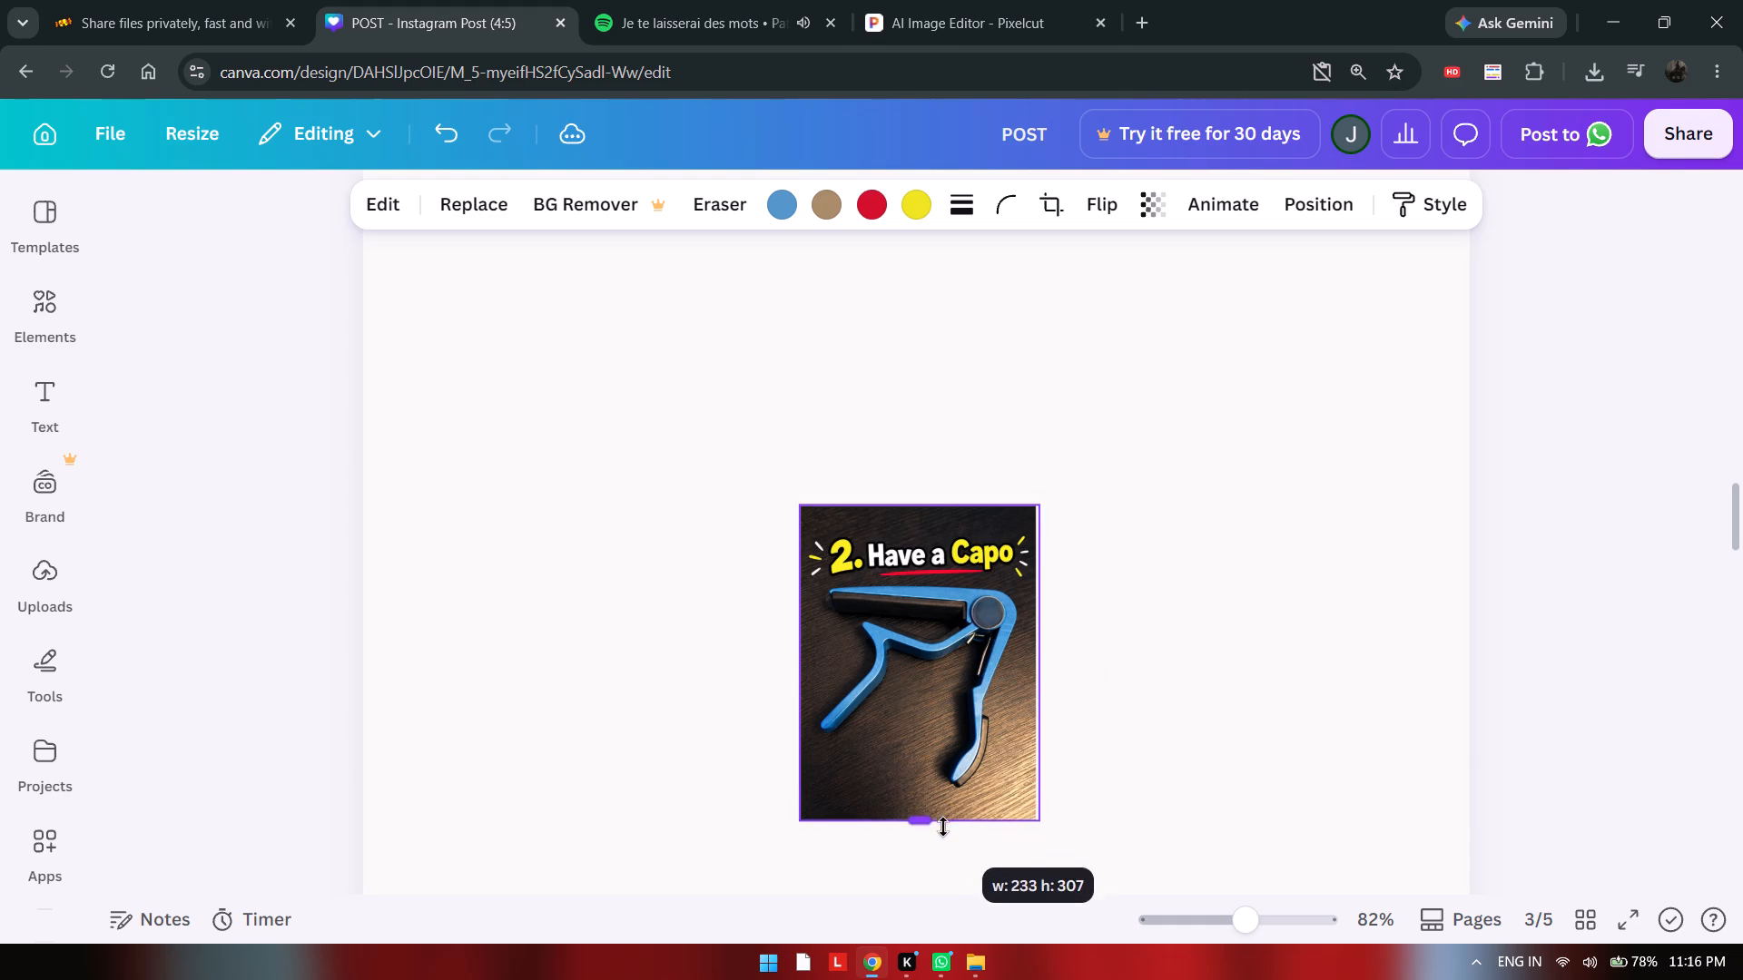
pyautogui.moveTo(943, 827); pyautogui.dragTo(946, 824)
pyautogui.moveTo(1038, 675); pyautogui.dragTo(1029, 675)
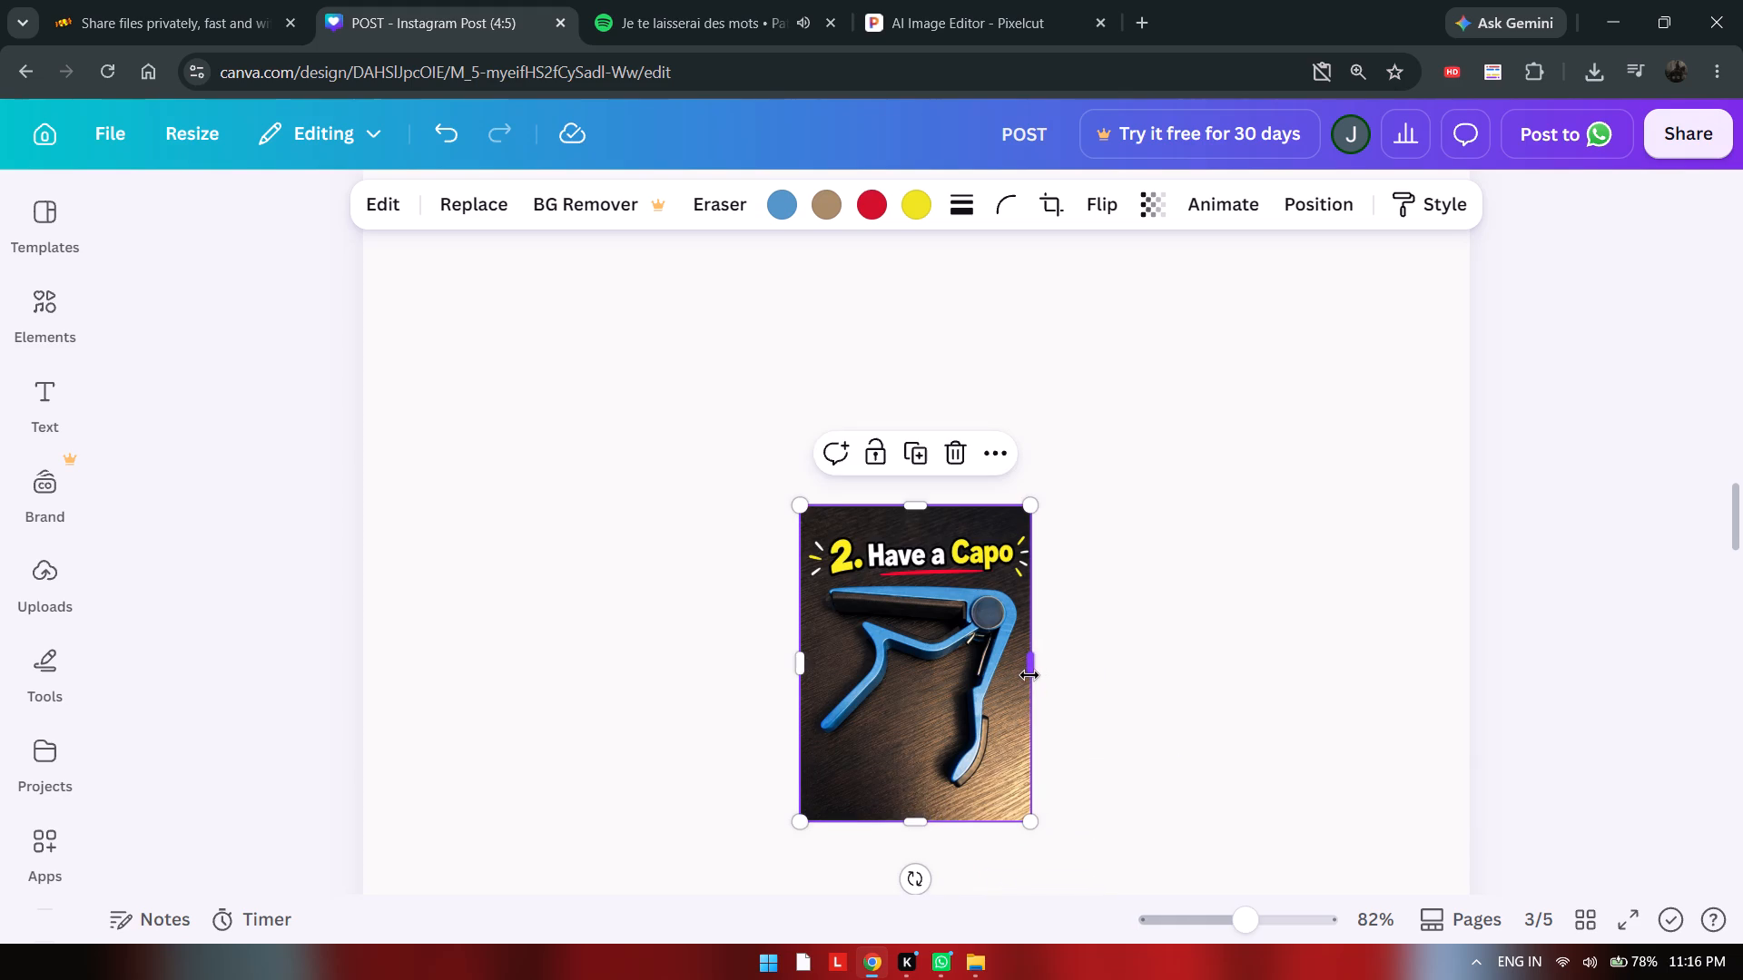
# Move the capo picture to page 3's top-left corner and enlarge it proportionally to span the full page width.
pyautogui.moveTo(940, 694); pyautogui.dragTo(862, 626)
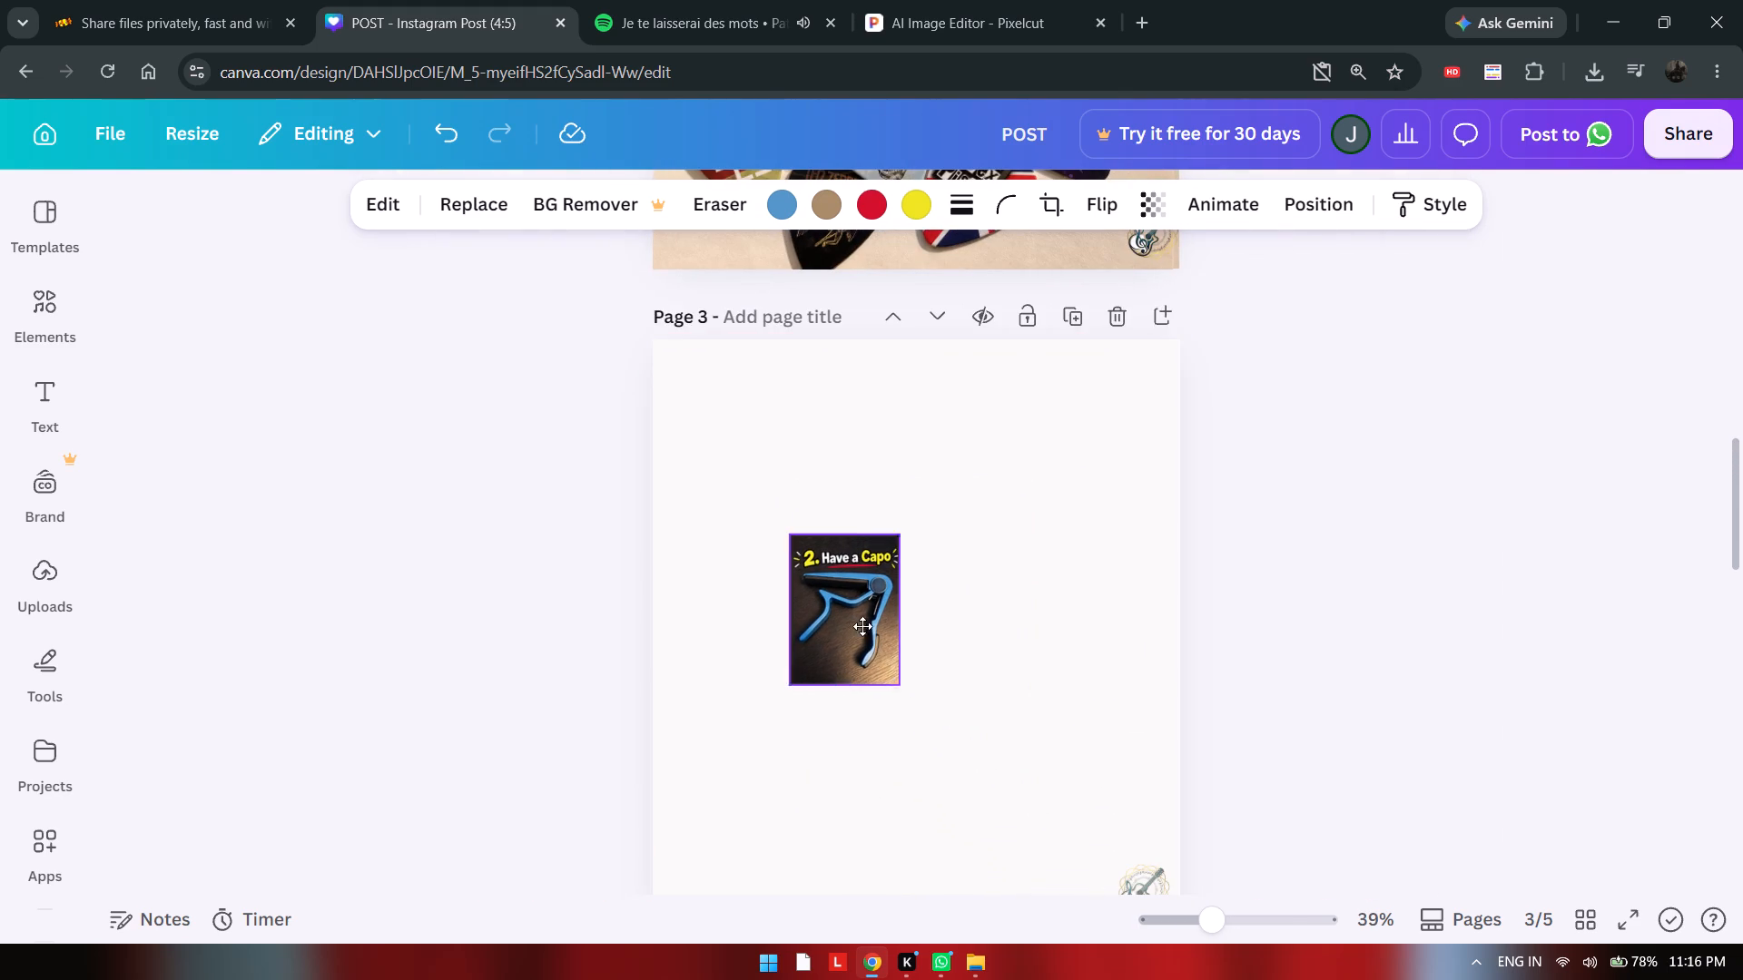
pyautogui.moveTo(862, 626); pyautogui.dragTo(733, 447)
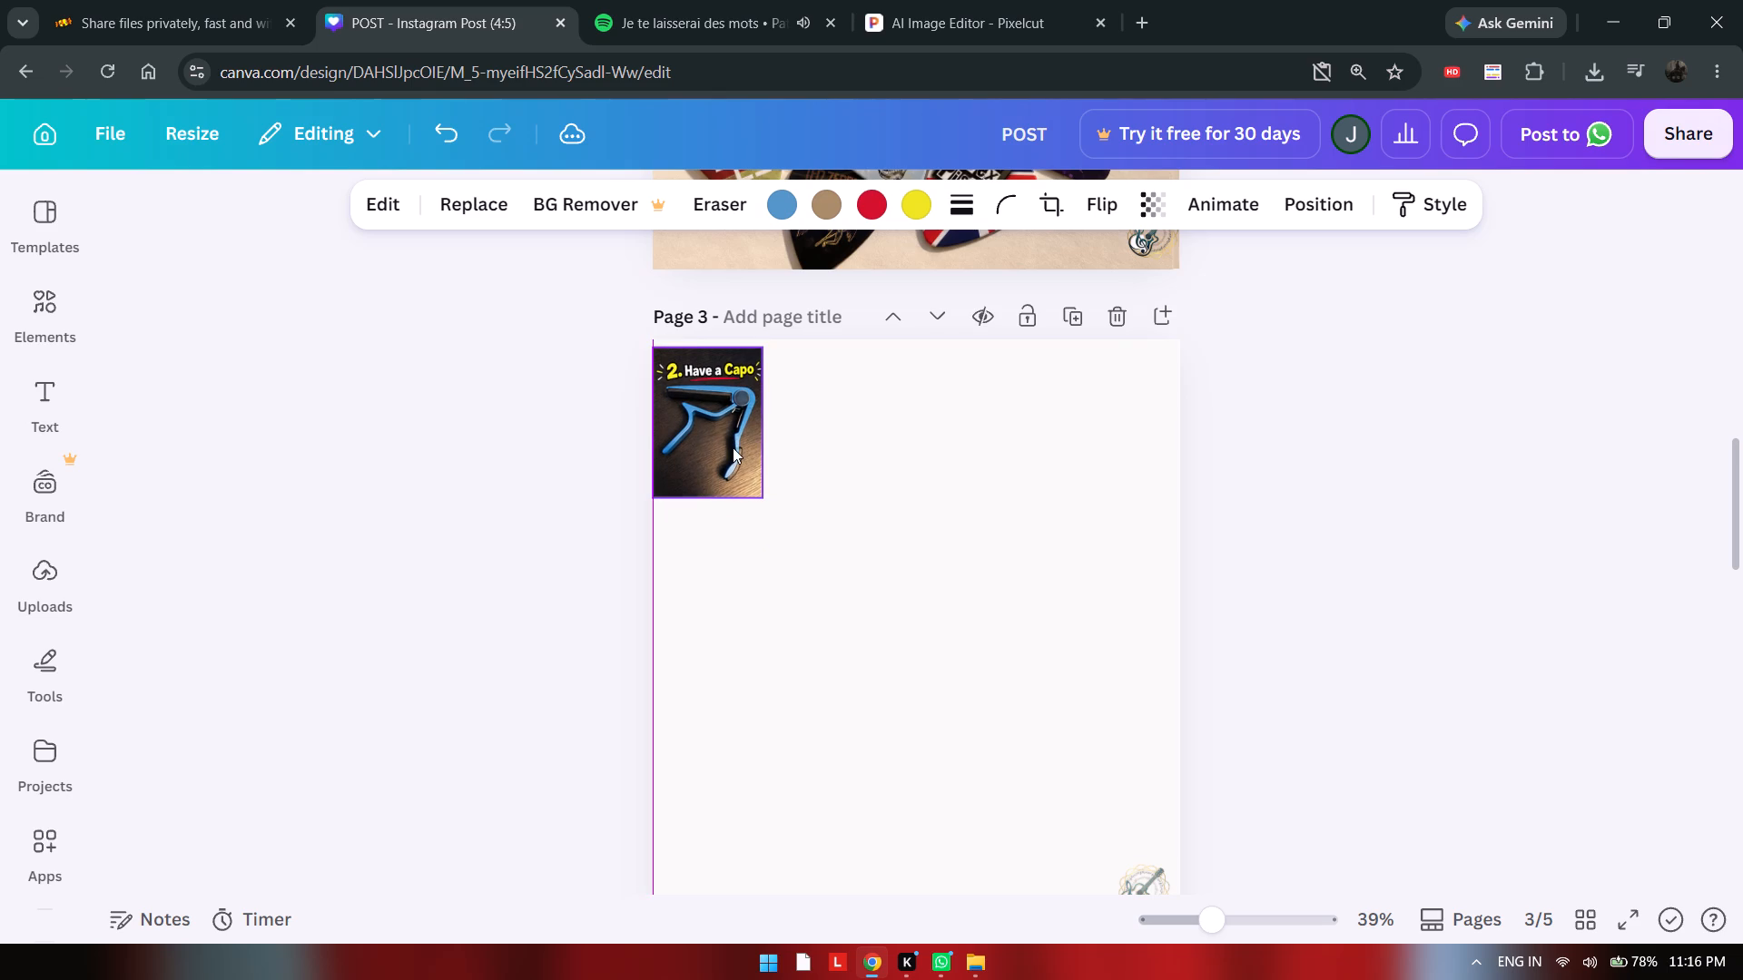
pyautogui.moveTo(761, 495); pyautogui.dragTo(1158, 948)
pyautogui.scroll(-1, 1158, 948)
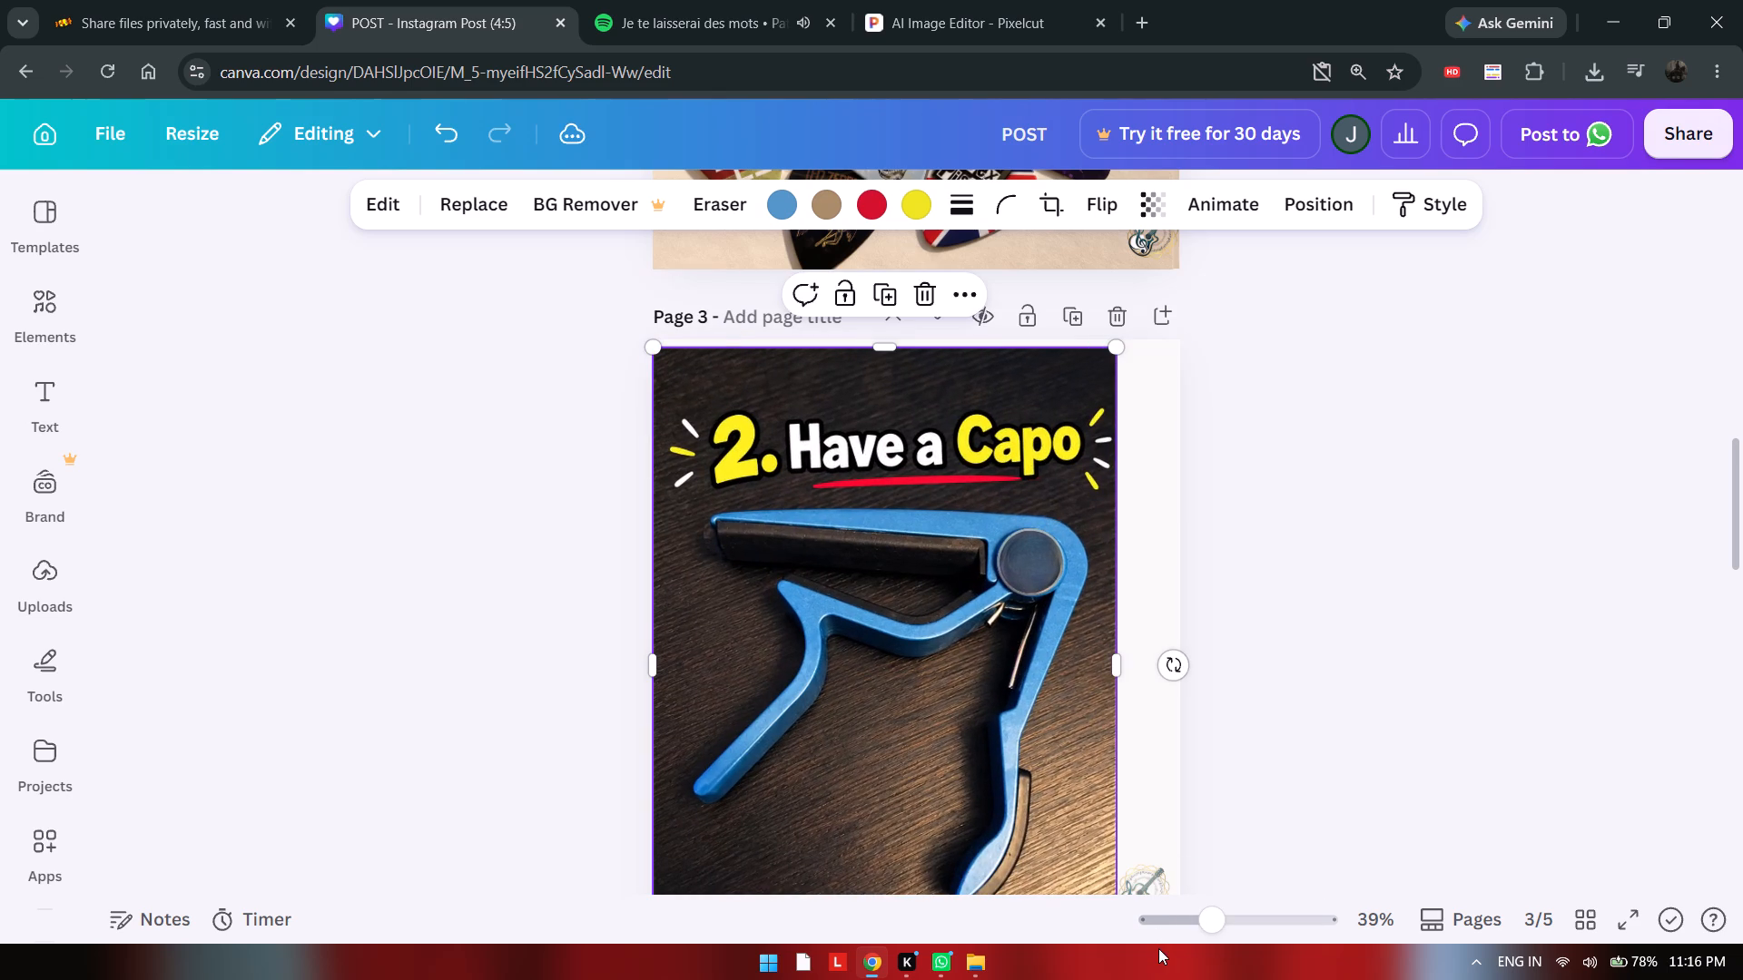
pyautogui.scroll(-1, 1158, 948)
pyautogui.scroll(-1, 1136, 688)
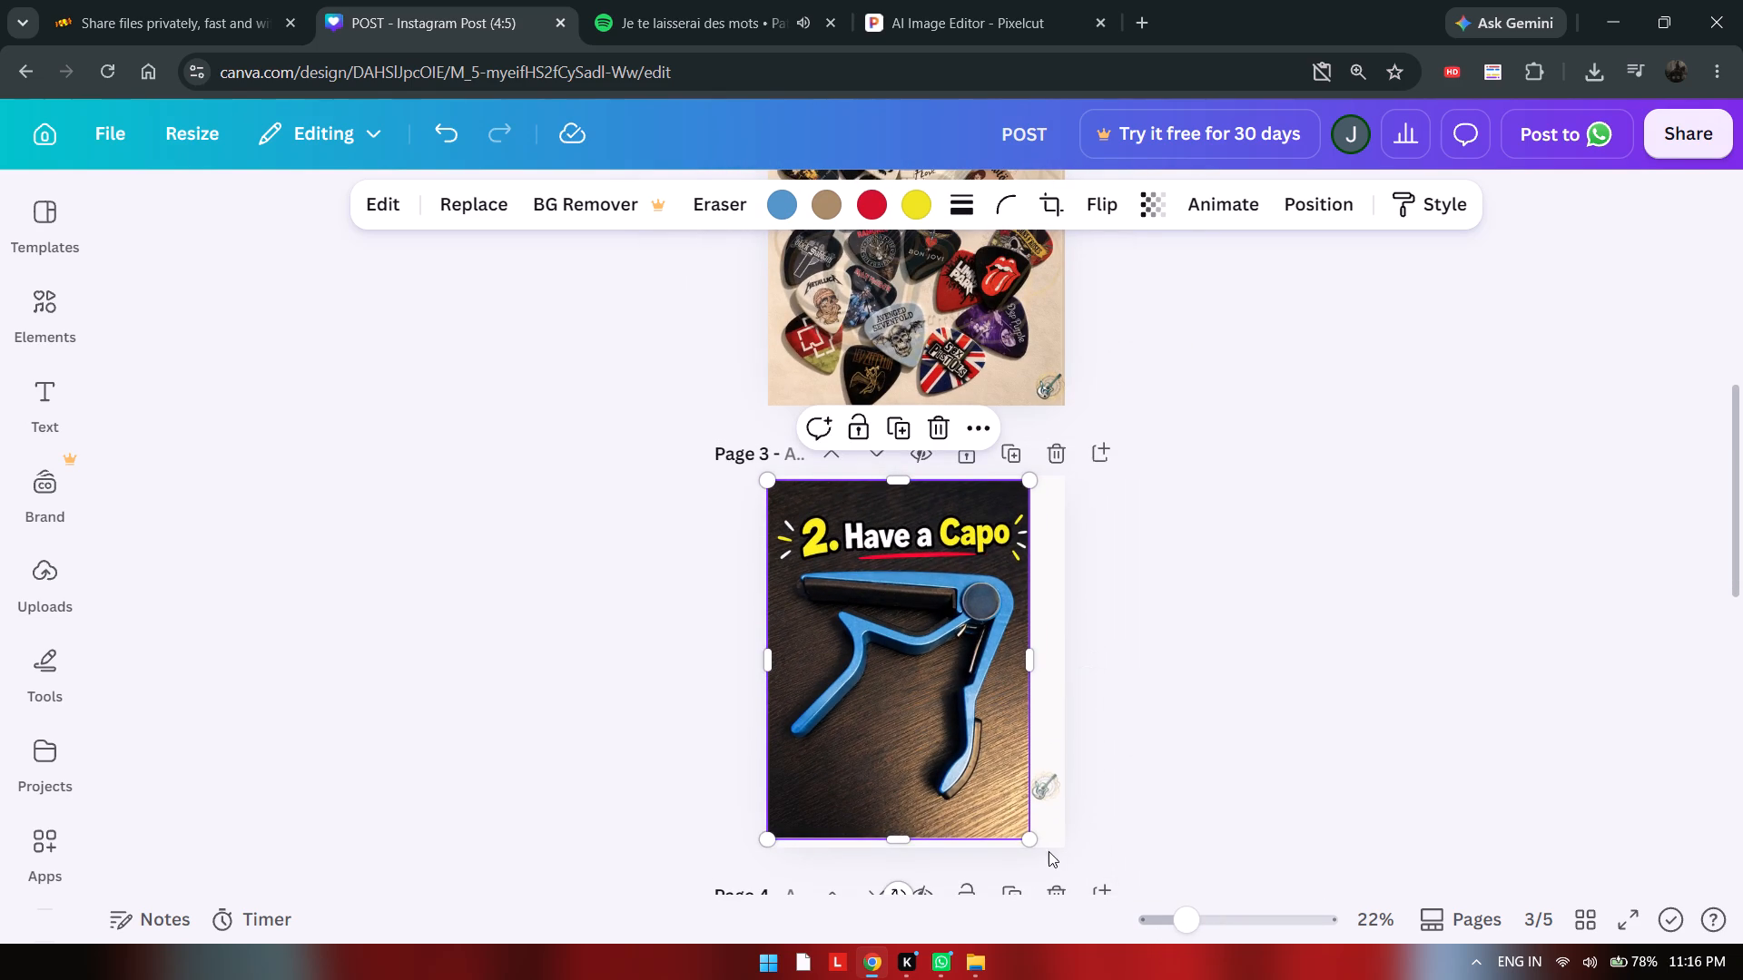
pyautogui.moveTo(1031, 838); pyautogui.dragTo(1100, 862)
pyautogui.hscroll(1, 1019, 815)
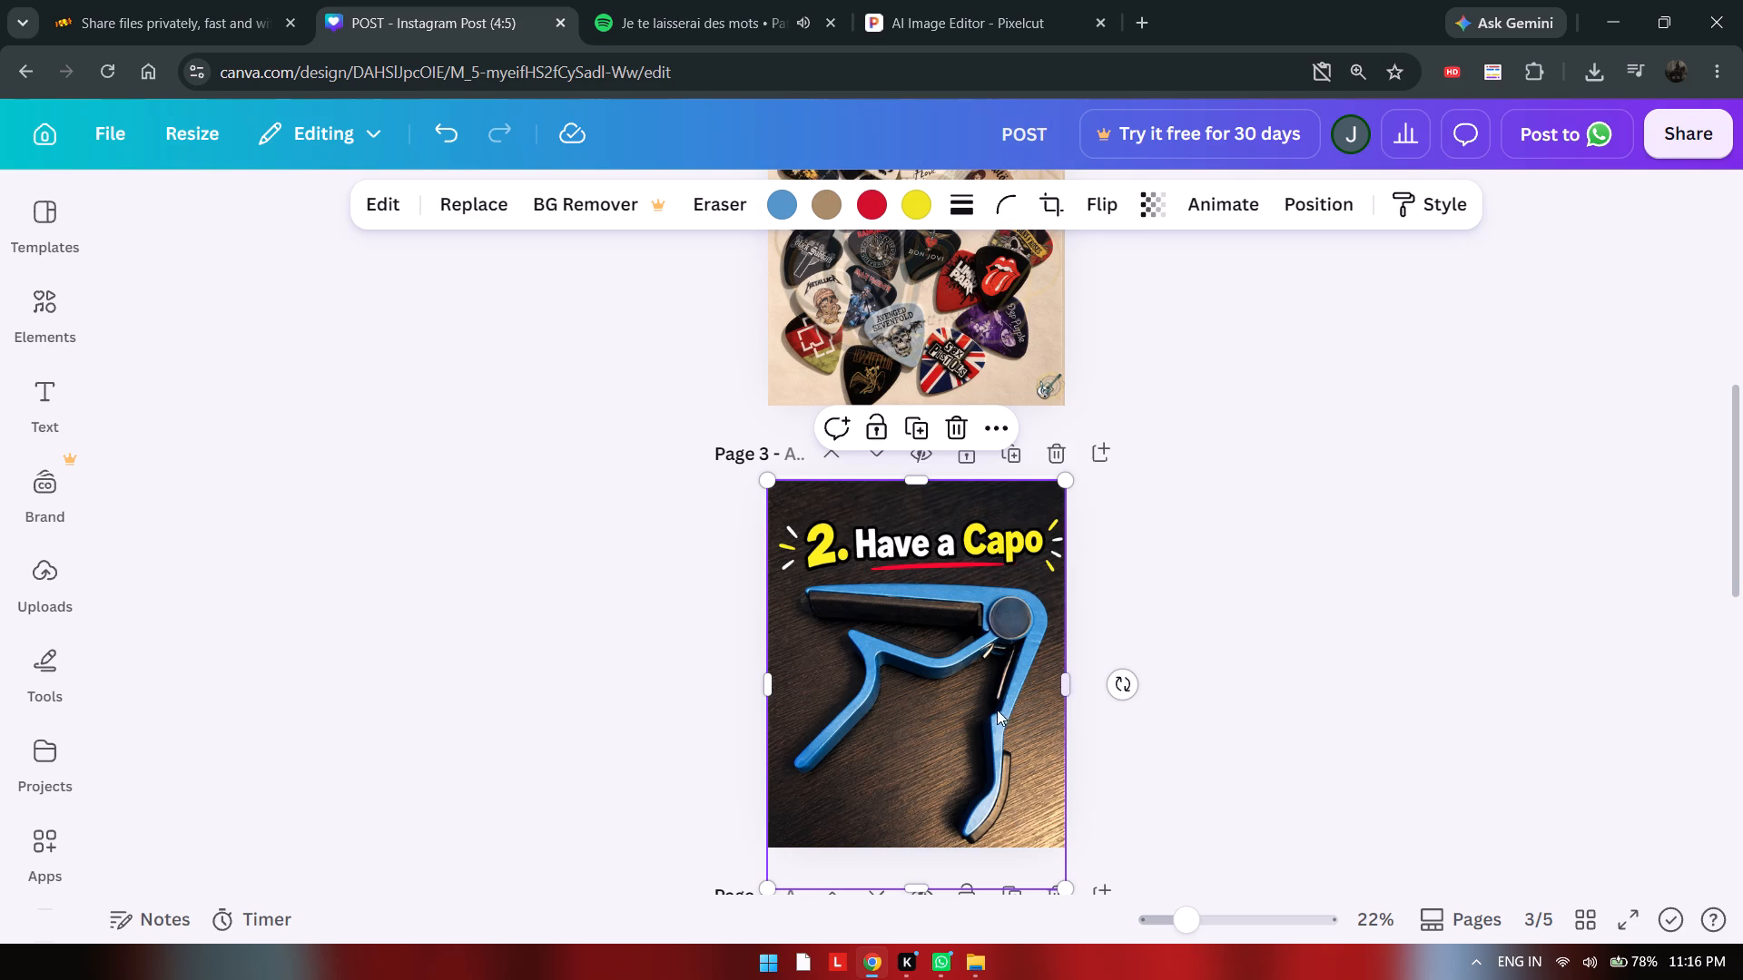
# Reorder page 3's layers so the small guitar logo lies above the capo picture.
pyautogui.click(1298, 206)
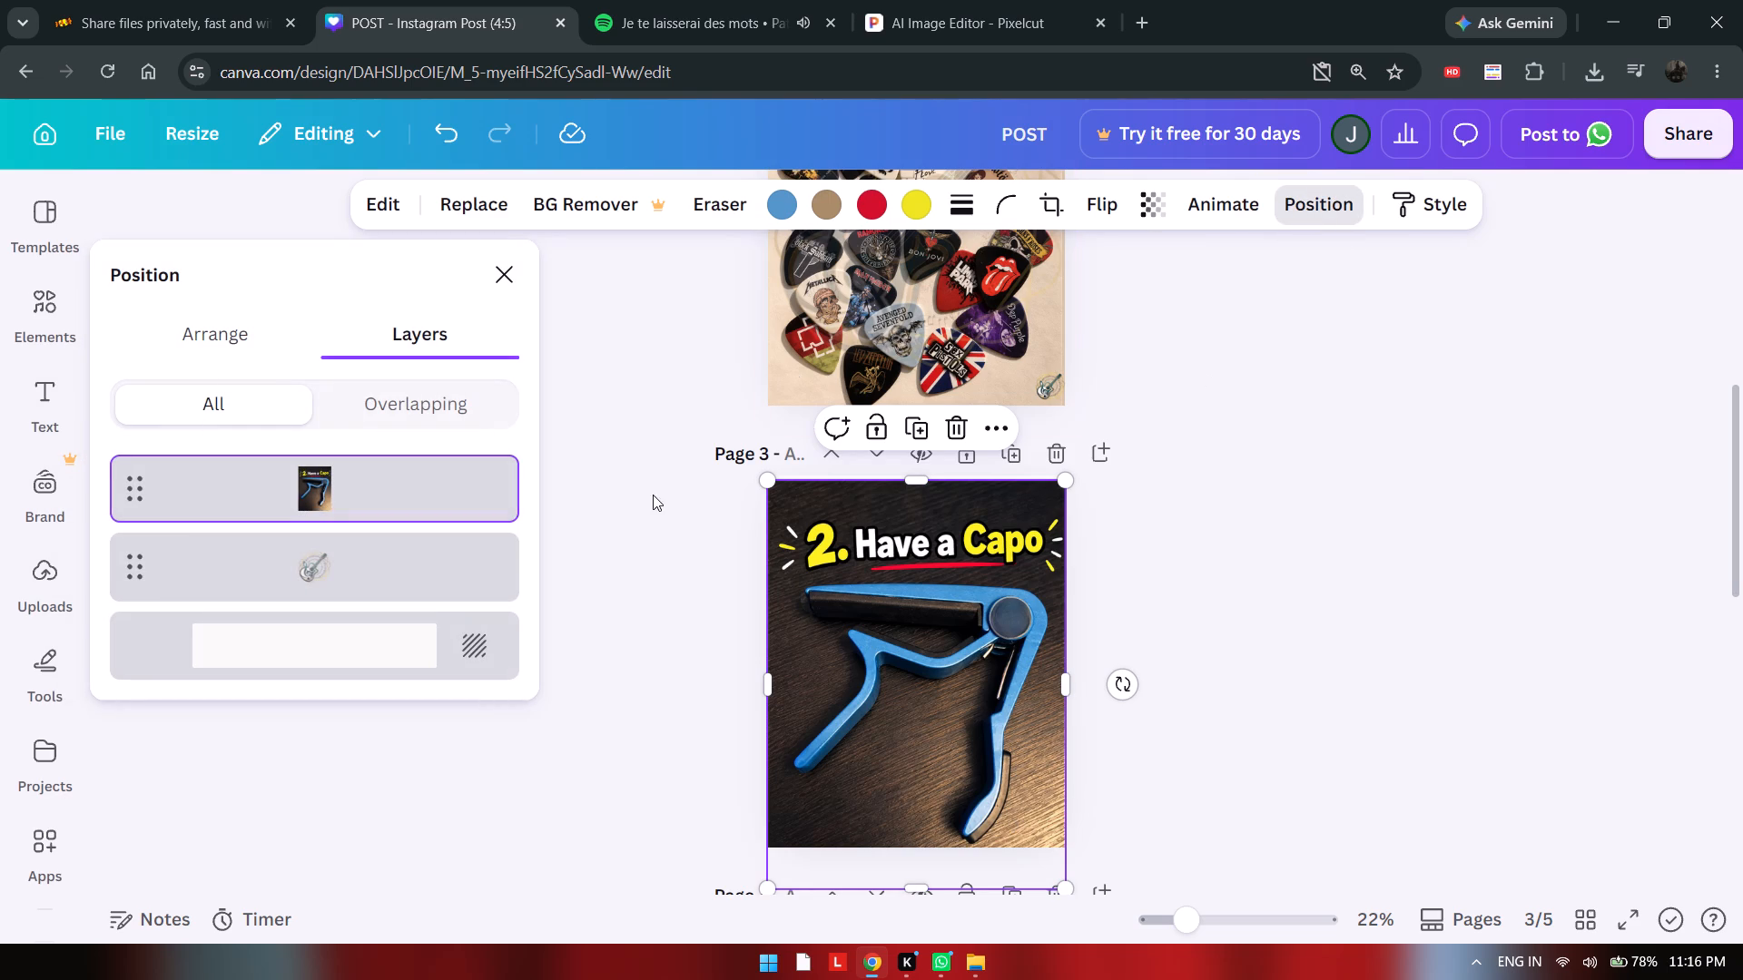
pyautogui.moveTo(133, 568); pyautogui.dragTo(151, 476)
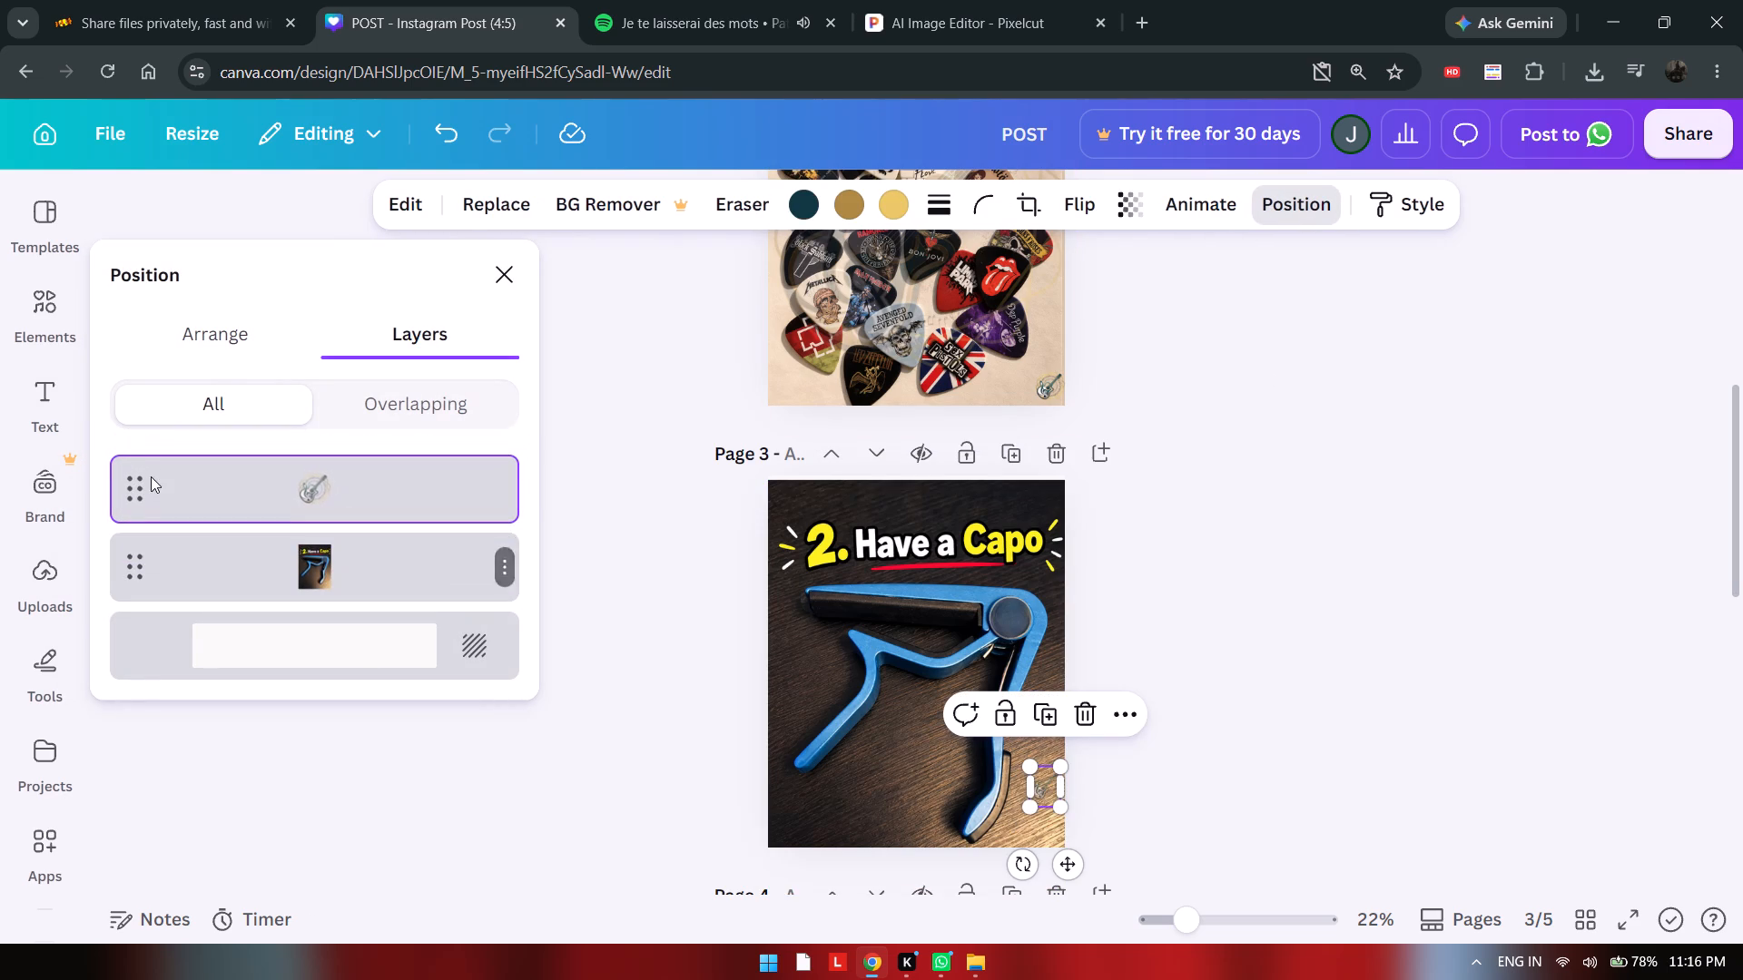
pyautogui.click(513, 276)
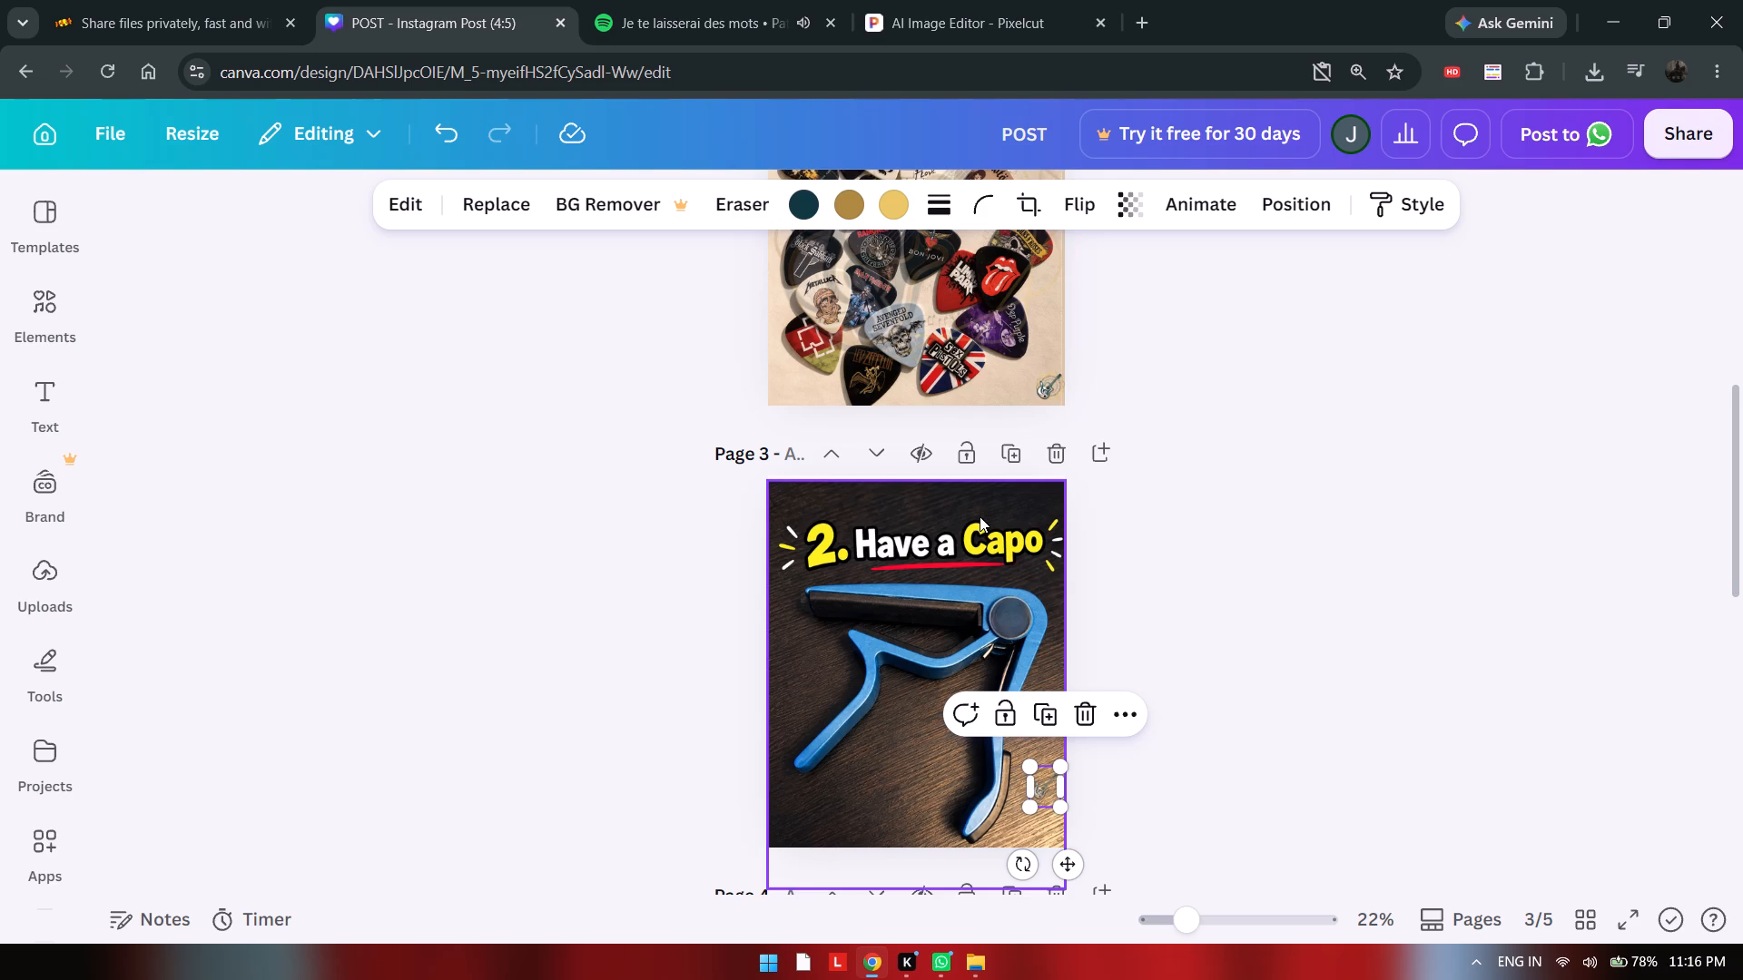
# Add a circle from the basic shapes onto page 3's capo picture.
pyautogui.click(63, 326)
pyautogui.click(312, 675)
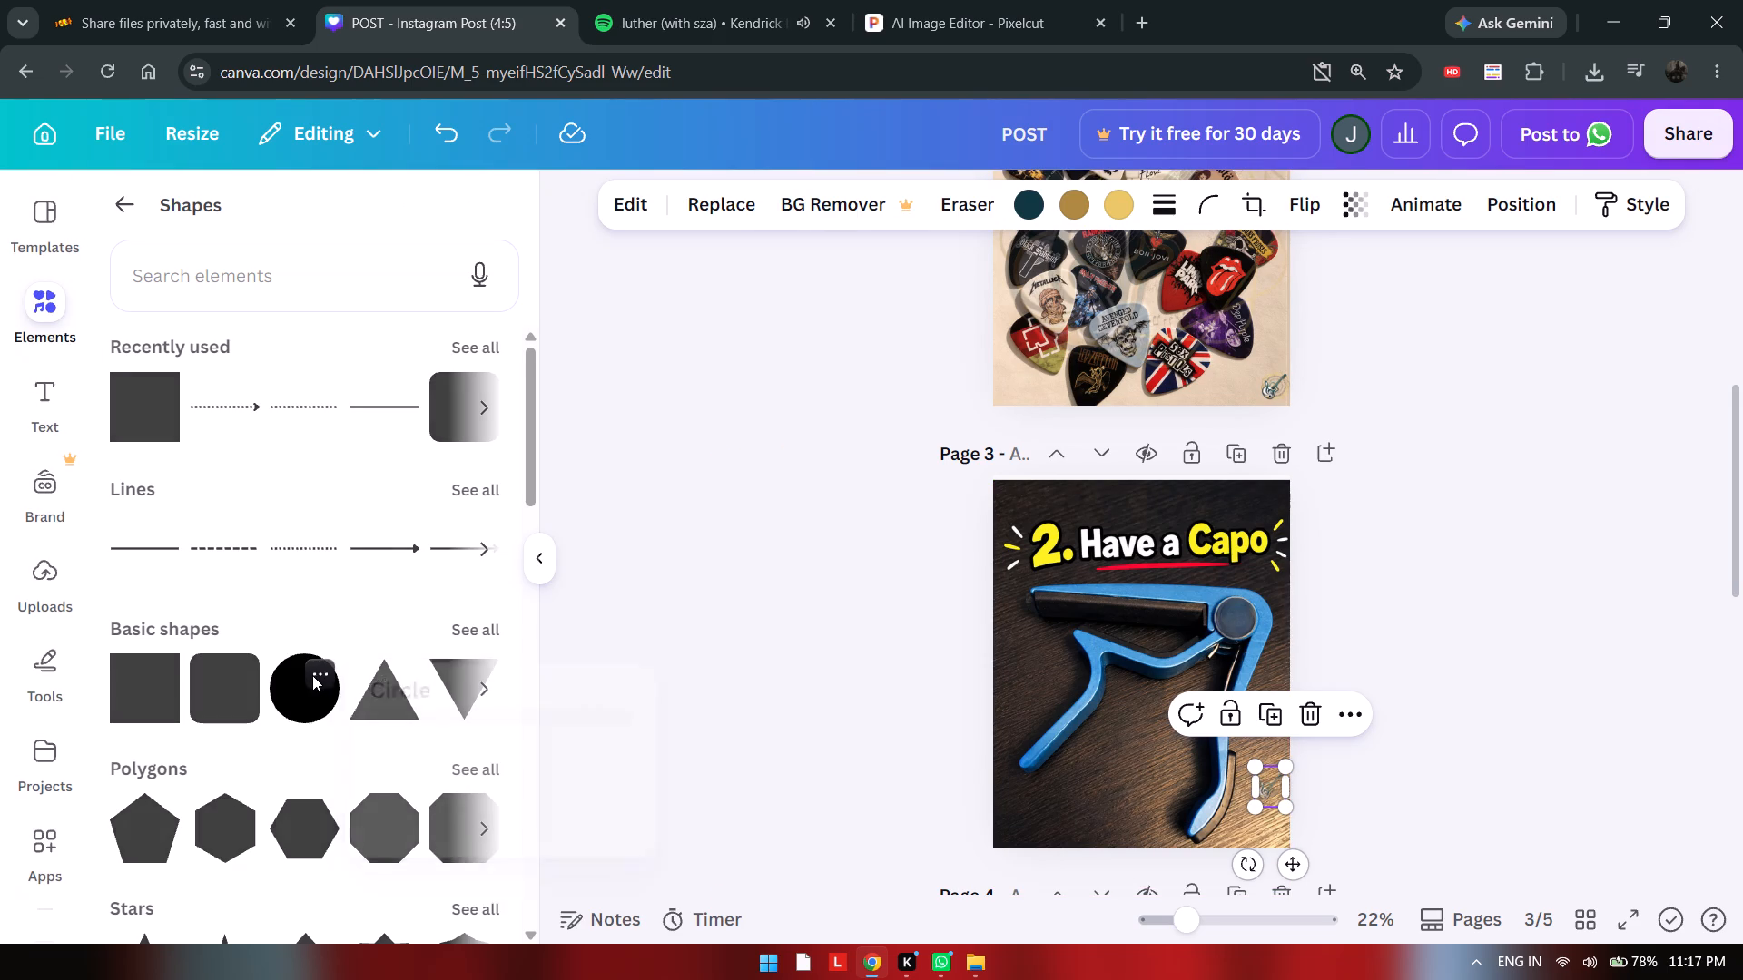
pyautogui.moveTo(303, 692); pyautogui.dragTo(1038, 639)
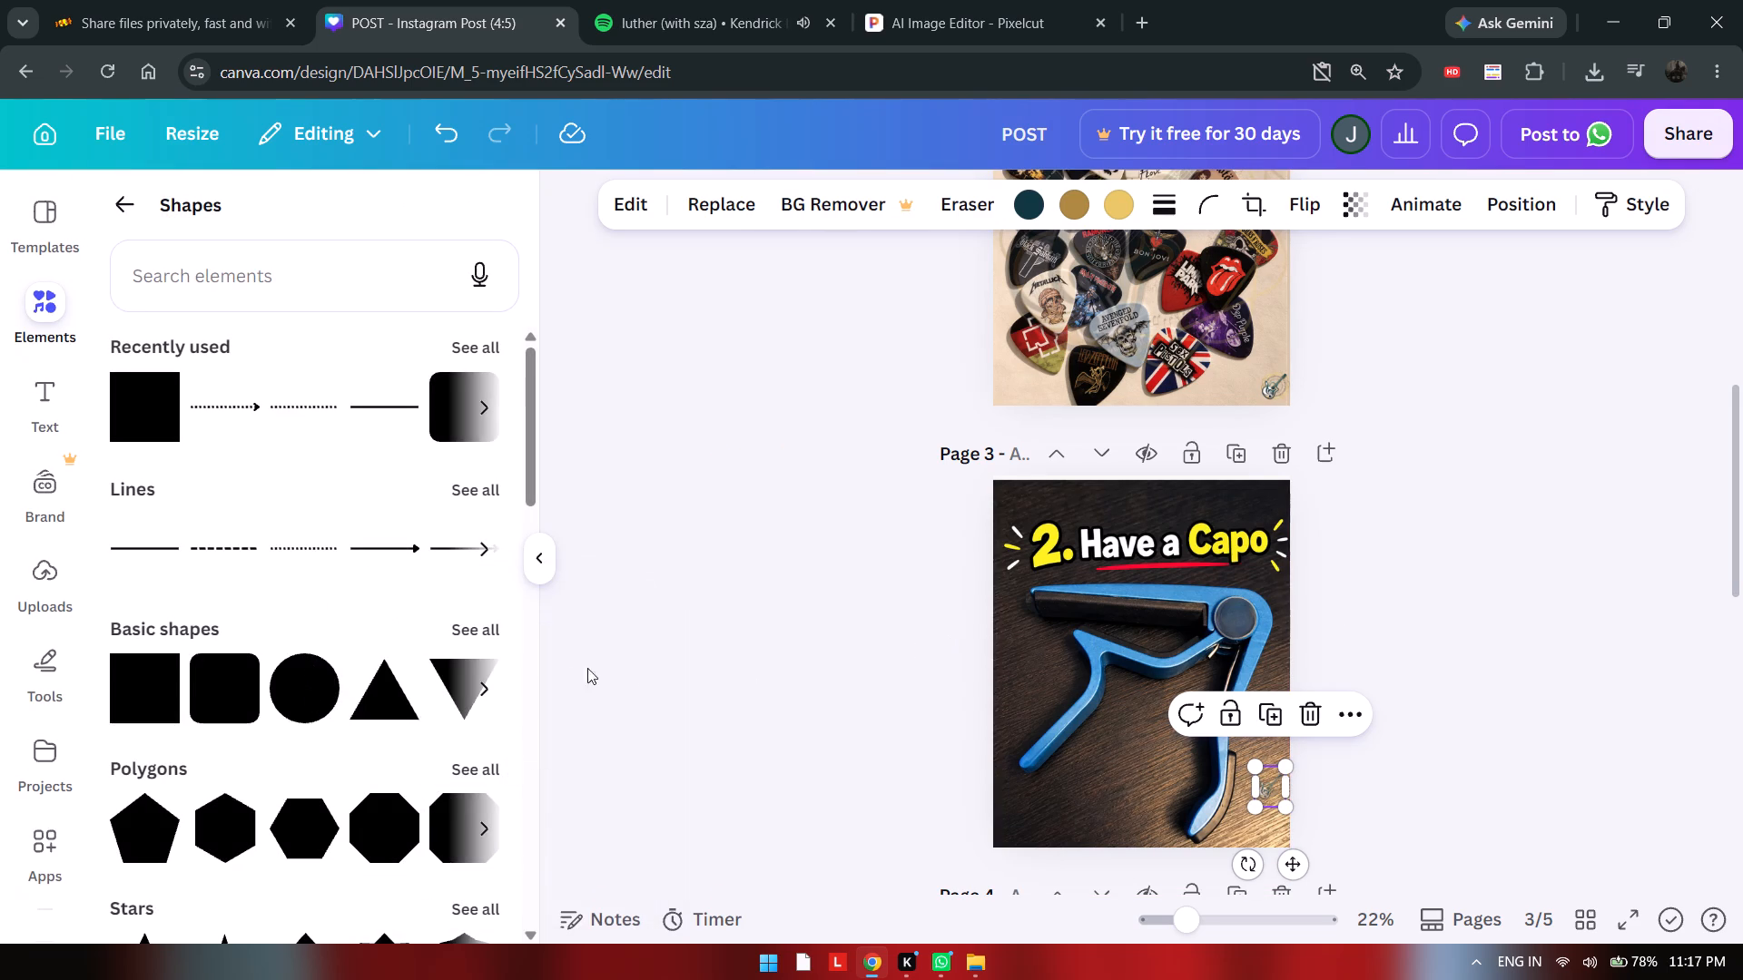
pyautogui.moveTo(327, 688); pyautogui.dragTo(1118, 701)
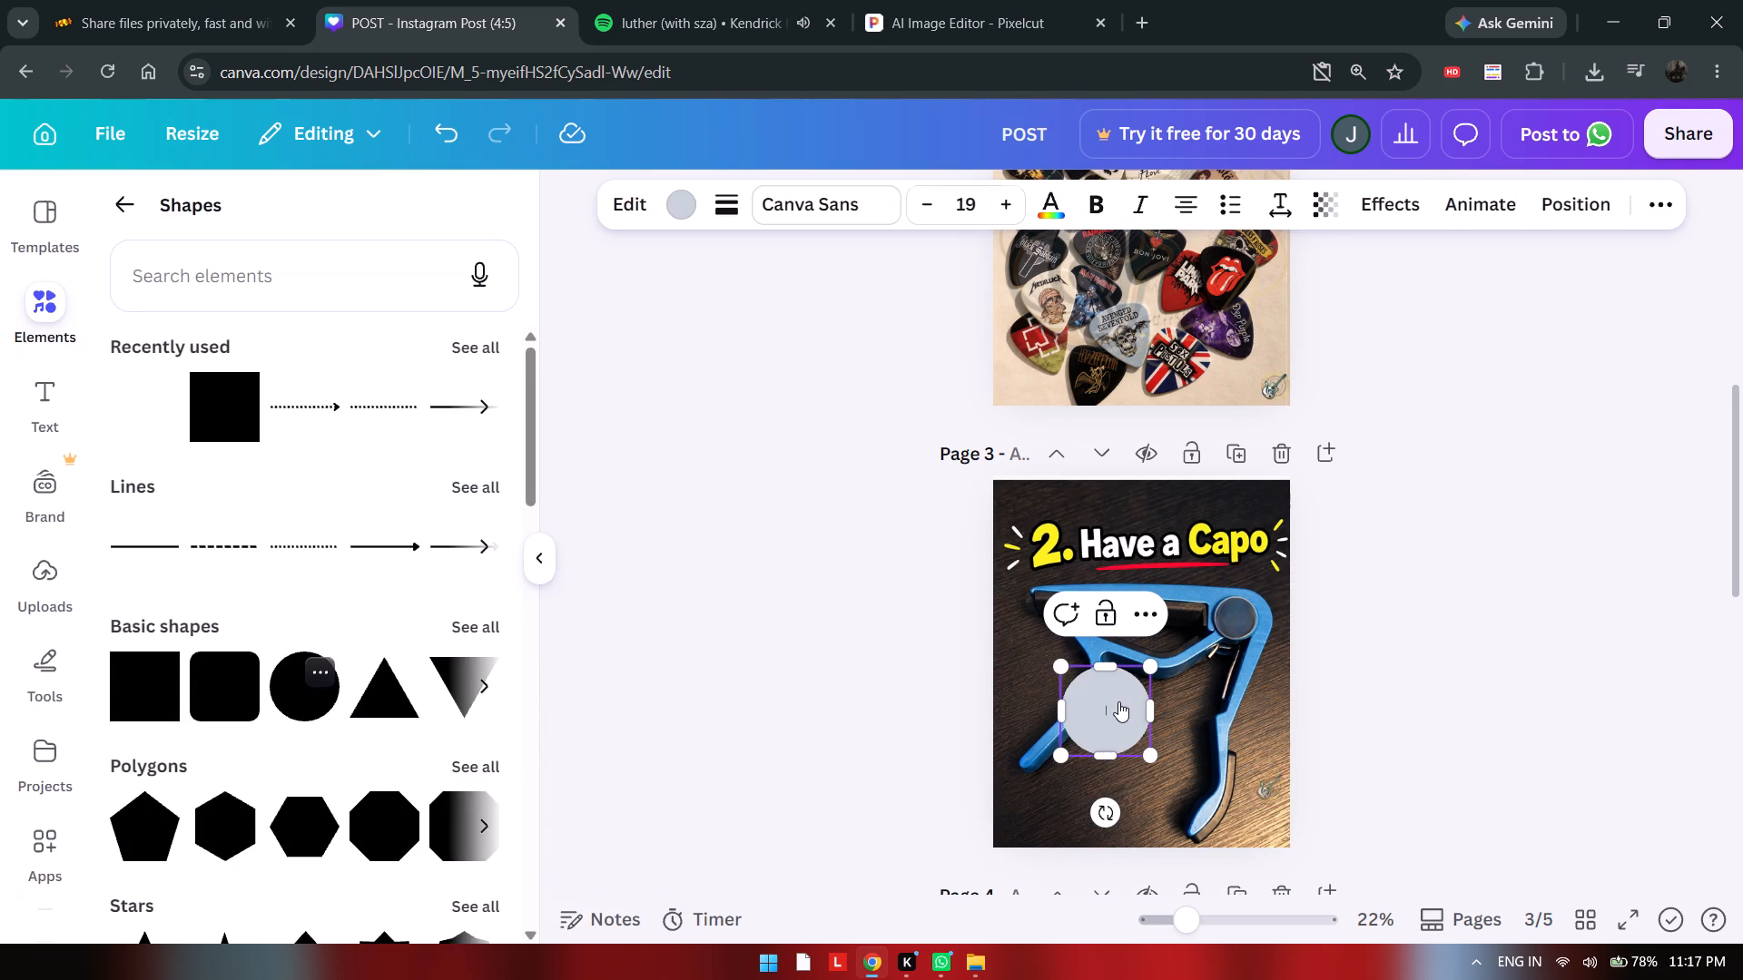
pyautogui.click(550, 564)
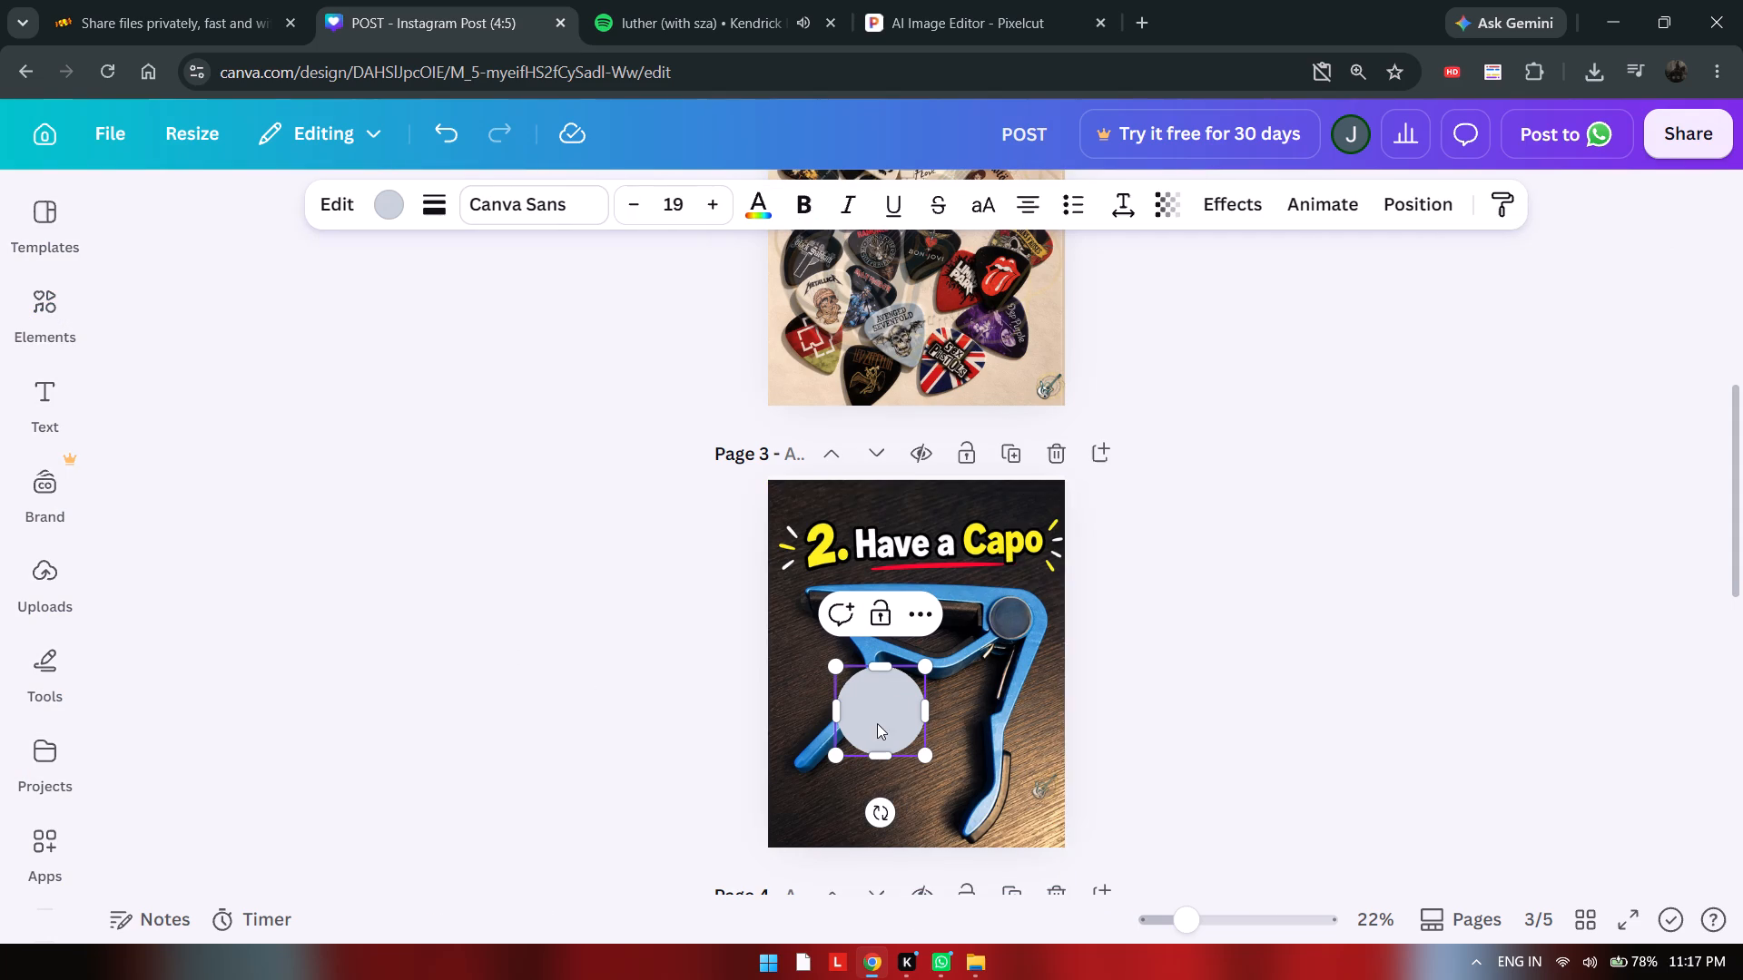
# Move the circle onto the capo's round pivot disc and shrink it proportionally to roughly the disc's size.
pyautogui.moveTo(848, 720); pyautogui.dragTo(1068, 652)
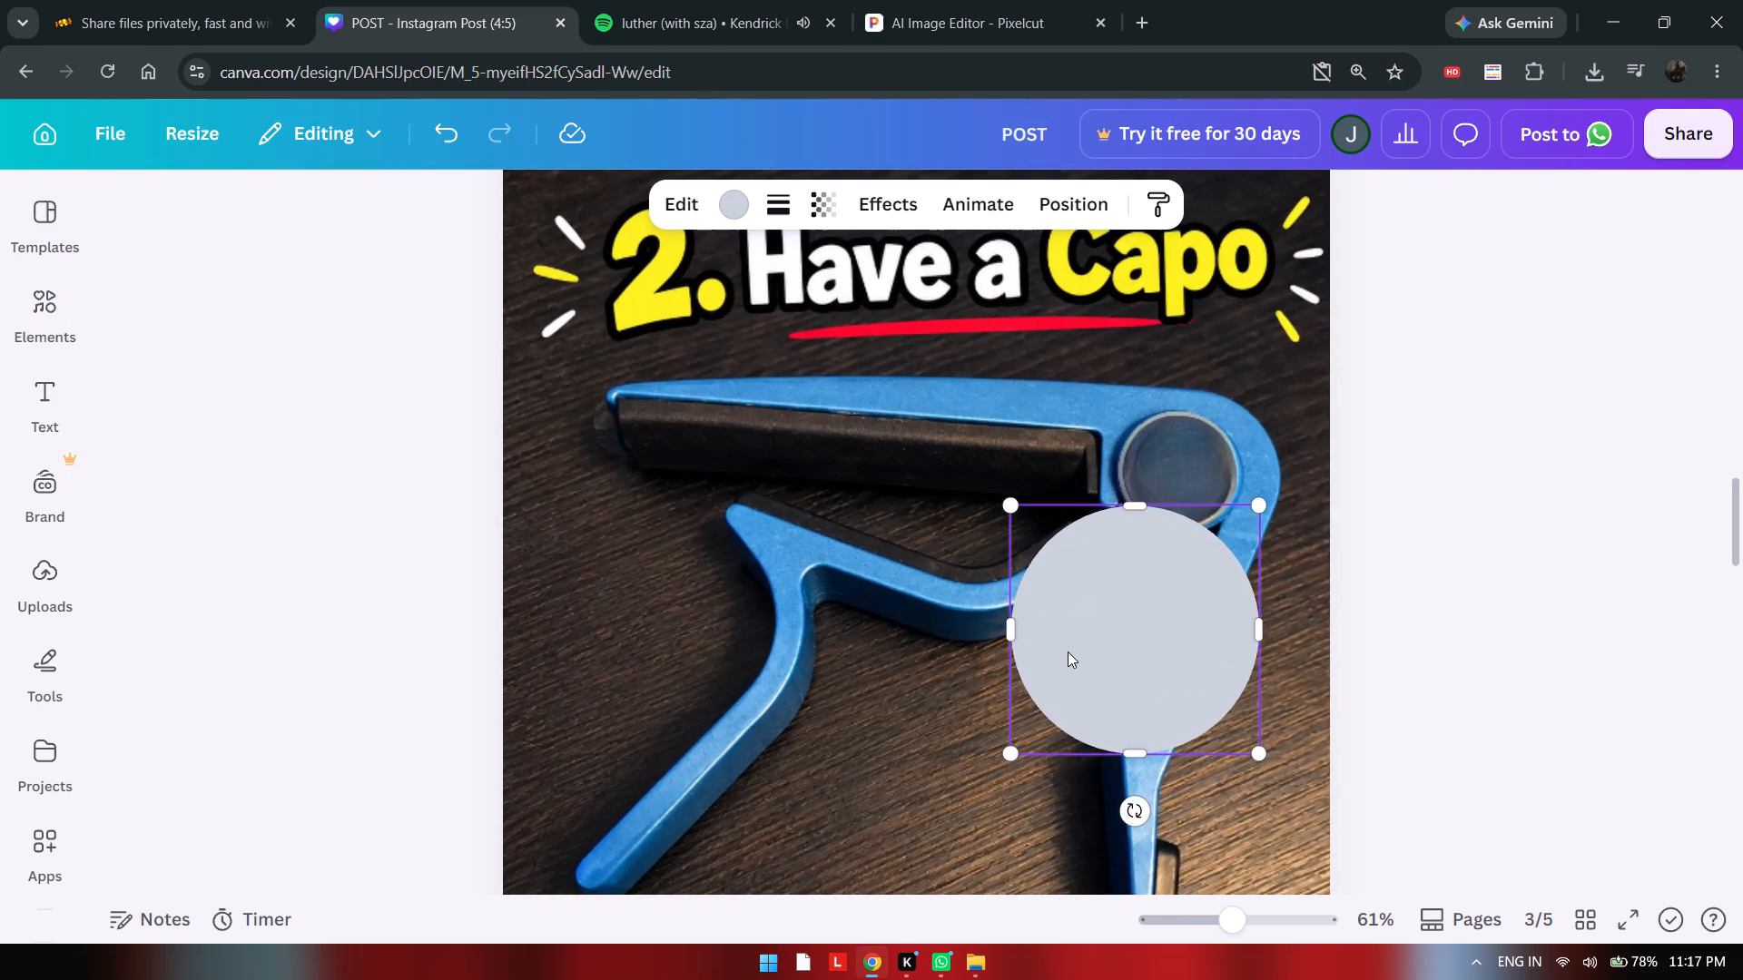
pyautogui.moveTo(1161, 651); pyautogui.dragTo(1201, 563)
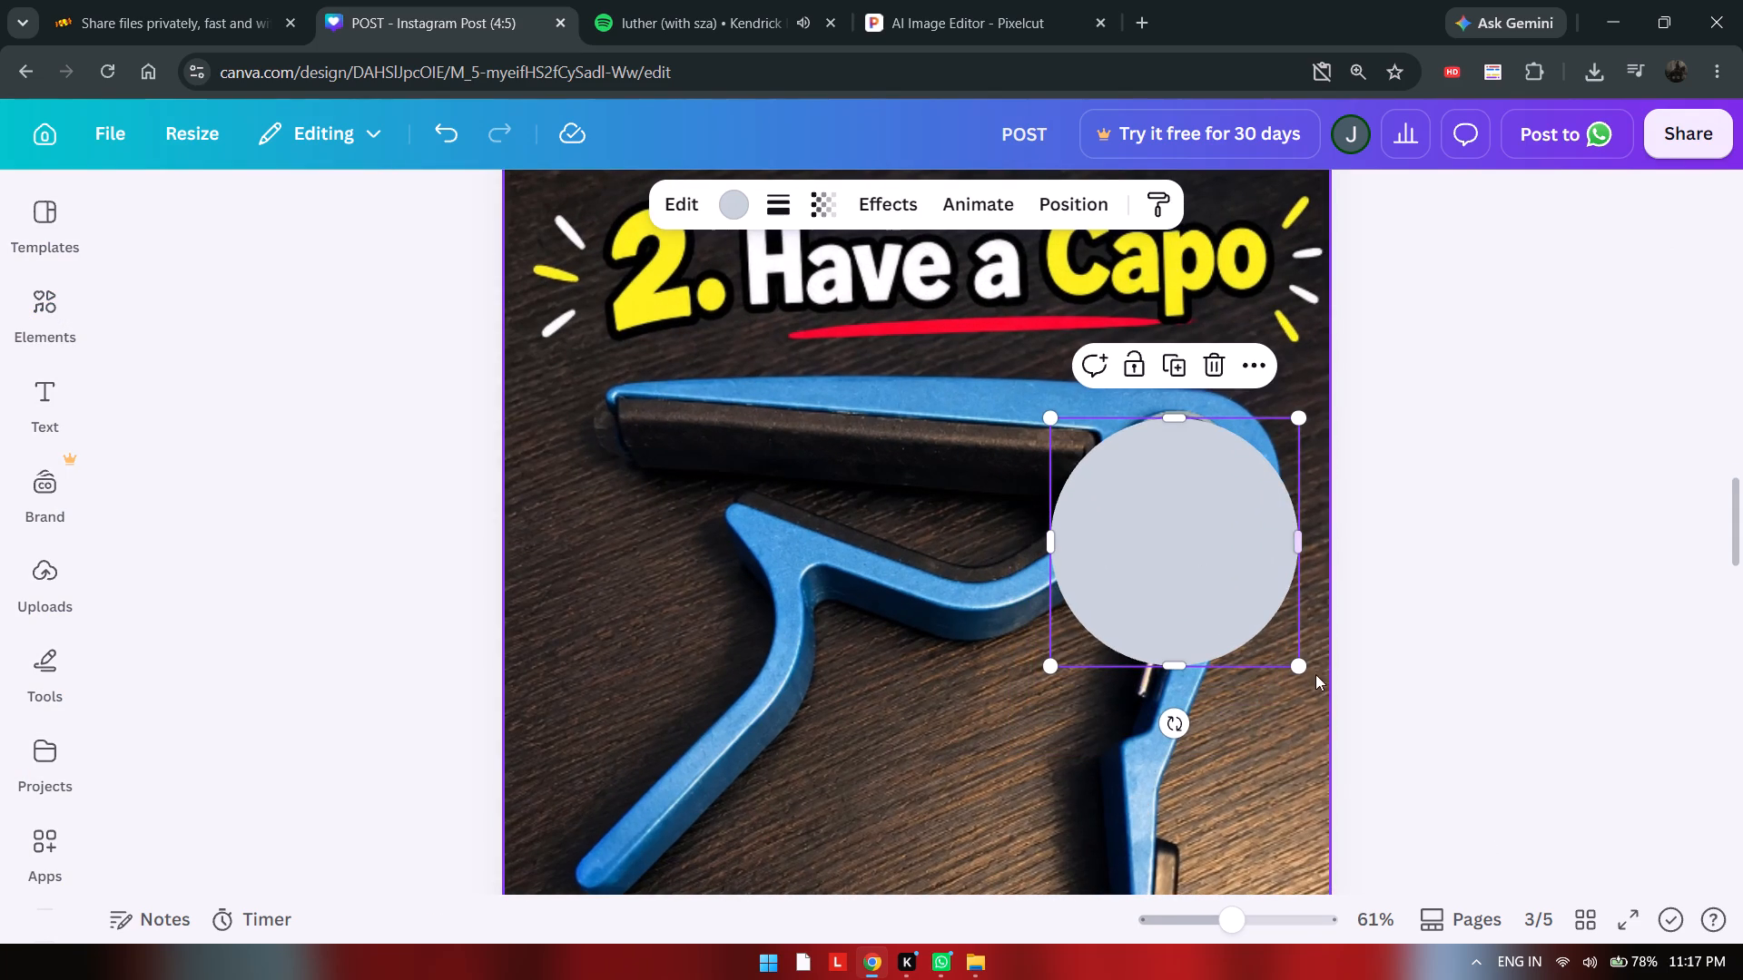
pyautogui.moveTo(1298, 665); pyautogui.dragTo(1083, 532)
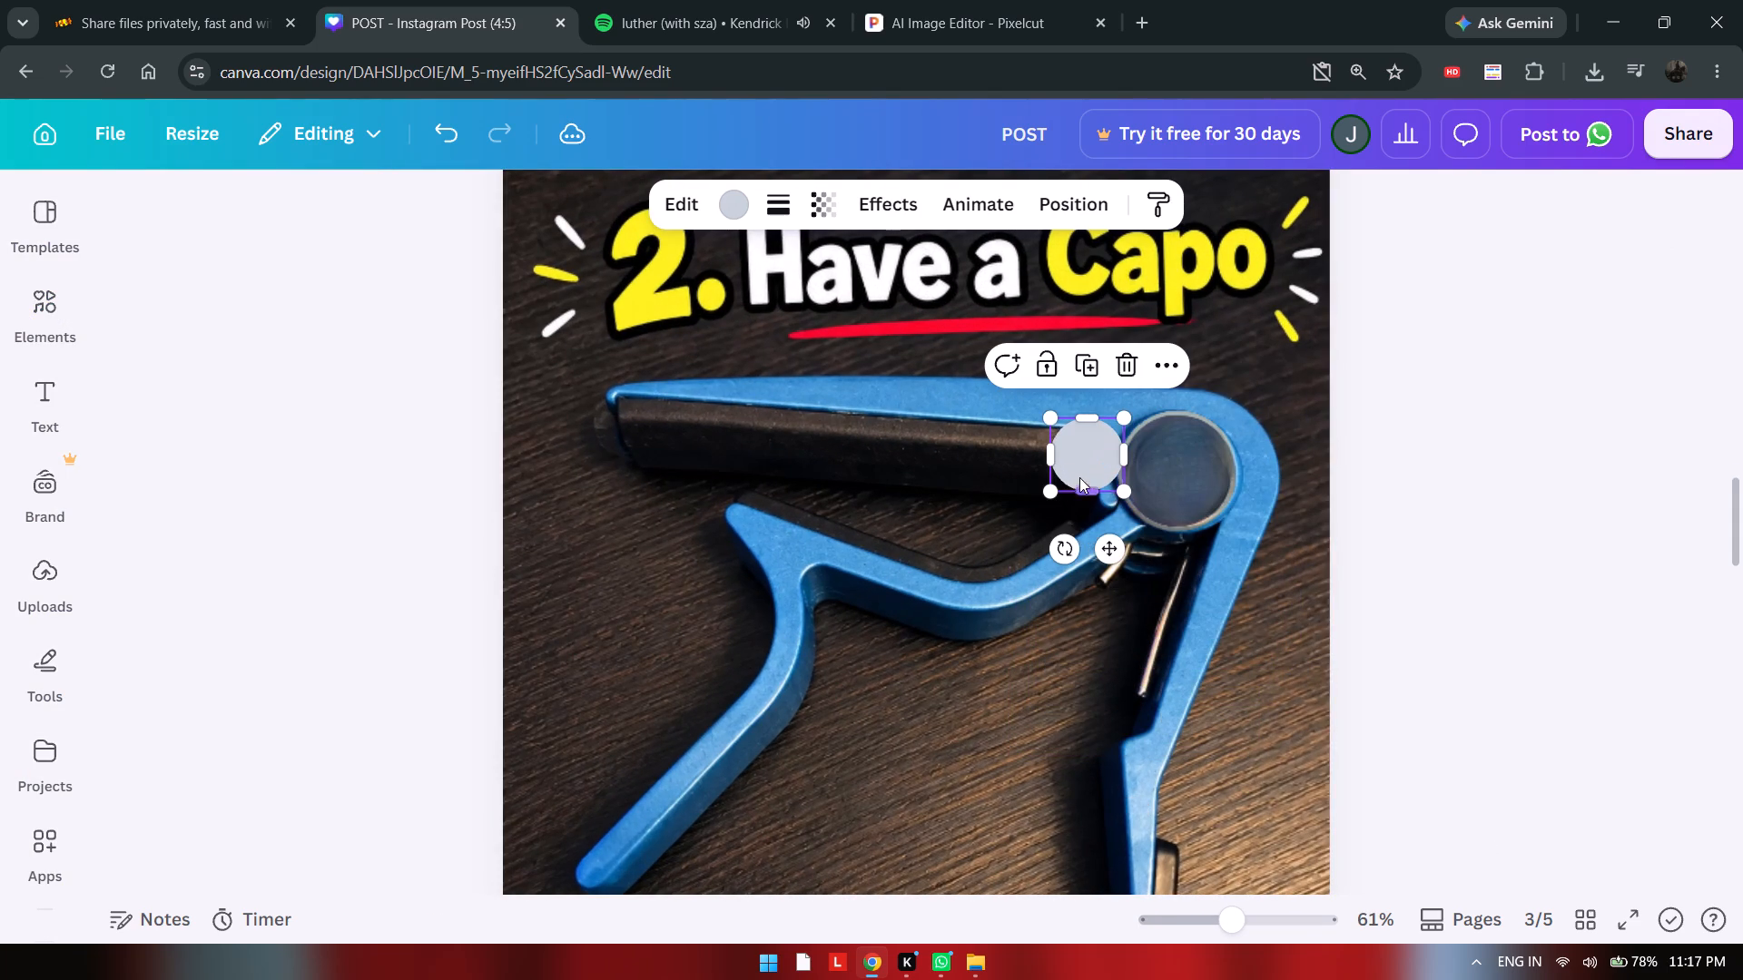
pyautogui.moveTo(1085, 475); pyautogui.dragTo(1159, 483)
pyautogui.moveTo(1203, 505); pyautogui.dragTo(1206, 512)
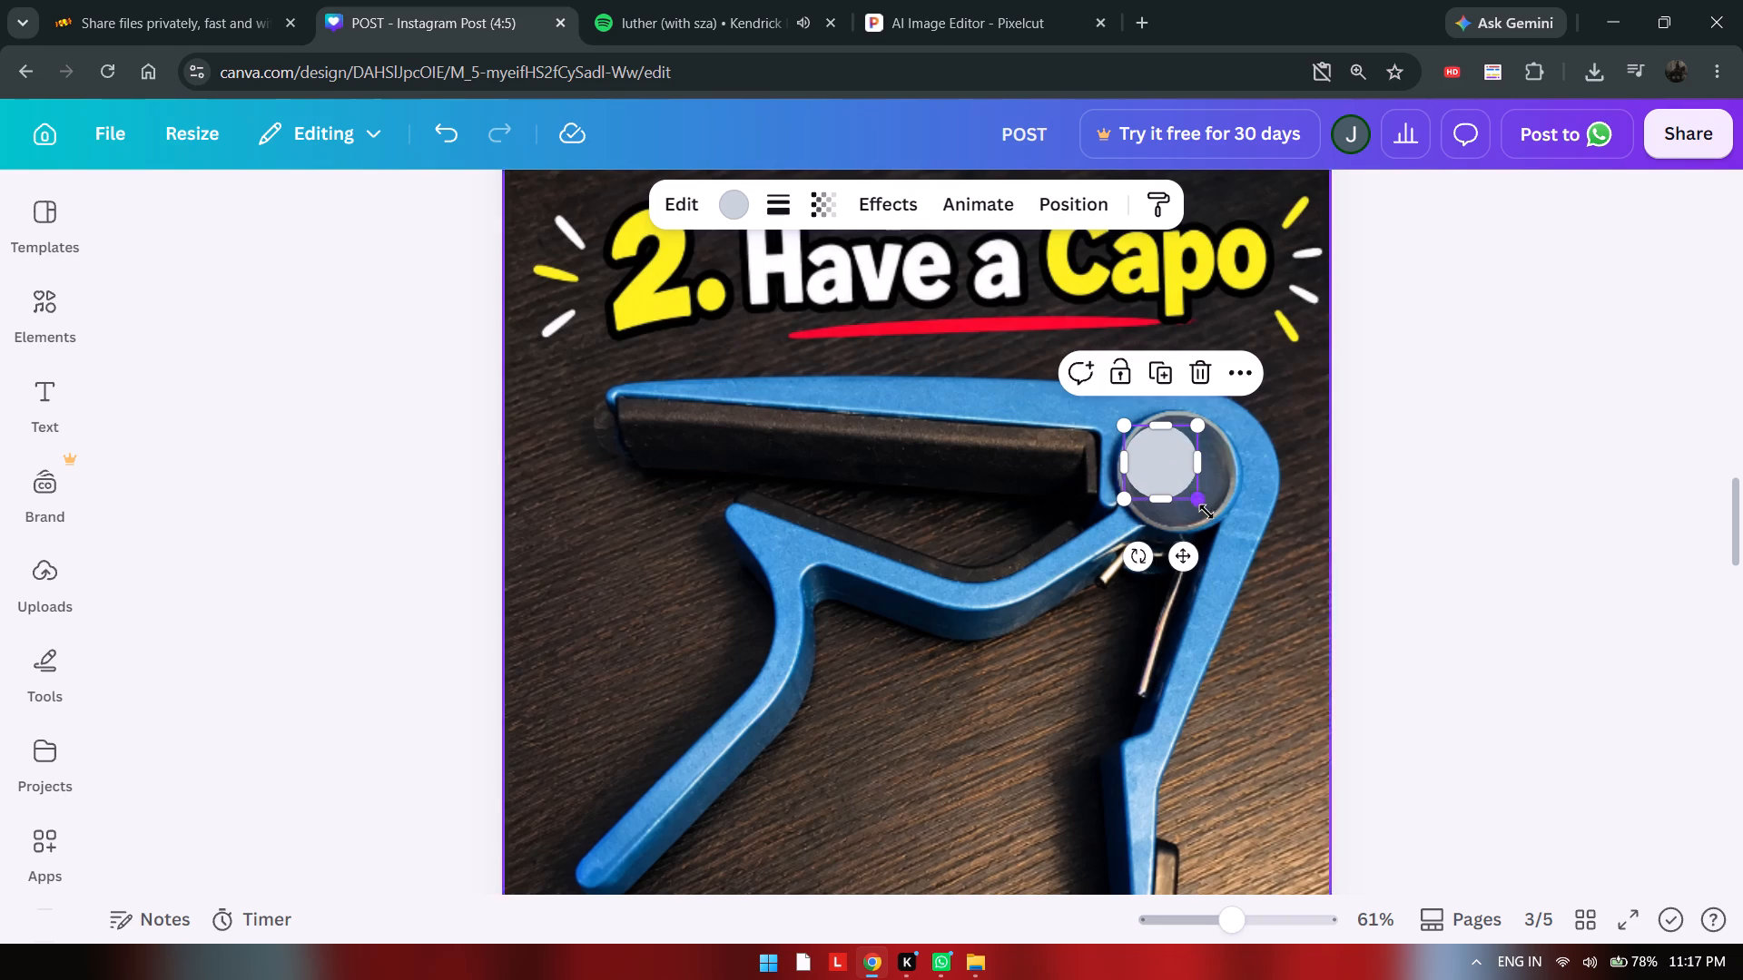
pyautogui.moveTo(1206, 512); pyautogui.dragTo(1234, 536)
# Nudge the circle up, enlarge it slightly, and shift it up and left to cover the pivot disc.
pyautogui.click(1187, 491)
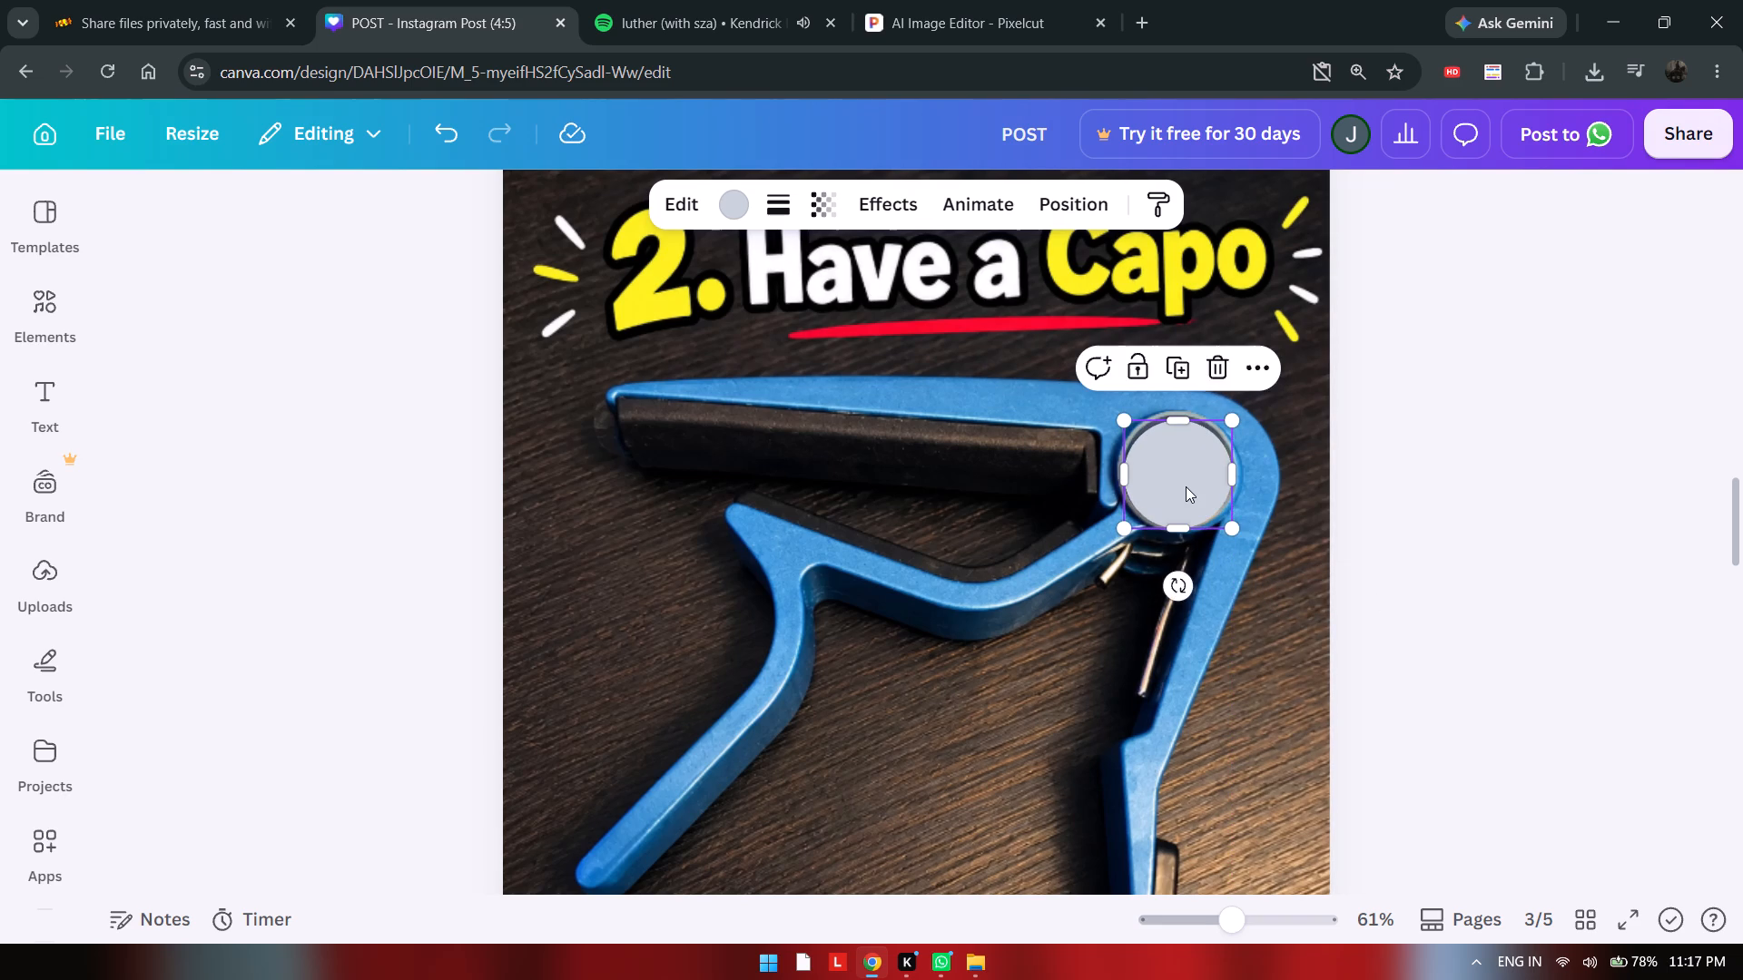
pyautogui.press('Up')
pyautogui.press('Up')
pyautogui.press('Up')
pyautogui.press('Up')
pyautogui.press('Up')
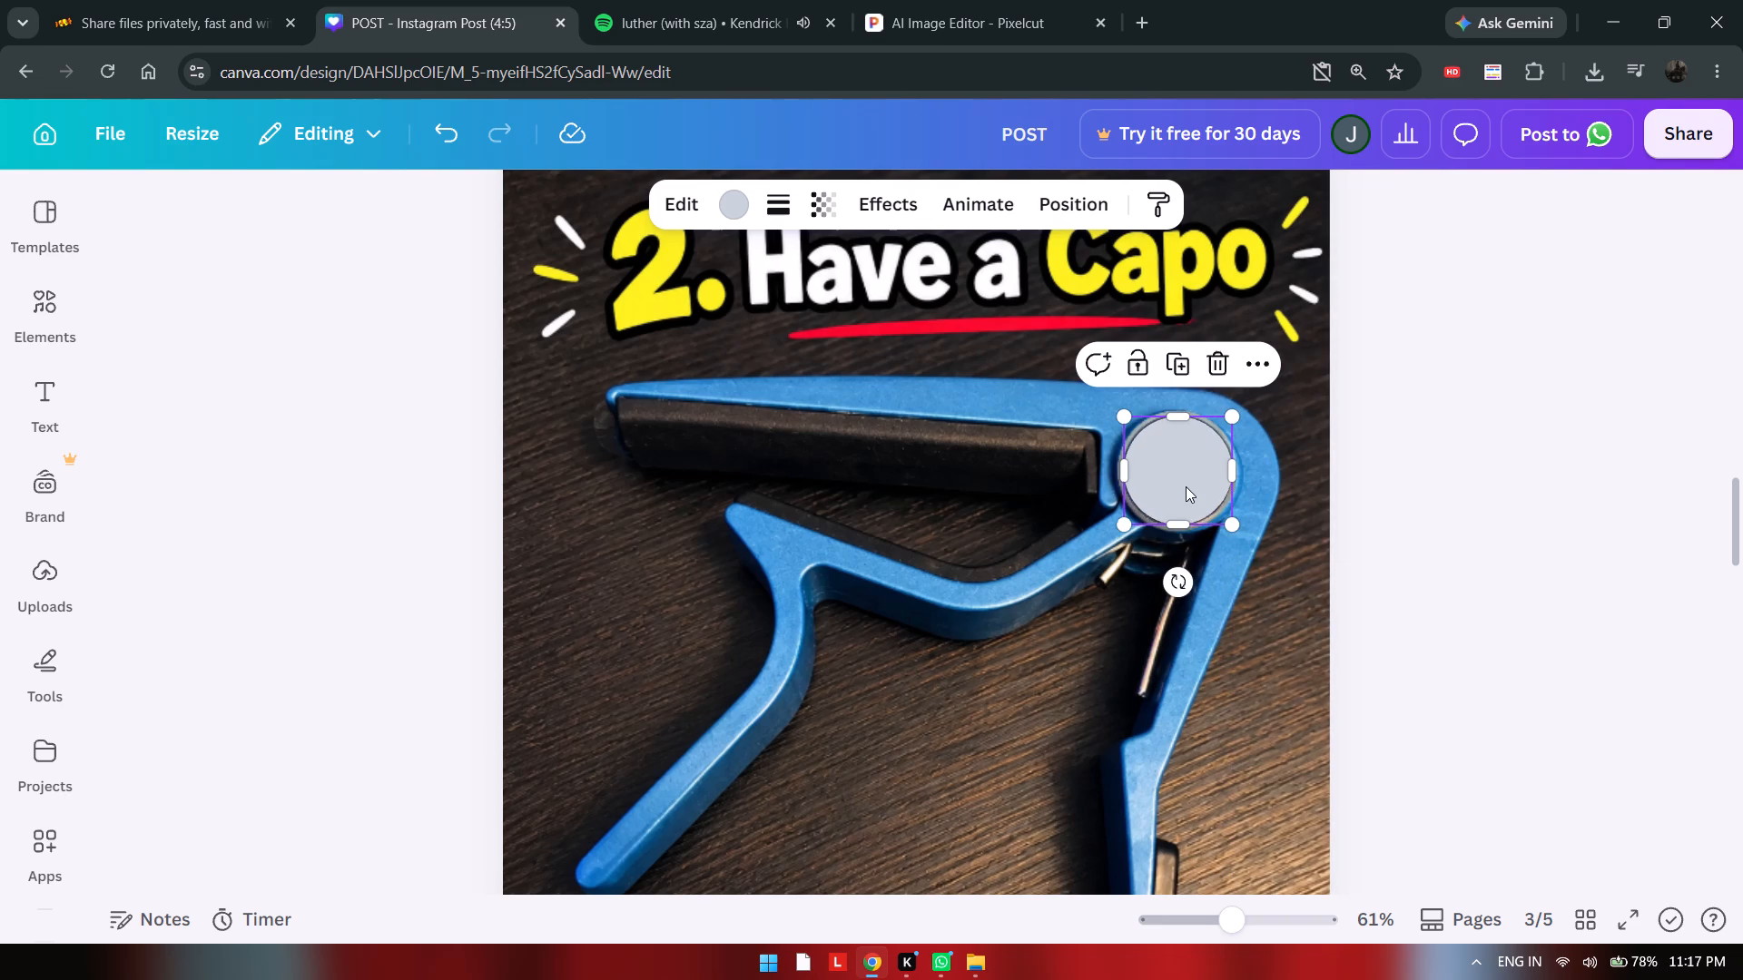
pyautogui.moveTo(1236, 526); pyautogui.dragTo(1238, 530)
pyautogui.moveTo(1238, 530); pyautogui.dragTo(1240, 534)
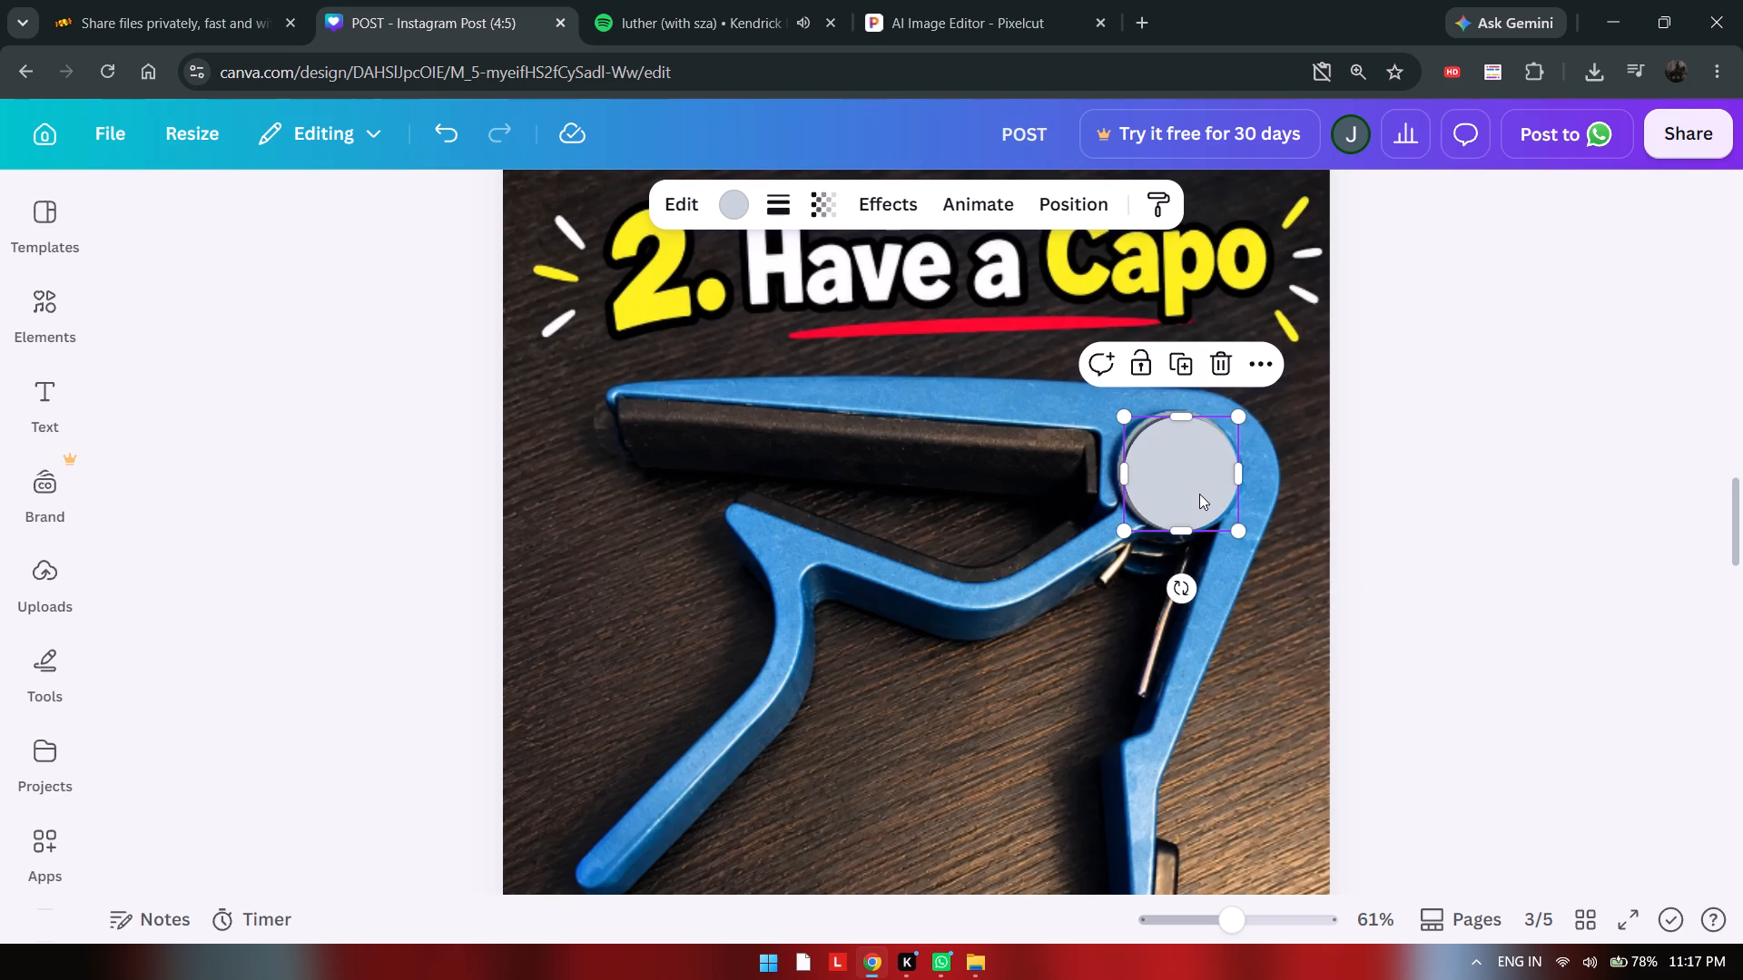
pyautogui.press('Up')
pyautogui.press('Up')
pyautogui.press('Up')
pyautogui.press('Up')
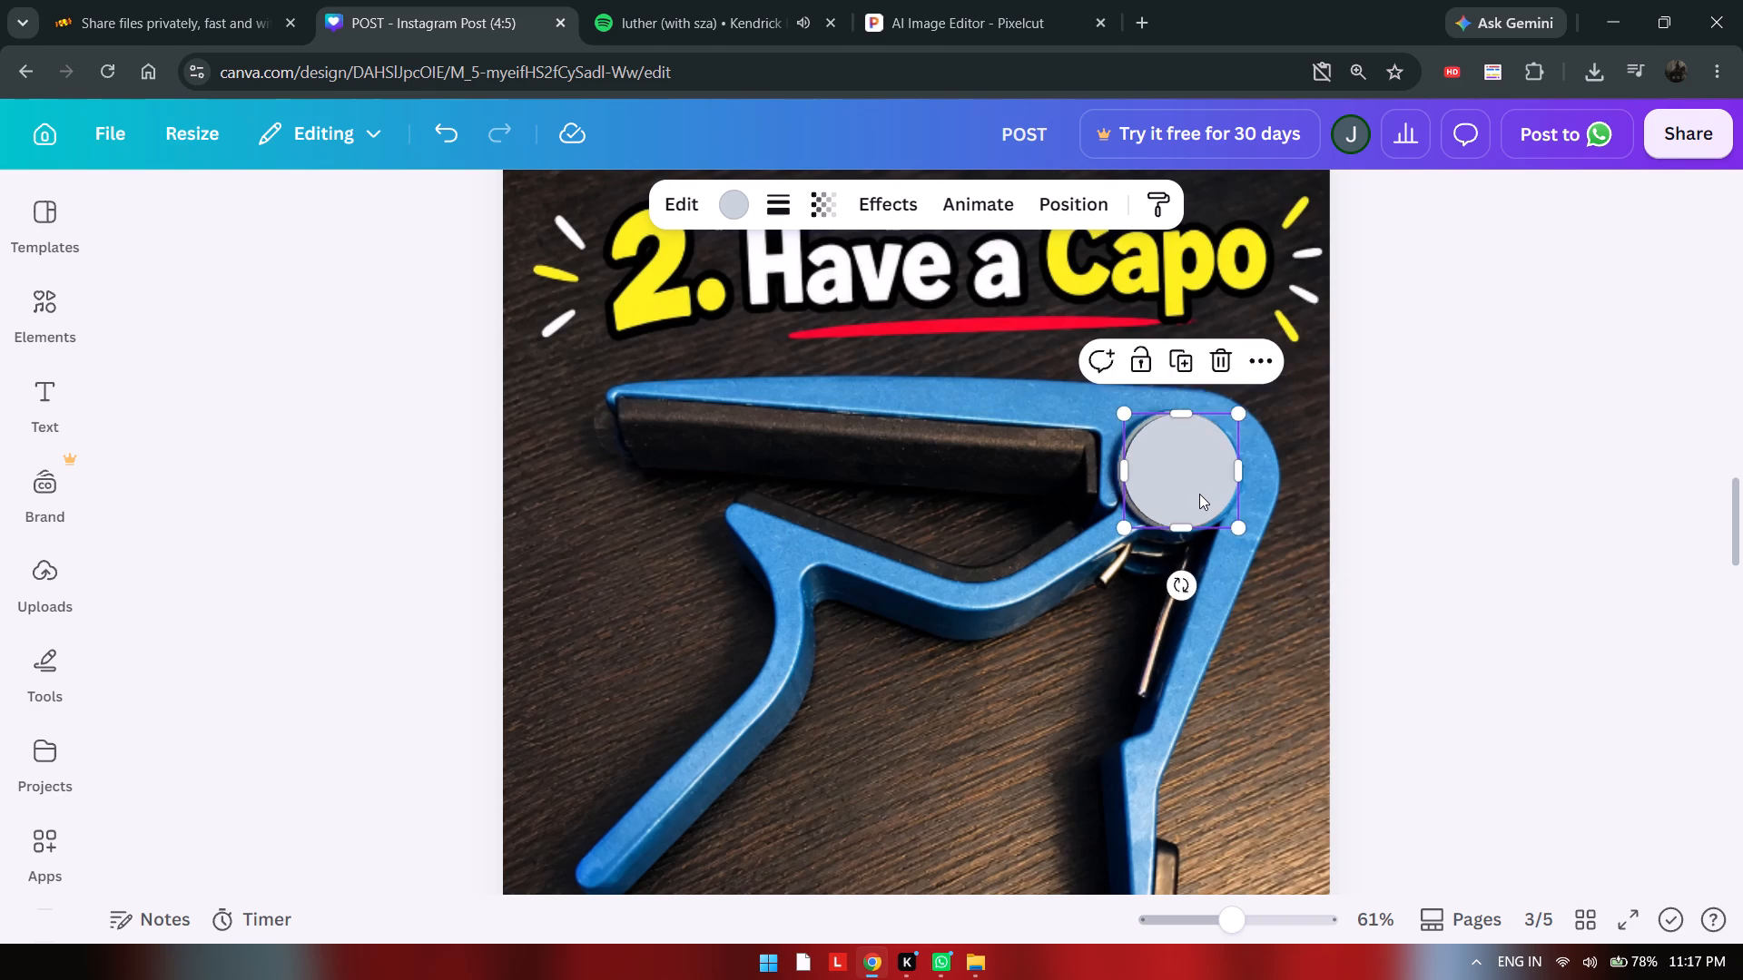
pyautogui.press('Left')
pyautogui.press('Left')
pyautogui.press('Left')
pyautogui.press('Left')
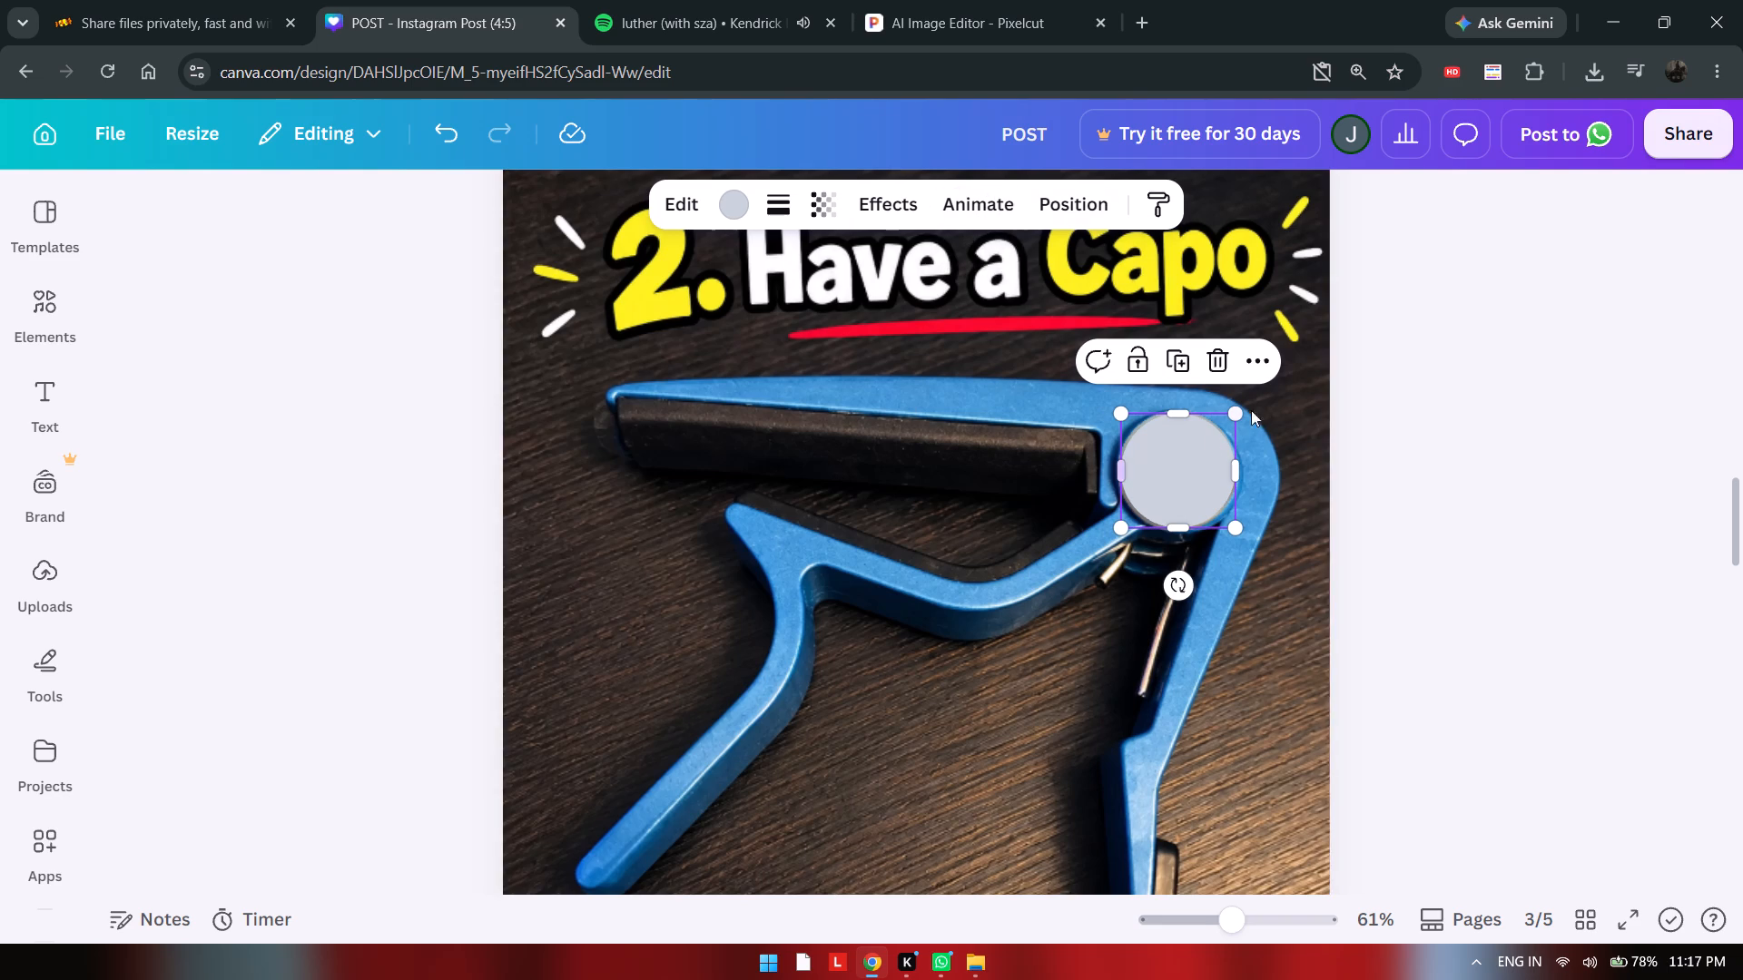
# Shrink the circle slightly and nudge it down and right until it sits centred within the disc's rim.
pyautogui.click(1244, 368)
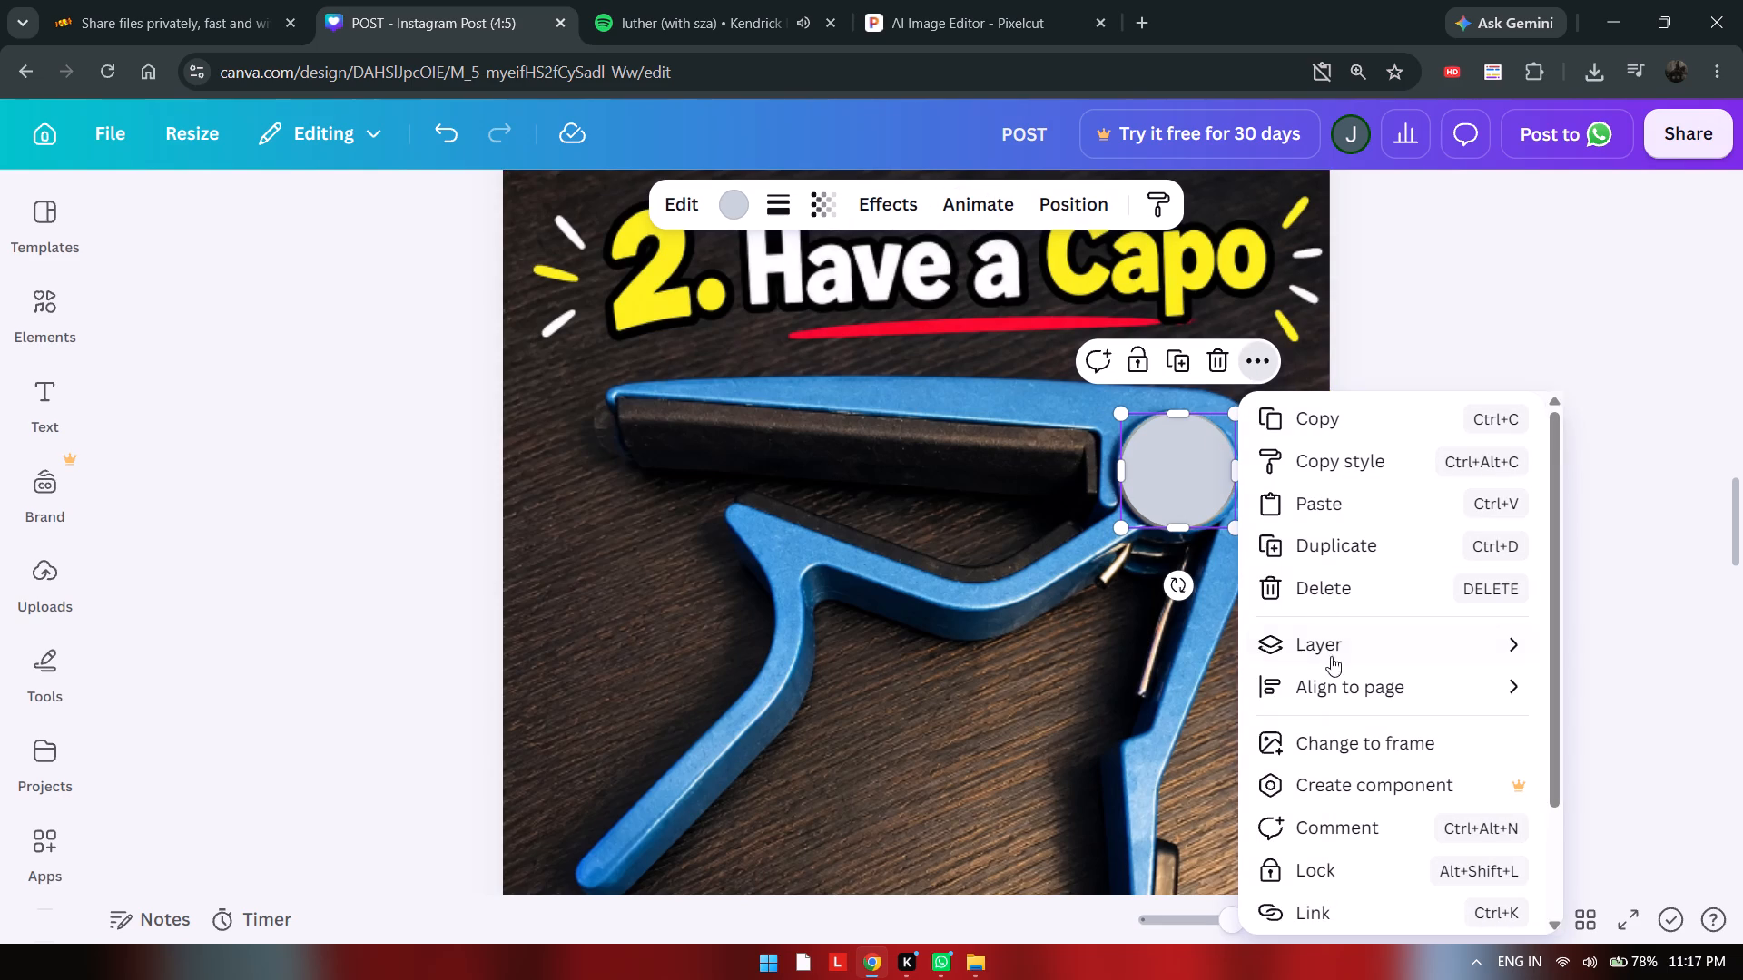
pyautogui.click(1191, 467)
pyautogui.click(1238, 532)
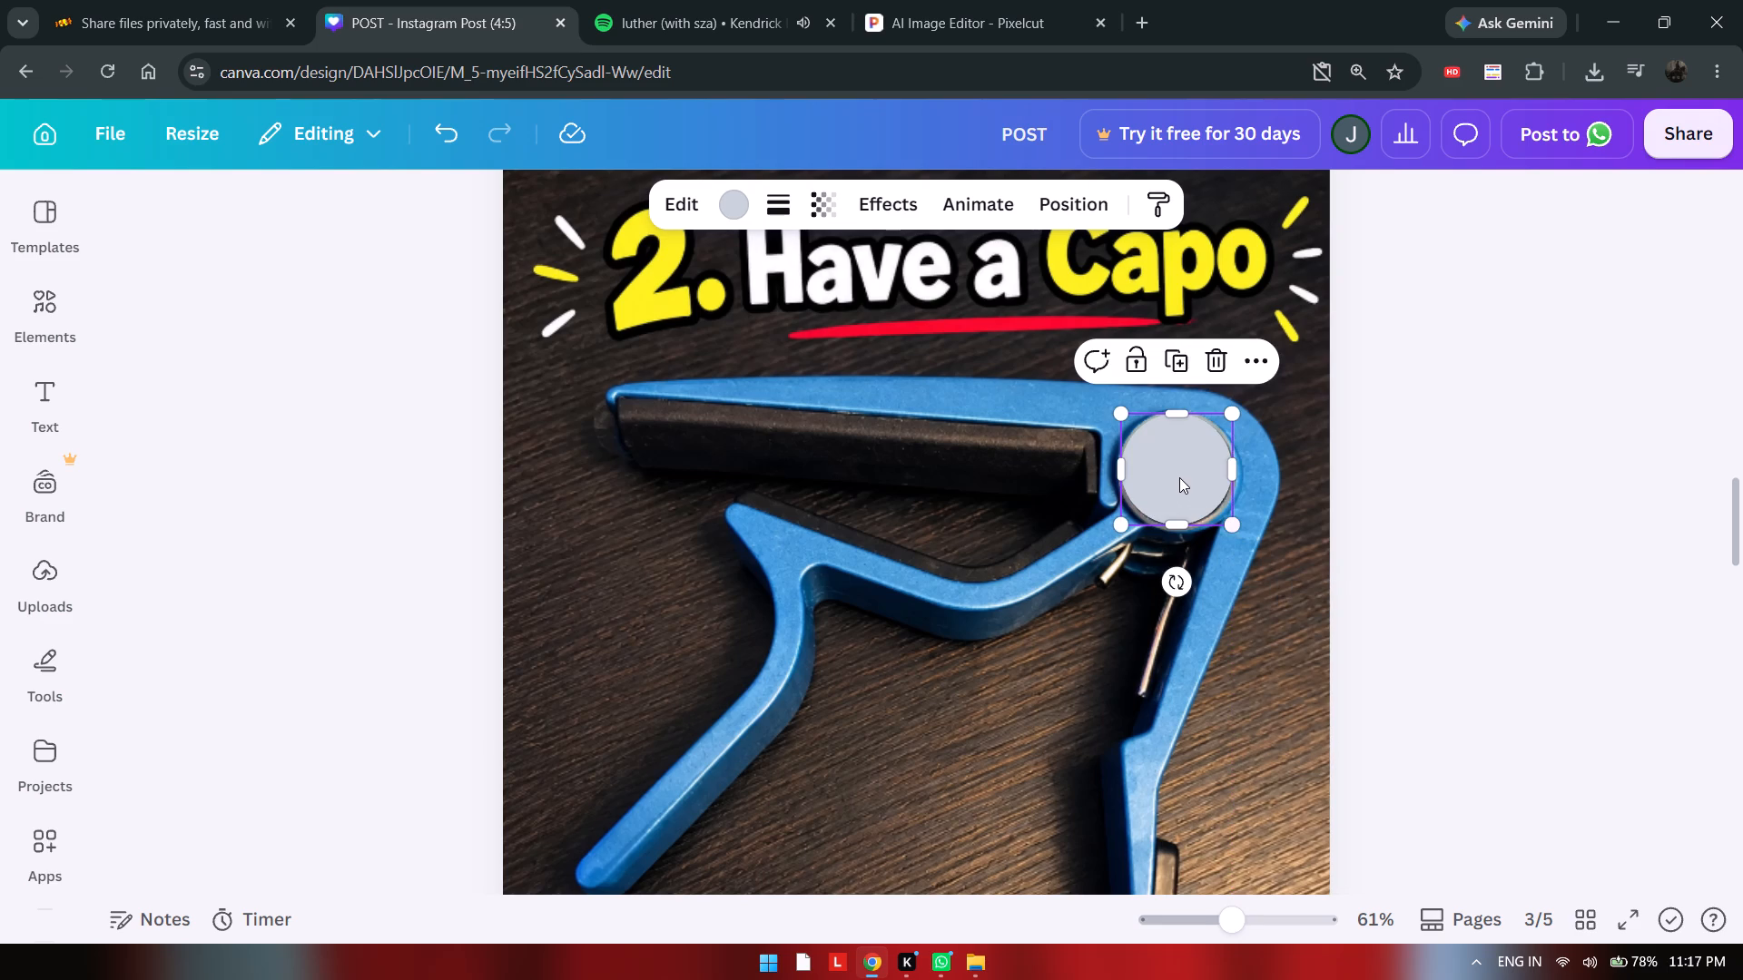
pyautogui.press('Down')
pyautogui.press('Right')
pyautogui.press('Right')
pyautogui.press('Right')
pyautogui.press('Left')
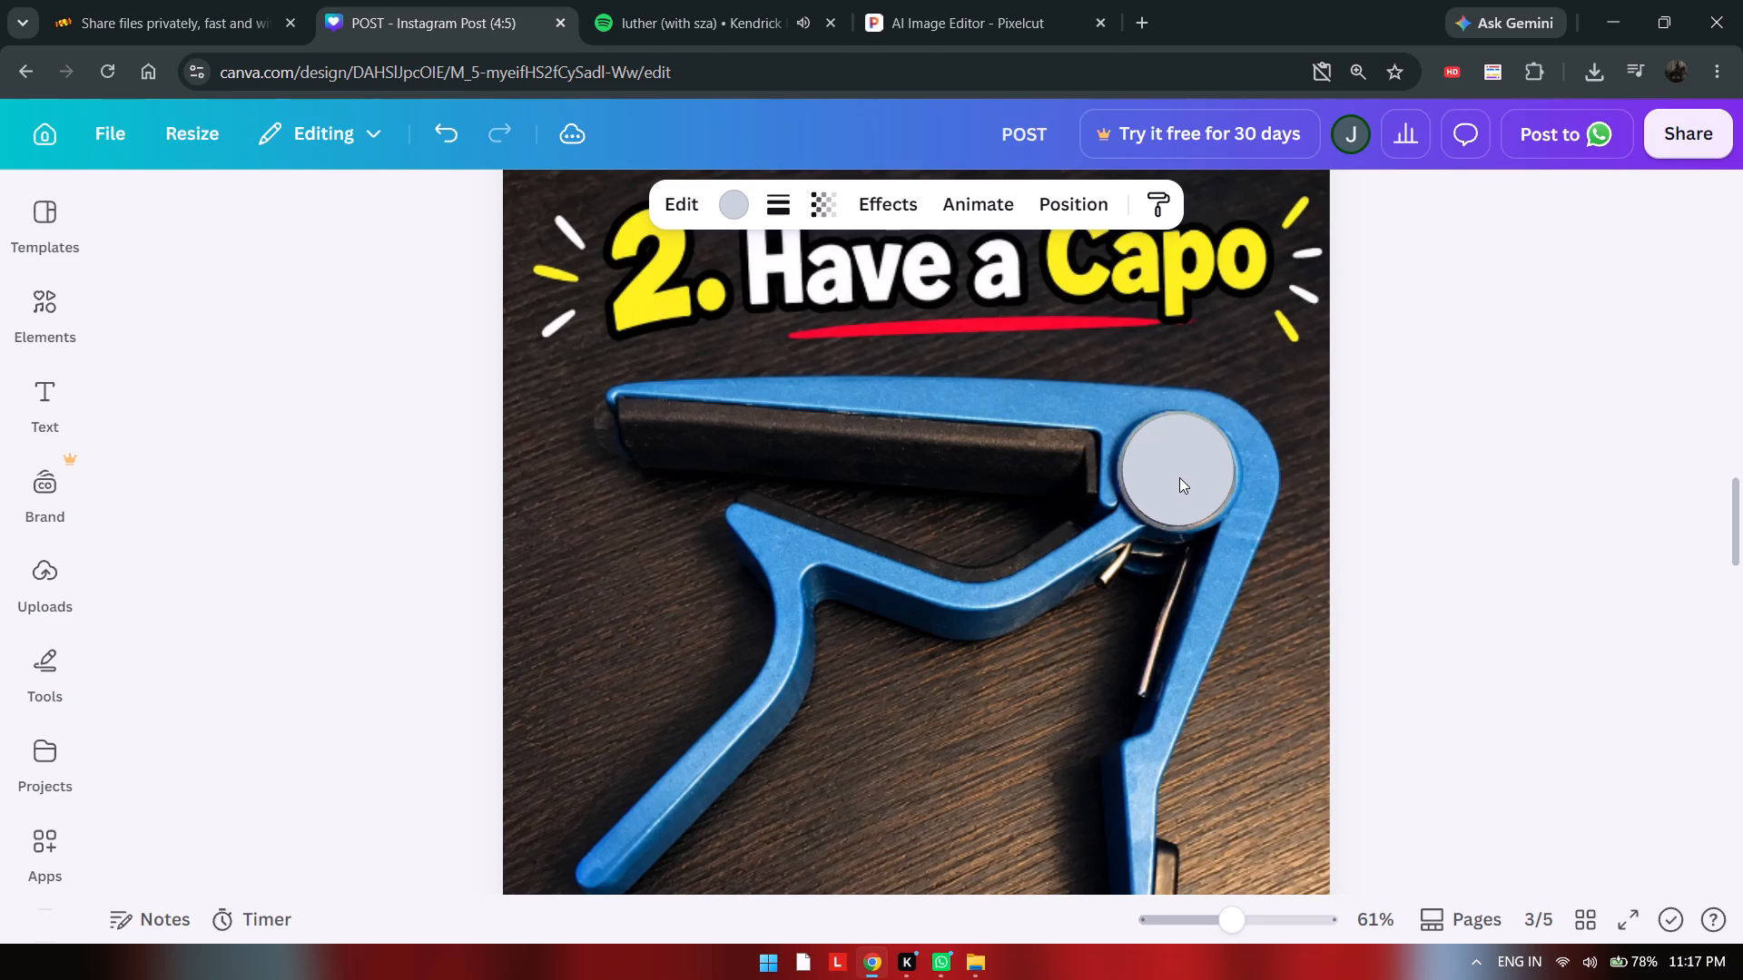
pyautogui.press('Down')
# Change the circle's fill to the white from the colours used in this design.
pyautogui.scroll(-1, 1285, 569)
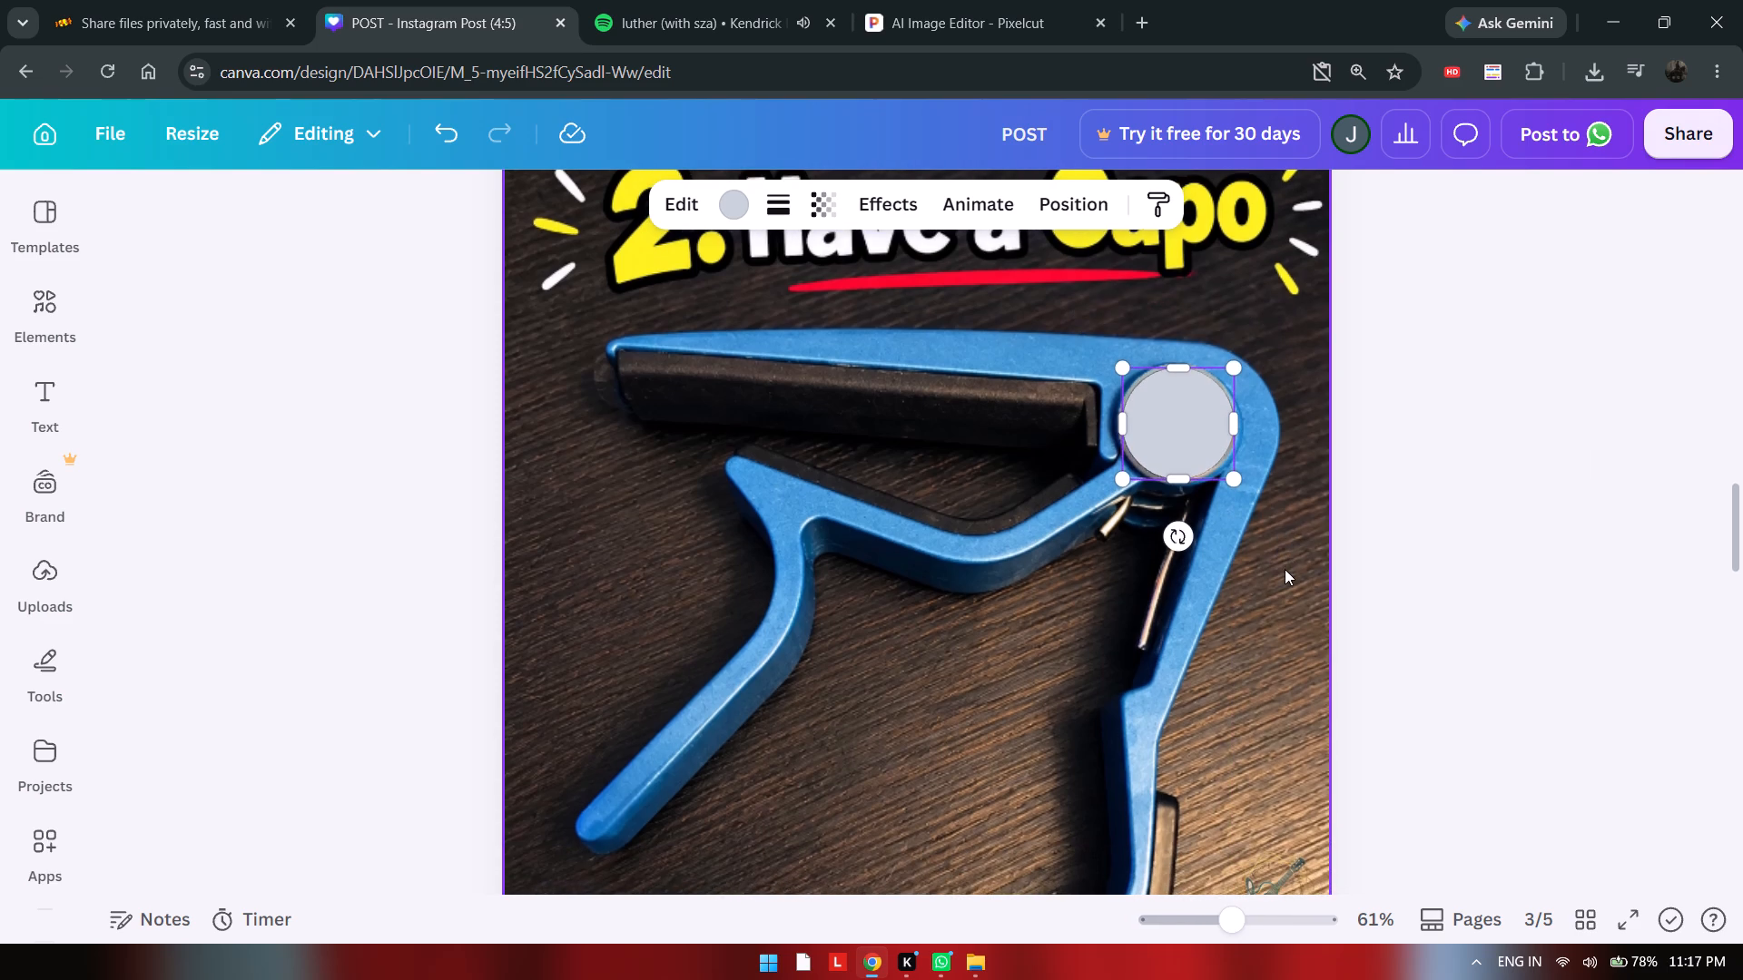
pyautogui.click(733, 207)
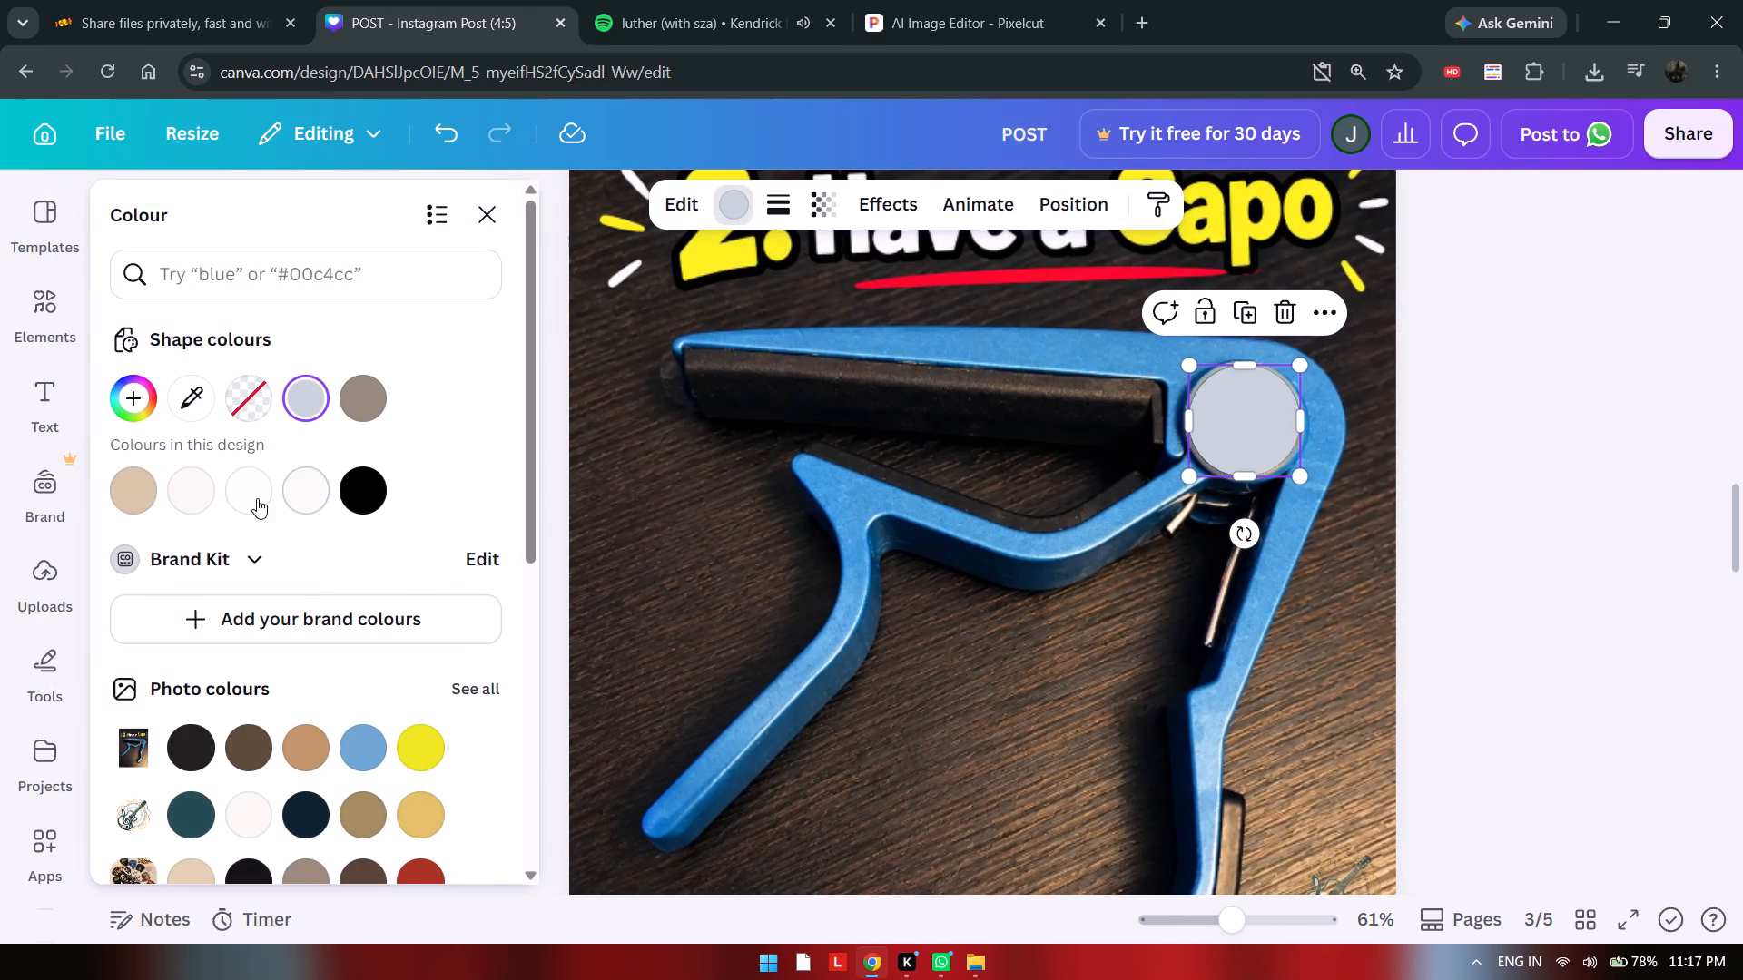
pyautogui.click(249, 498)
pyautogui.click(496, 225)
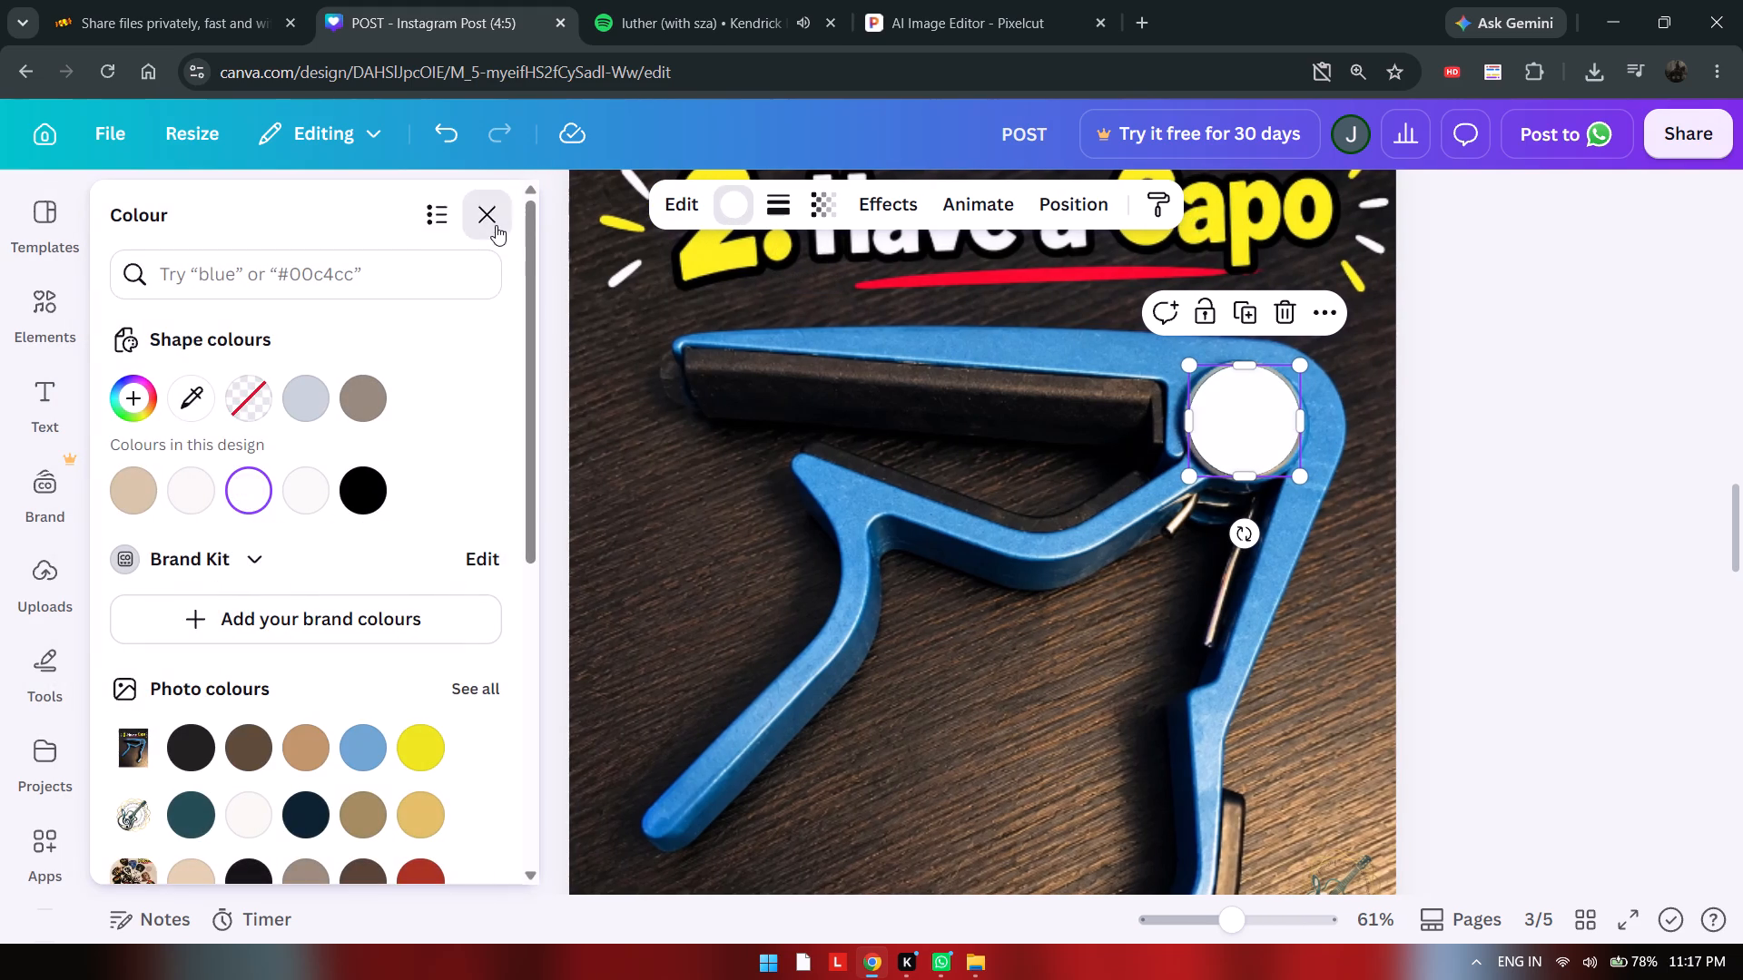
pyautogui.click(1526, 585)
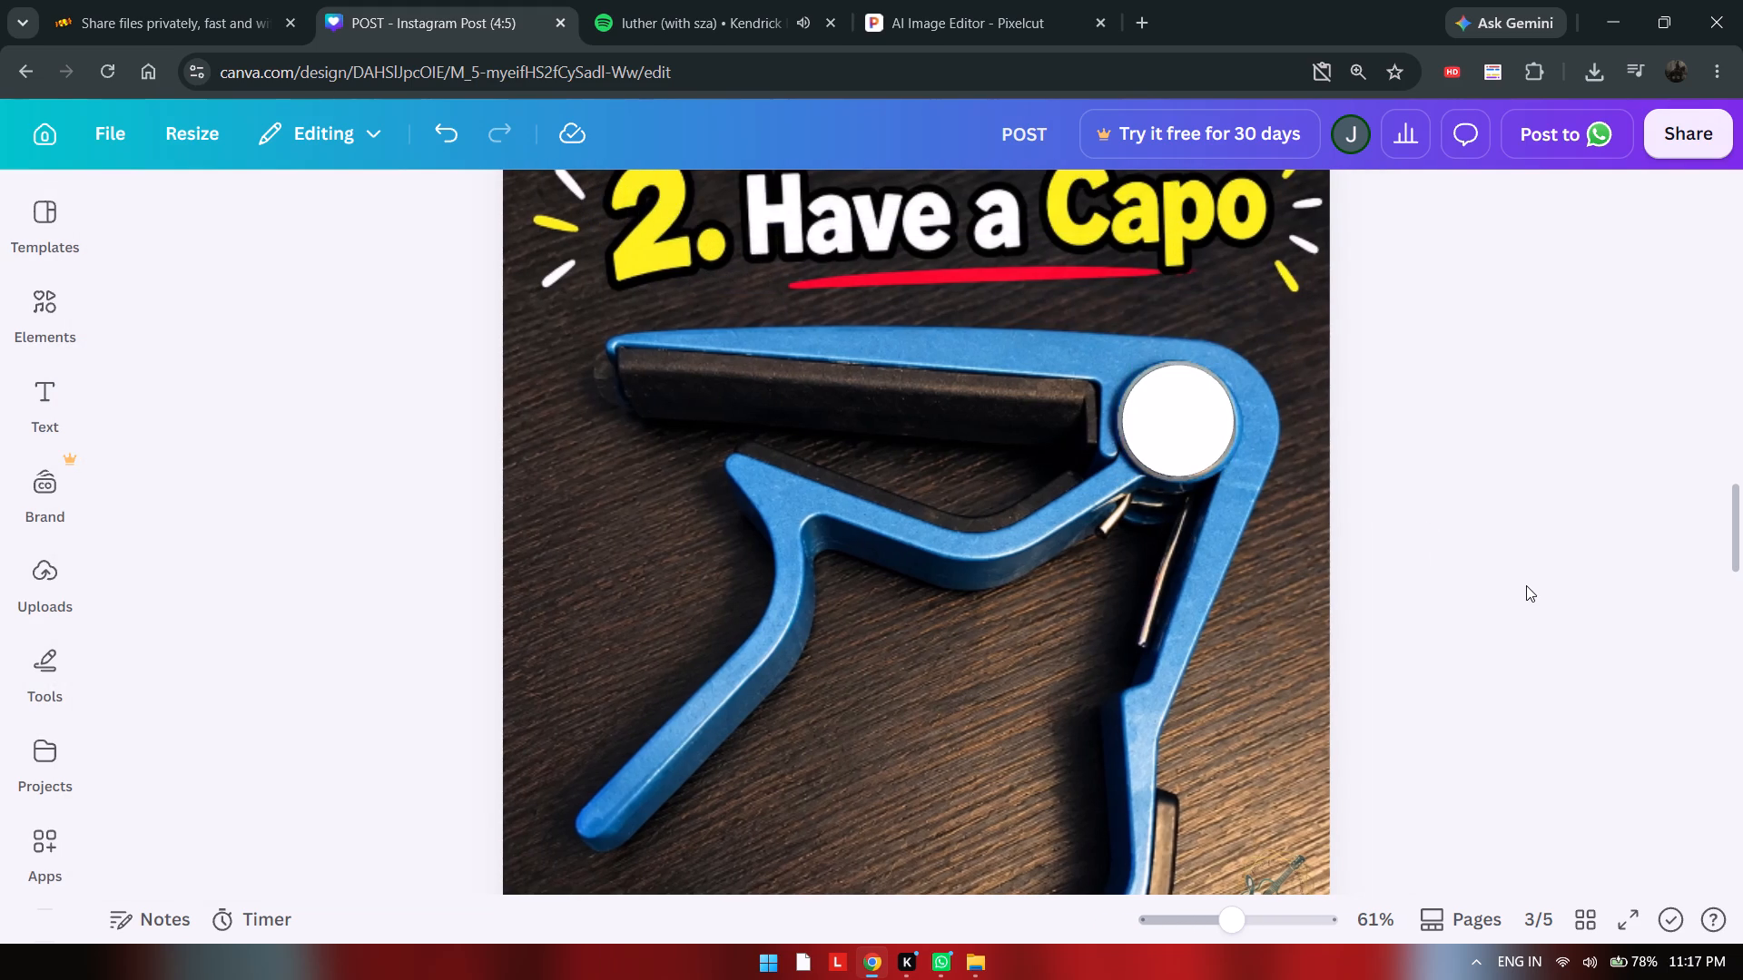
# Duplicate page 3's small guitar logo and place the copy on the white circle on the capo.
pyautogui.click(1110, 770)
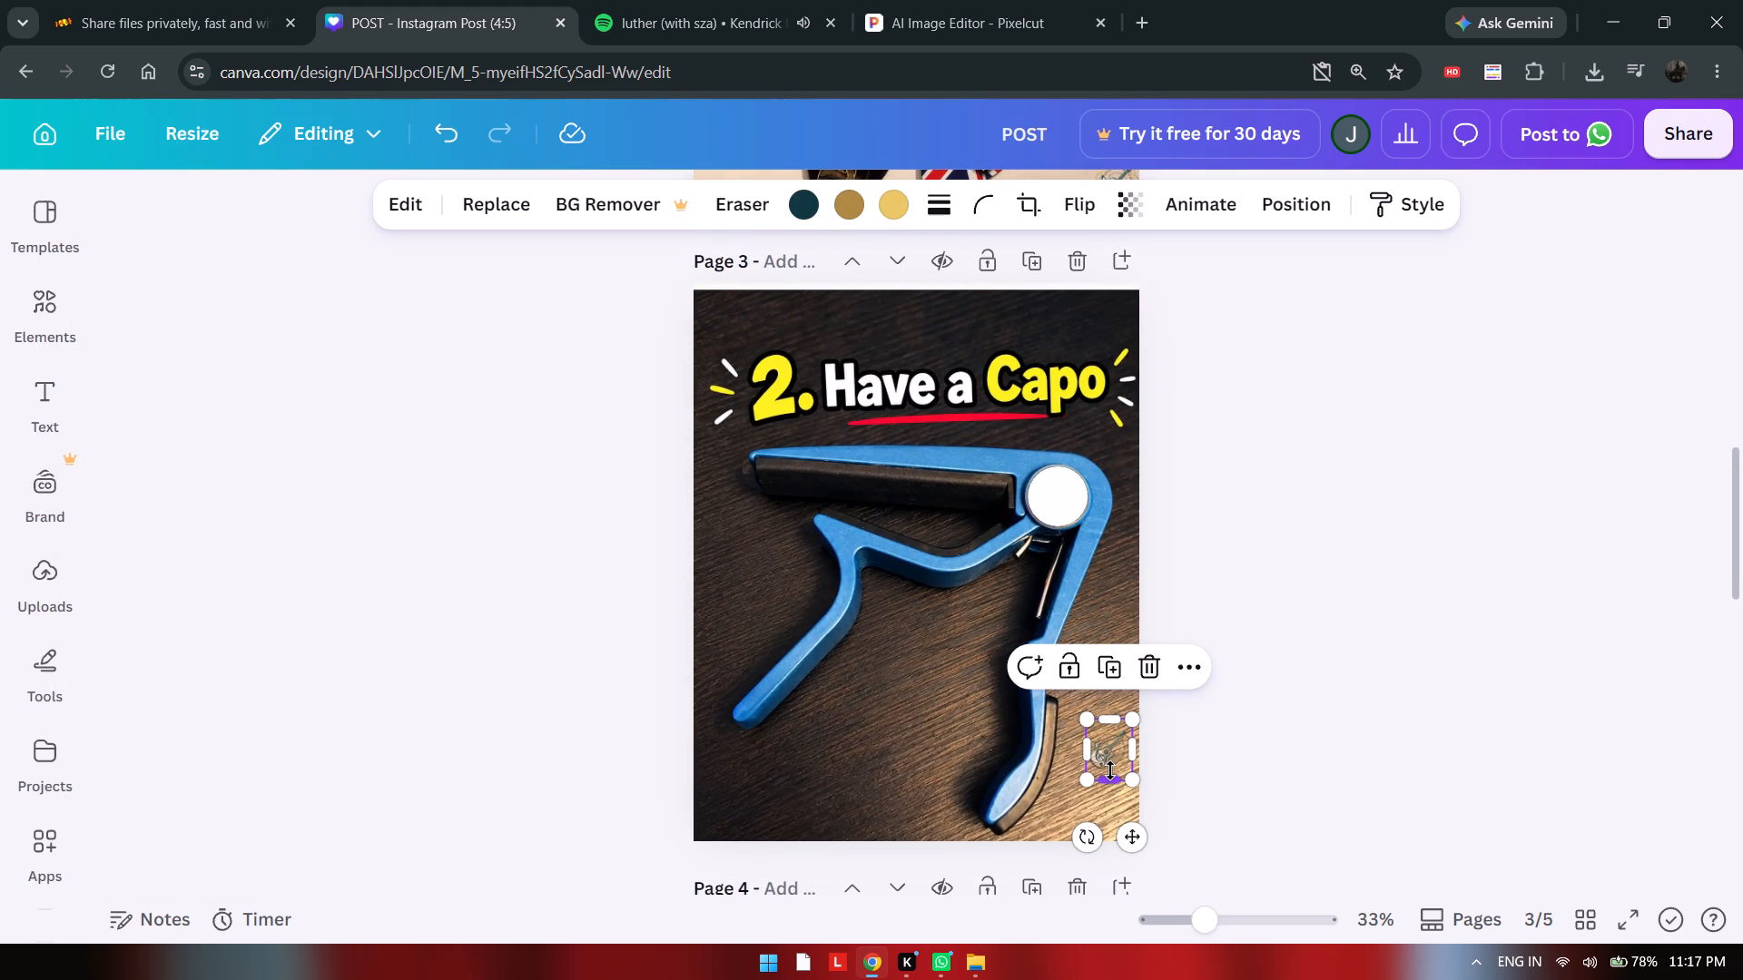
pyautogui.hotkey('ctrl', 'c')
pyautogui.hotkey('ctrl', 'v')
pyautogui.moveTo(1113, 762); pyautogui.dragTo(1046, 563)
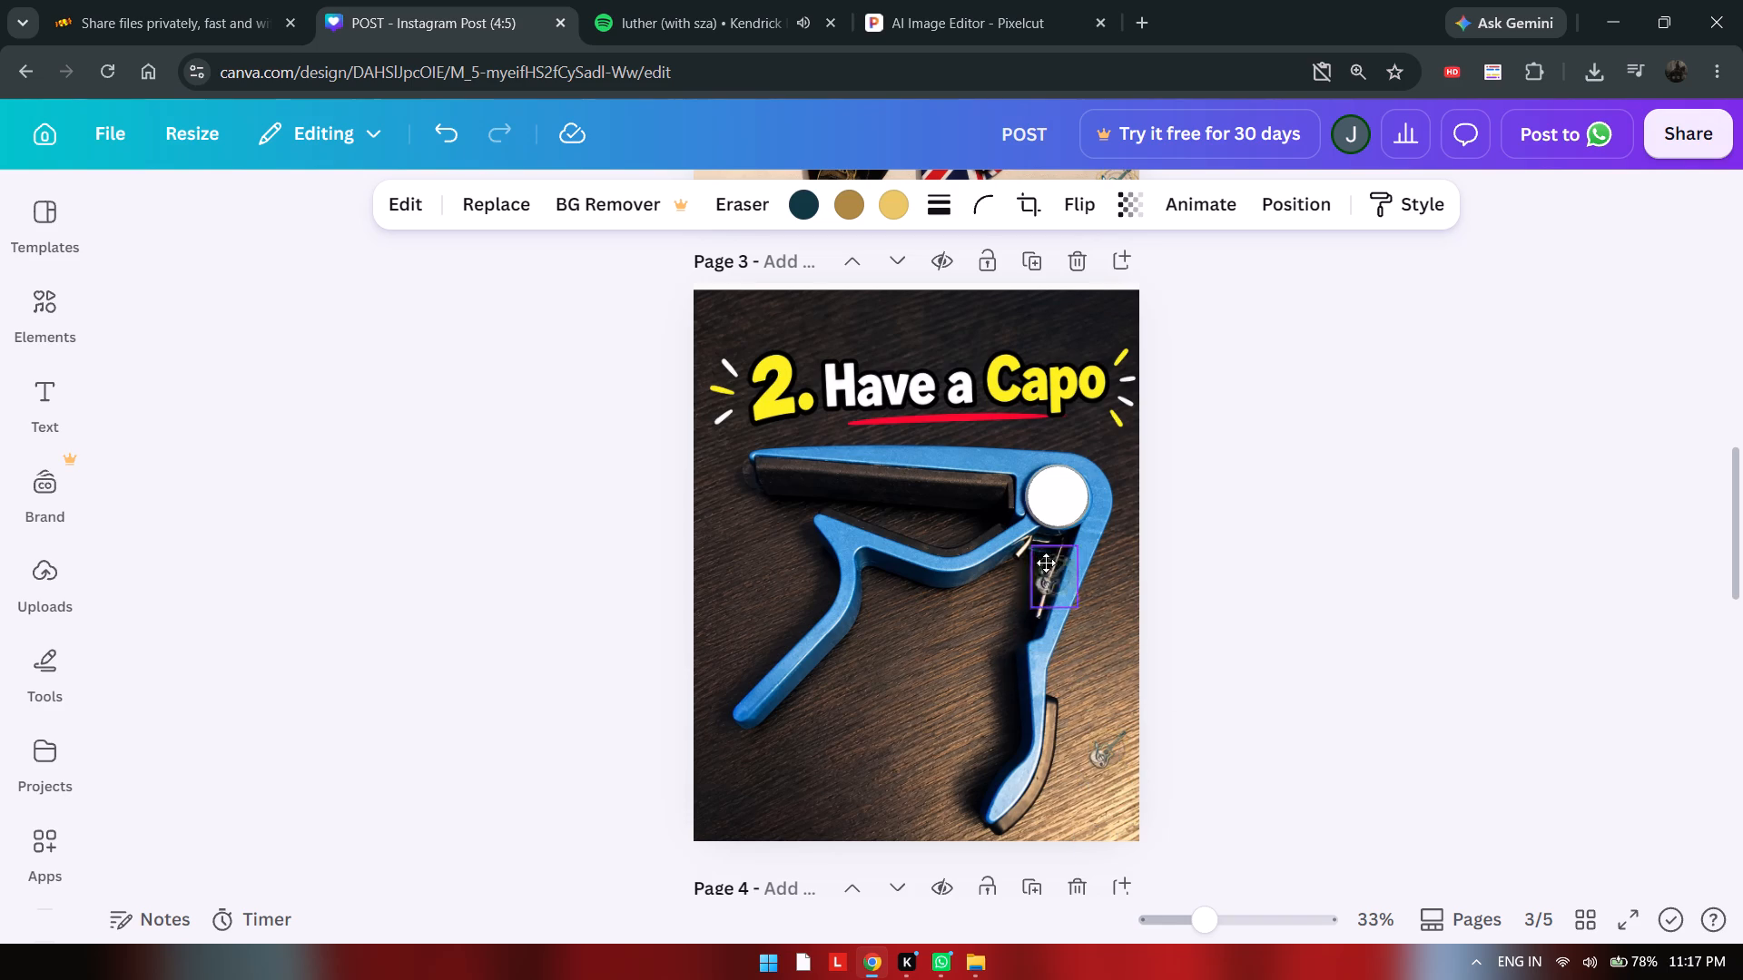
pyautogui.moveTo(1046, 563); pyautogui.dragTo(1057, 505)
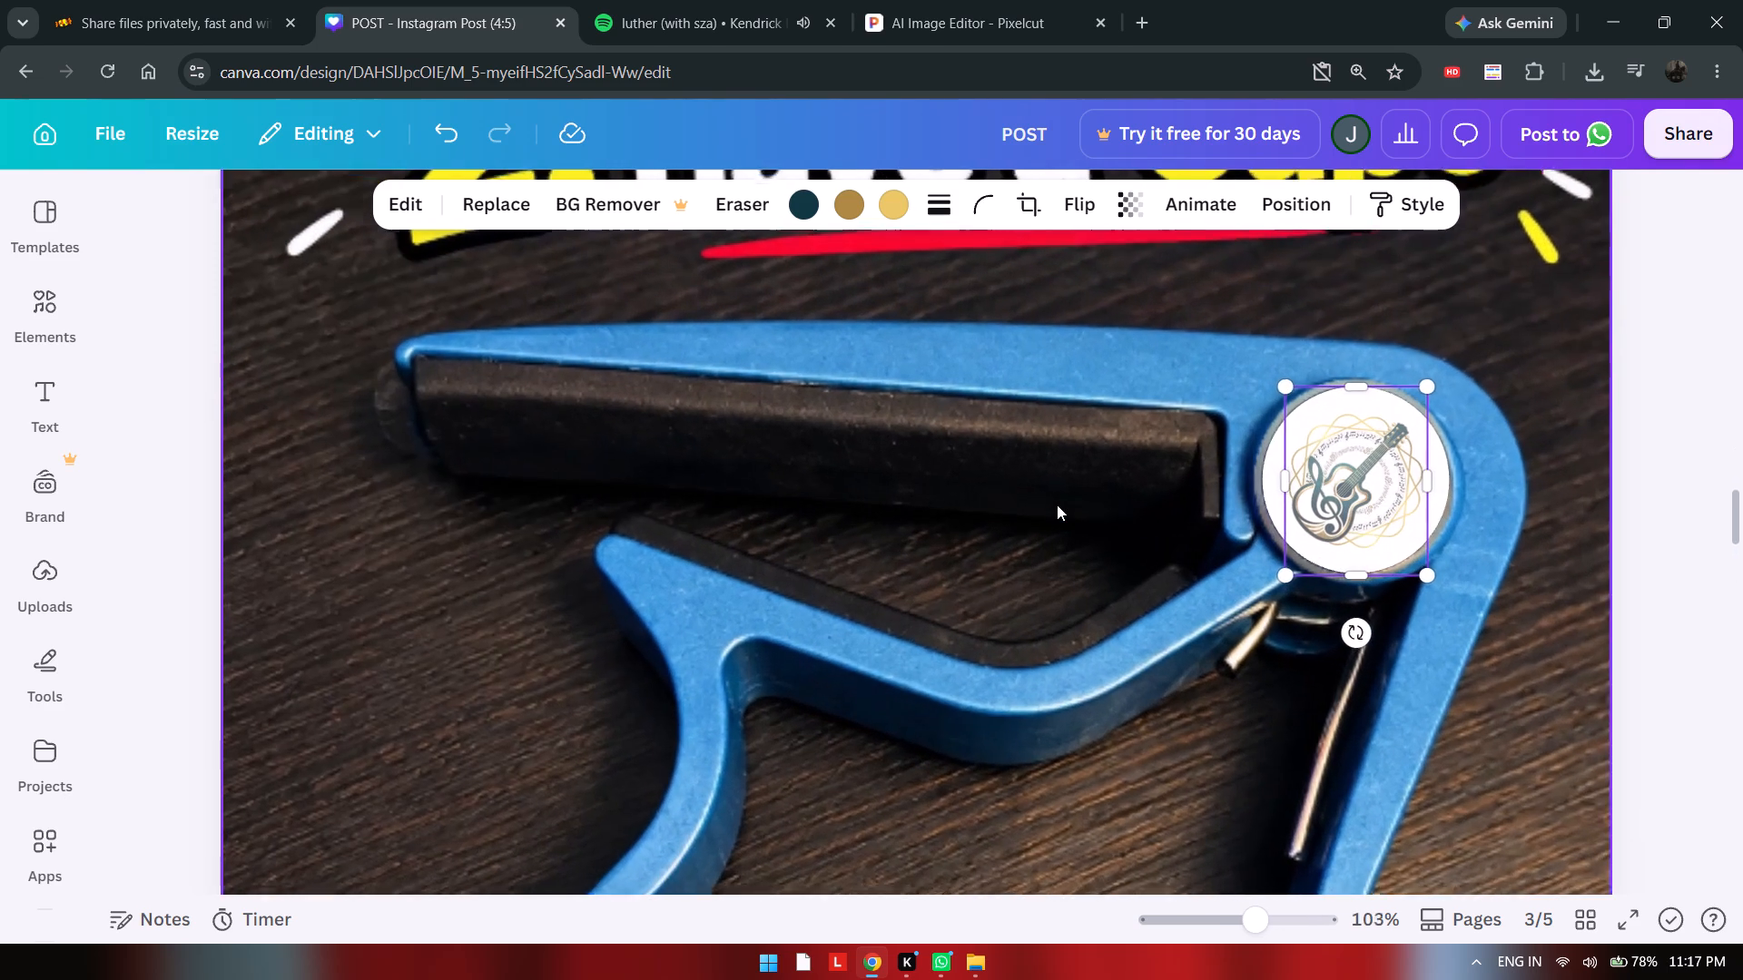
# Set the transparency value of the guitar logo on the capo to 100.
pyautogui.hscroll(-2, 1057, 505)
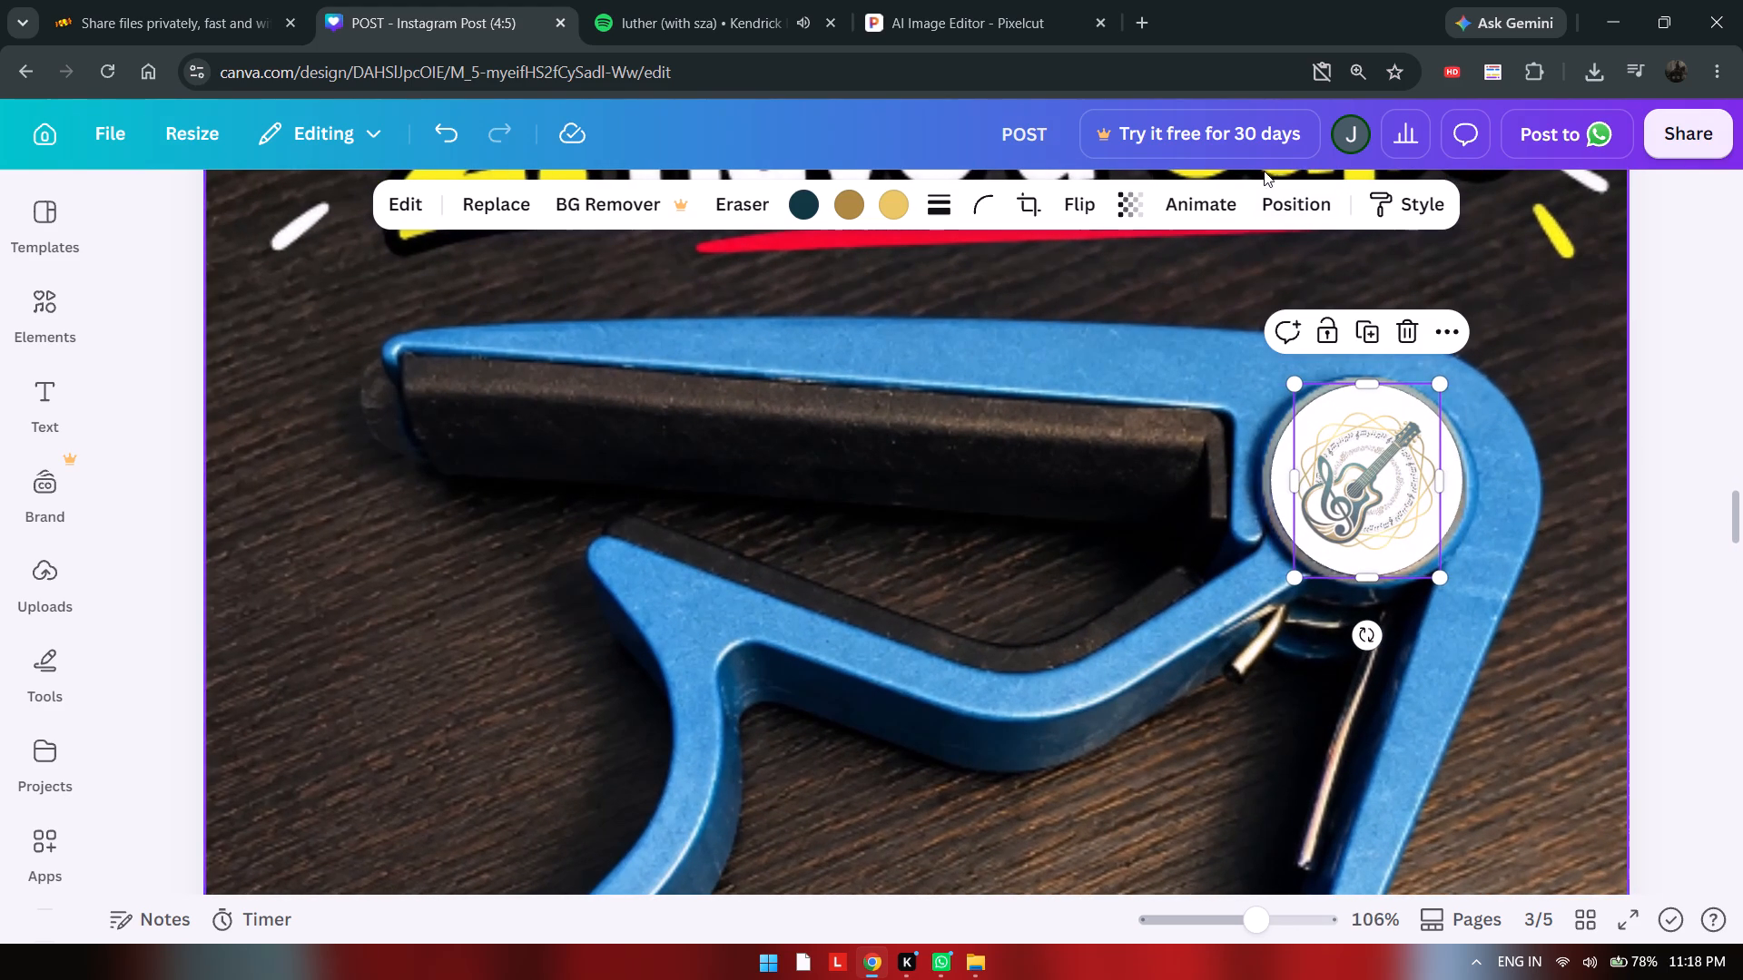
pyautogui.click(1134, 218)
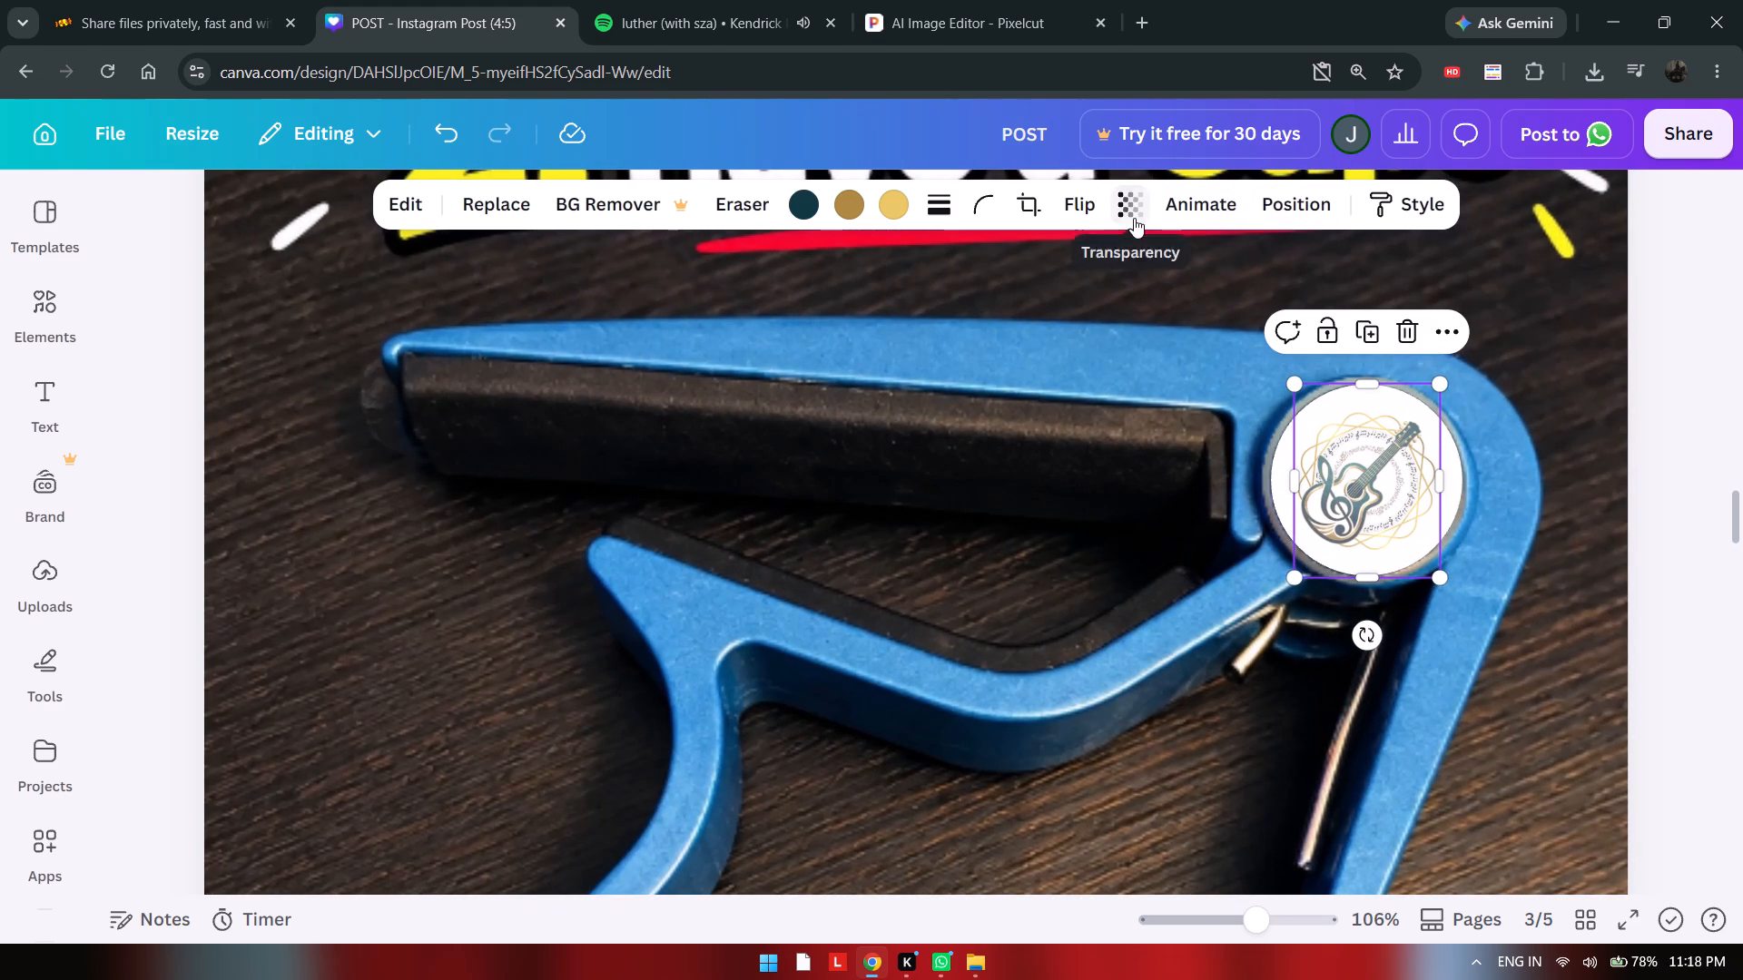
pyautogui.moveTo(1120, 311); pyautogui.dragTo(1246, 338)
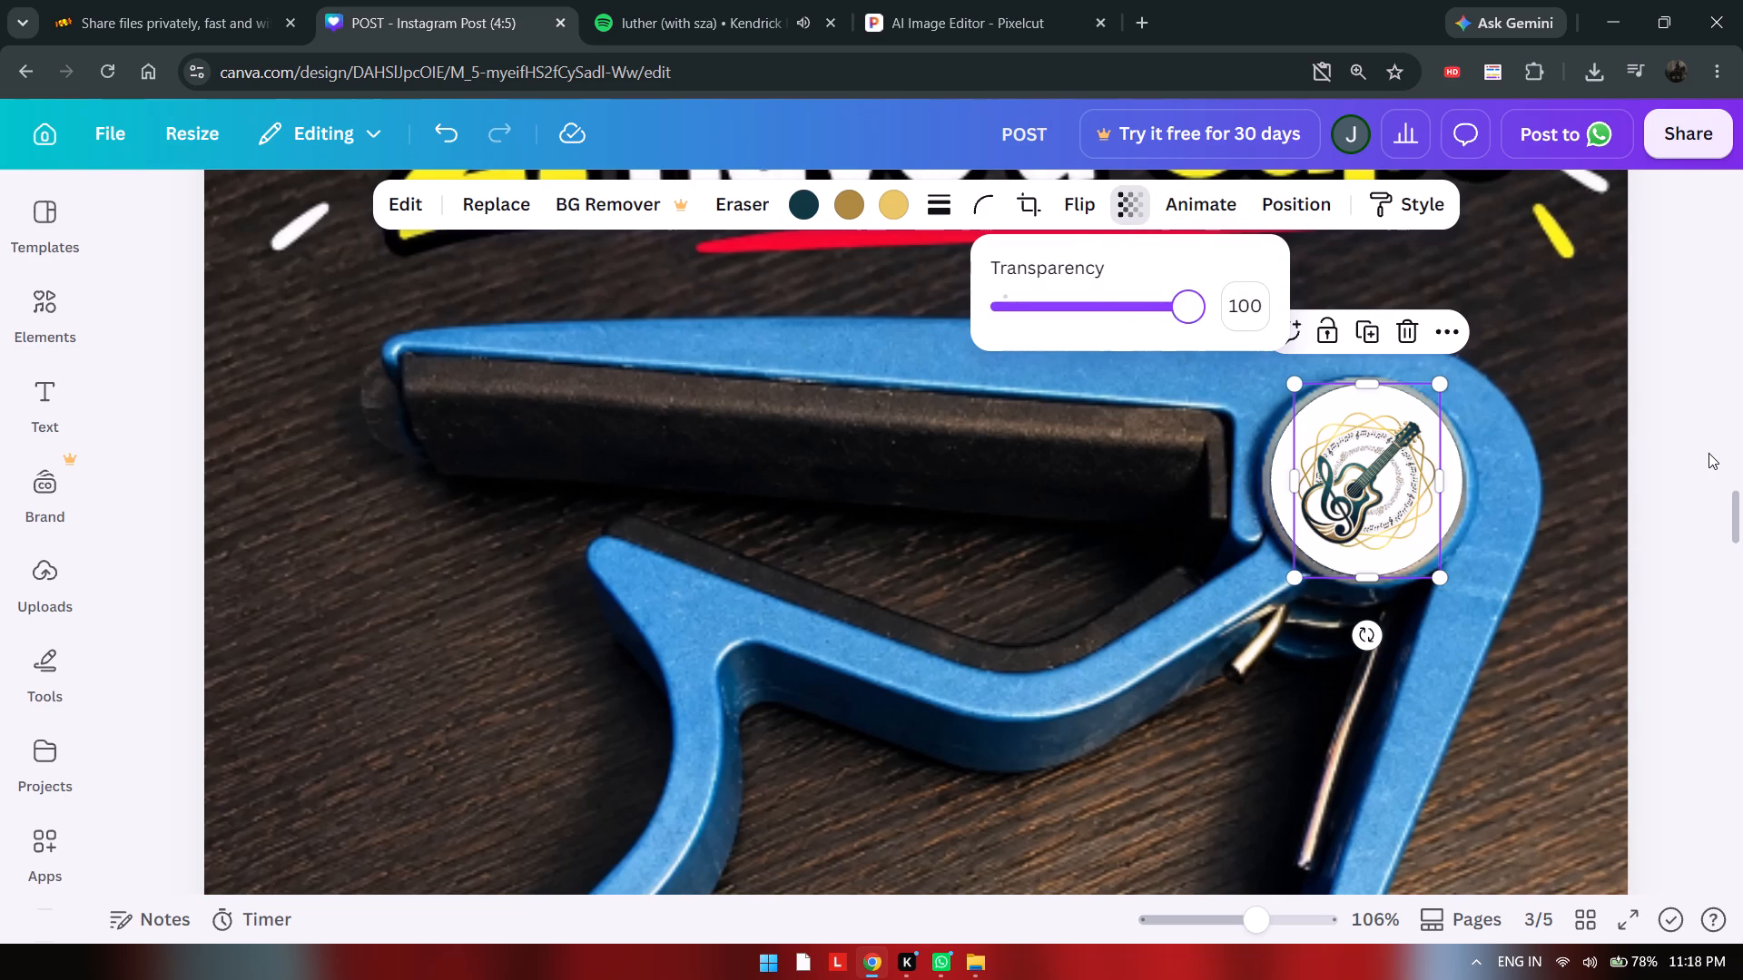
pyautogui.click(1709, 453)
# Enlarge the guitar logo proportionally to nearly fill the white circle and nudge it into the circle's centre.
pyautogui.hscroll(-2, 1496, 505)
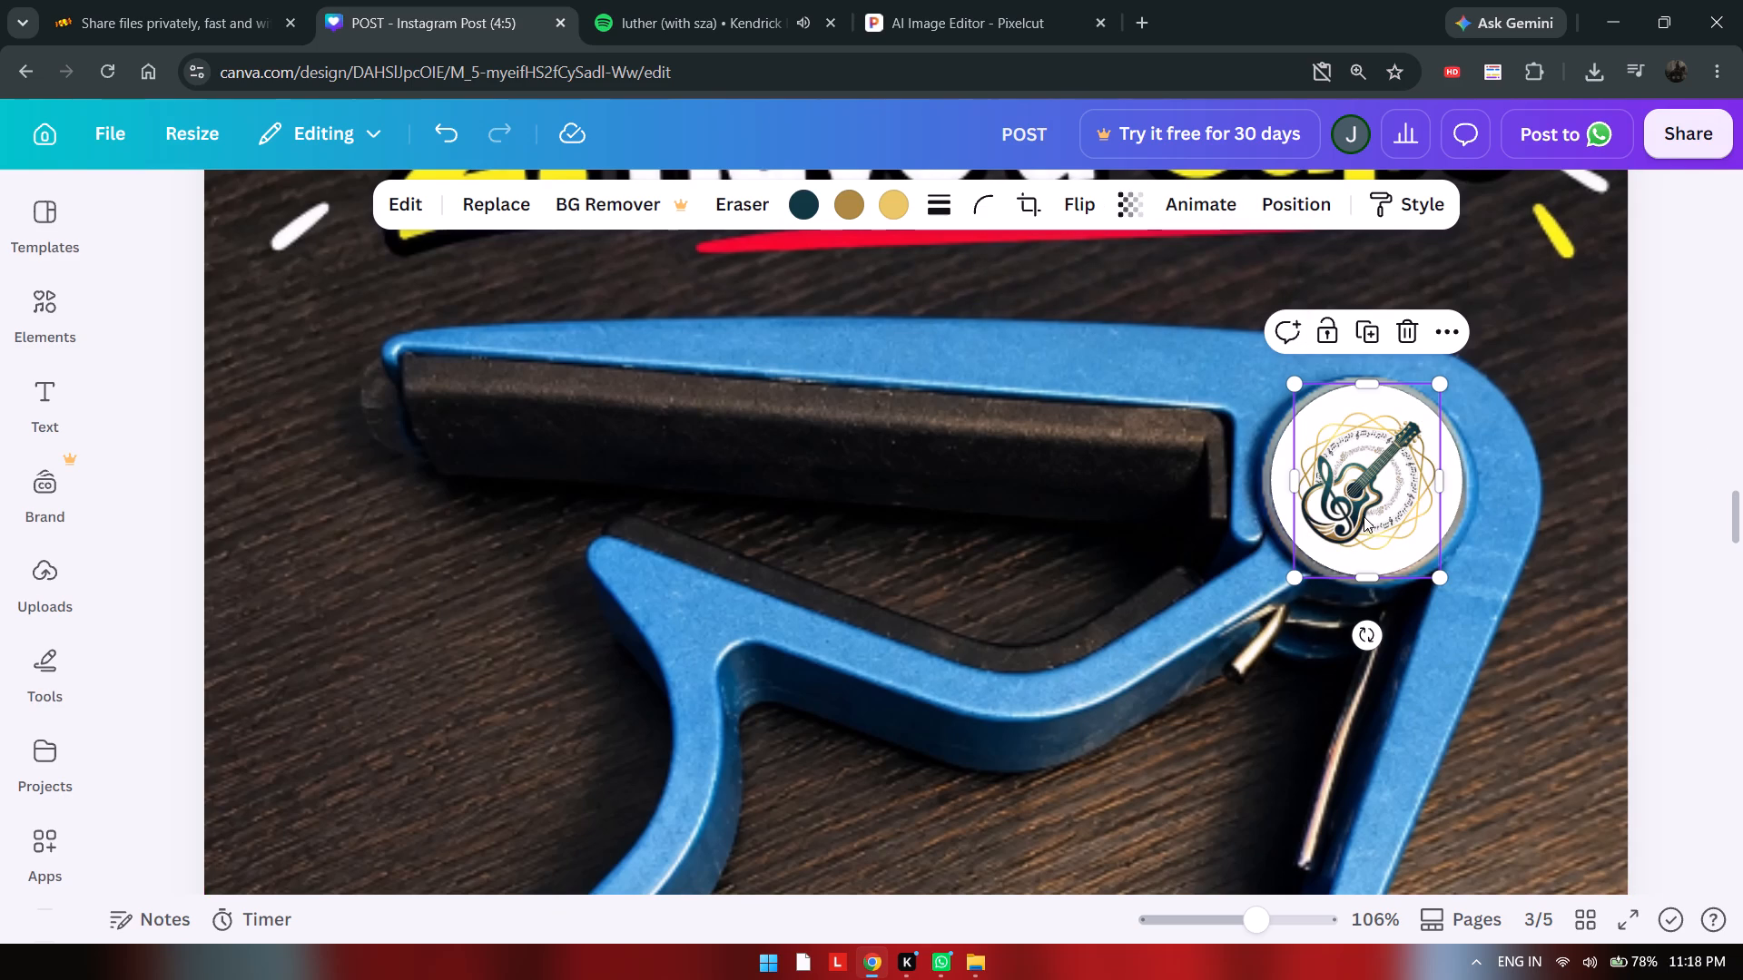
pyautogui.moveTo(1363, 514); pyautogui.dragTo(1354, 518)
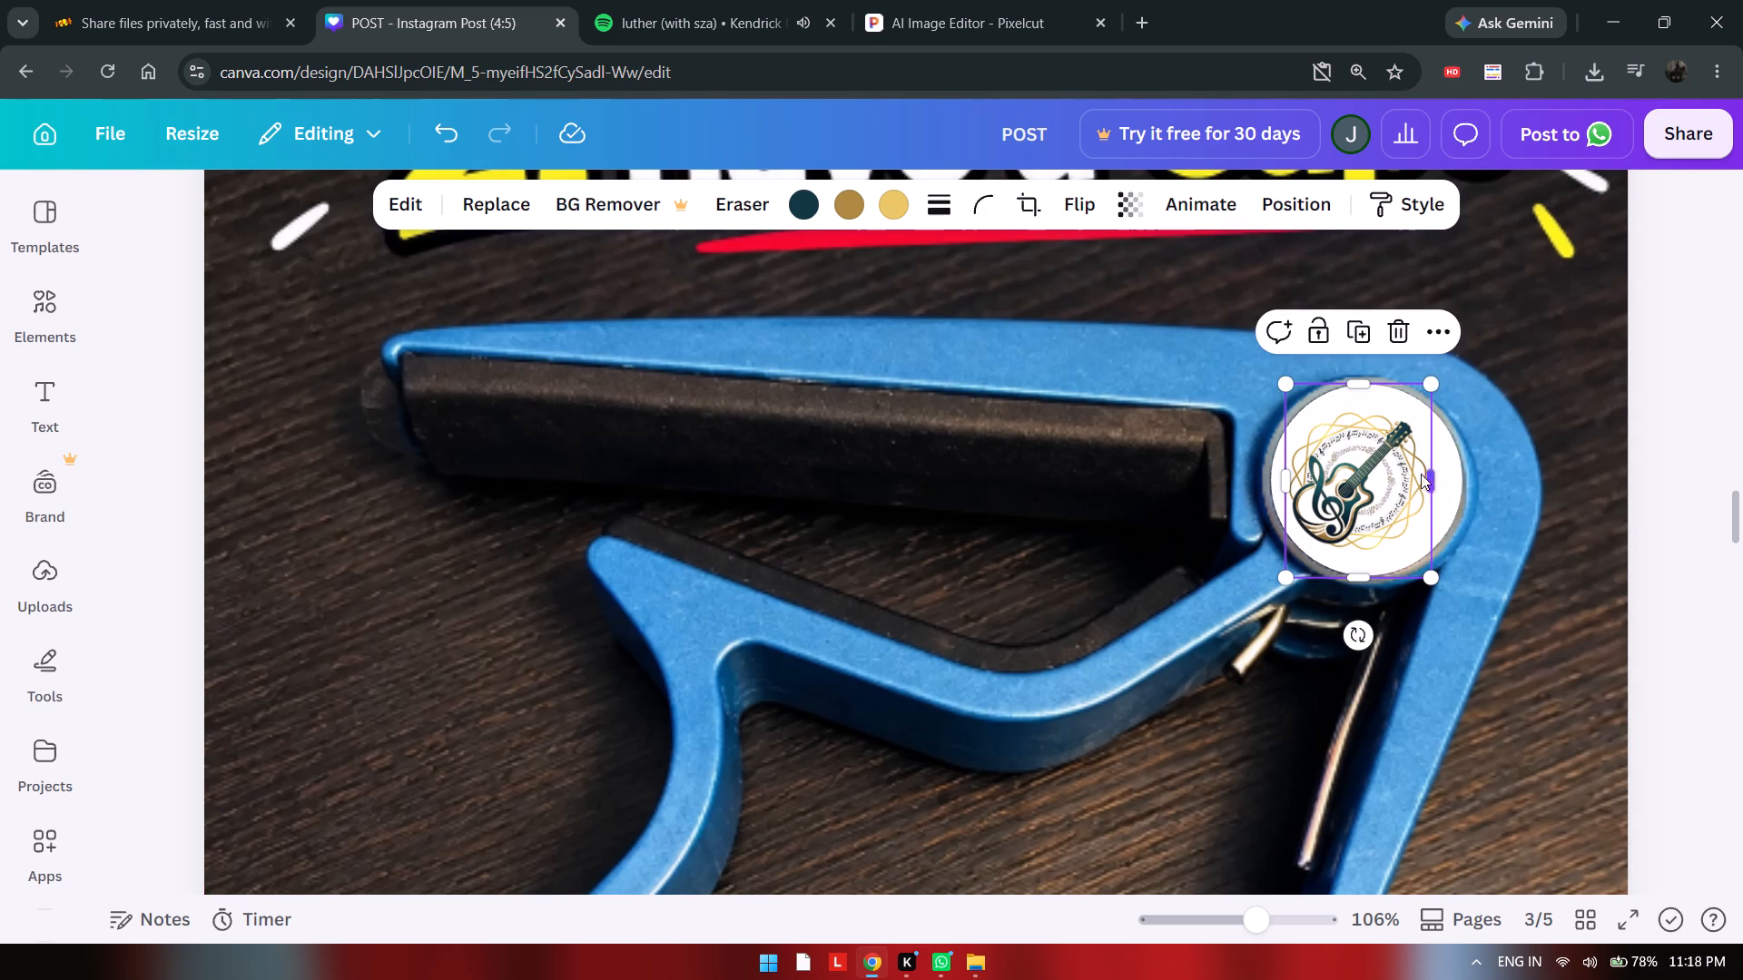
pyautogui.moveTo(1430, 387); pyautogui.dragTo(1450, 385)
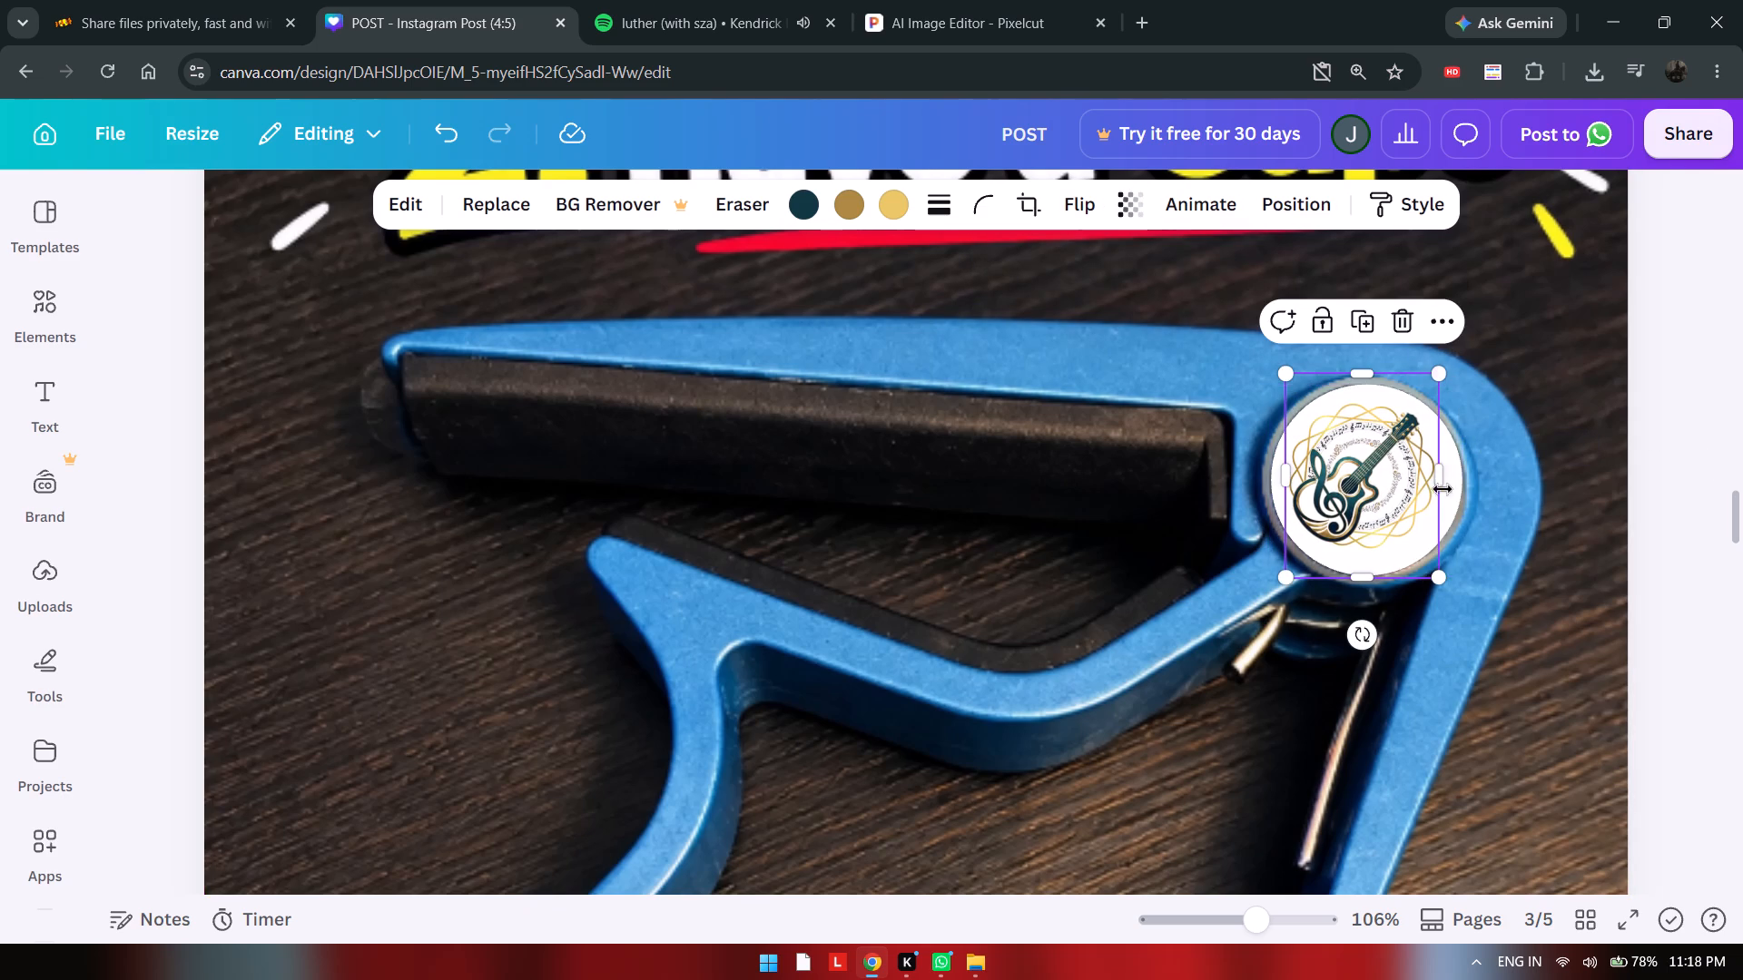
pyautogui.moveTo(1438, 579); pyautogui.dragTo(1464, 583)
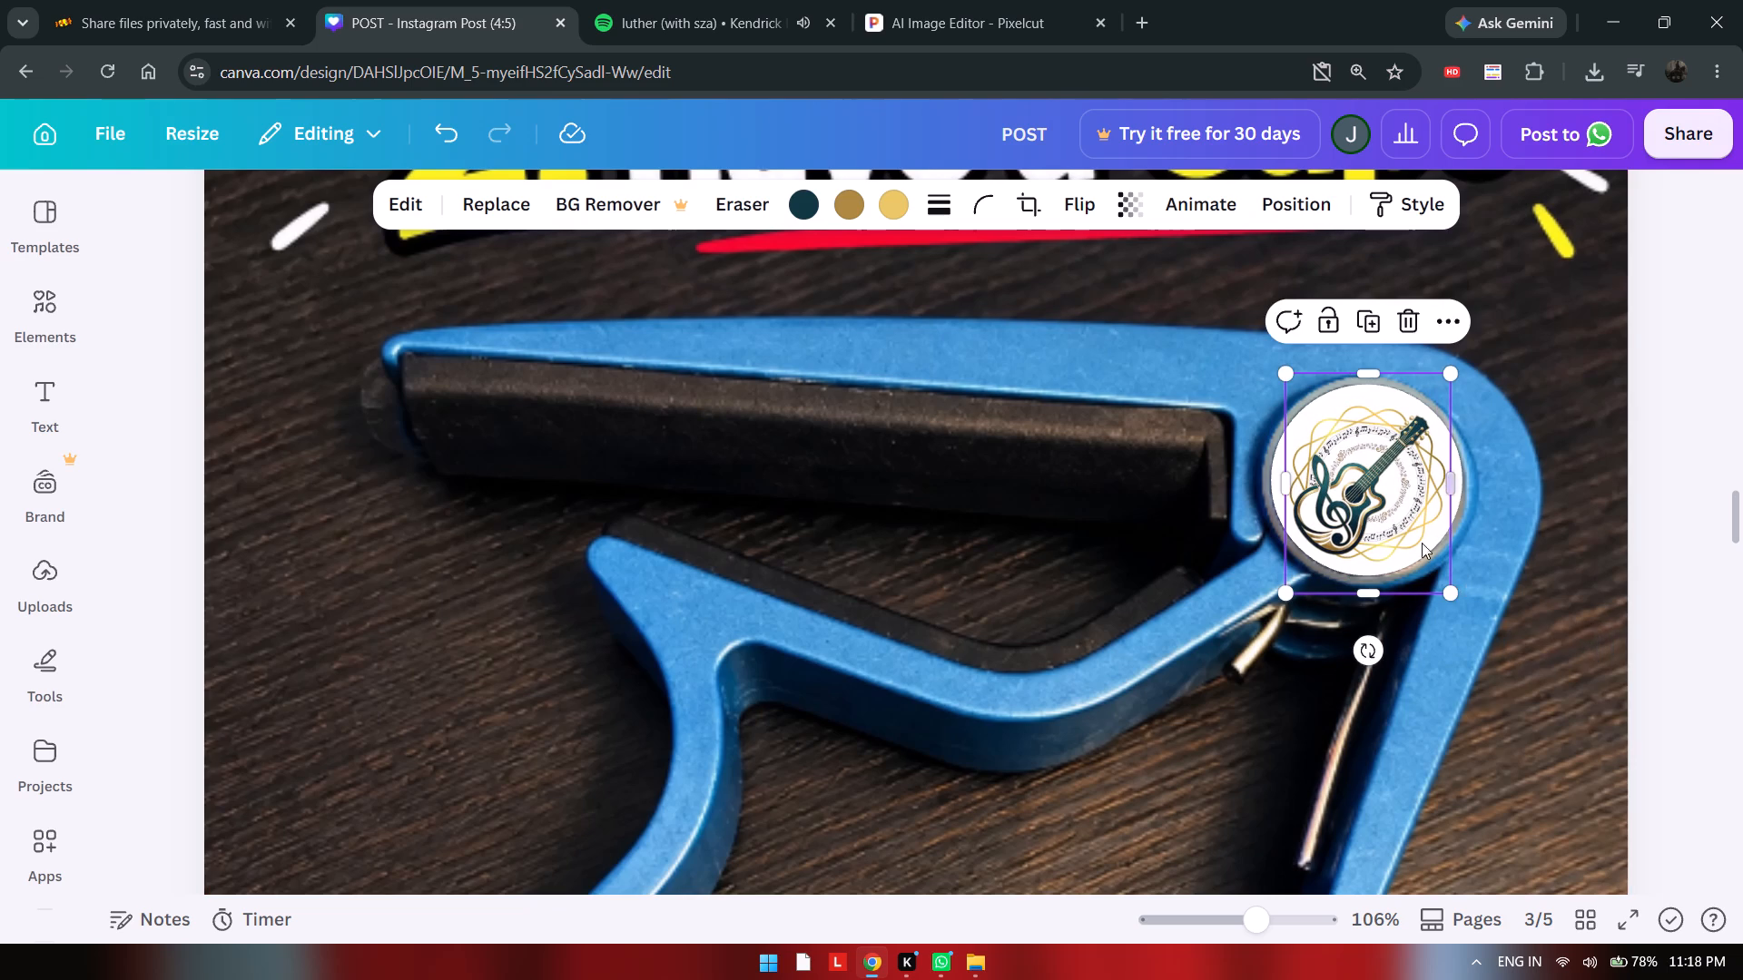
pyautogui.moveTo(1397, 520); pyautogui.dragTo(1397, 511)
pyautogui.press('Up')
pyautogui.press('Right')
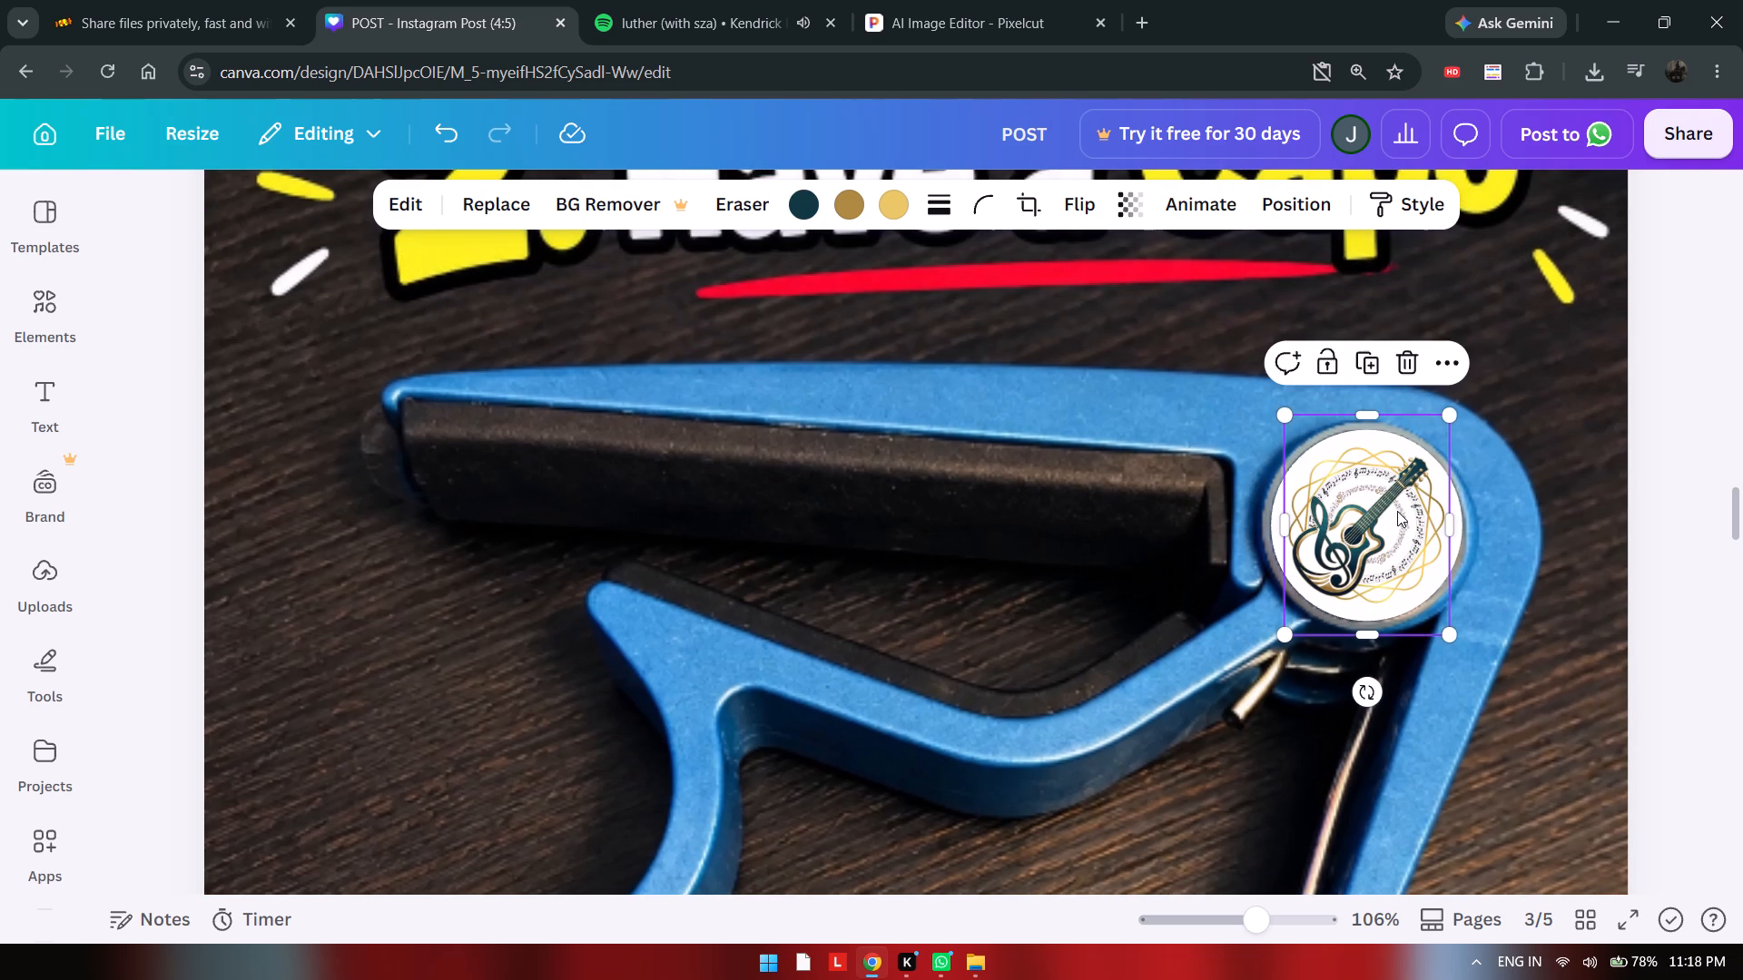
pyautogui.click(1371, 539)
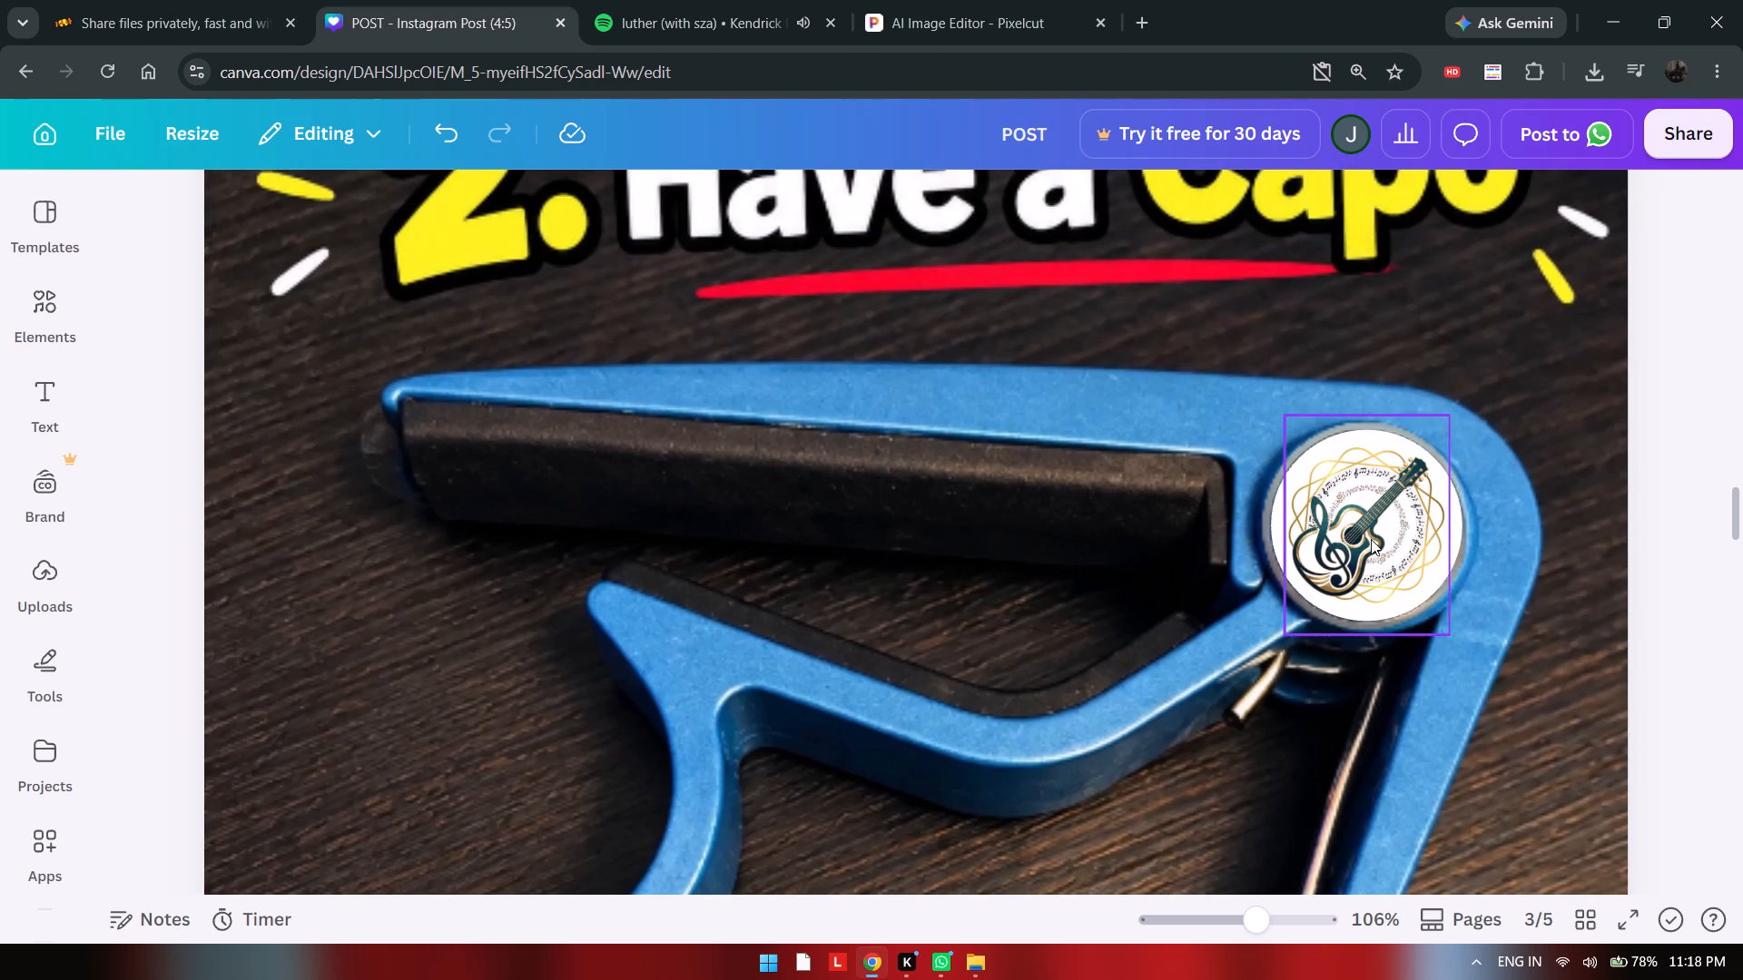
pyautogui.press('Up')
pyautogui.press('Right')
pyautogui.doubleClick(1371, 539)
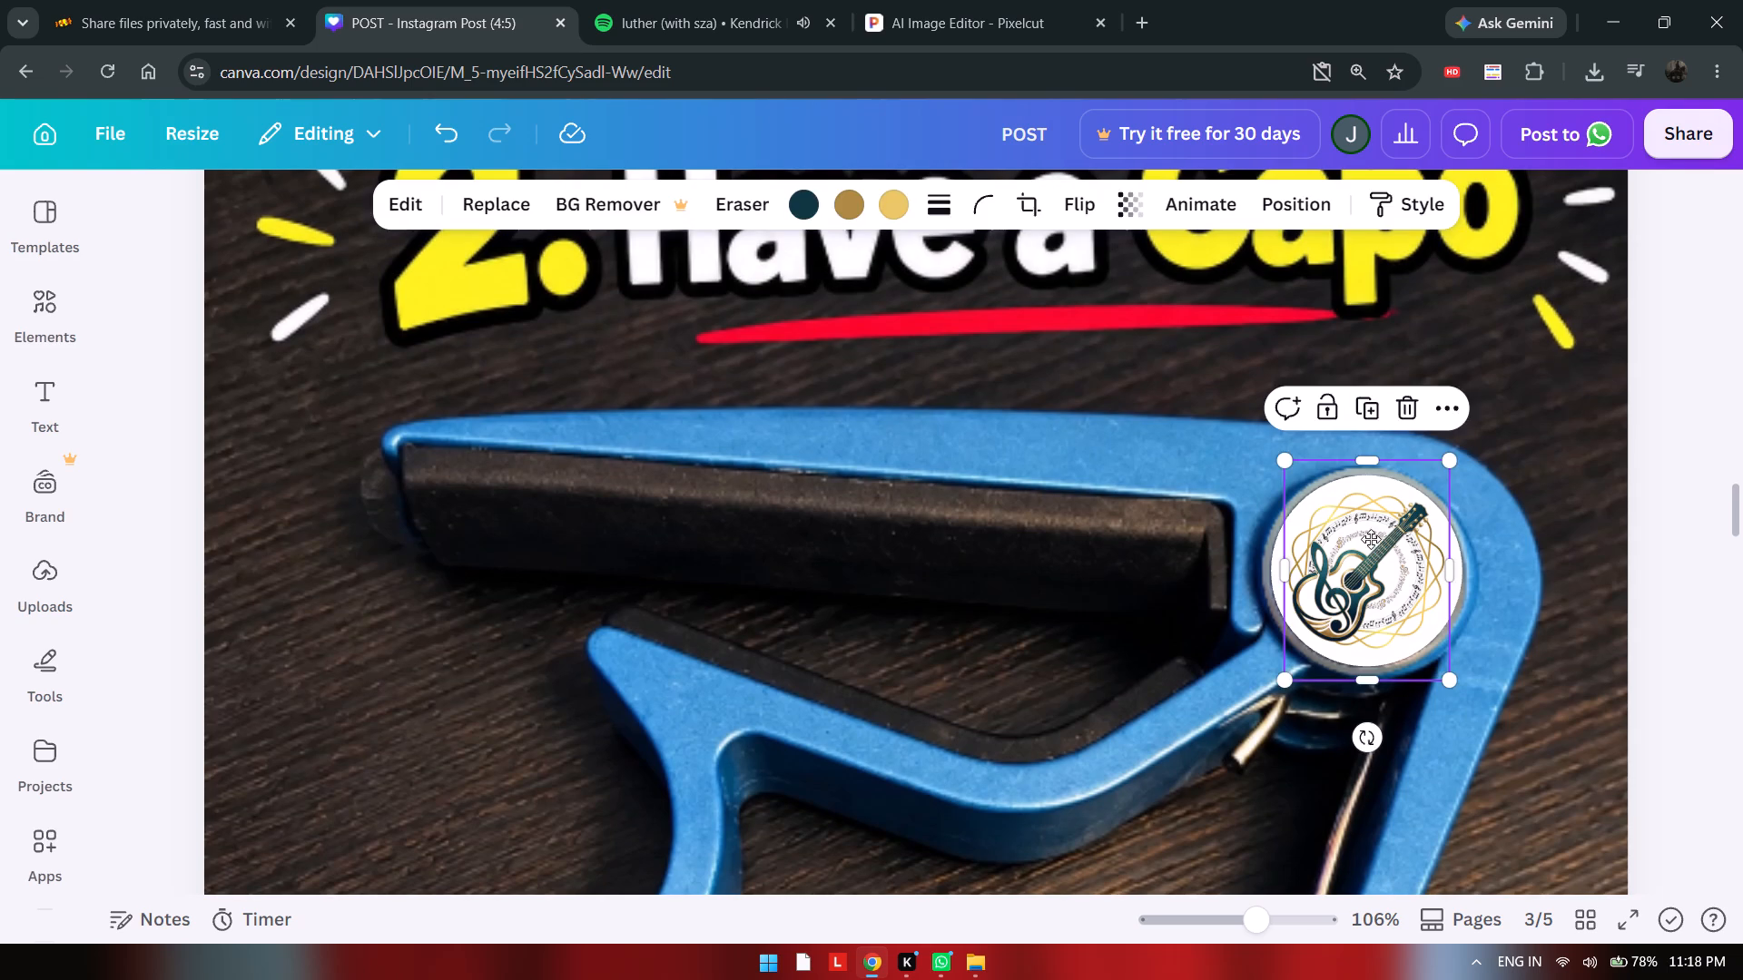
pyautogui.press('Right')
pyautogui.click(1371, 539)
pyautogui.press('Right')
pyautogui.press('Right')
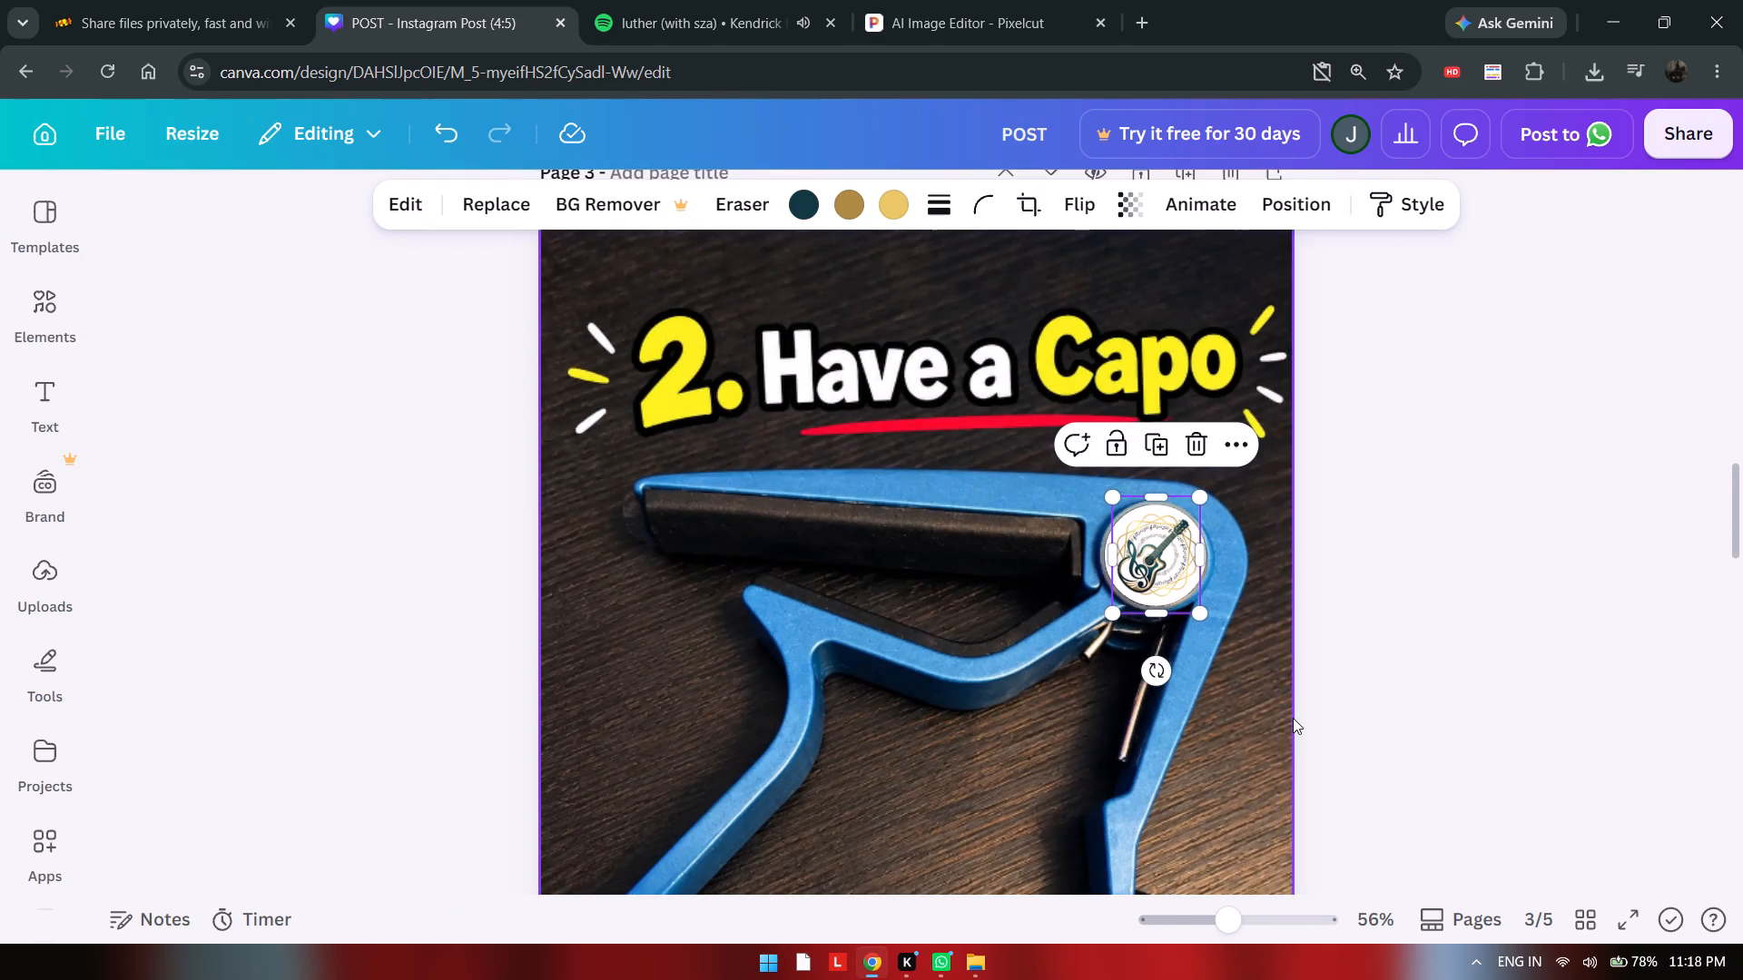
# Move page 3's small guitar logo into the bottom-right corner of the page.
pyautogui.scroll(-2, 1293, 718)
pyautogui.click(1245, 710)
pyautogui.moveTo(1245, 710); pyautogui.dragTo(1255, 801)
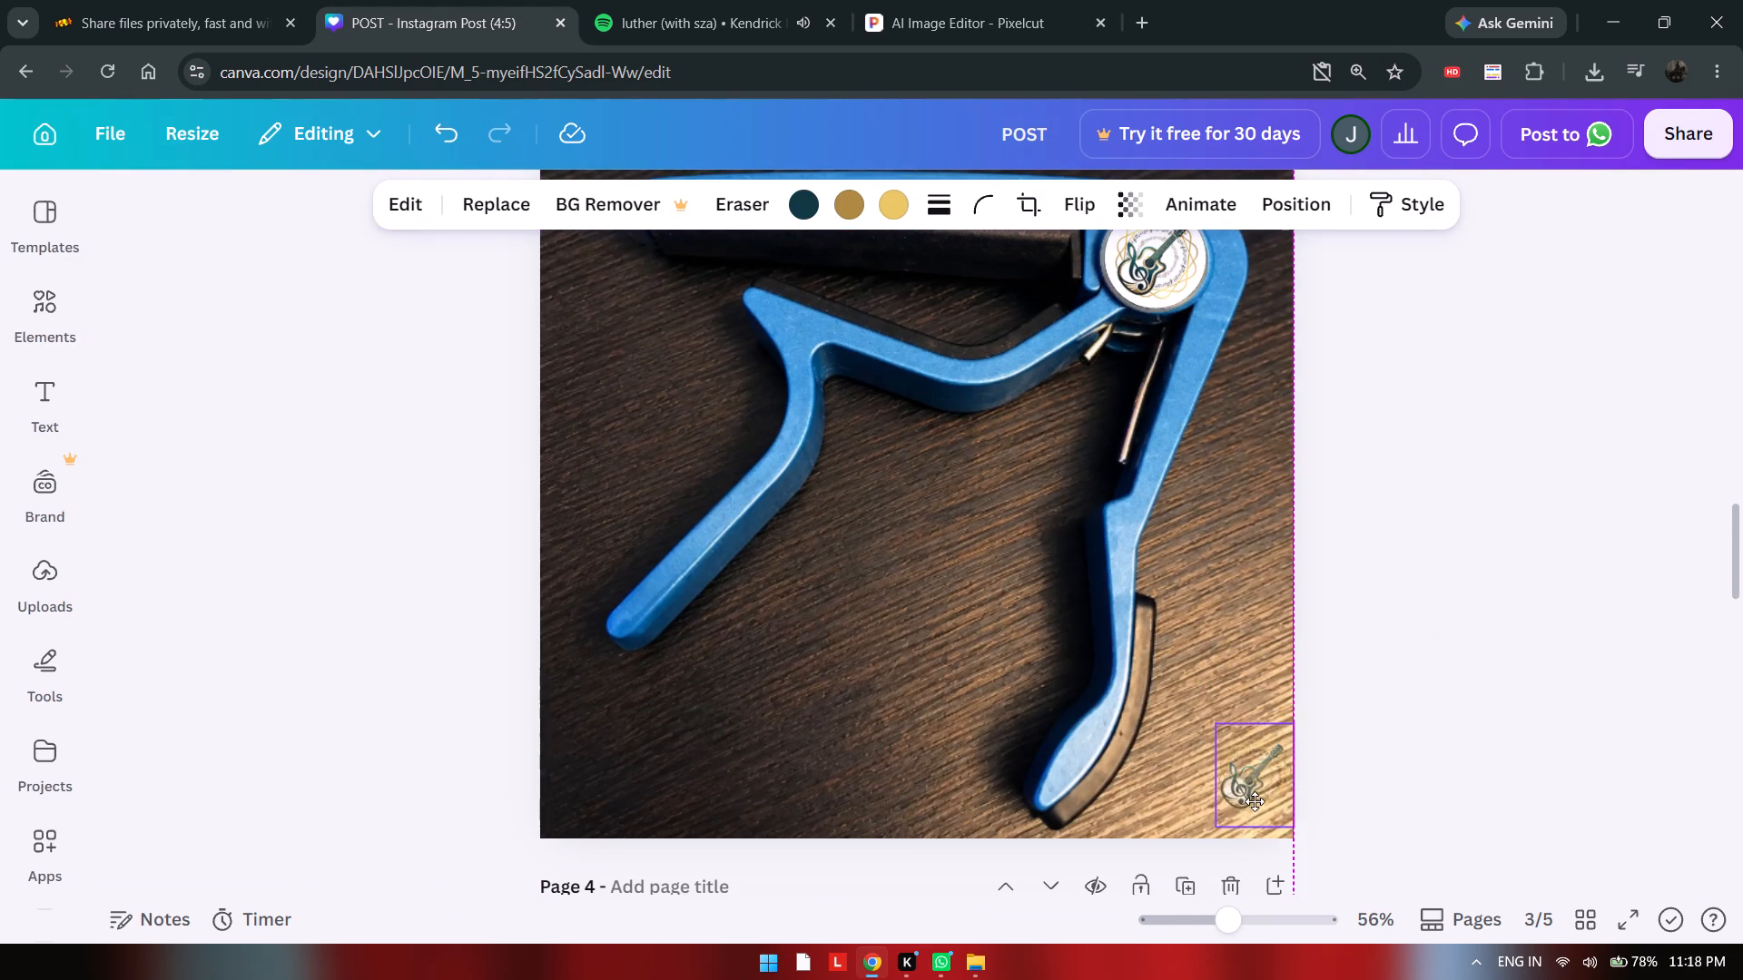
pyautogui.moveTo(1255, 801); pyautogui.dragTo(1256, 810)
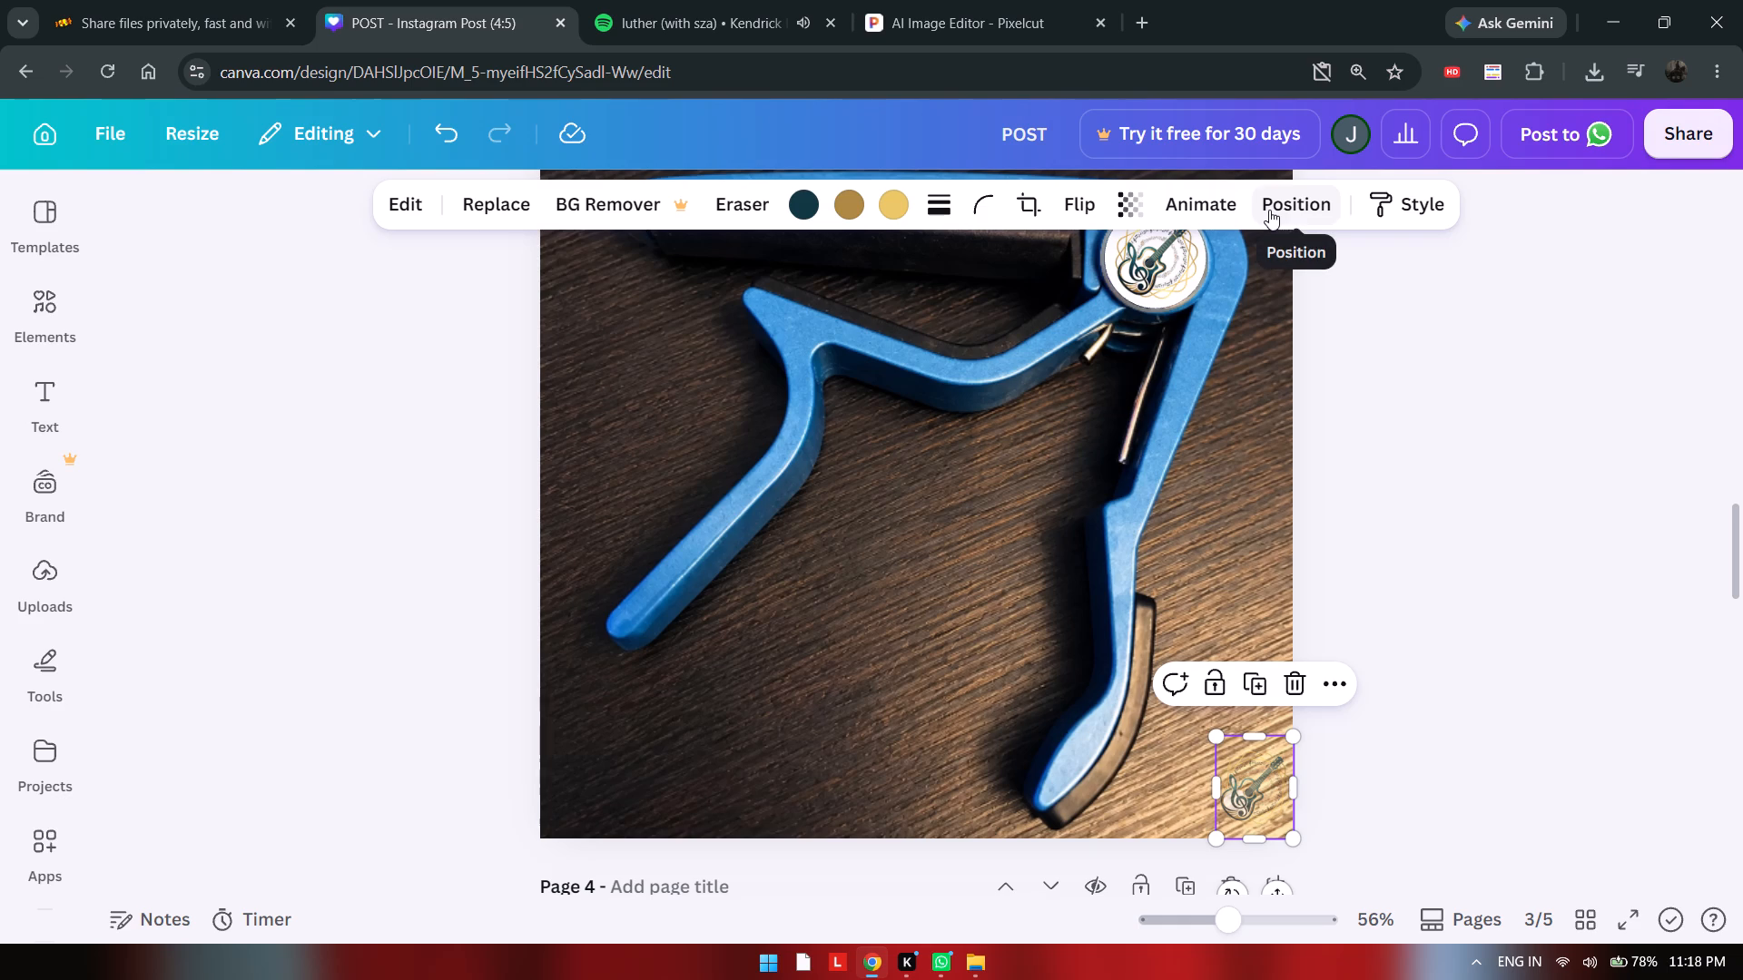
# Raise the transparency value of the corner guitar logo on page 3 to its maximum so it is fully opaque.
pyautogui.click(1146, 209)
pyautogui.moveTo(1131, 318); pyautogui.dragTo(1187, 324)
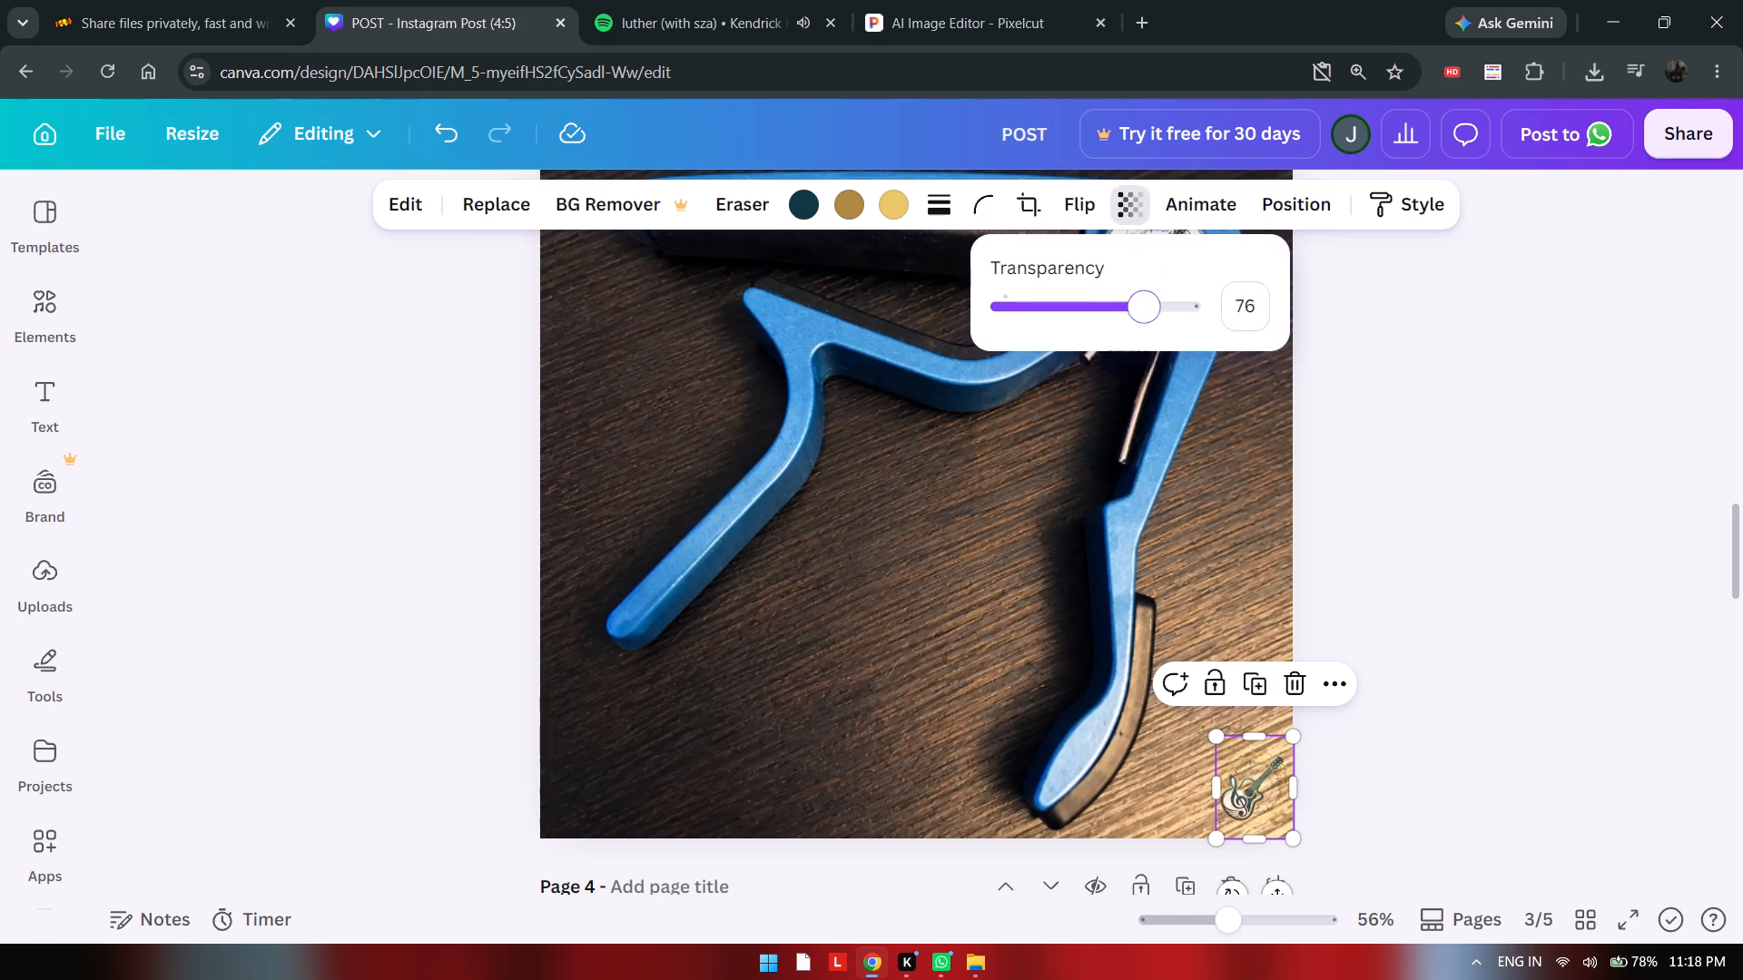
pyautogui.moveTo(1187, 324); pyautogui.dragTo(1266, 333)
pyautogui.keyDown('ctrl'); pyautogui.click(1243, 777); pyautogui.keyUp('ctrl')
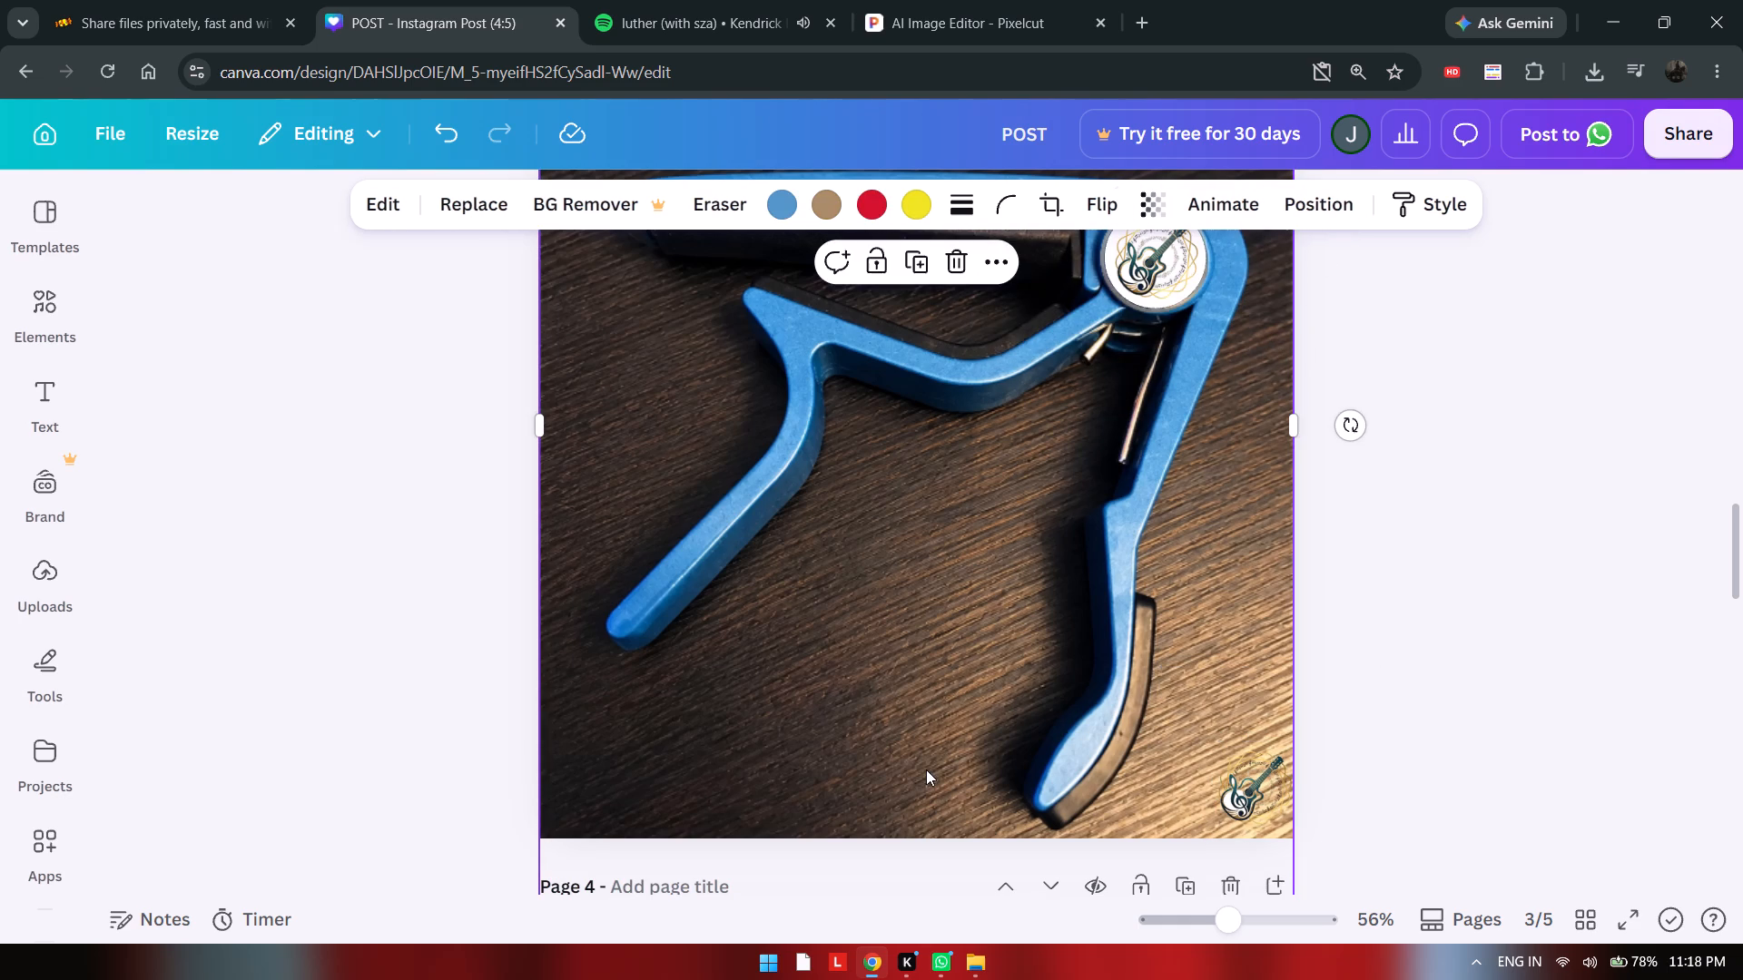
# Paste another copy of the guitar logo on page 3 and move it onto the capo's upper-left arm.
pyautogui.click(919, 768)
pyautogui.hotkey('ctrl', 'v')
pyautogui.moveTo(1246, 681); pyautogui.dragTo(1091, 638)
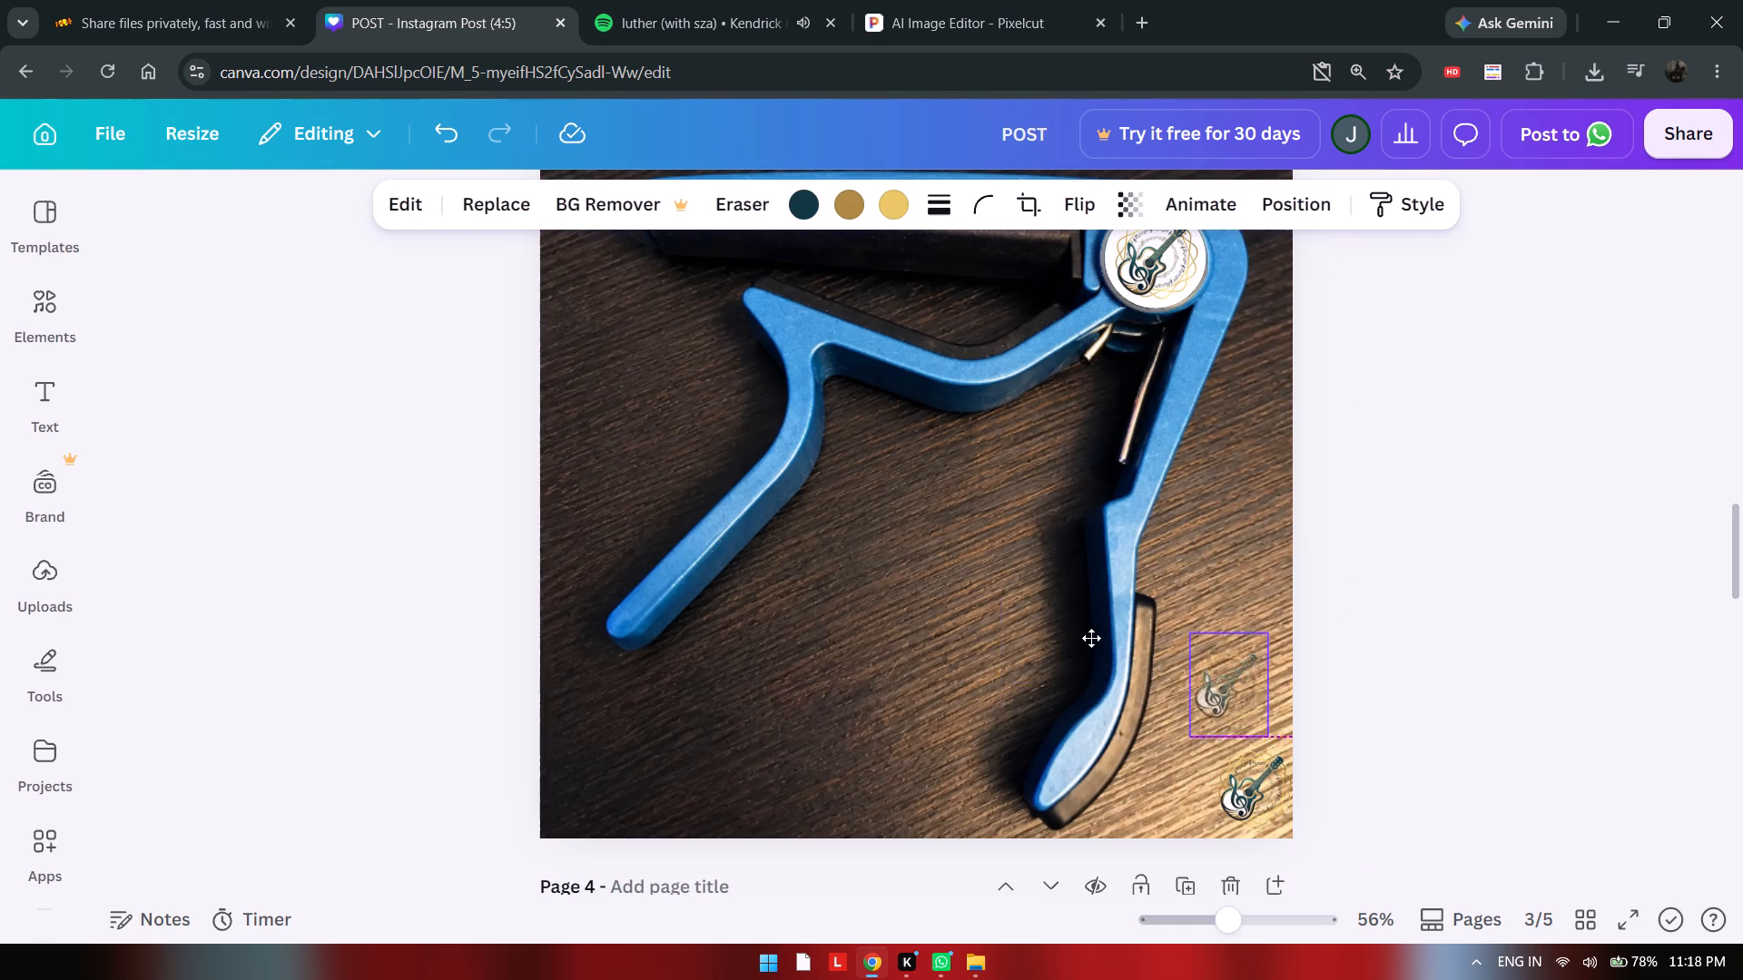
pyautogui.moveTo(1091, 638); pyautogui.dragTo(837, 550)
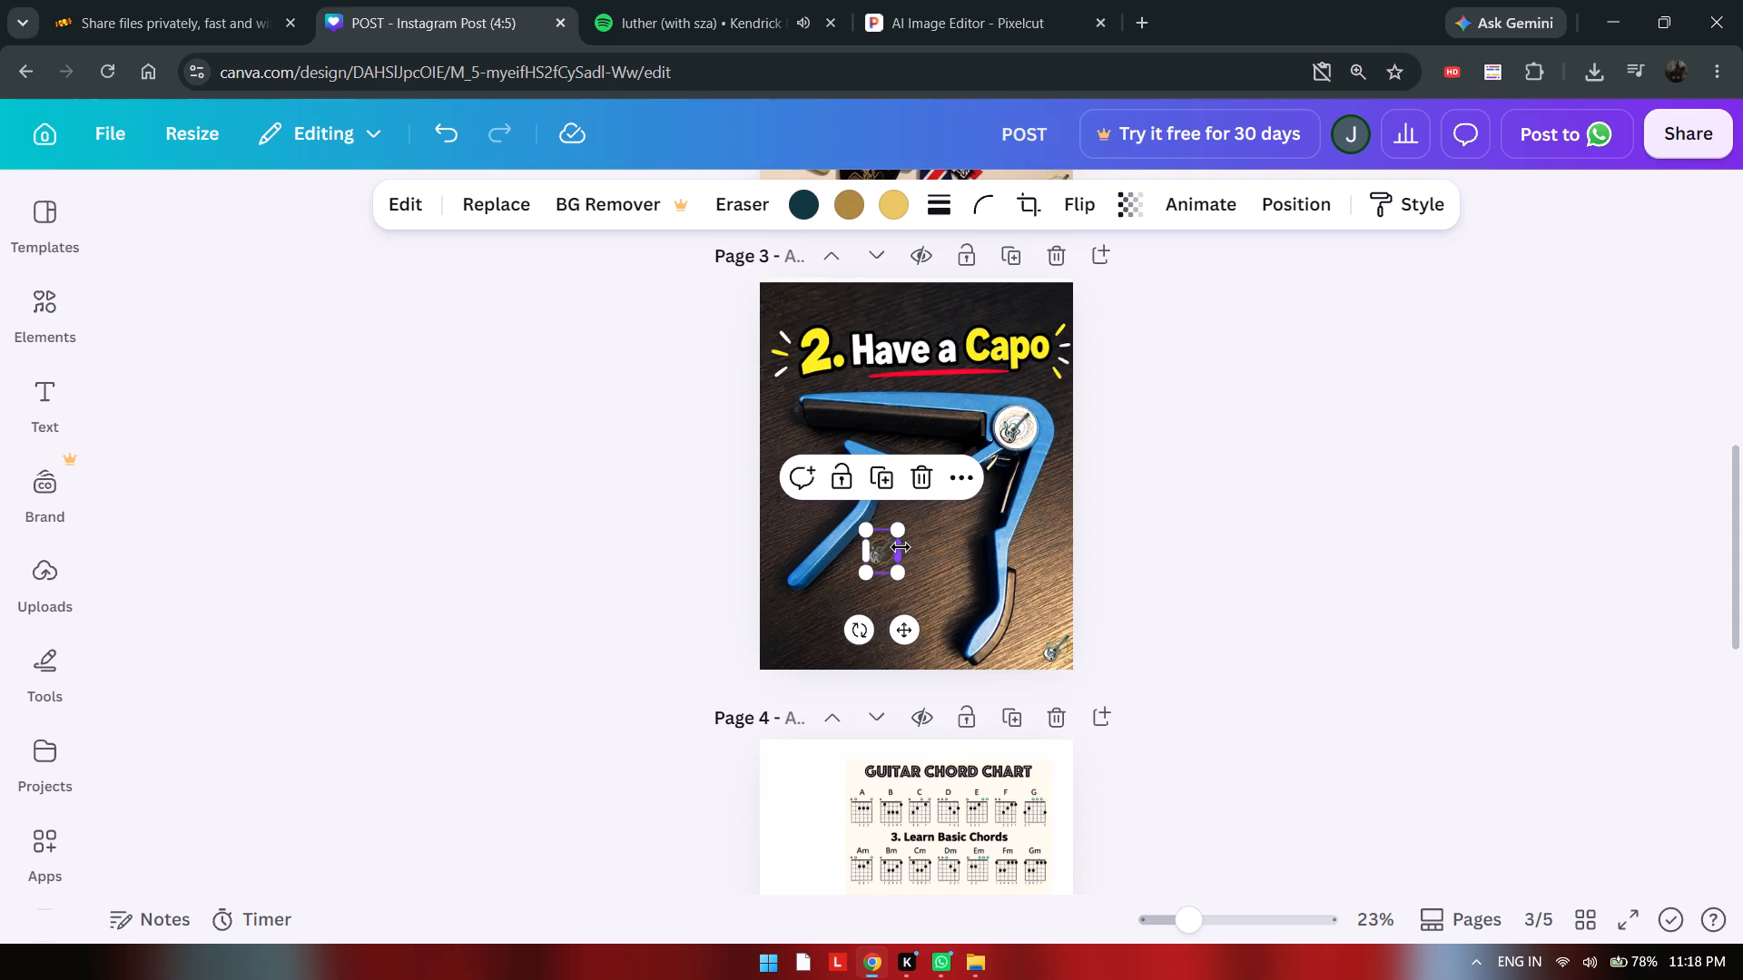
pyautogui.scroll(1, 901, 547)
pyautogui.moveTo(876, 624); pyautogui.dragTo(850, 528)
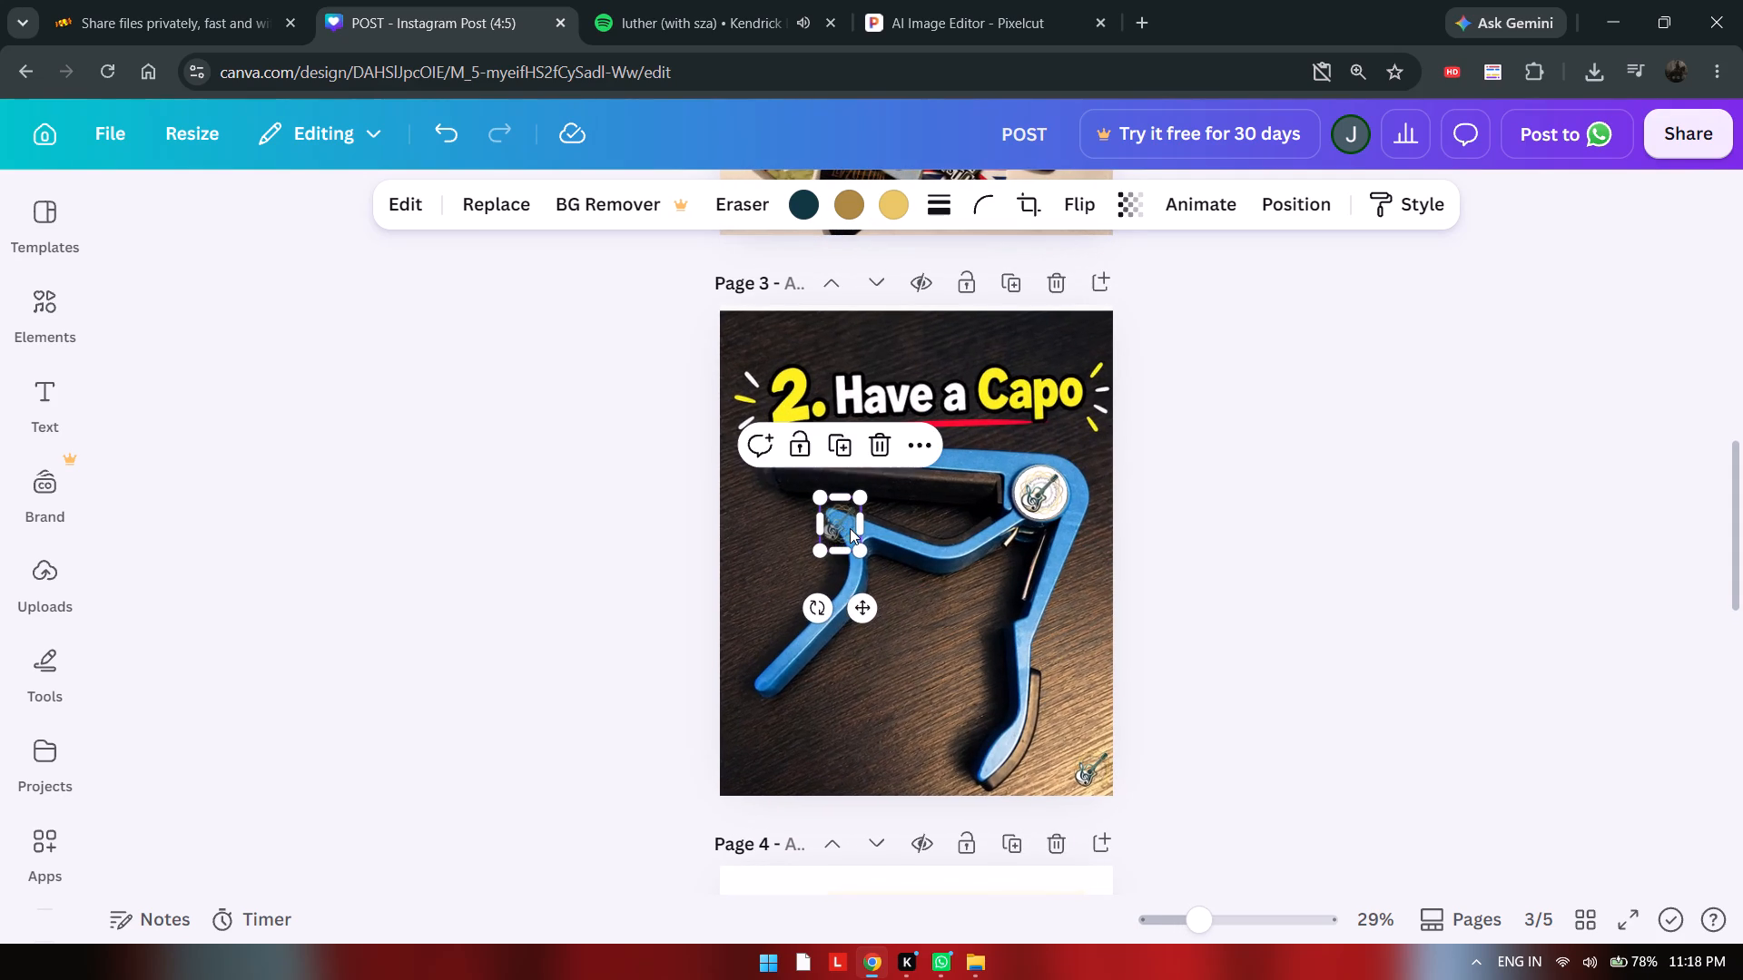
# Enlarge the pasted guitar logo to nearly the page's width and centre it over the capo, undoing any accidental crop.
pyautogui.moveTo(864, 551); pyautogui.dragTo(1106, 714)
pyautogui.moveTo(1019, 678); pyautogui.dragTo(916, 513)
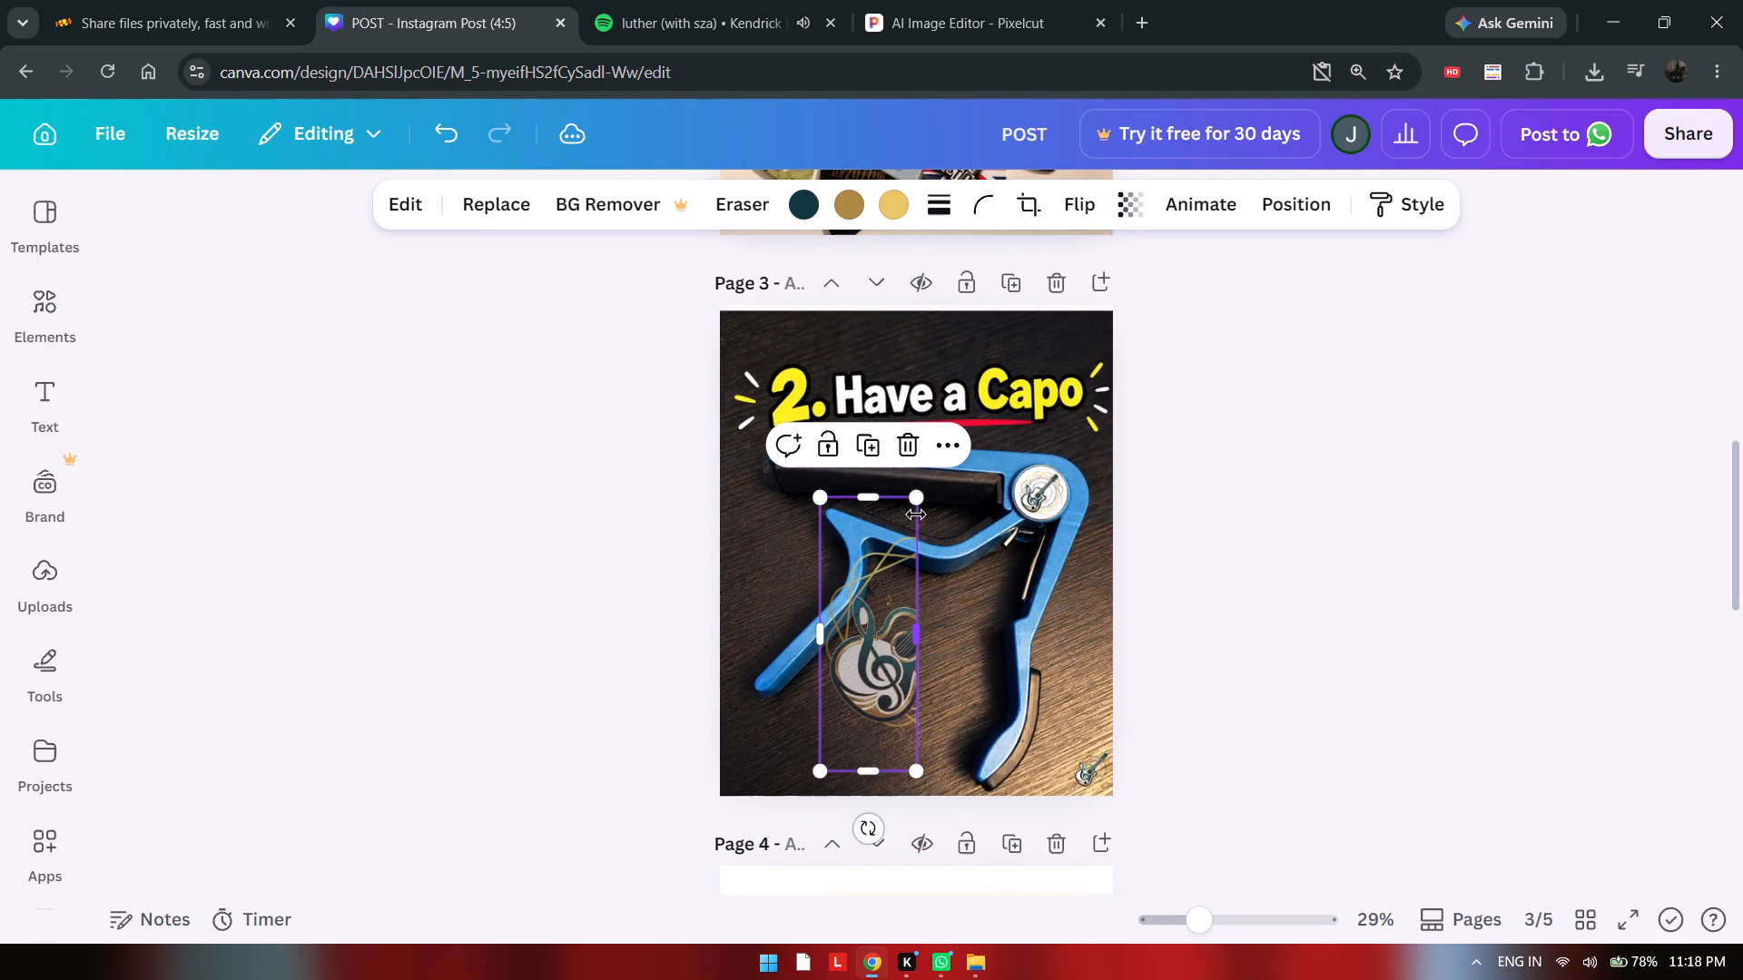
pyautogui.hotkey('ctrl', 'z')
pyautogui.moveTo(911, 546); pyautogui.dragTo(827, 412)
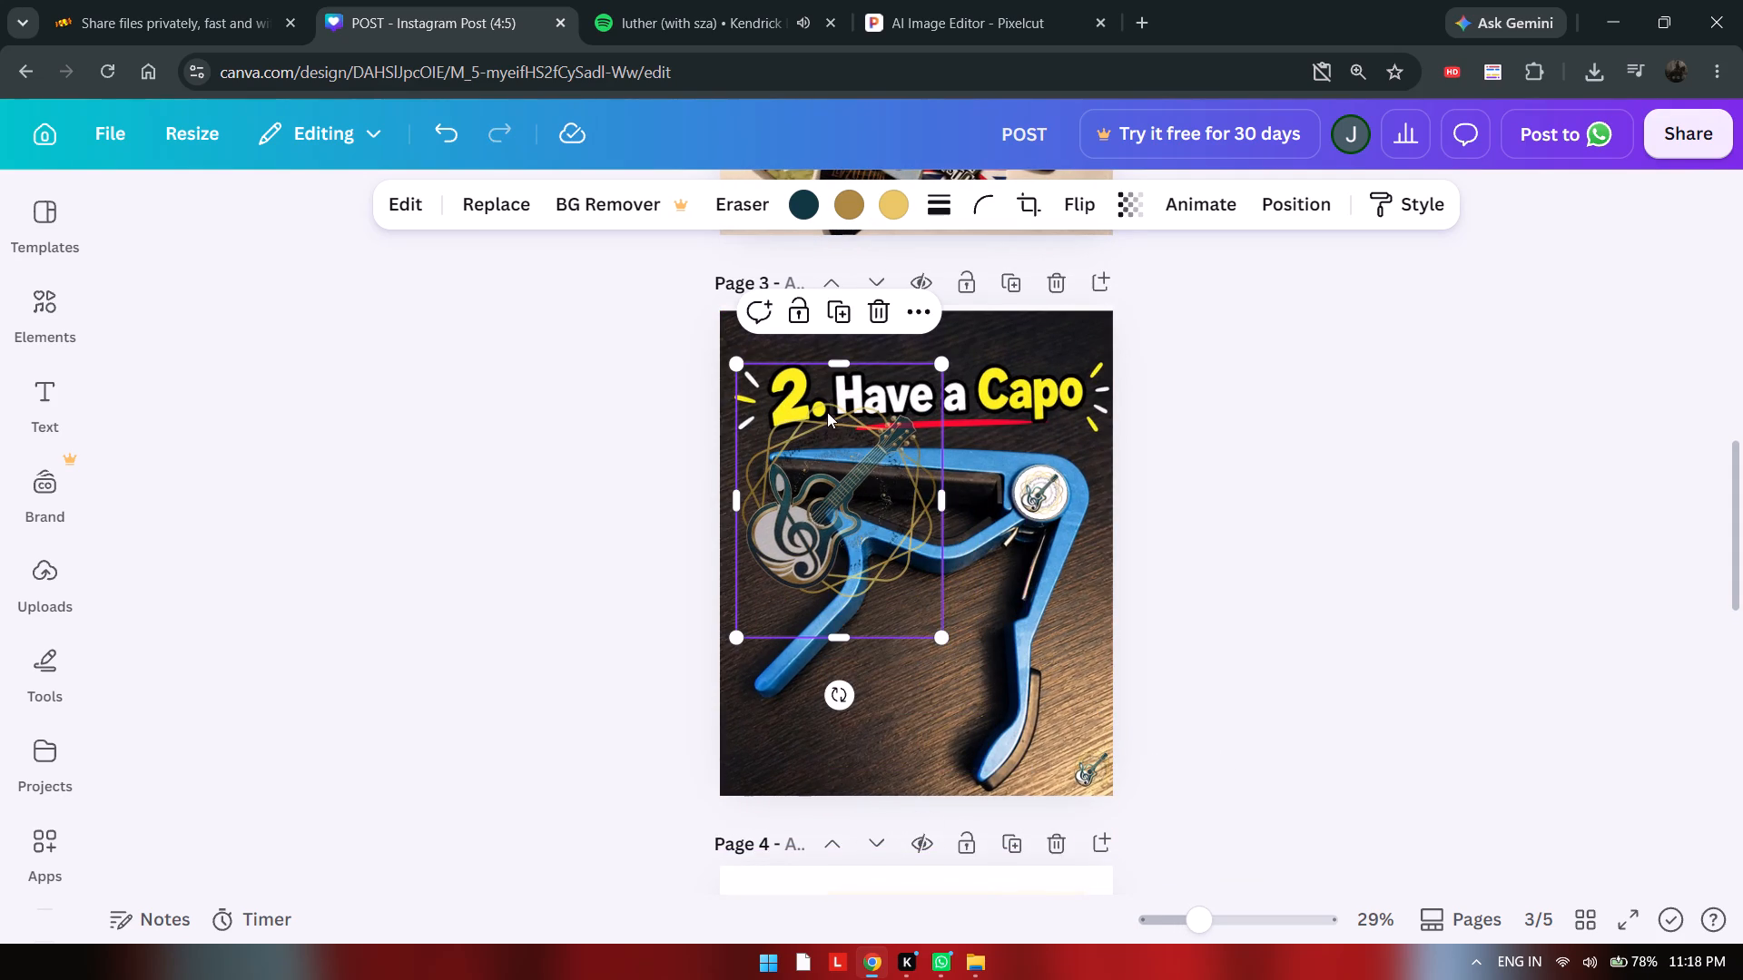
pyautogui.moveTo(947, 637); pyautogui.dragTo(1143, 808)
pyautogui.moveTo(1007, 690); pyautogui.dragTo(1006, 592)
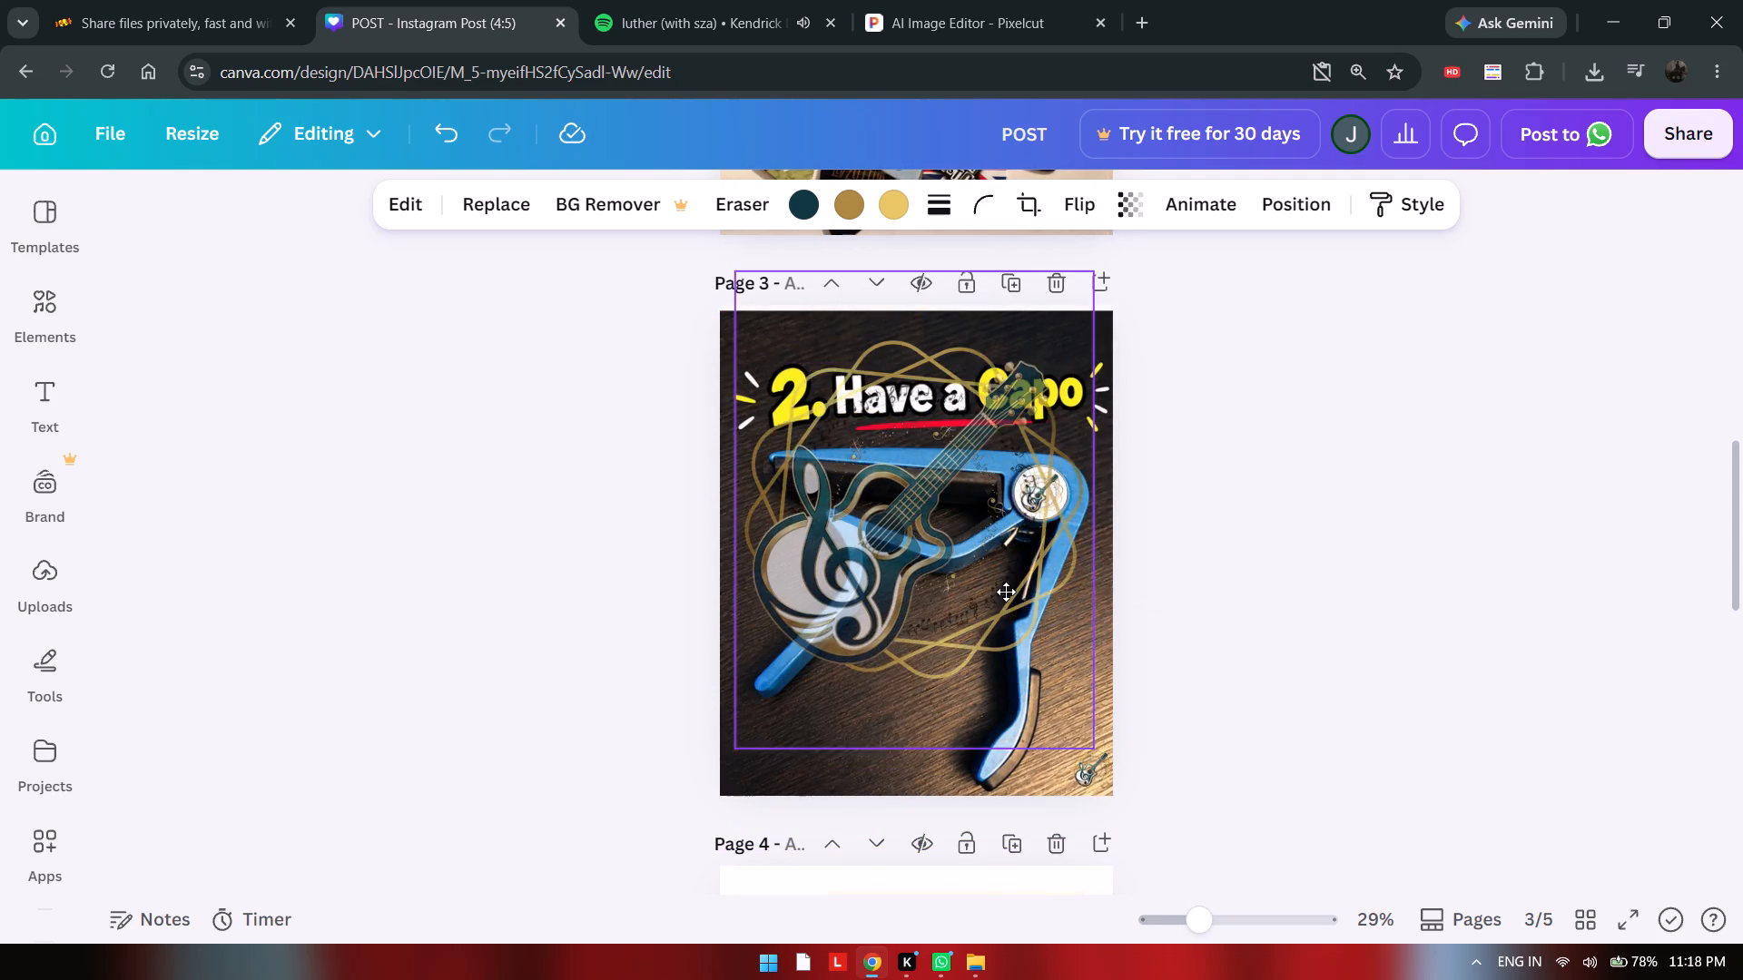
pyautogui.moveTo(1006, 592); pyautogui.dragTo(1009, 675)
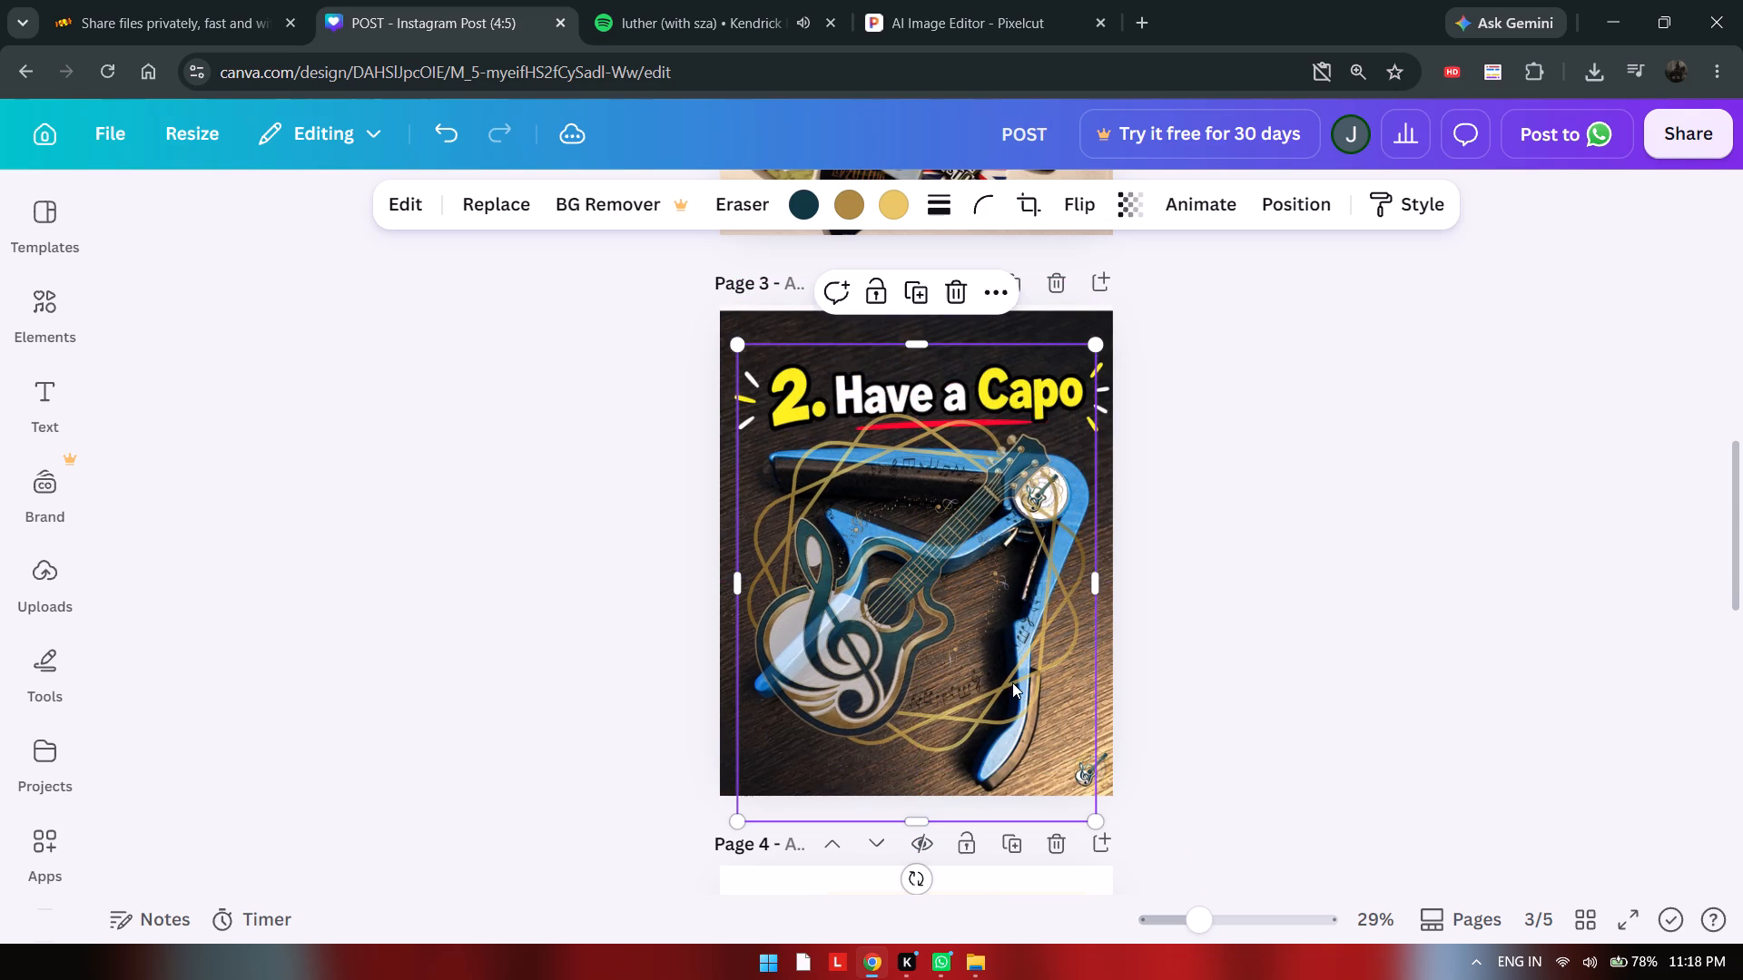
pyautogui.click(1012, 682)
pyautogui.moveTo(998, 648); pyautogui.dragTo(1006, 667)
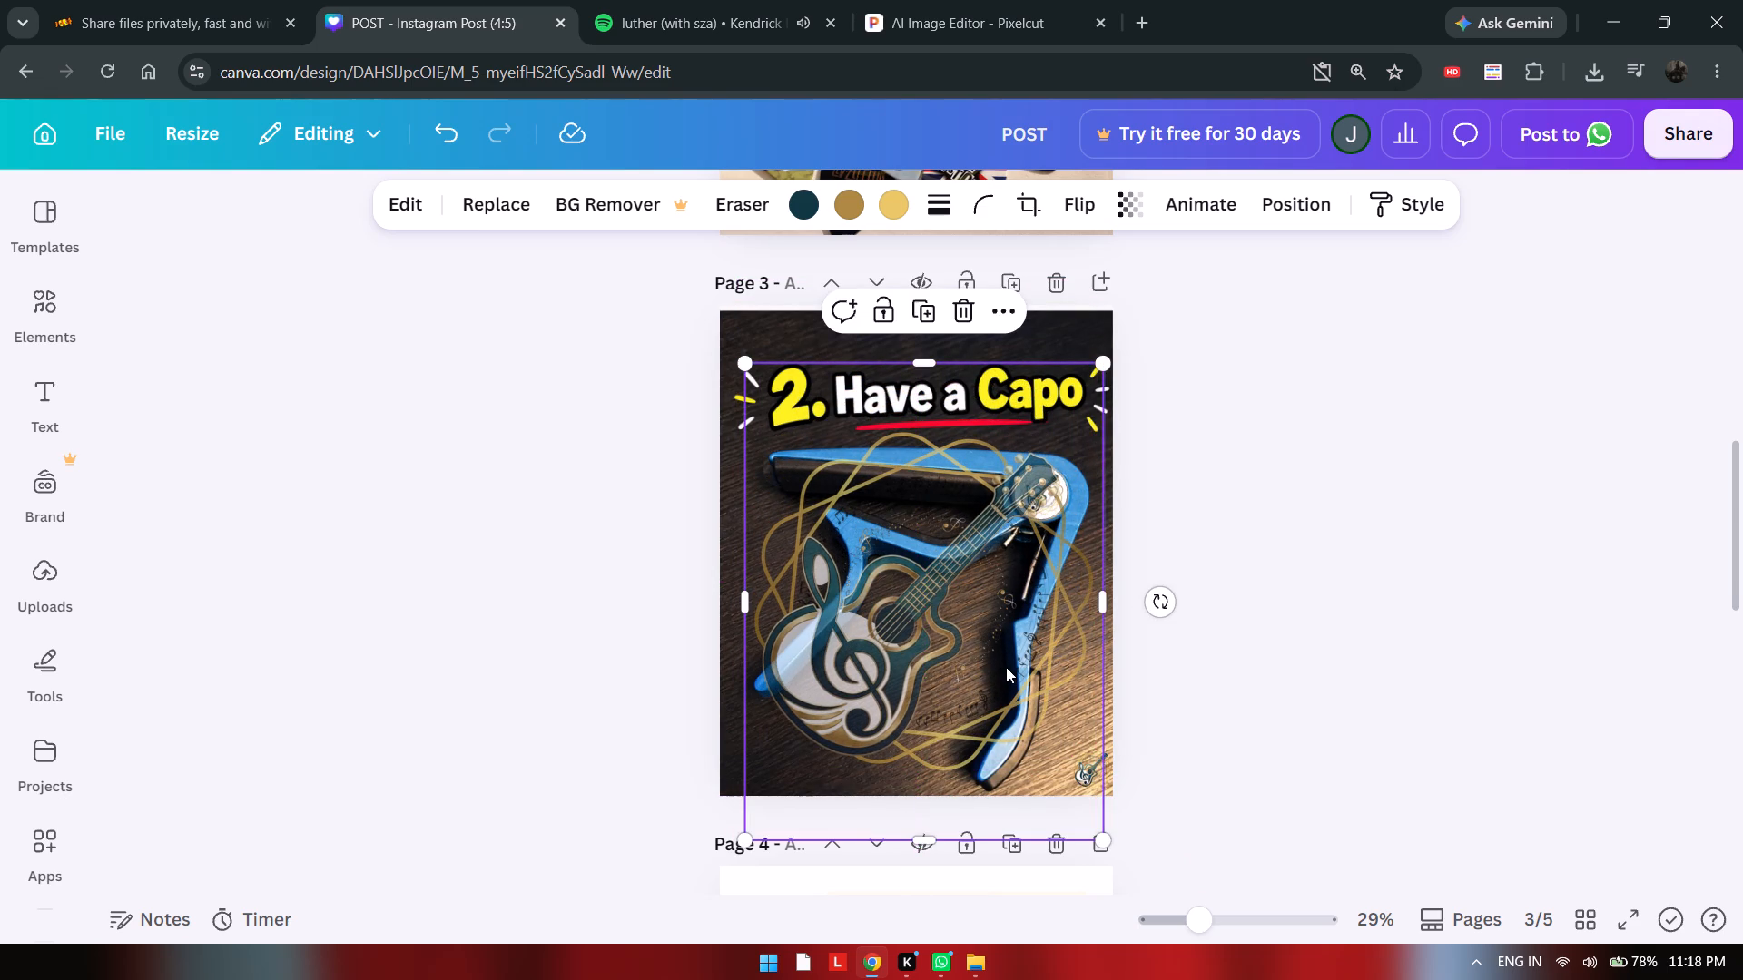
# Set the large guitar logo's transparency value to 12 to make it a faint watermark.
pyautogui.click(1129, 193)
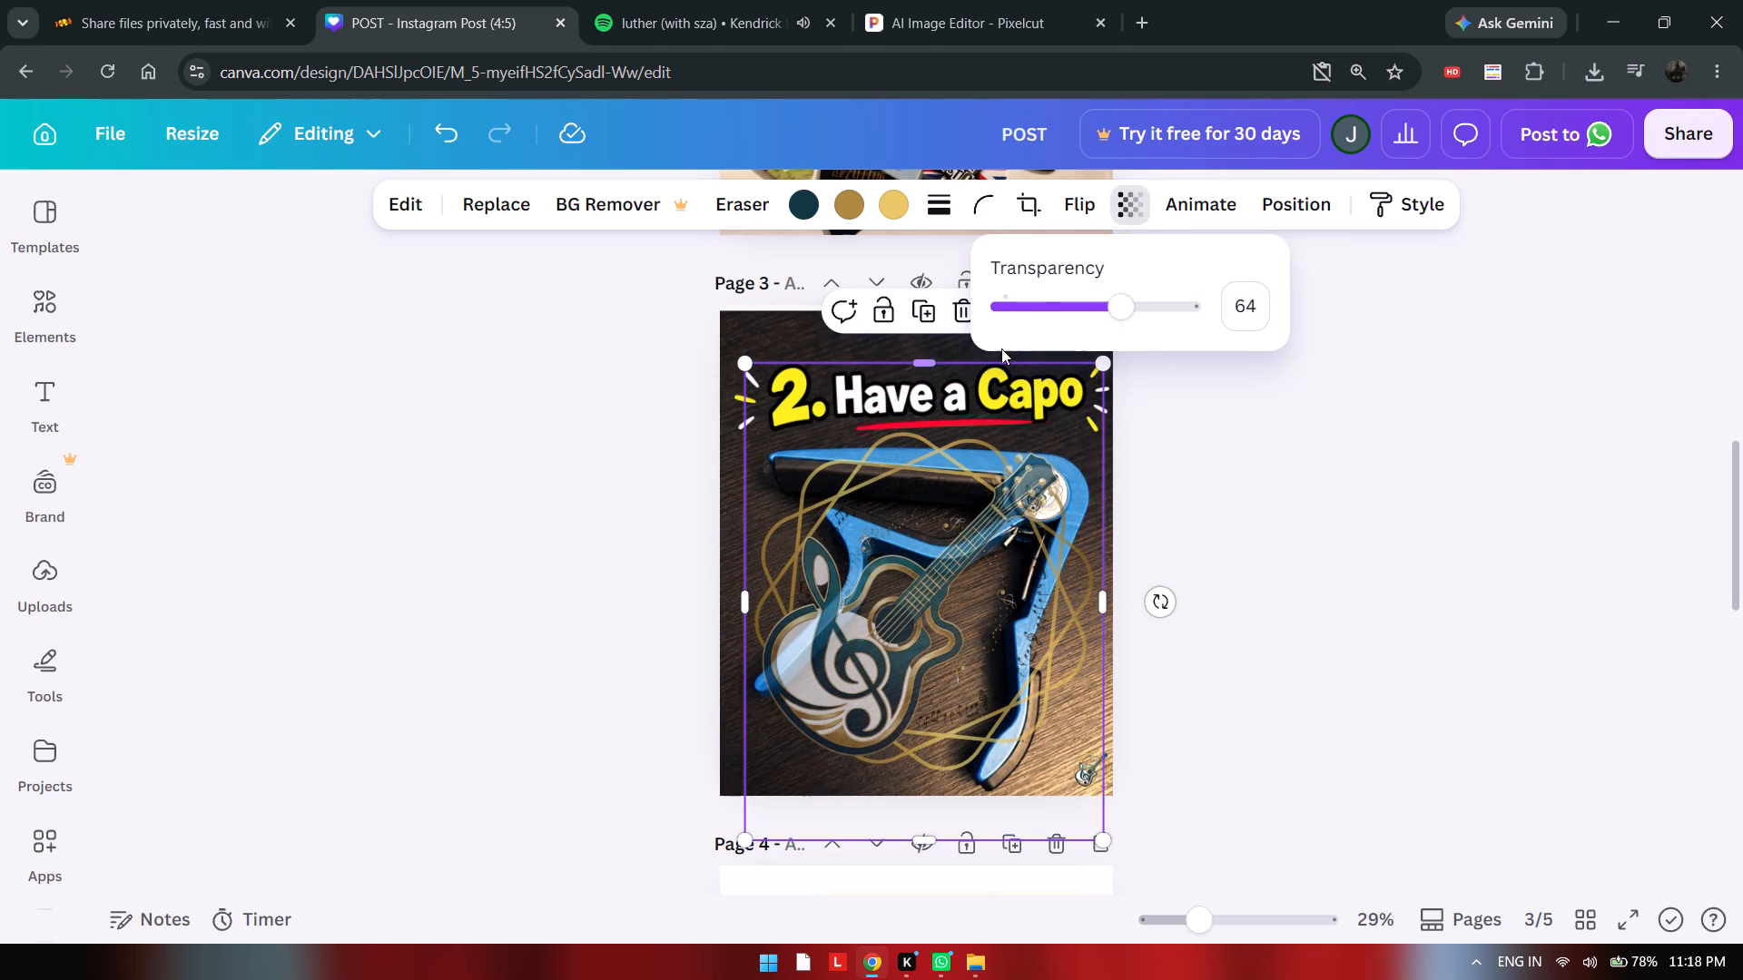
pyautogui.click(1022, 303)
pyautogui.click(1037, 304)
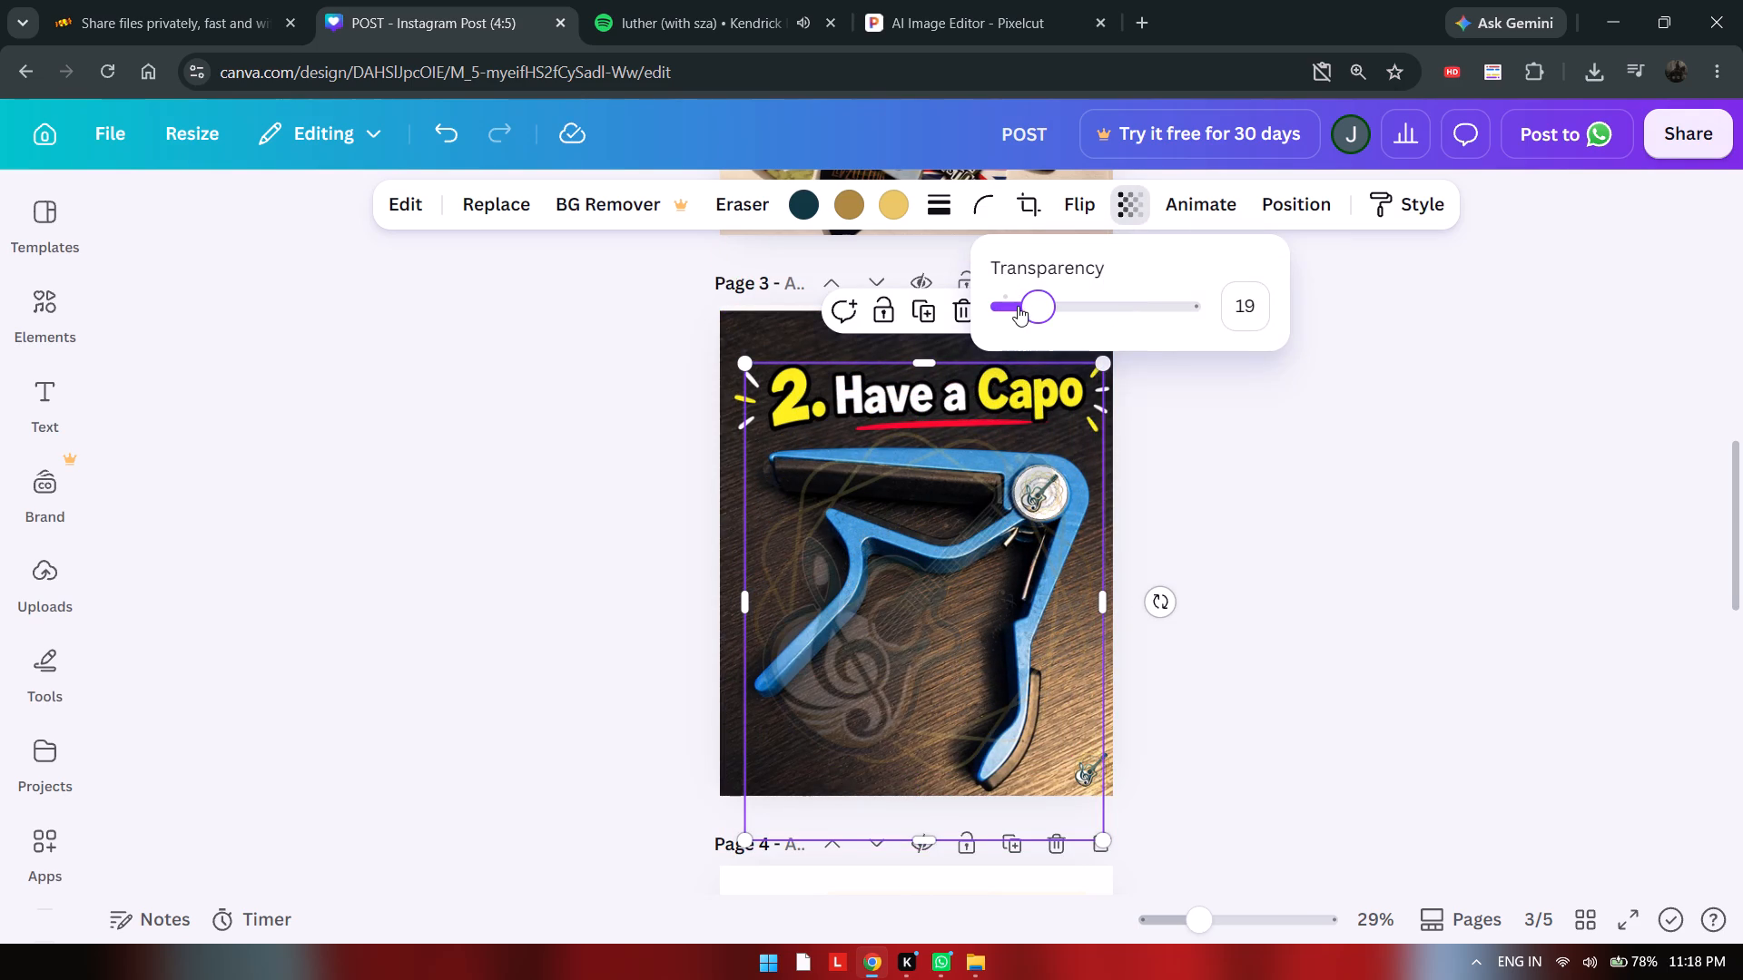
pyautogui.click(1017, 306)
pyautogui.click(1041, 309)
pyautogui.press('Left')
pyautogui.press('Left')
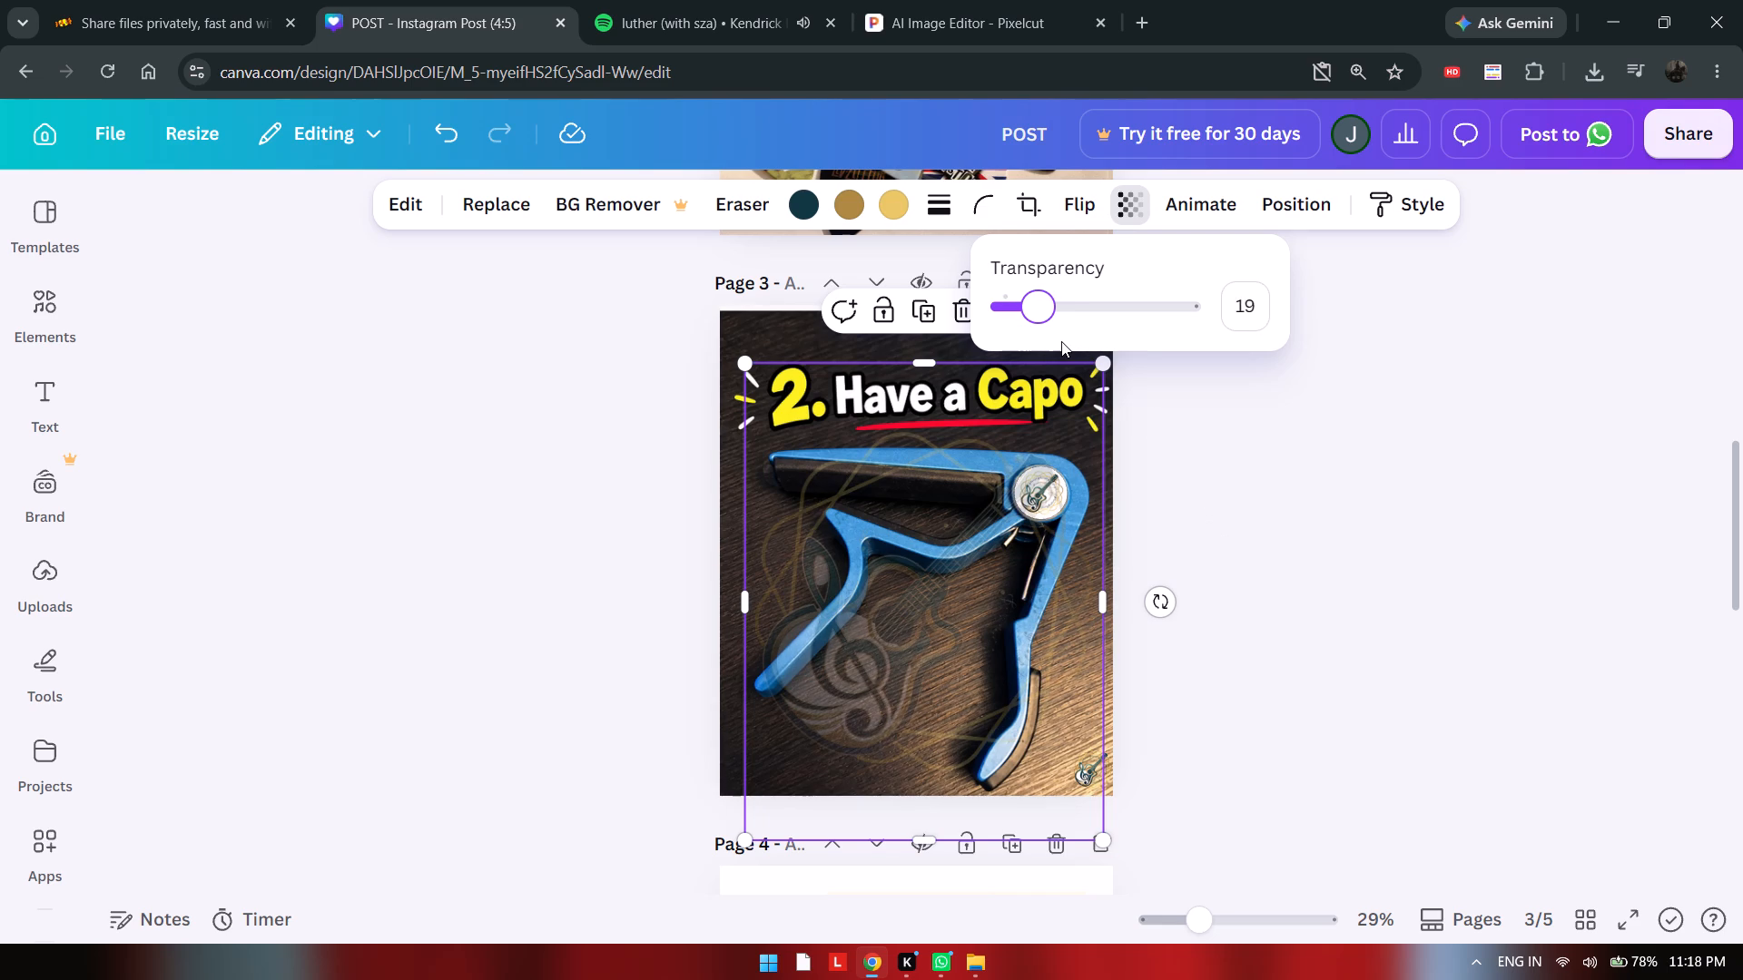
pyautogui.press('Left')
pyautogui.press('Left')
pyautogui.press('Left')
pyautogui.press('Left')
pyautogui.press('Left')
pyautogui.press('Left')
pyautogui.press('Left')
pyautogui.press('Left')
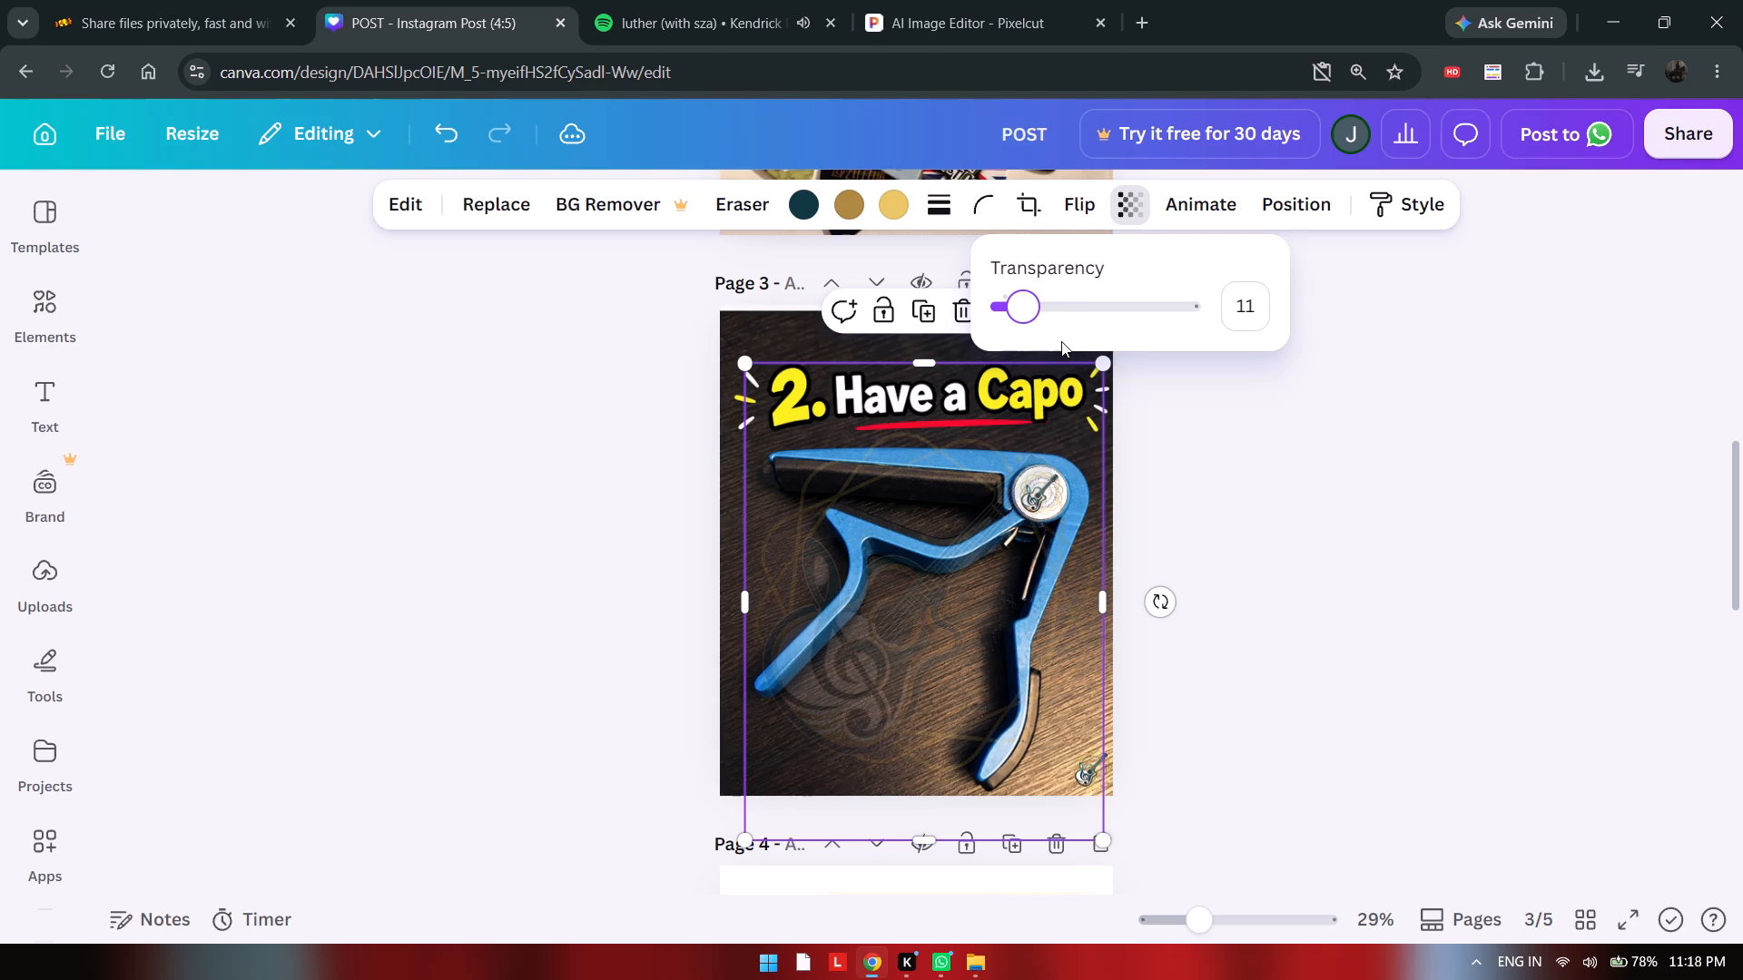
pyautogui.press('Right')
# Nudge the faint guitar watermark slightly down and to the left on page 3.
pyautogui.moveTo(965, 614); pyautogui.dragTo(960, 634)
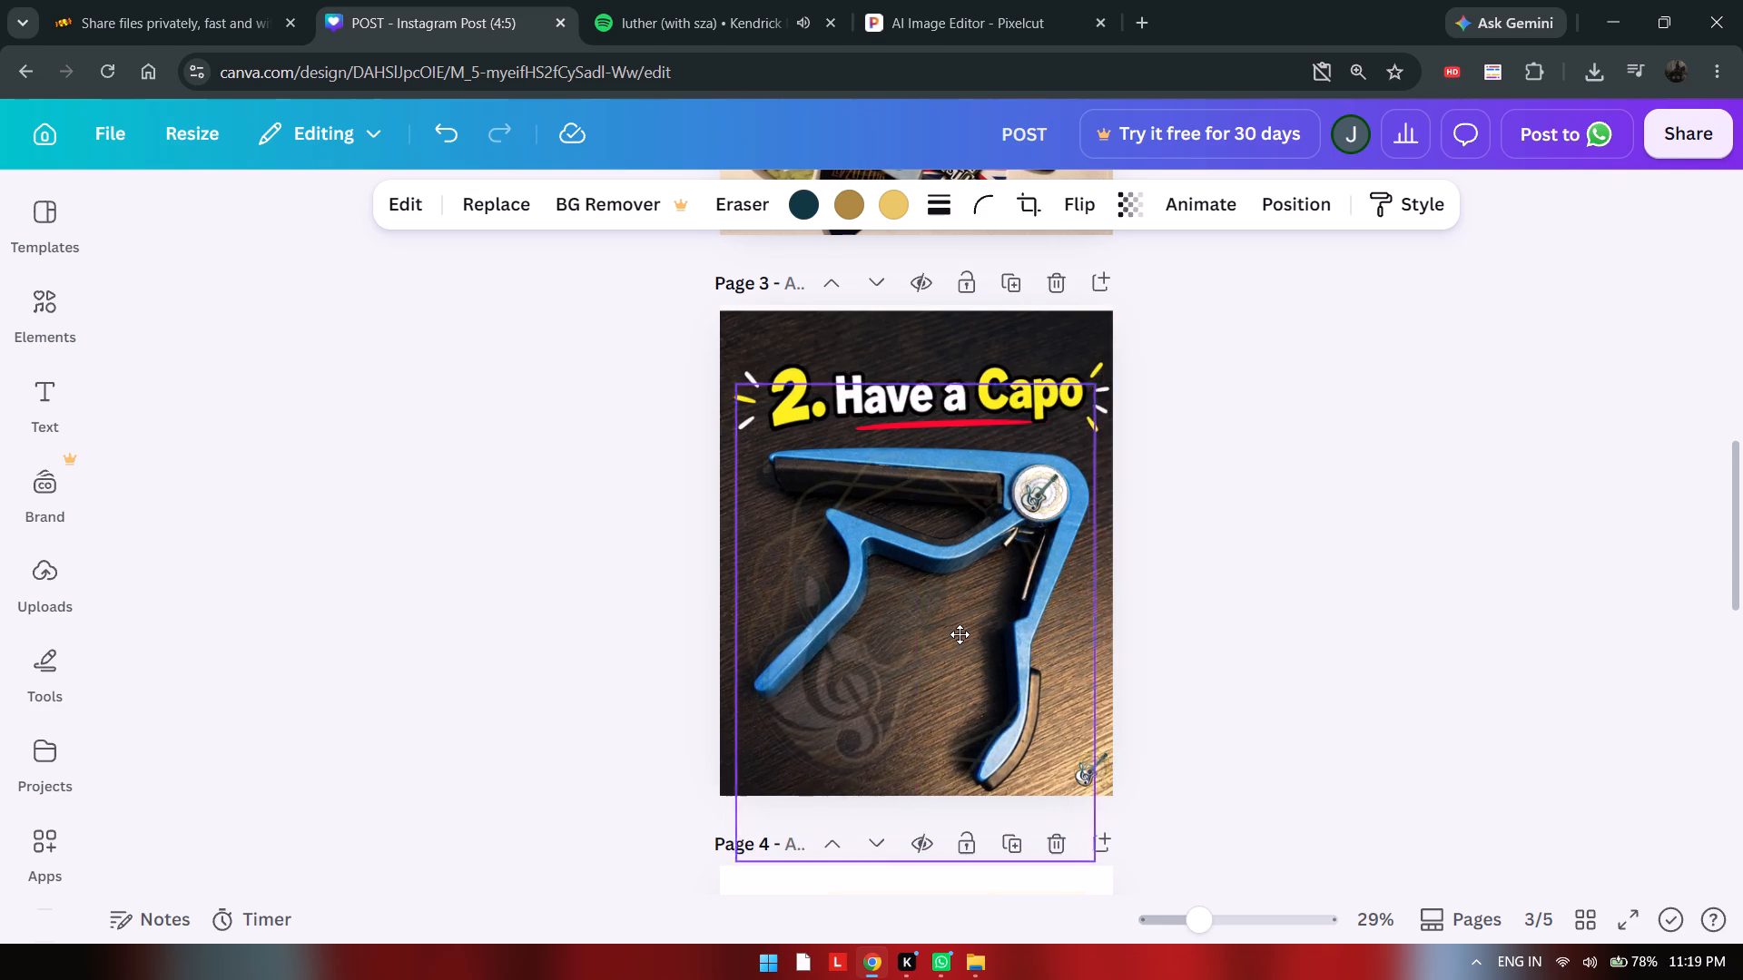
pyautogui.moveTo(960, 634); pyautogui.dragTo(960, 630)
pyautogui.click(960, 620)
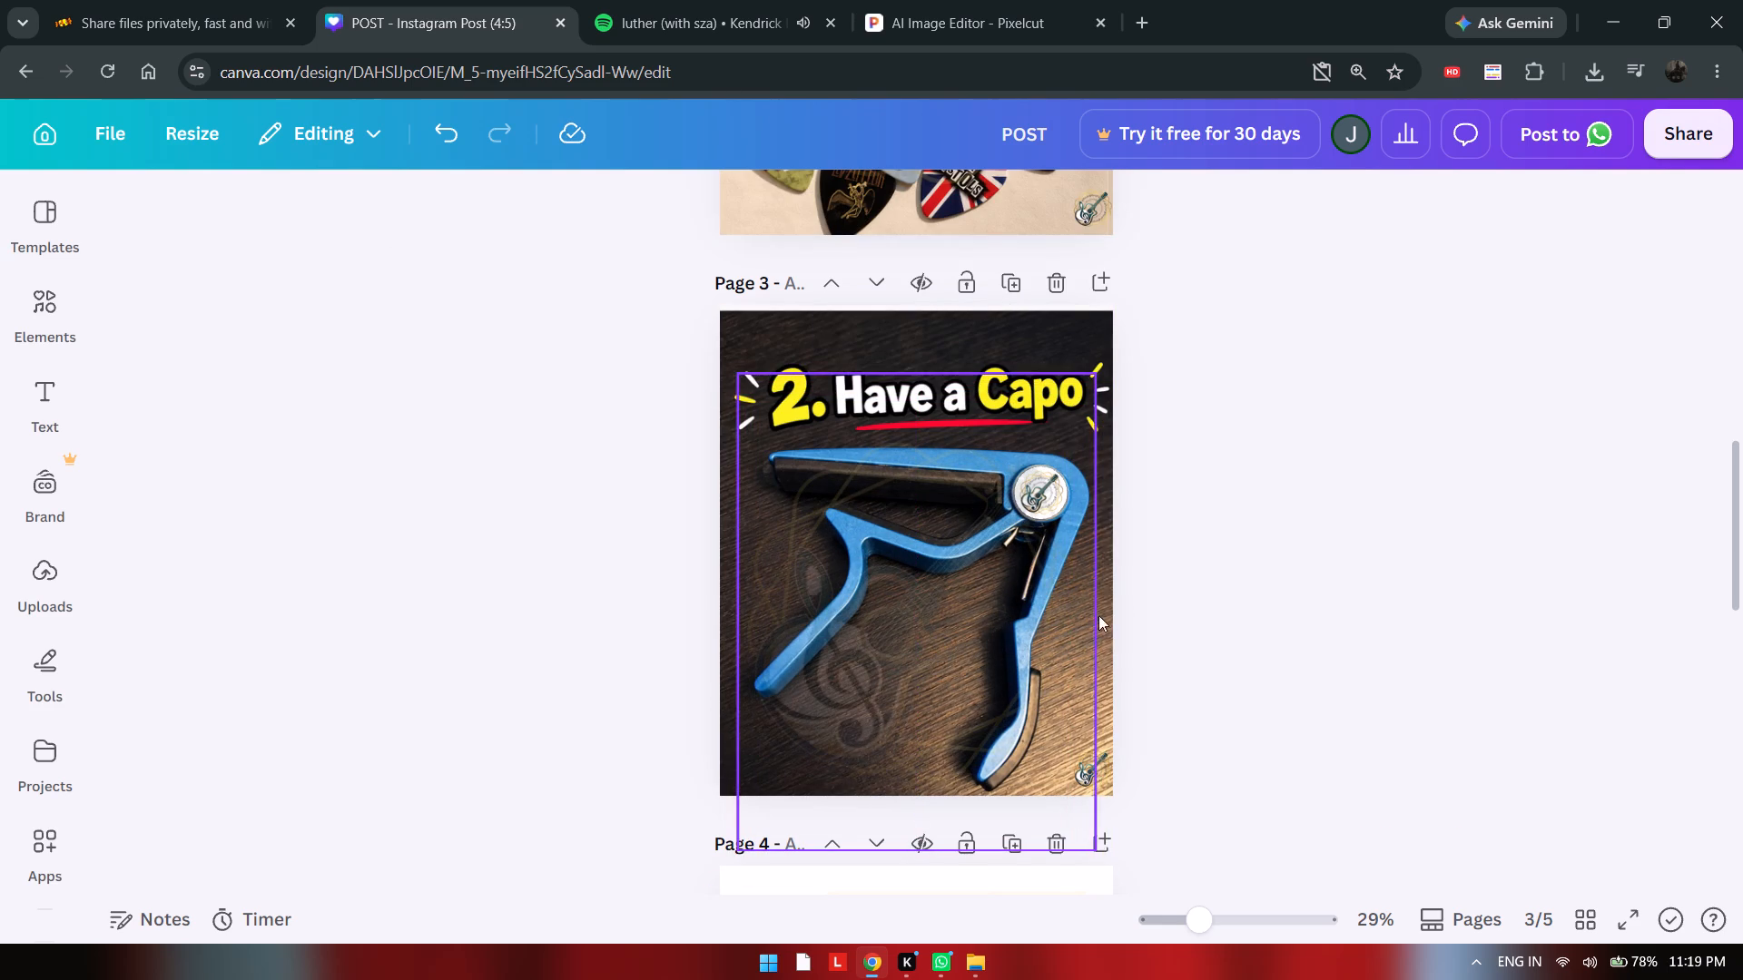
# Move page 4's guitar chord chart to the page's top-left corner and enlarge it proportionally to nearly the page's height.
pyautogui.scroll(-2, 1265, 636)
pyautogui.scroll(-2, 1044, 655)
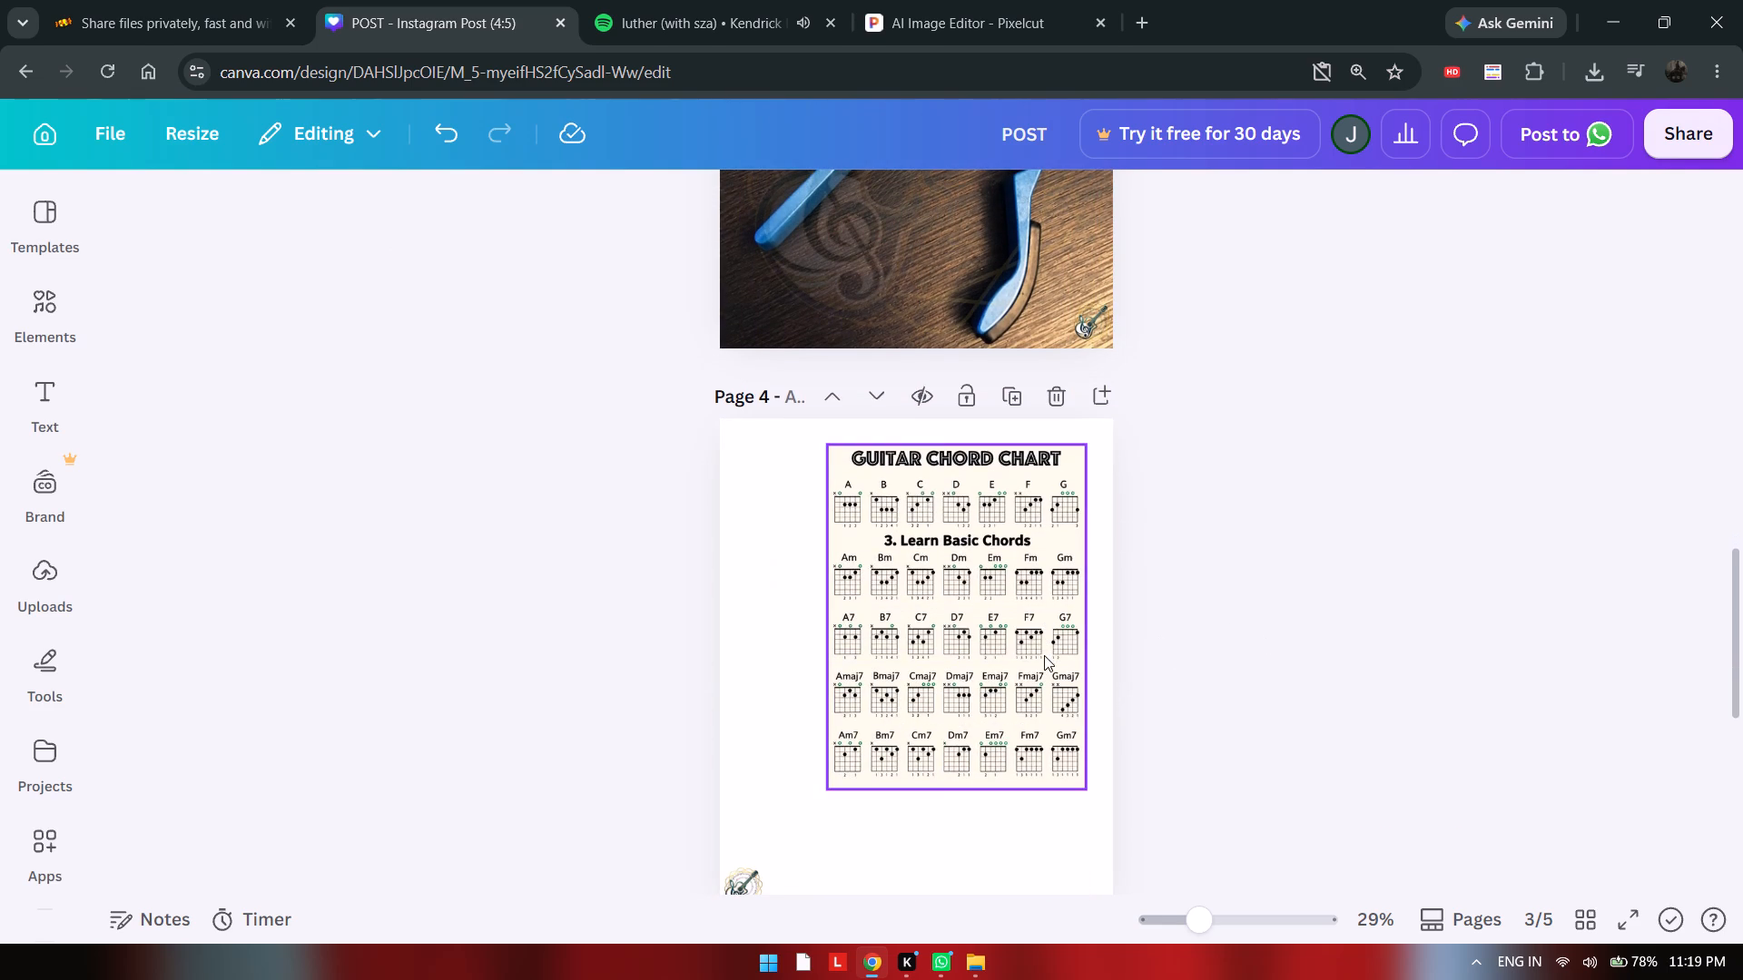
pyautogui.click(962, 665)
pyautogui.moveTo(962, 665); pyautogui.dragTo(859, 641)
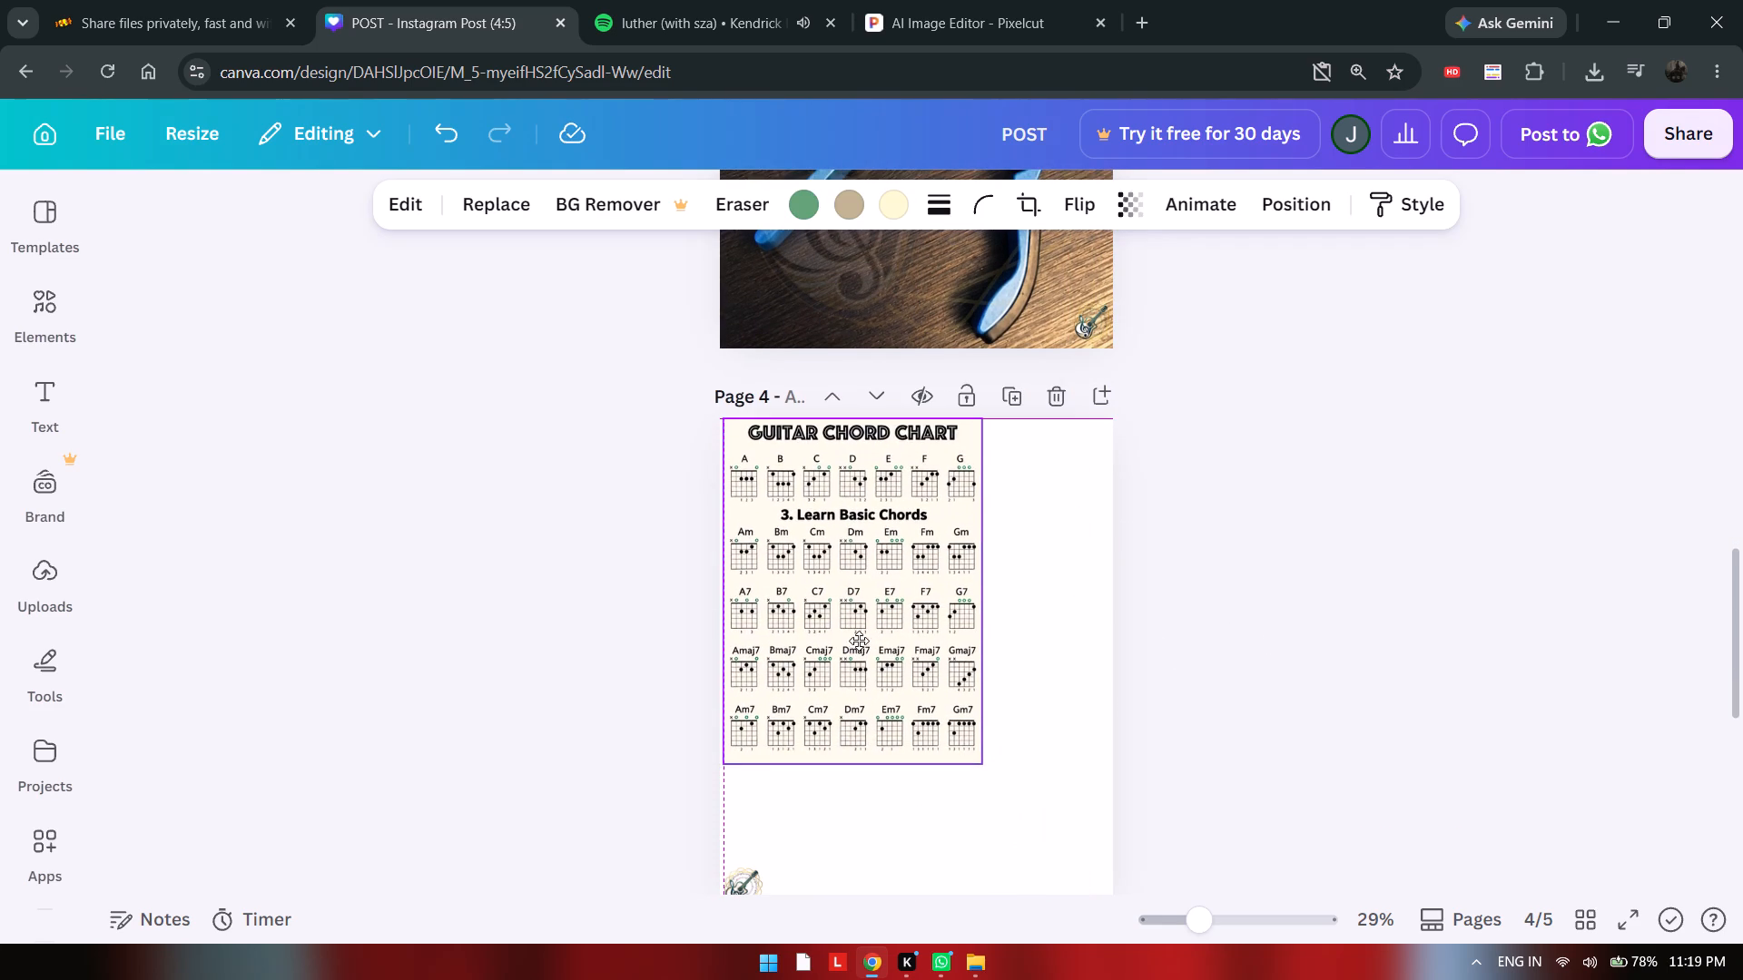
pyautogui.moveTo(859, 641); pyautogui.dragTo(852, 644)
pyautogui.moveTo(985, 770); pyautogui.dragTo(1114, 864)
pyautogui.scroll(-2, 1114, 864)
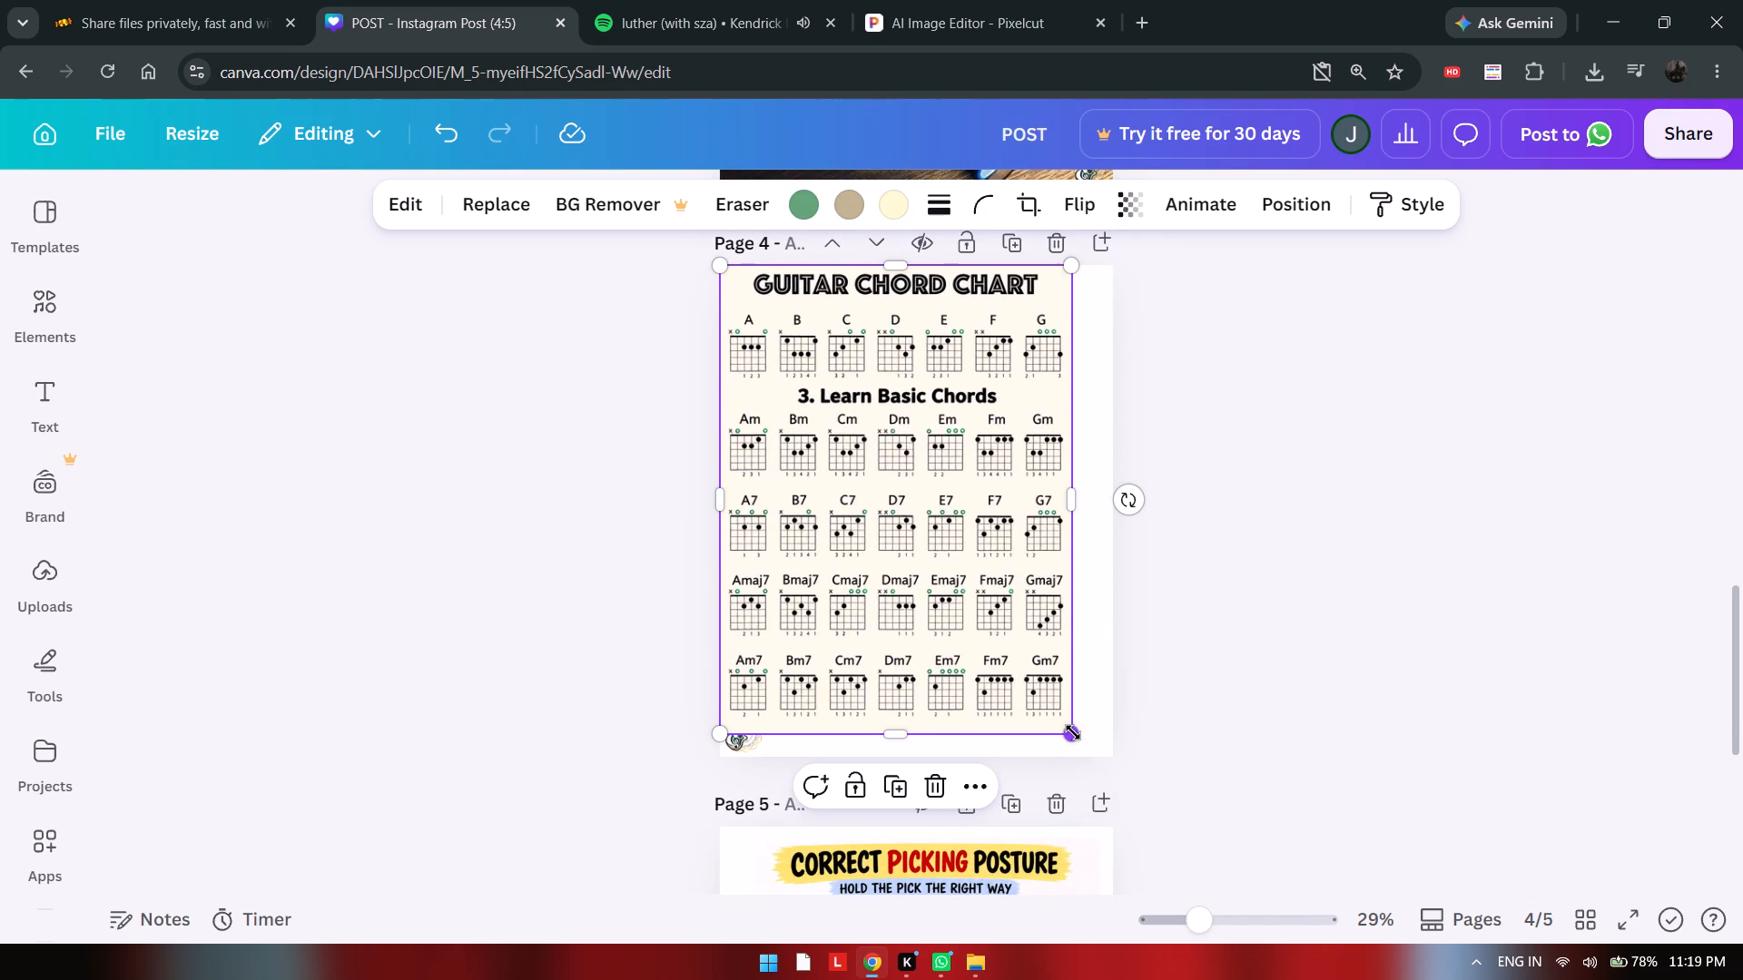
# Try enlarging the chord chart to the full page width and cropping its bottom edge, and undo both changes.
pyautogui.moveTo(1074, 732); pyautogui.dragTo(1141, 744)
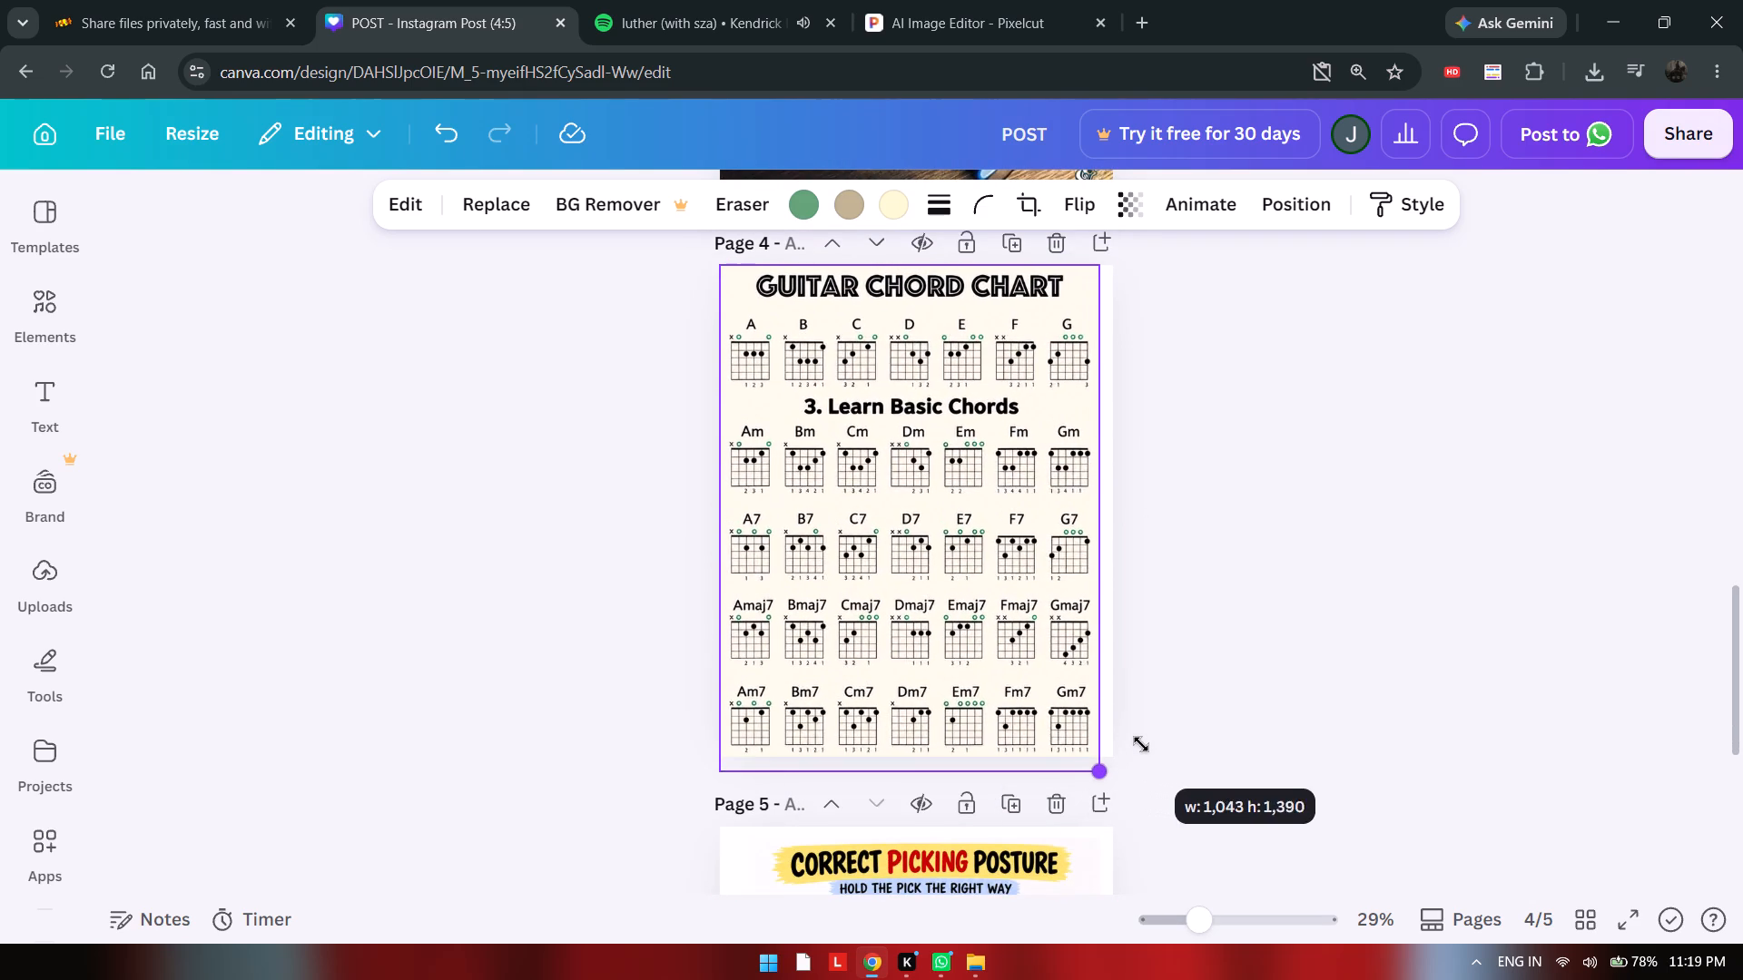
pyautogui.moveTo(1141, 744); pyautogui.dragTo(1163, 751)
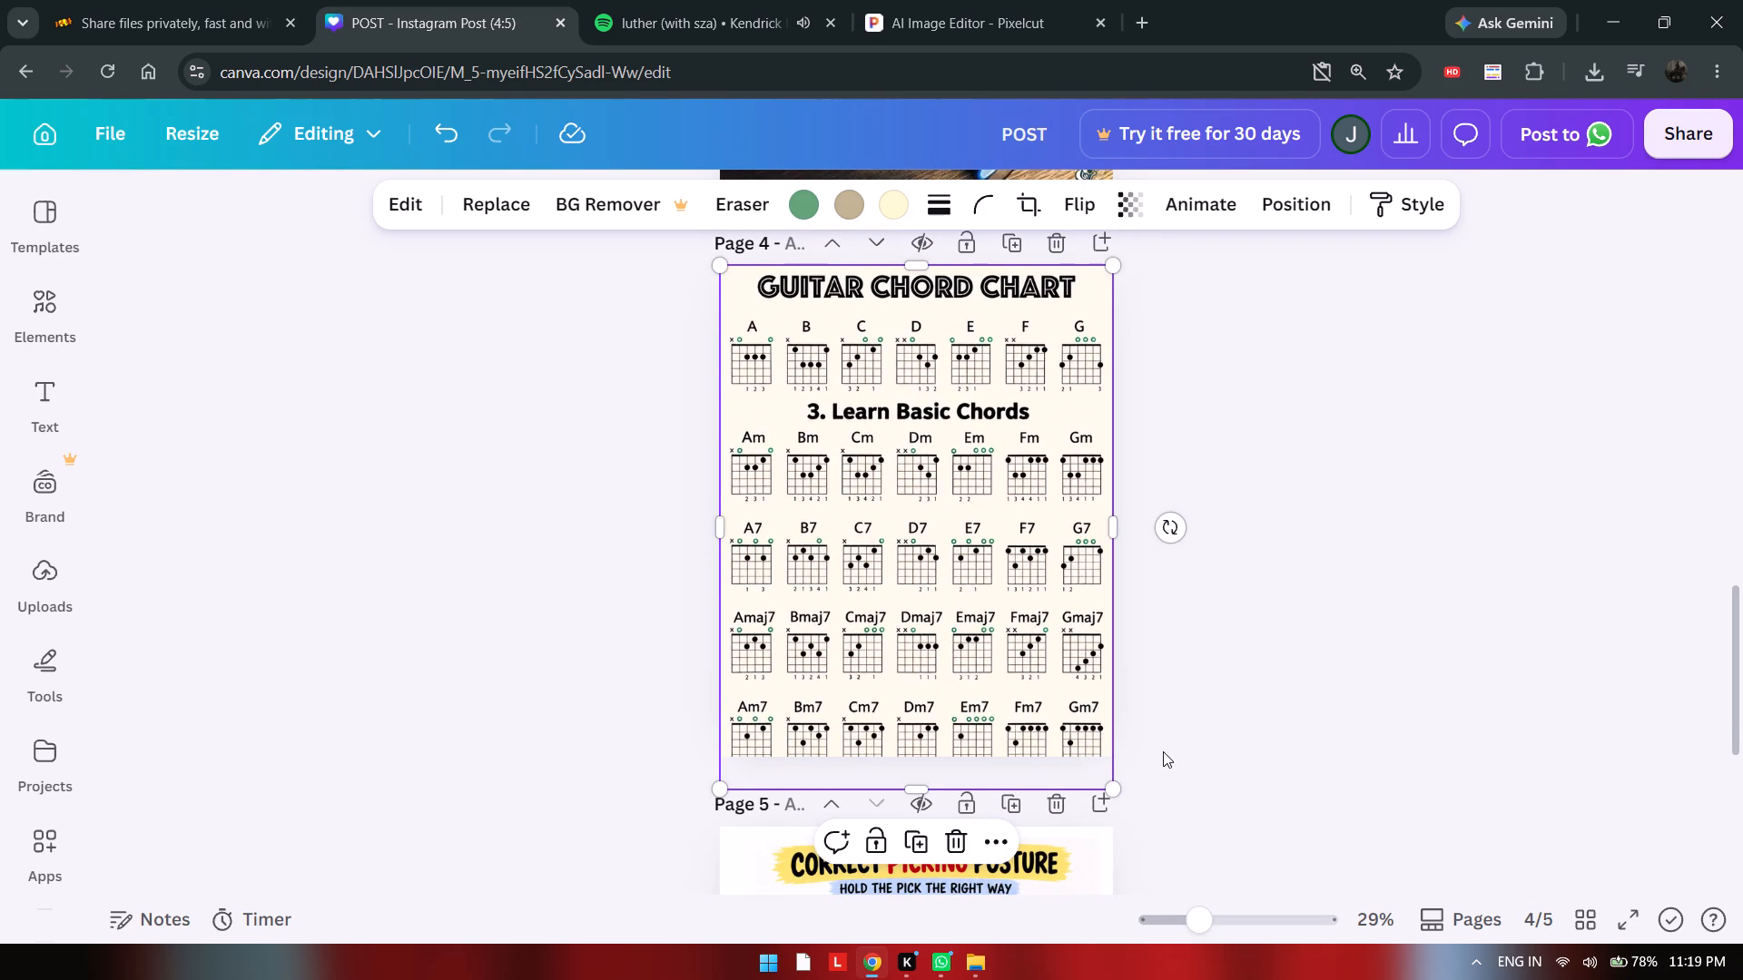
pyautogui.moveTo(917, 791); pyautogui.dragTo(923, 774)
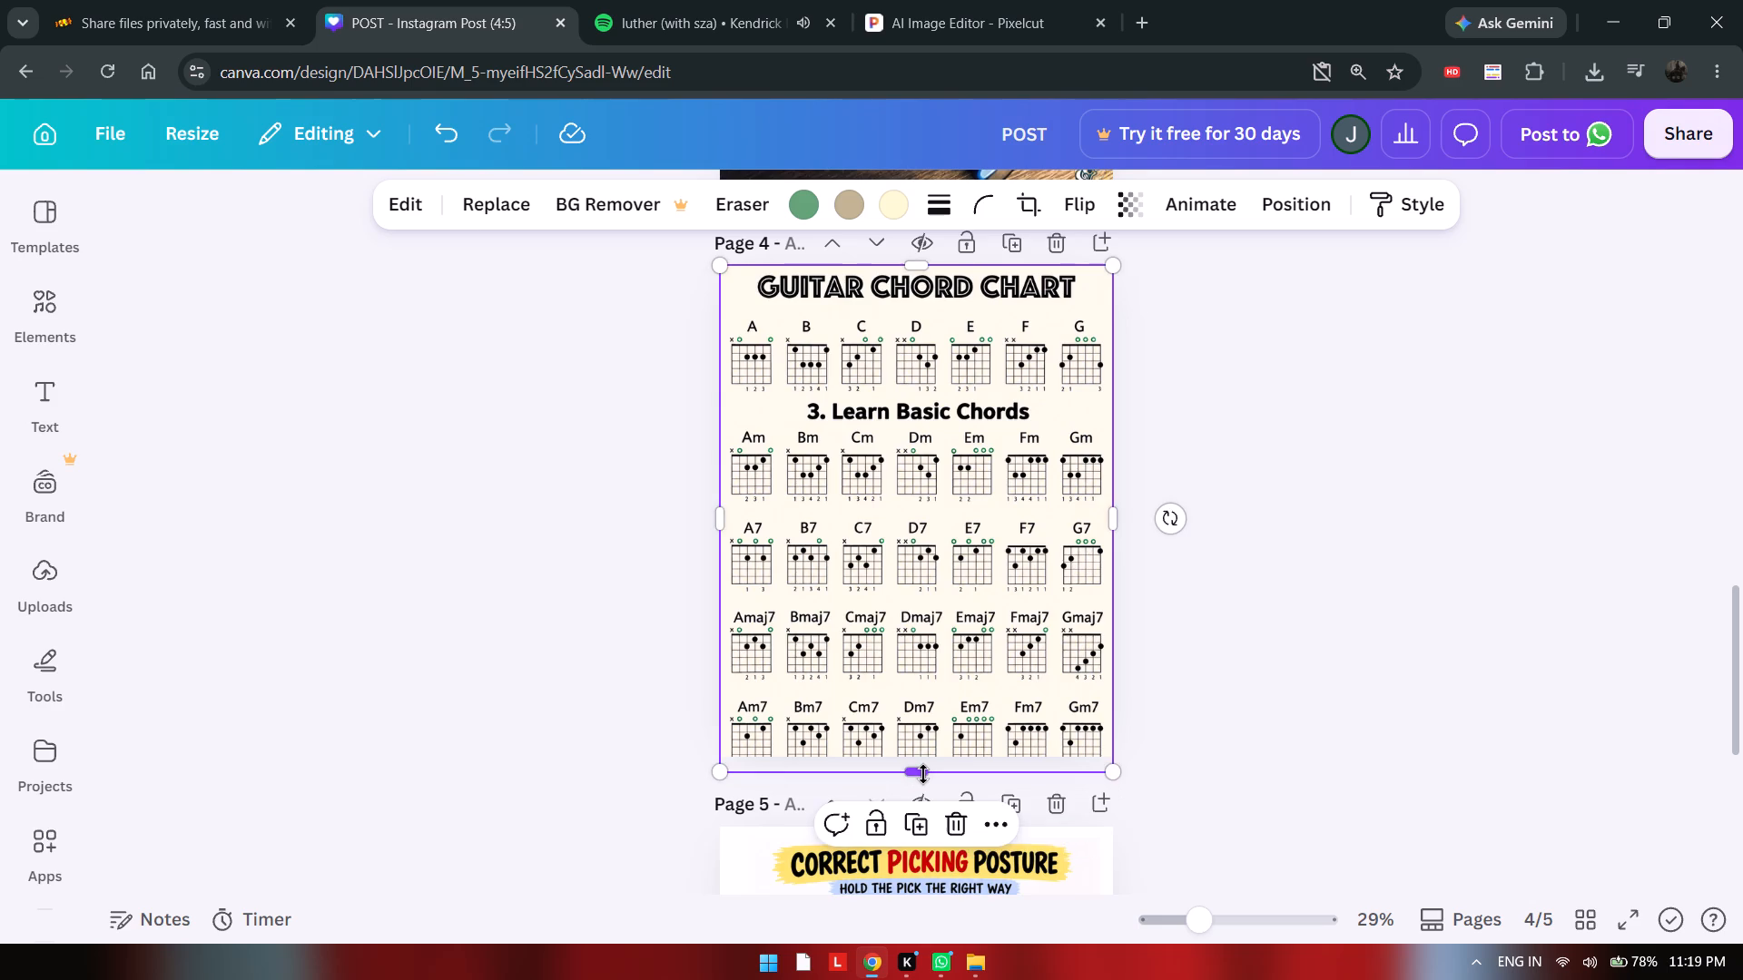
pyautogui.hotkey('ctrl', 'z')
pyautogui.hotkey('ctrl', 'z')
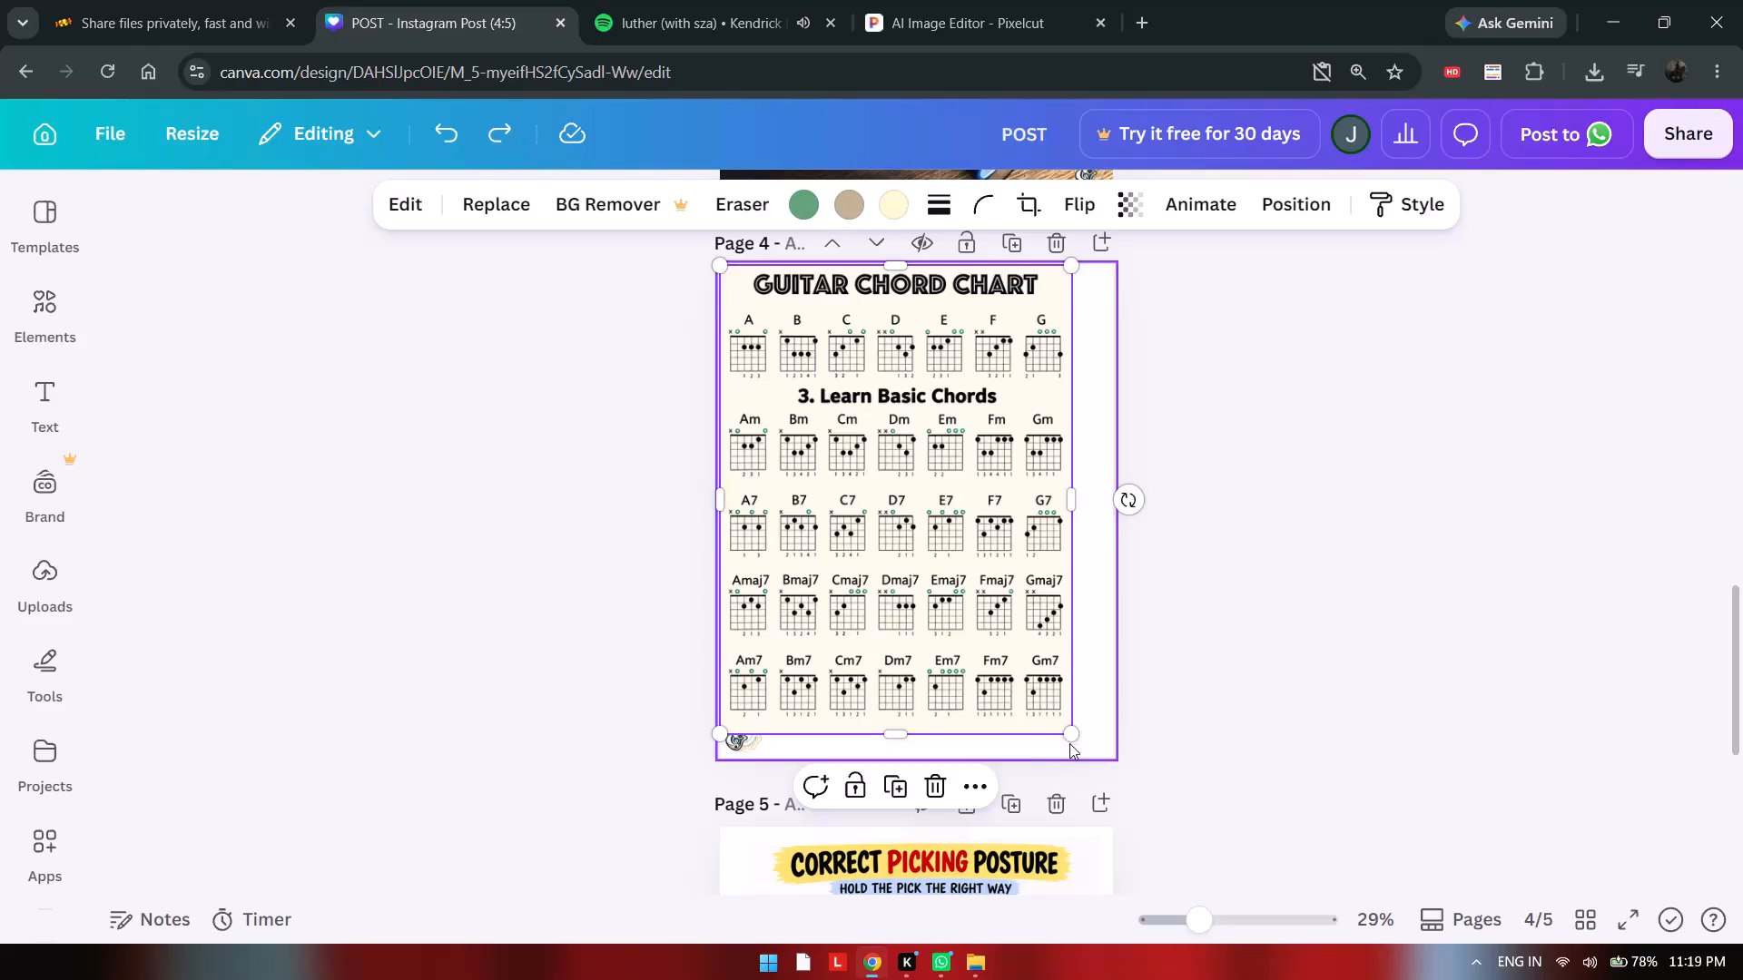
# Centre the chord chart horizontally on page 4, keeping it aligned with the page's top edge.
pyautogui.moveTo(989, 704); pyautogui.dragTo(1008, 704)
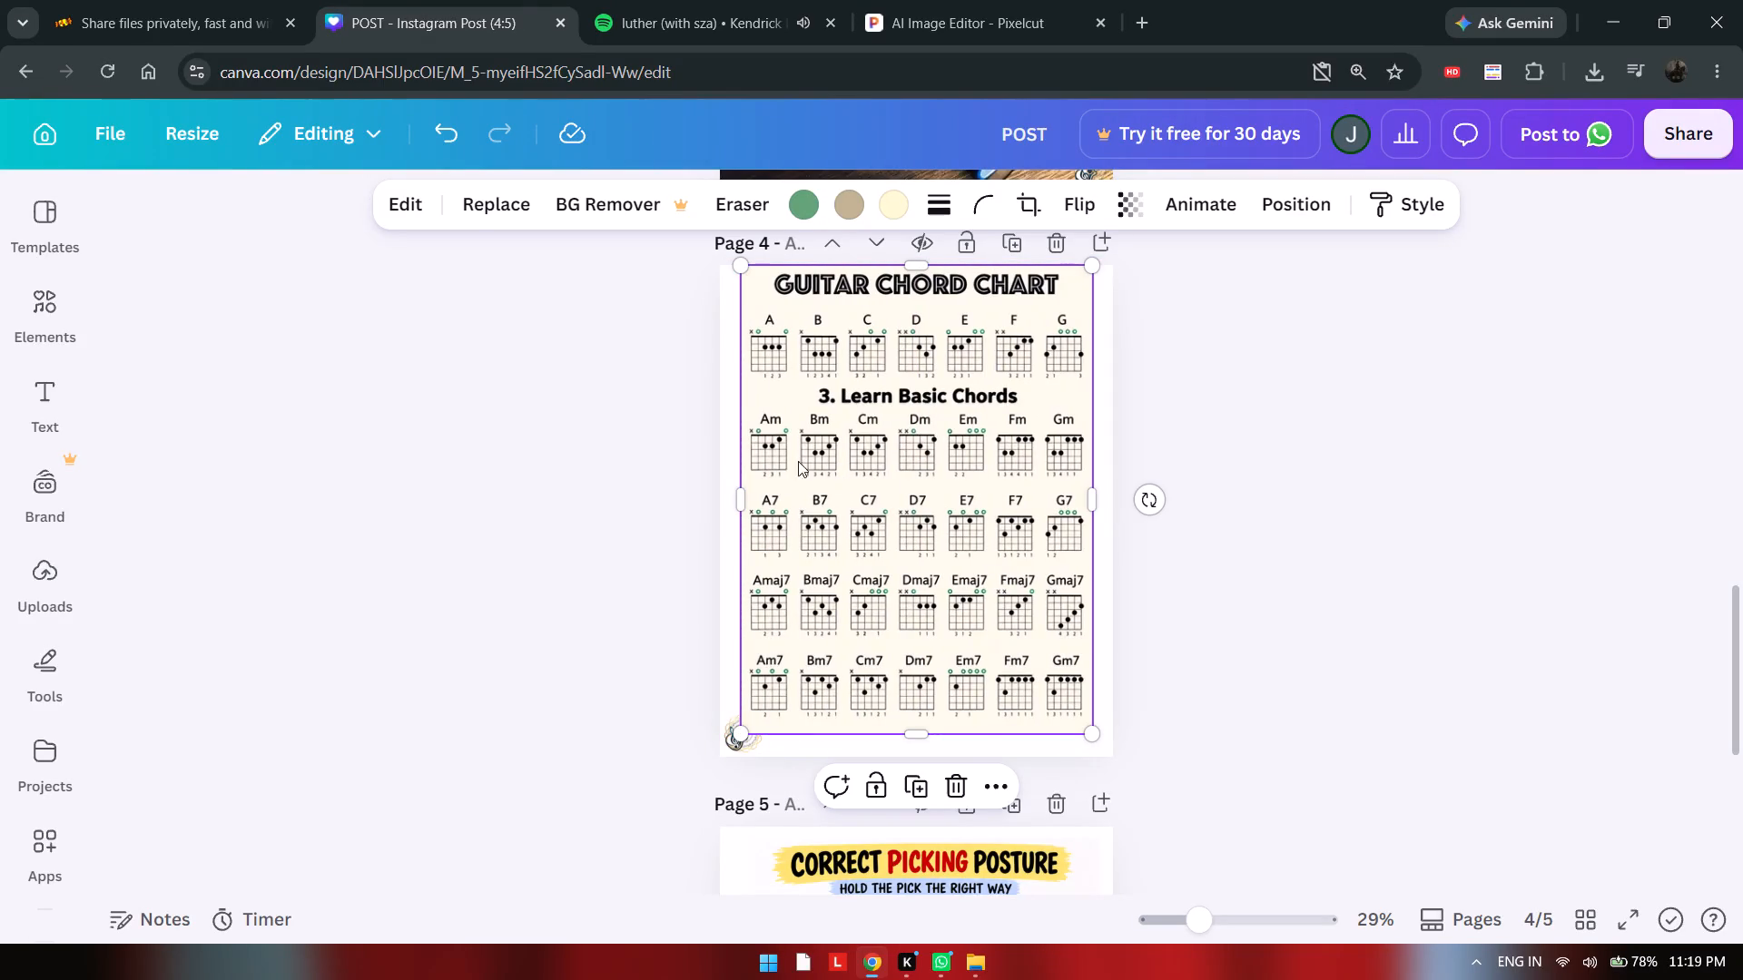
# Change page 4's background to the chord chart's cream colour by sampling it from the chart.
pyautogui.click(722, 455)
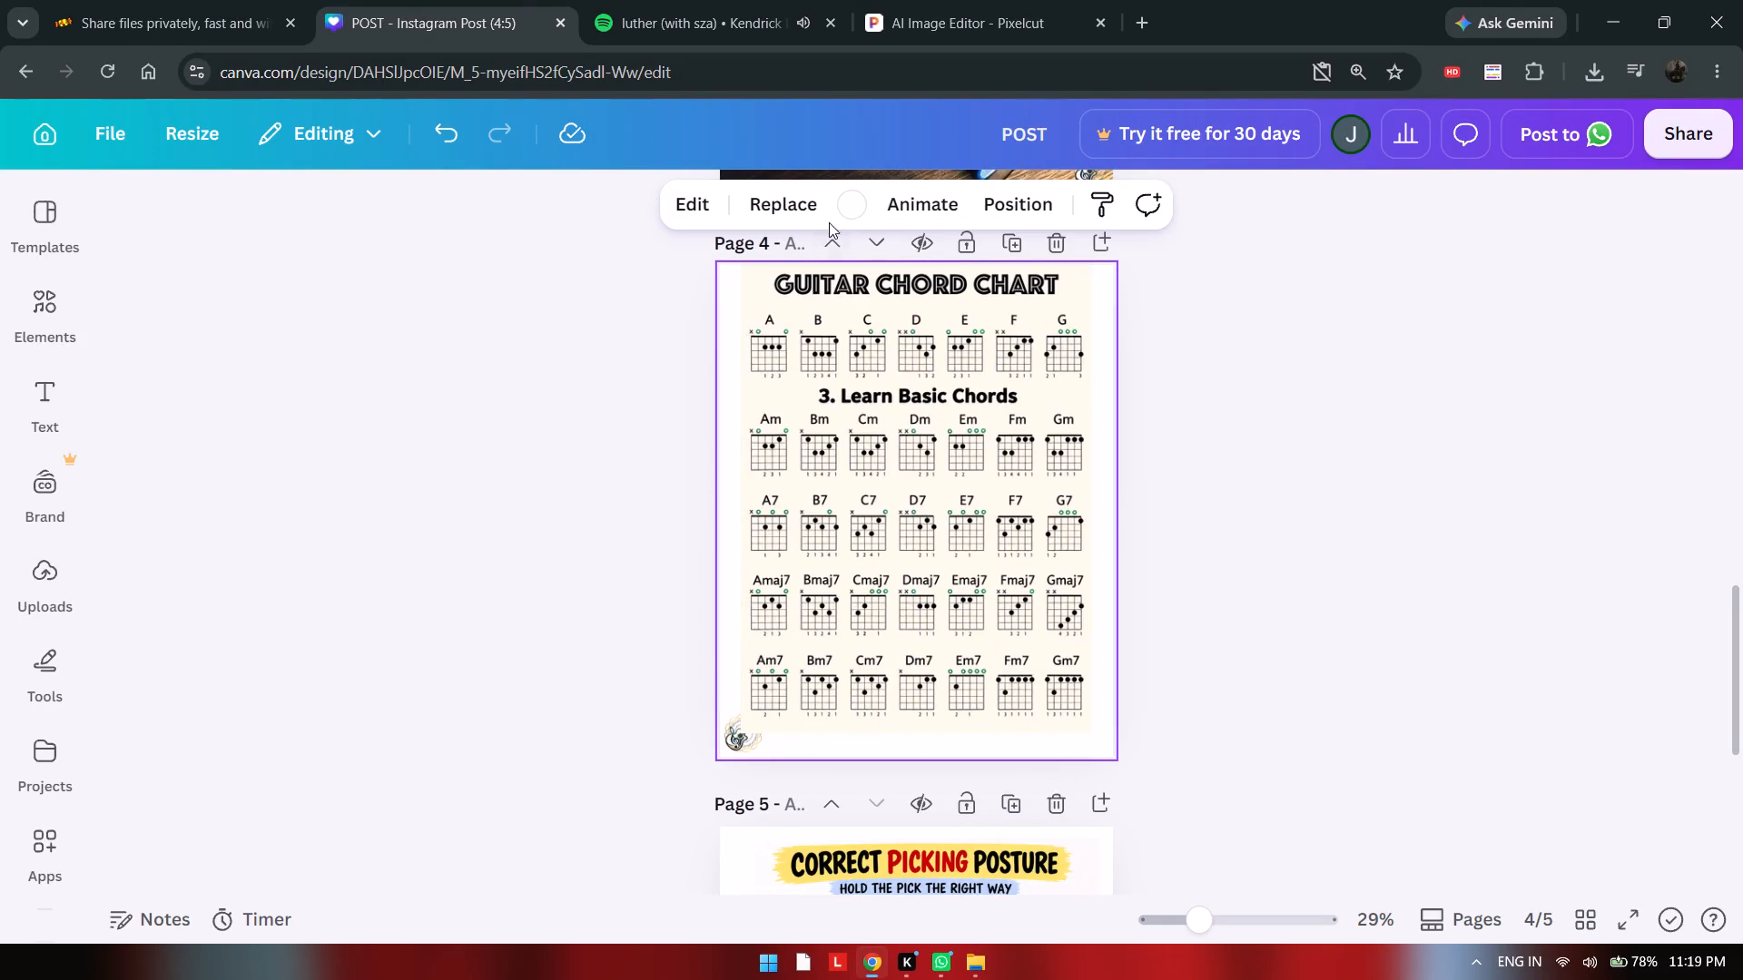
pyautogui.click(845, 207)
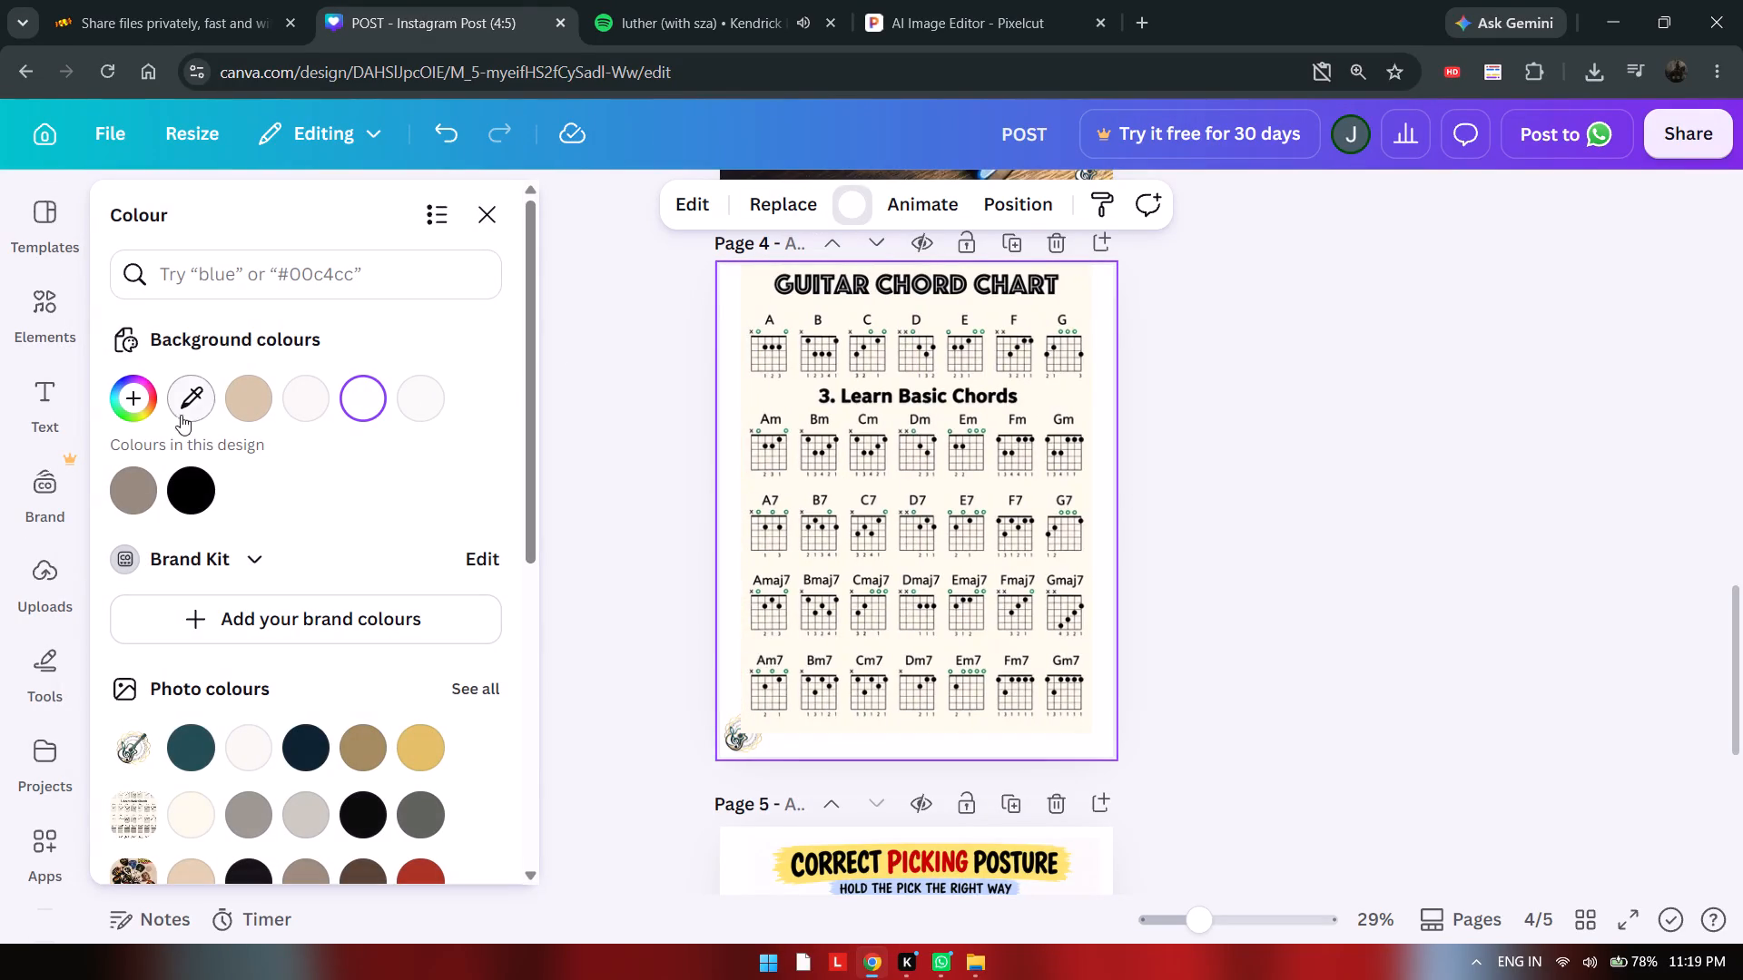
pyautogui.click(180, 410)
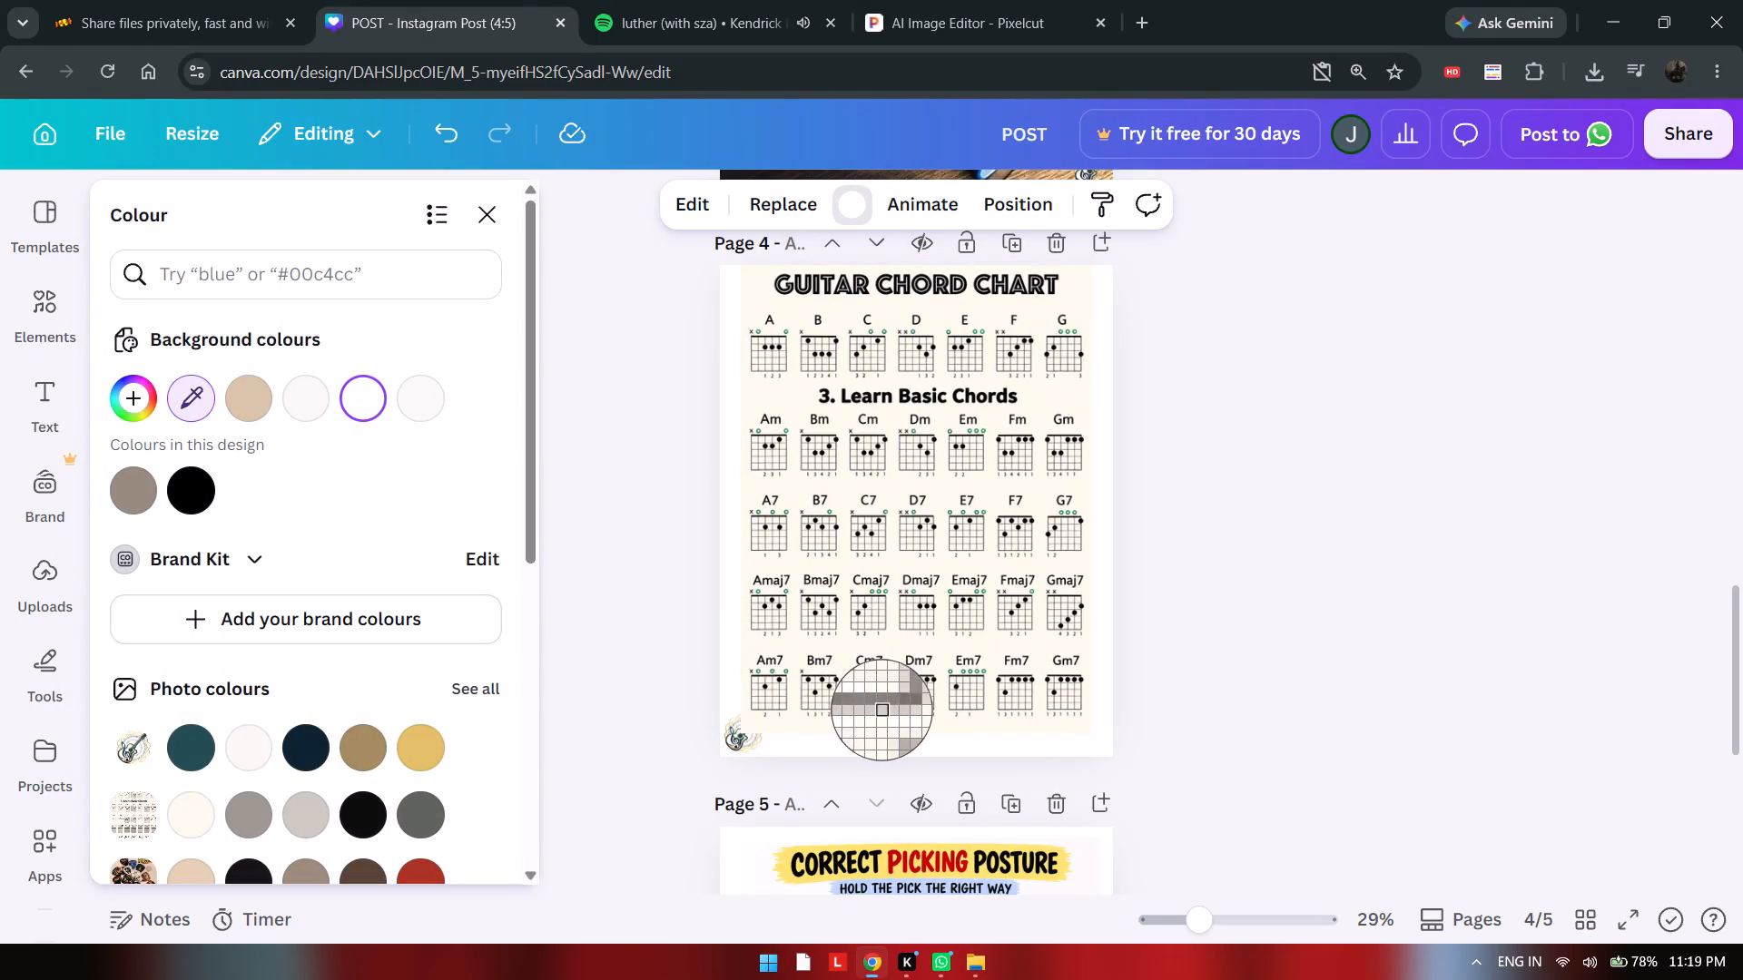
pyautogui.click(907, 718)
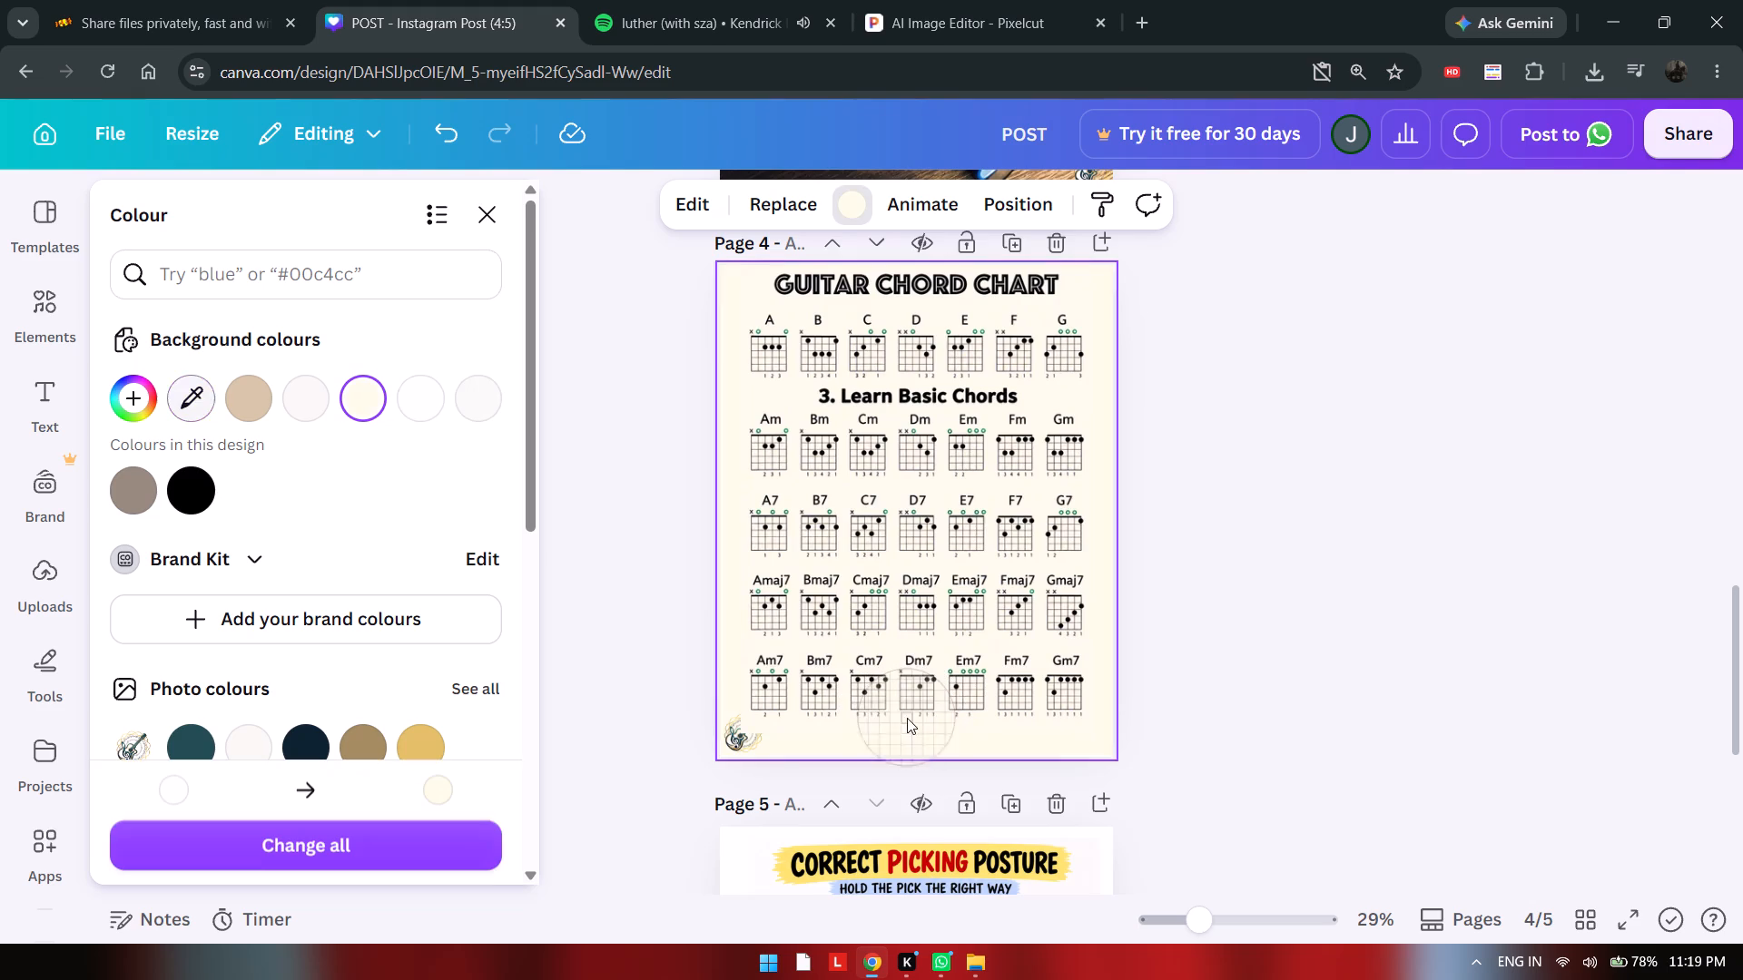
pyautogui.click(1293, 713)
# Enlarge page 4's chord chart proportionally until it spans the page's full height.
pyautogui.click(890, 676)
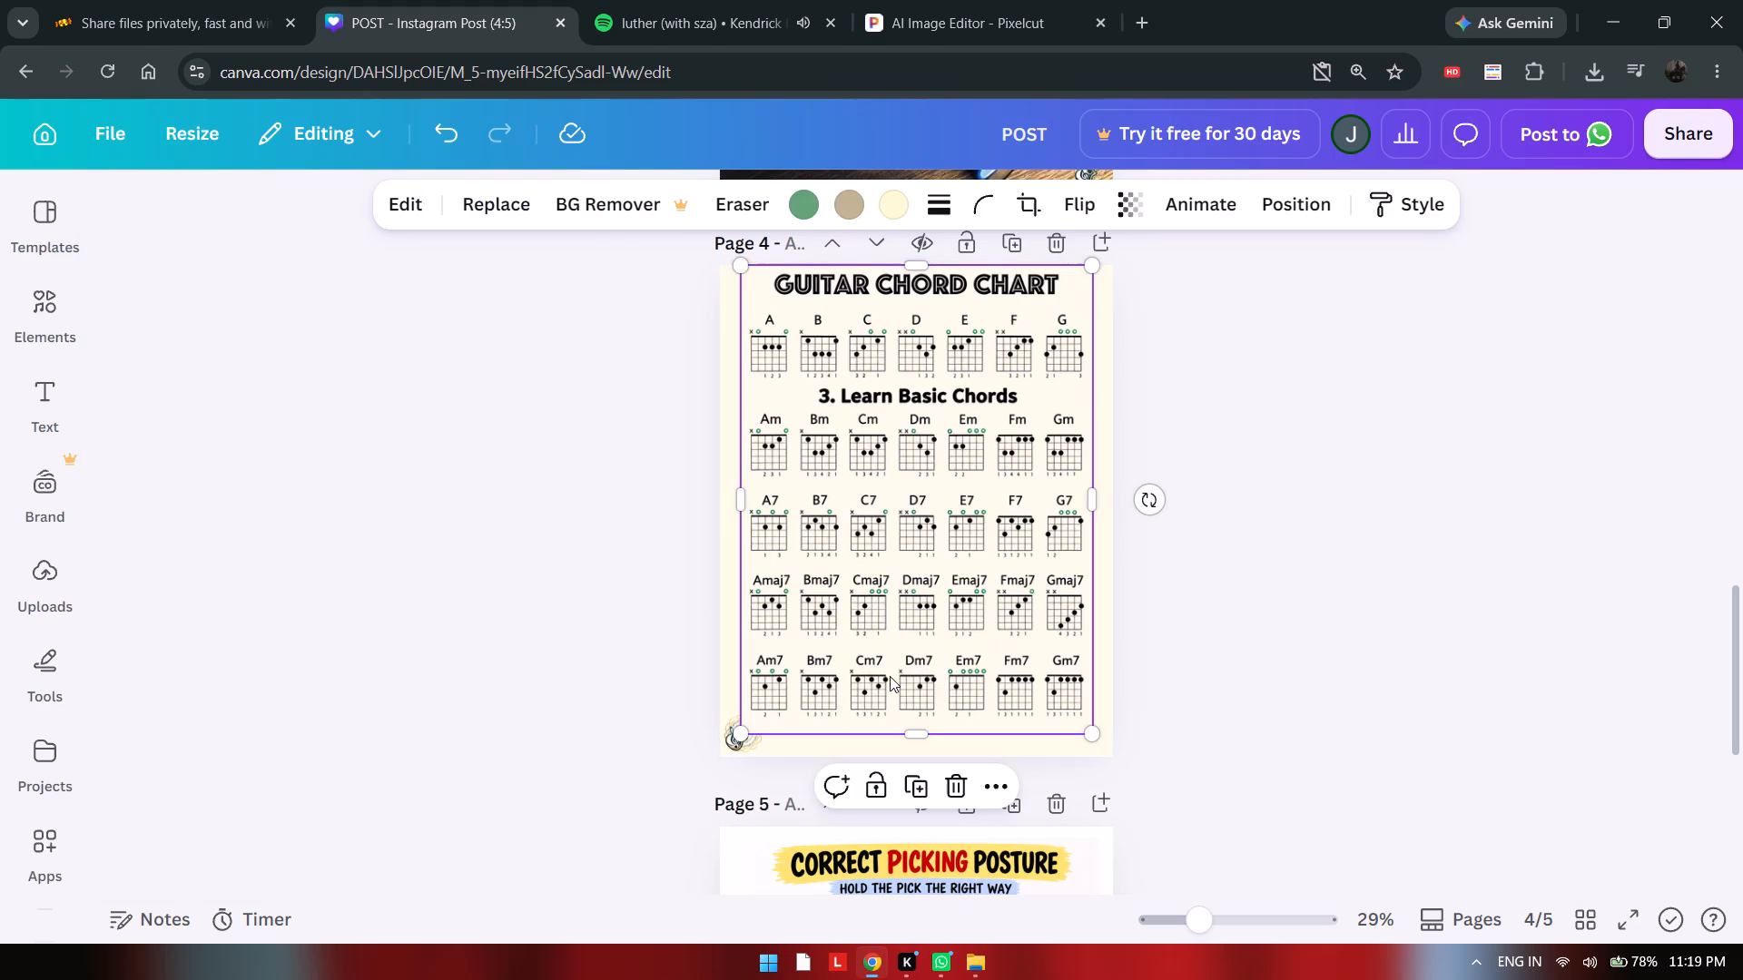
pyautogui.click(895, 679)
pyautogui.moveTo(1092, 740); pyautogui.dragTo(1101, 754)
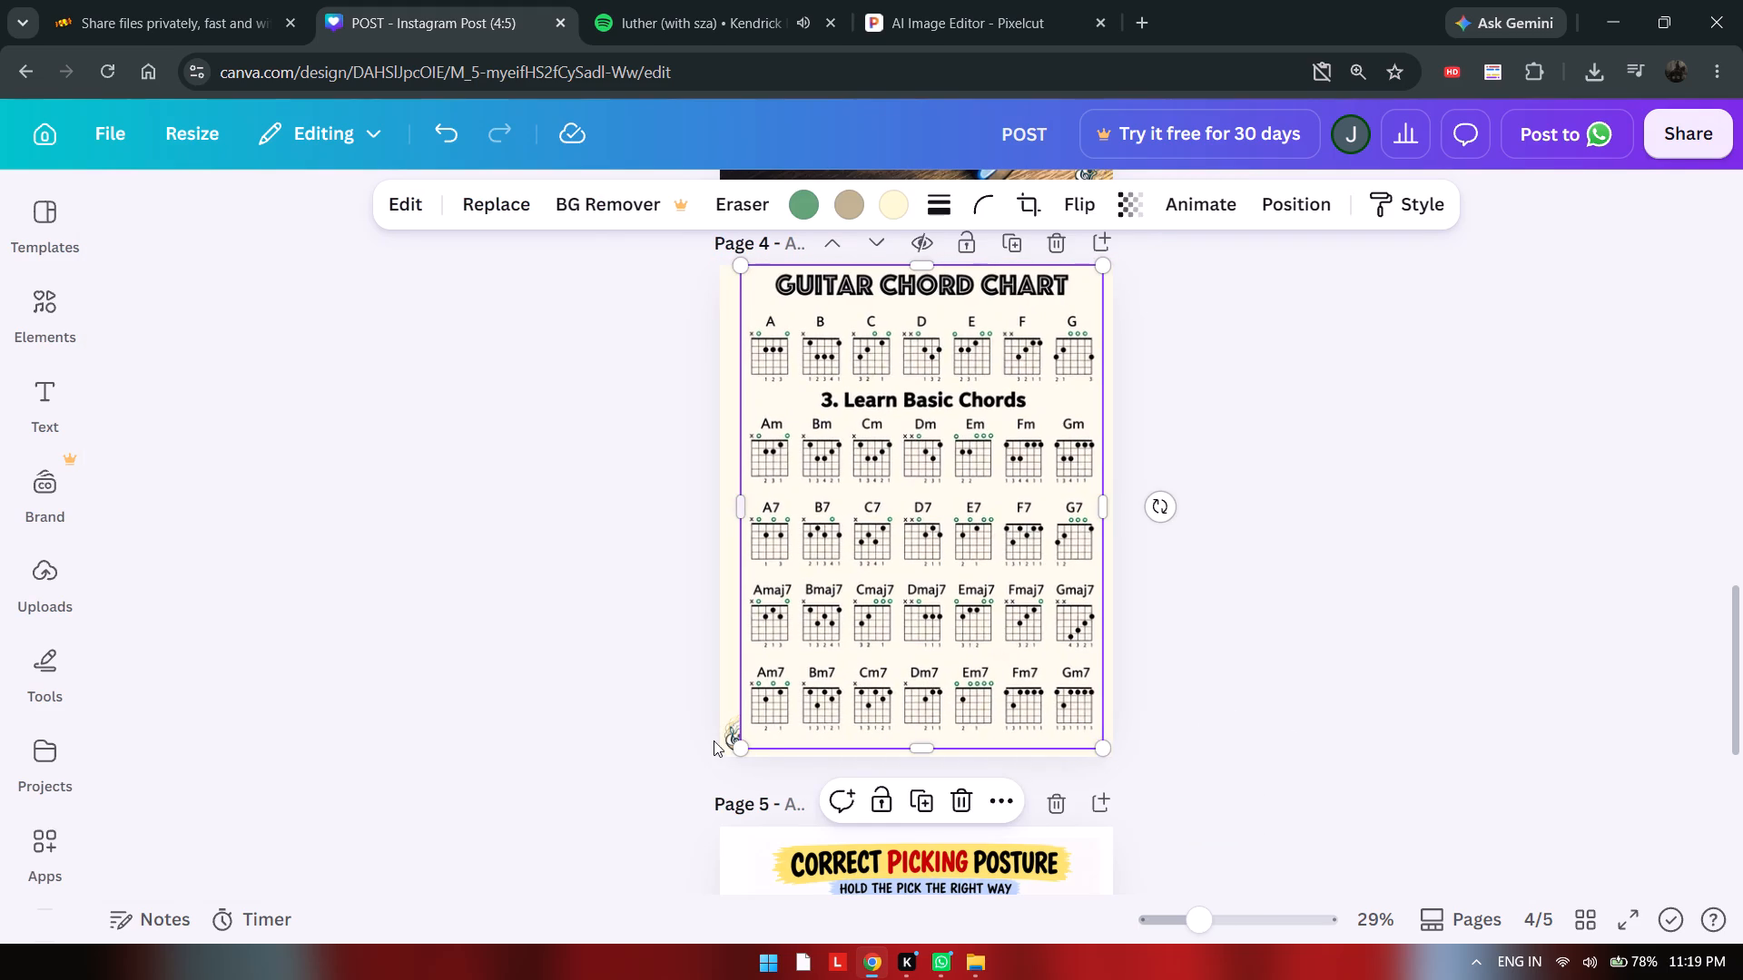
pyautogui.moveTo(744, 749); pyautogui.dragTo(726, 764)
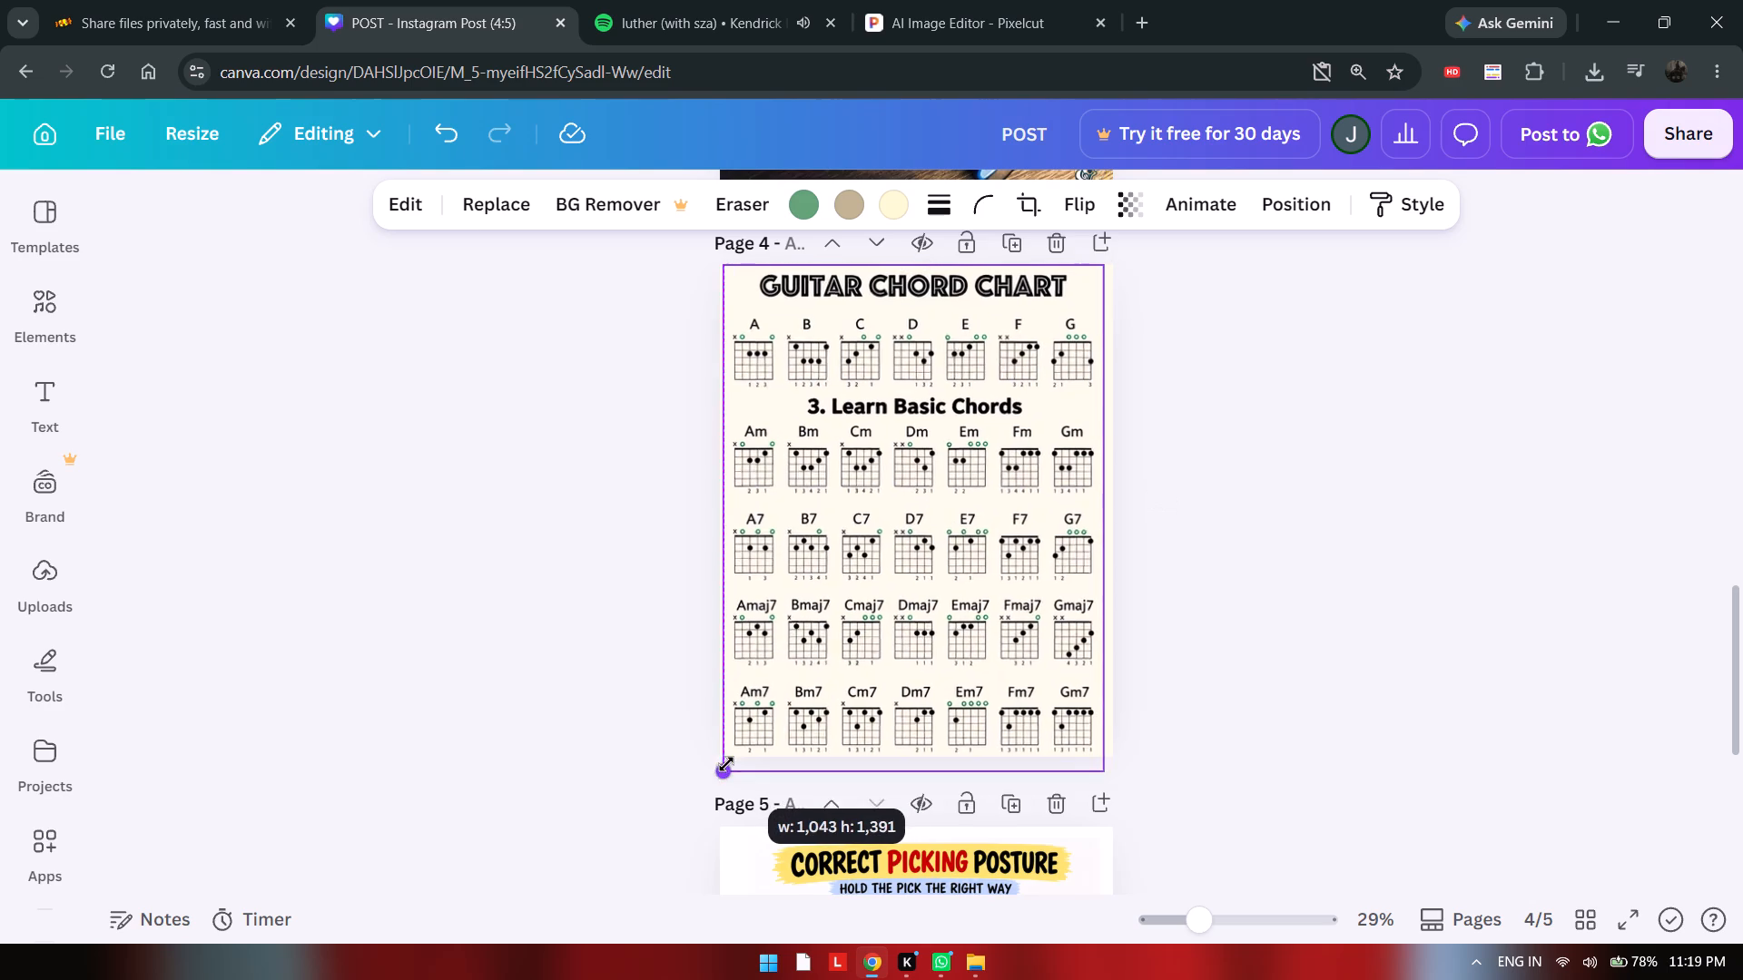
pyautogui.moveTo(726, 764); pyautogui.dragTo(735, 756)
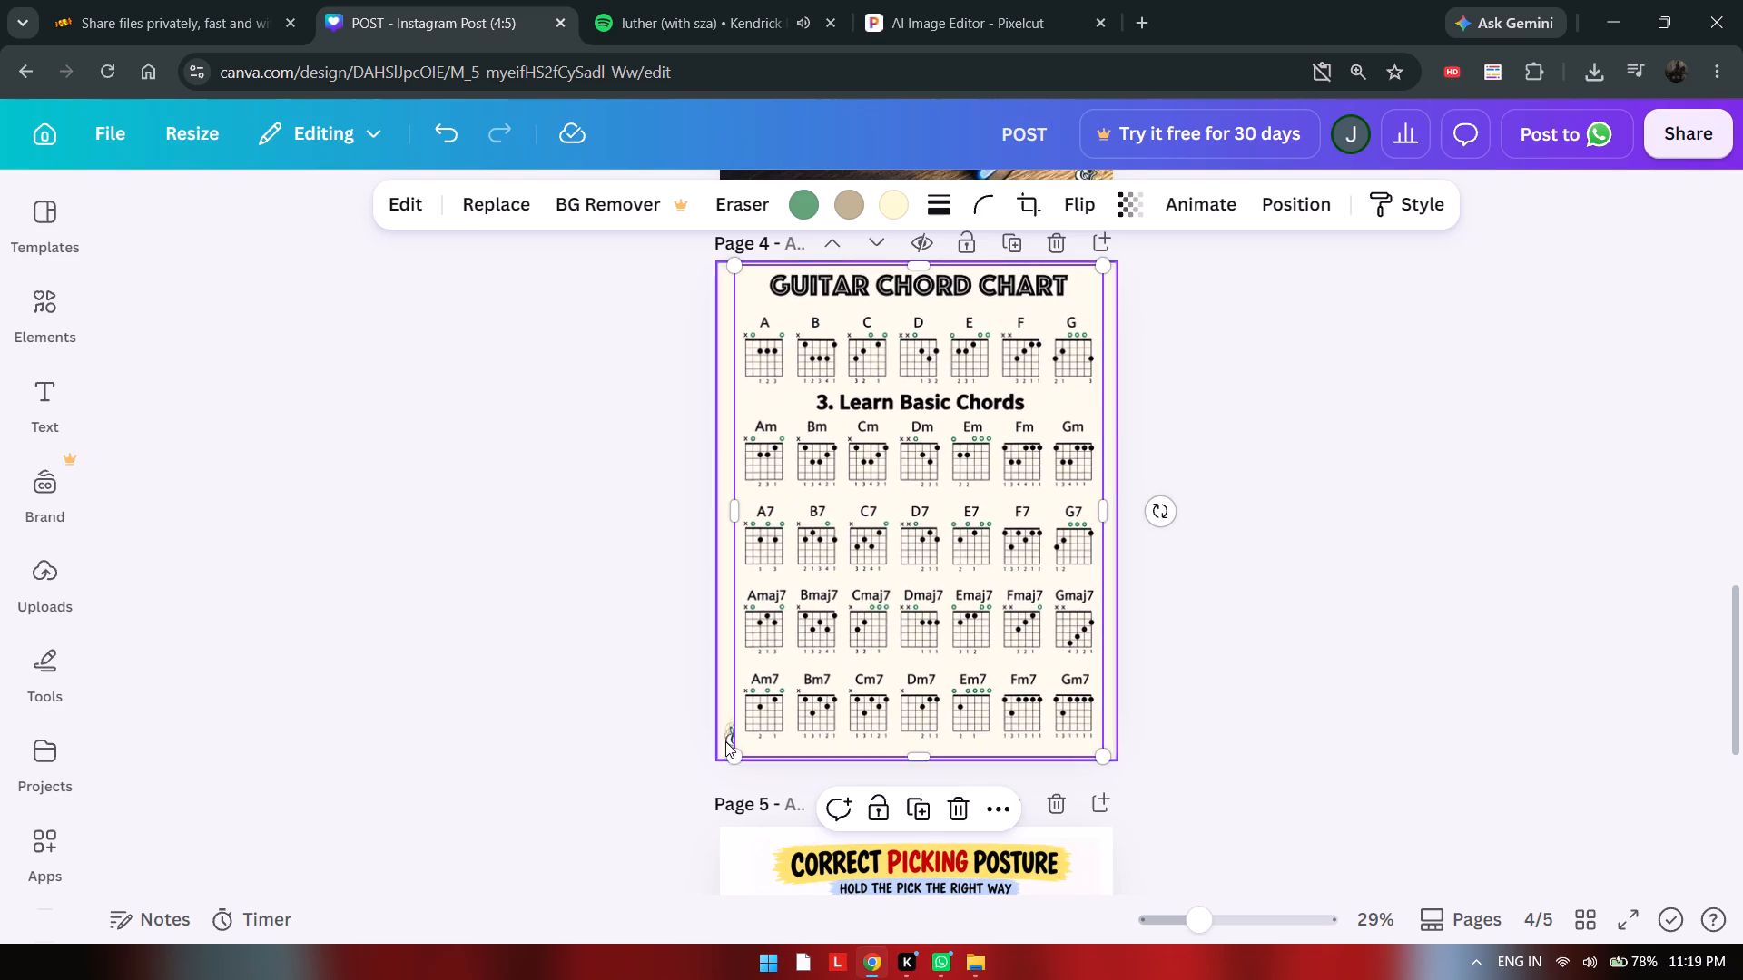
# Move the guitar logo's layer above the chord chart's layer on page 4.
pyautogui.click(1282, 195)
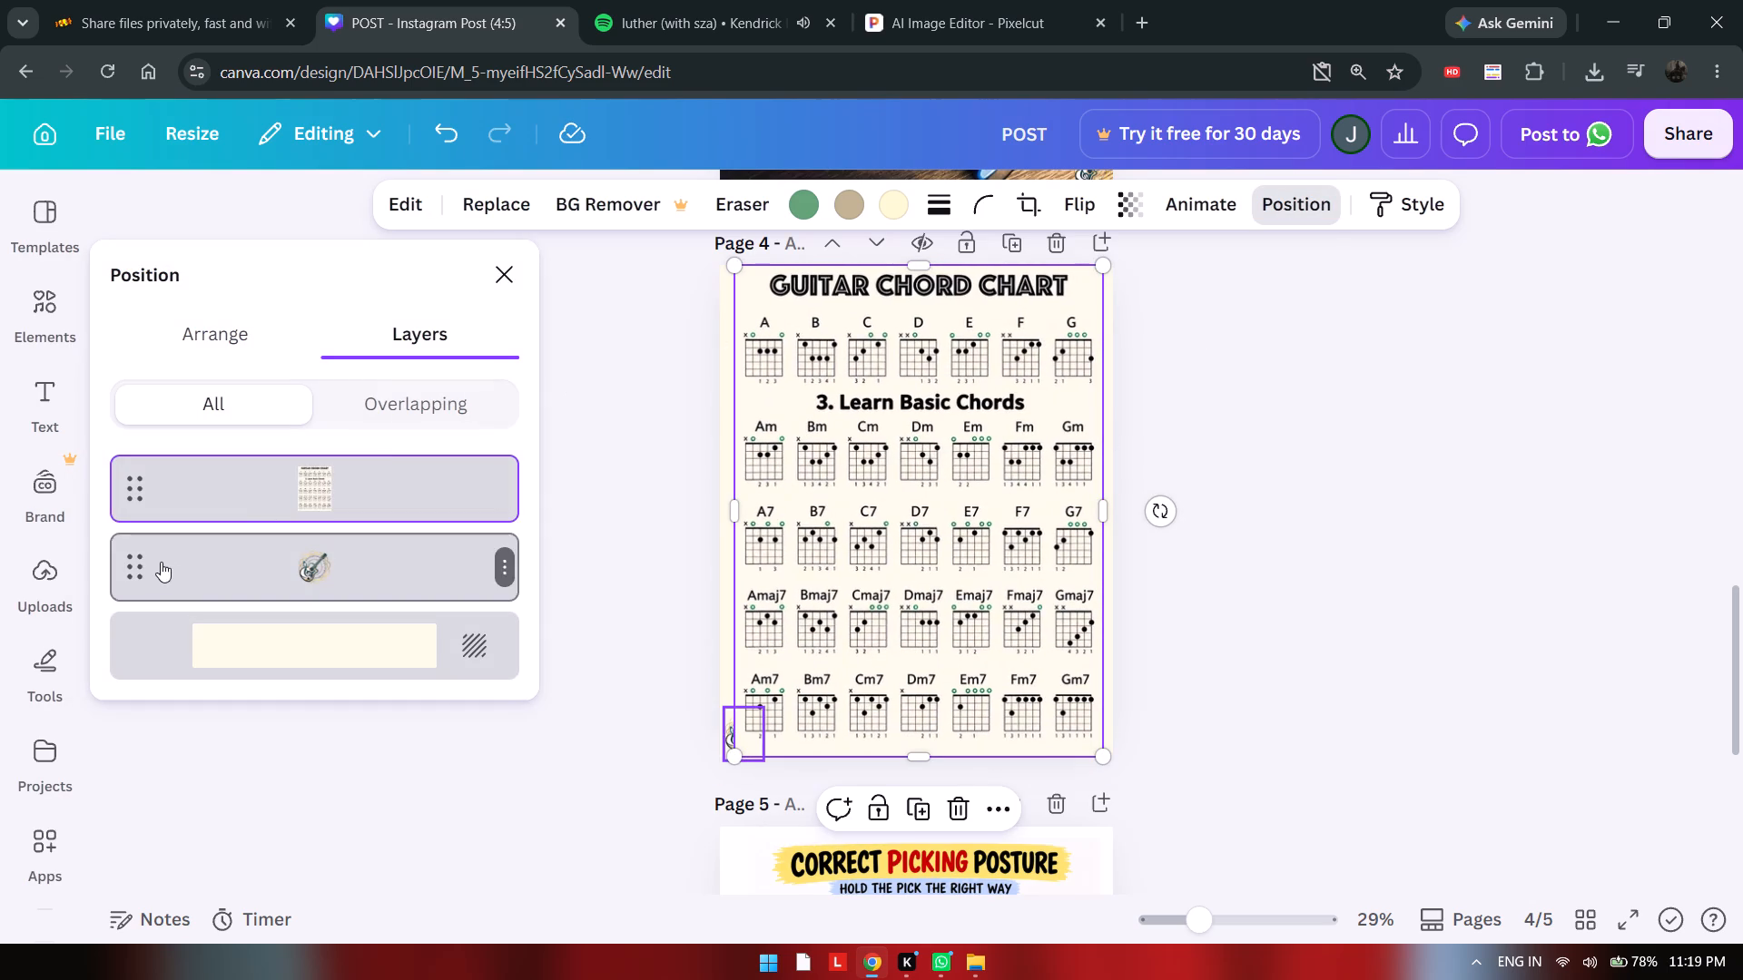
pyautogui.moveTo(133, 563); pyautogui.dragTo(141, 456)
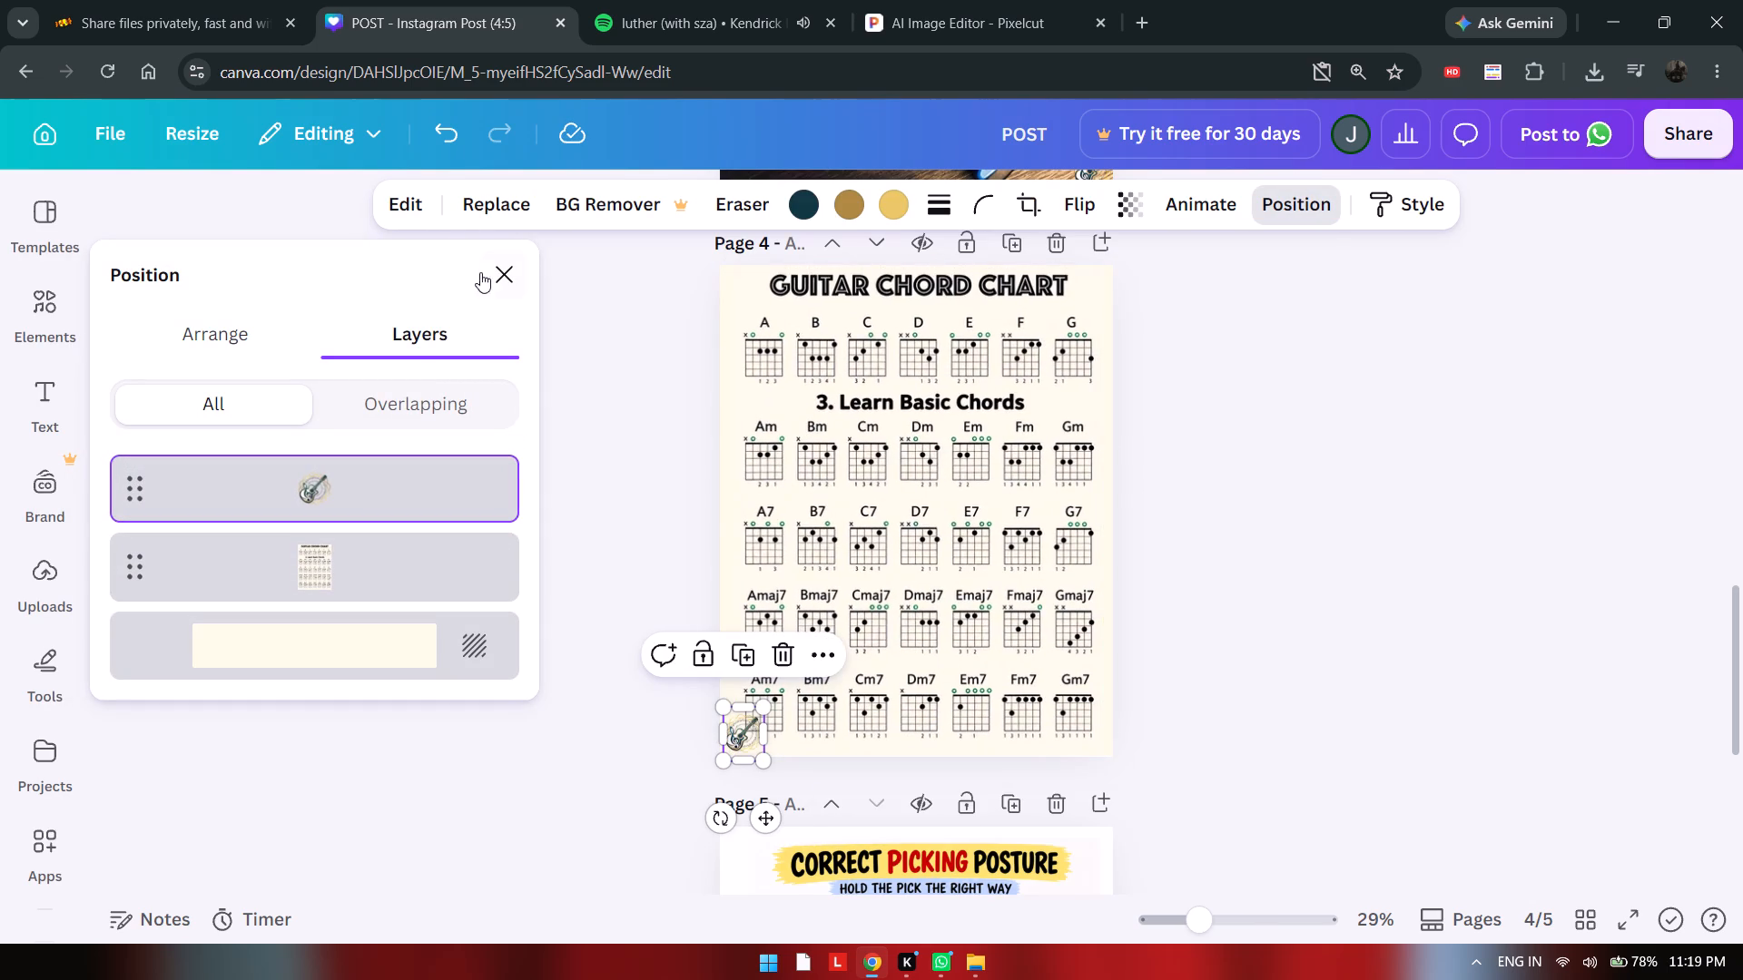
pyautogui.click(515, 276)
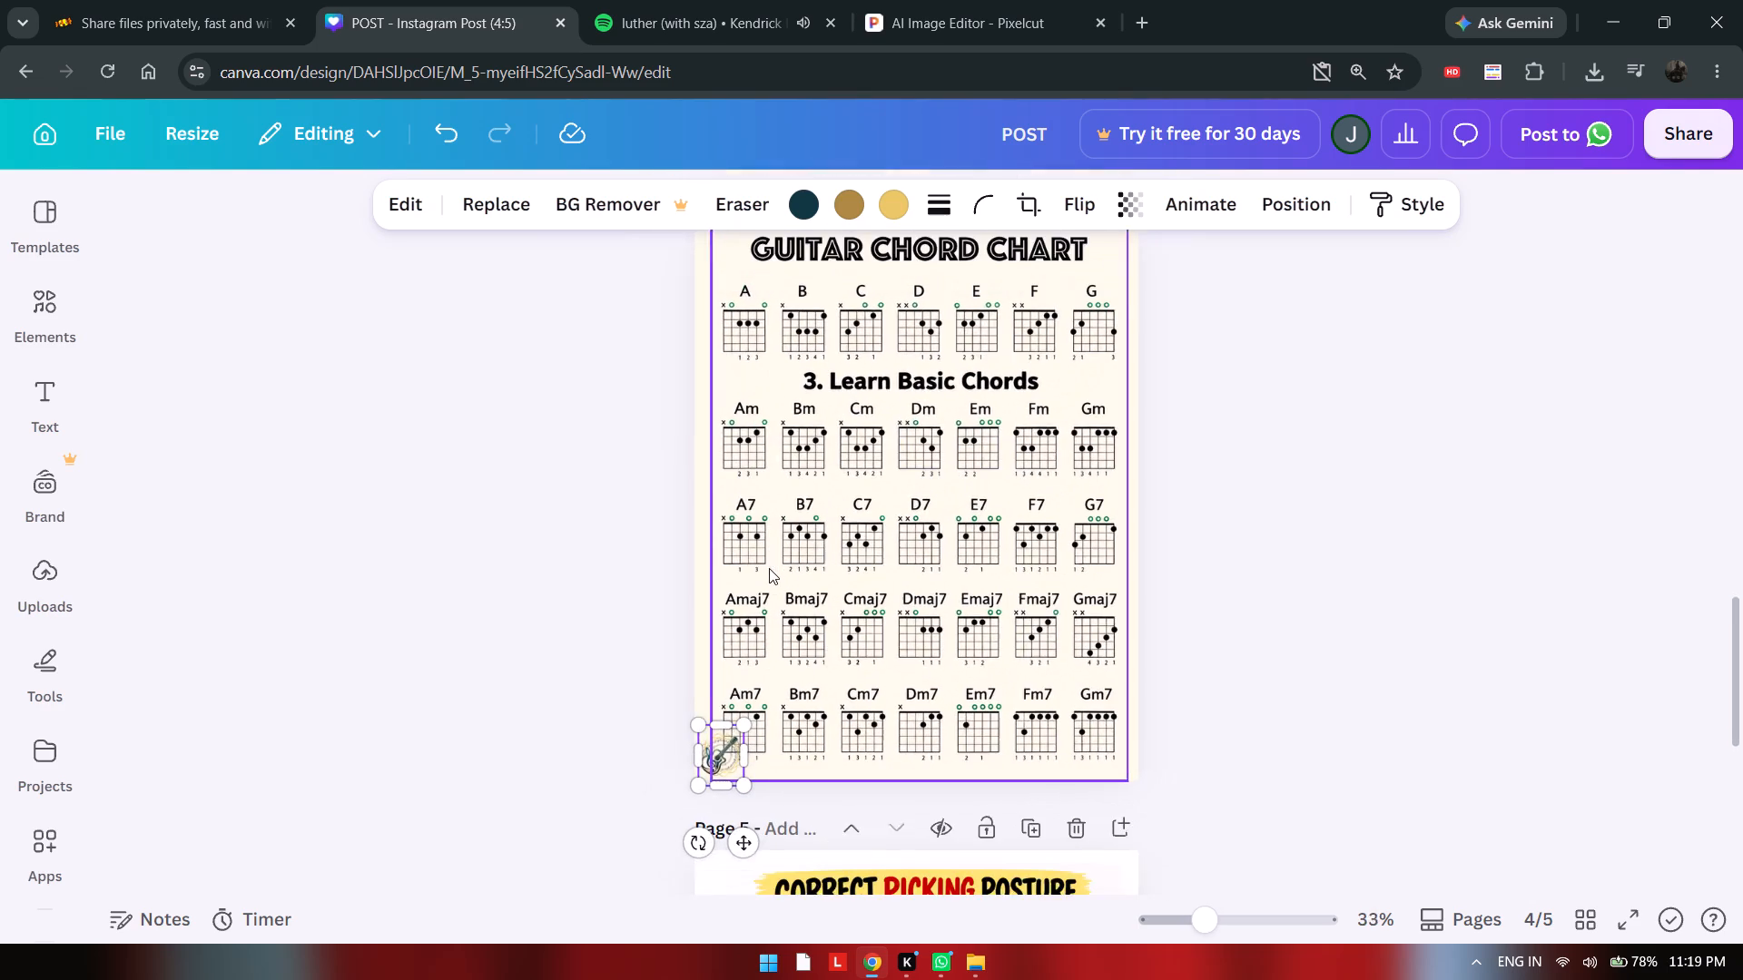
# Shrink the chord chart slightly from its bottom-right corner, leaving a narrow cream margin beside and below it.
pyautogui.click(1054, 639)
pyautogui.moveTo(1115, 769); pyautogui.dragTo(1102, 753)
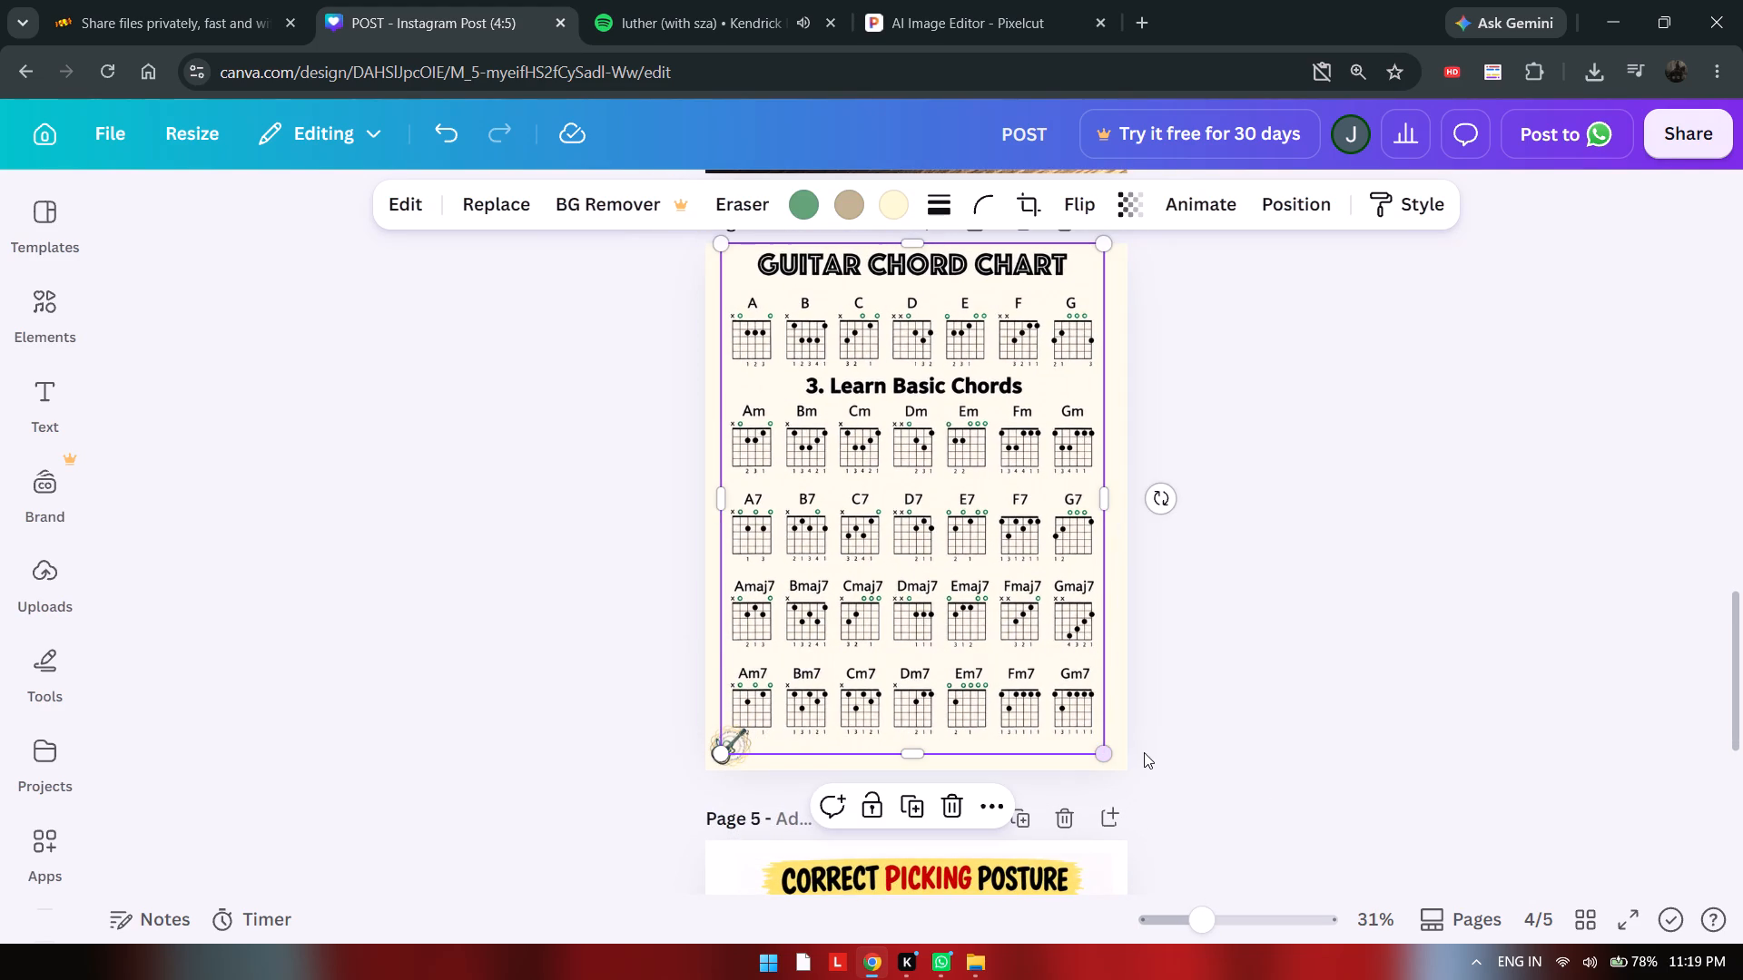
pyautogui.click(1144, 752)
# Move the small guitar logo to page 4's bottom-right corner and nudge it fully inside the page edges.
pyautogui.click(737, 754)
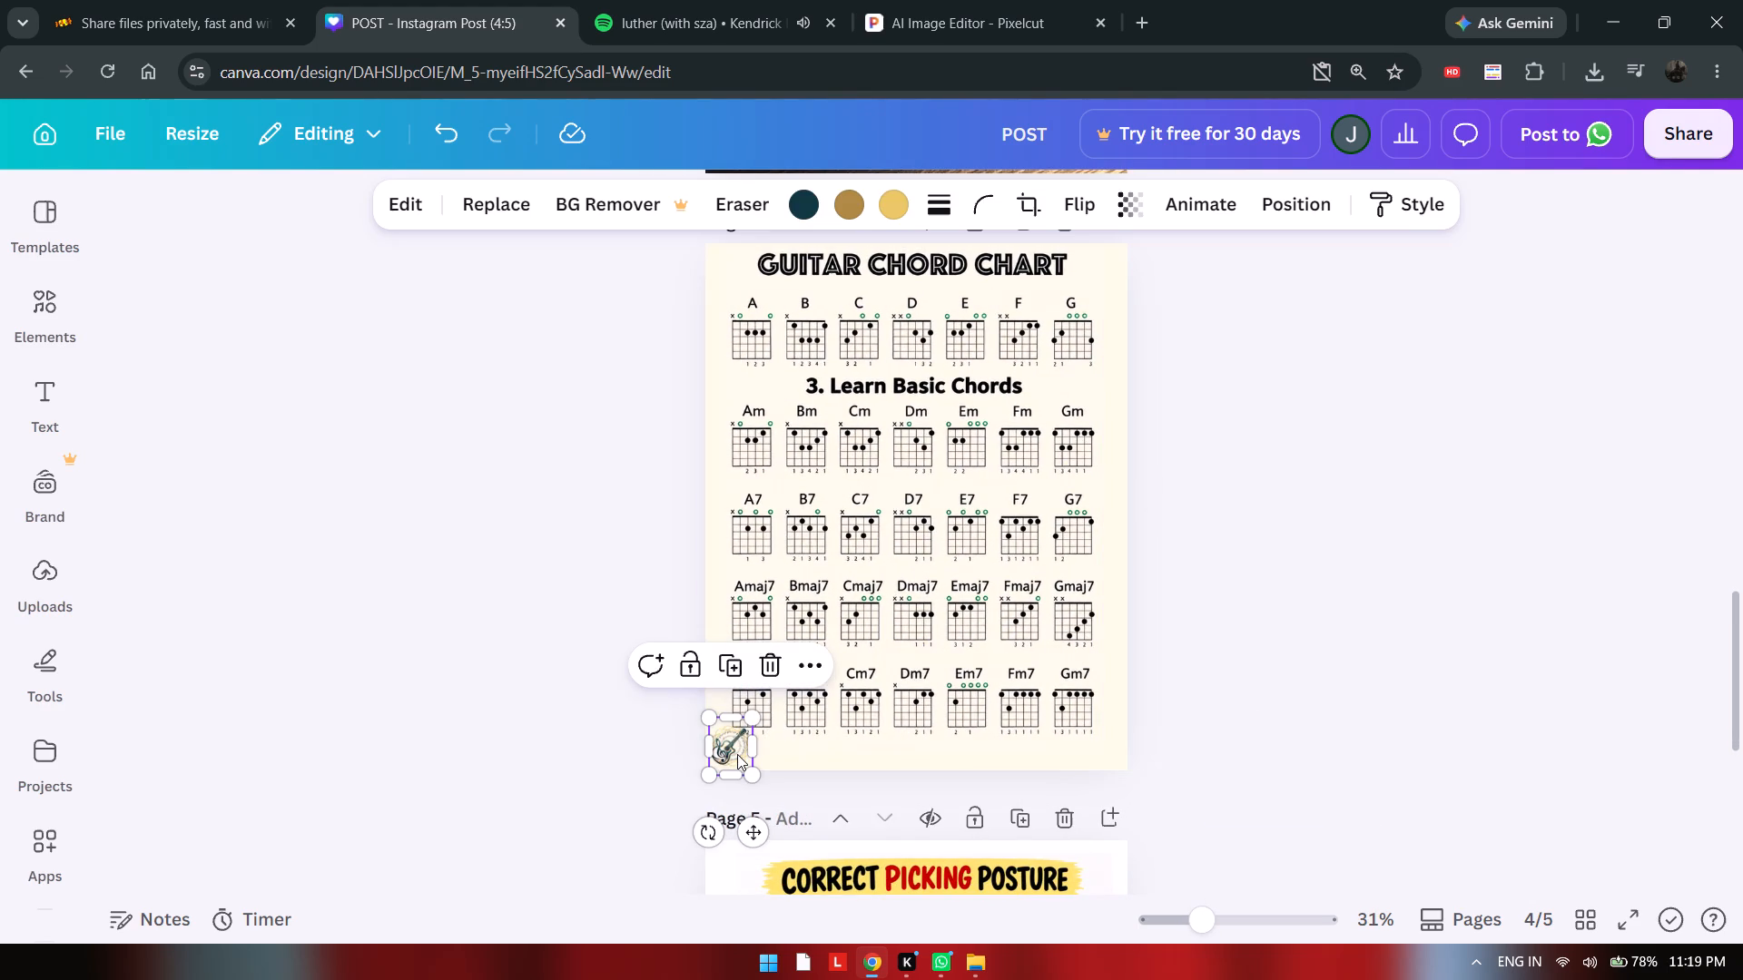
pyautogui.moveTo(737, 754); pyautogui.dragTo(1114, 758)
pyautogui.click(1289, 761)
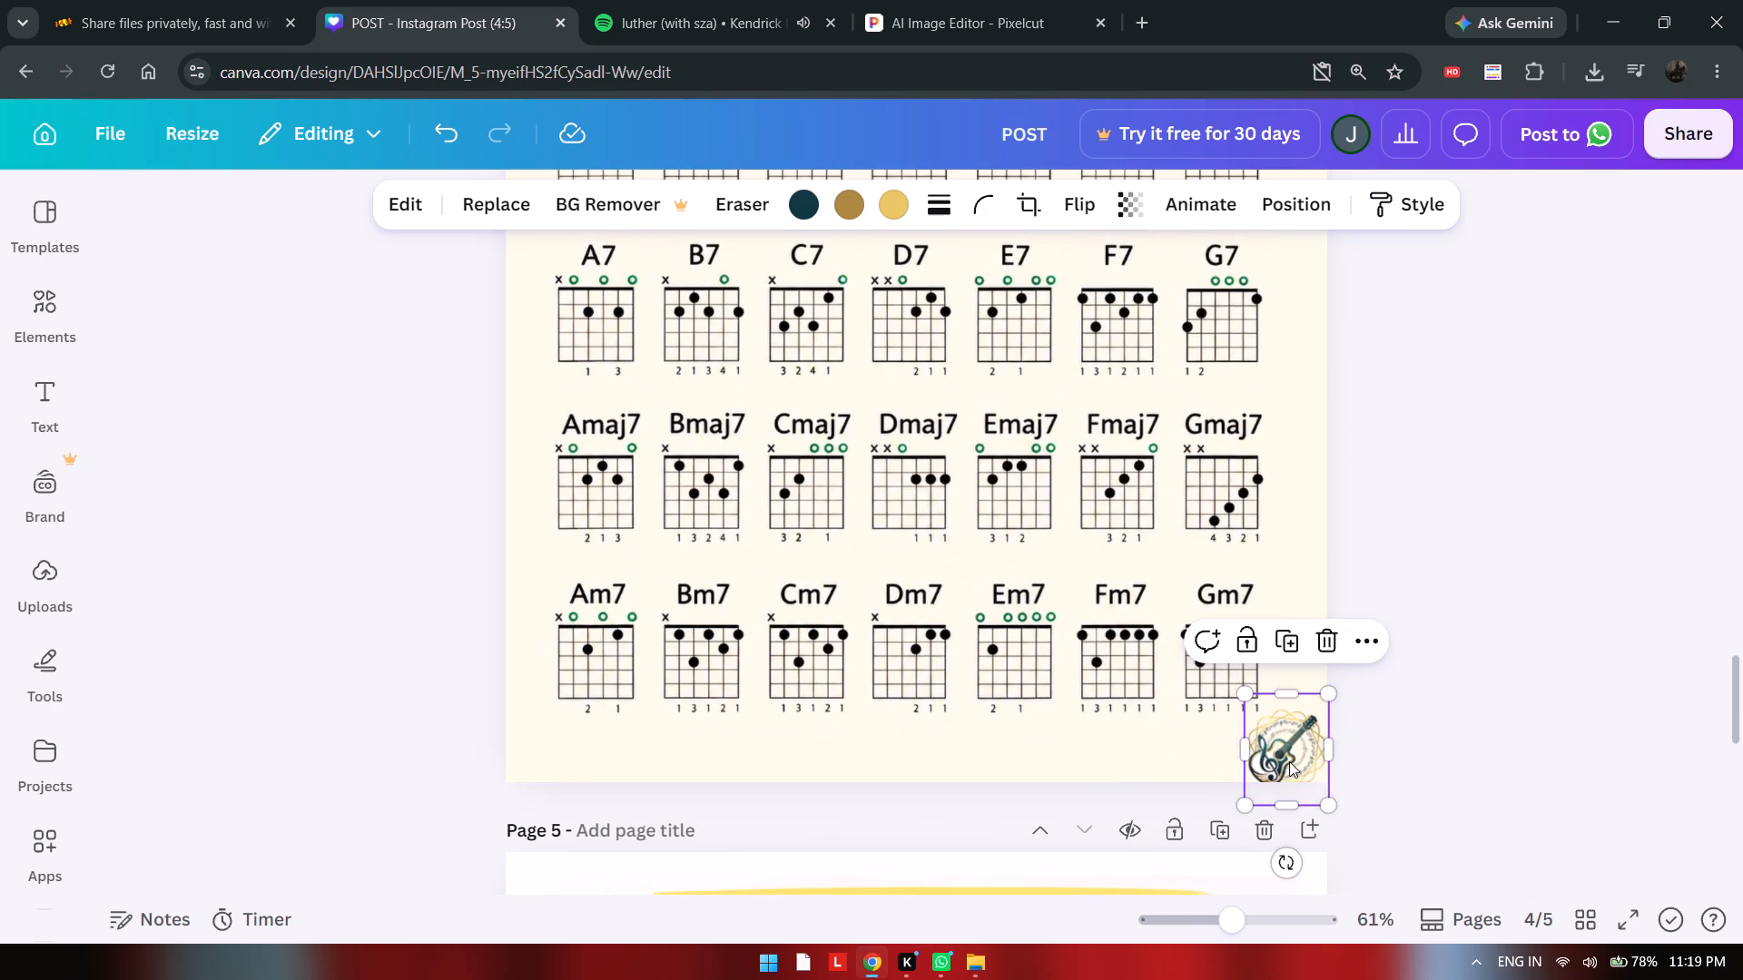
pyautogui.press('Up')
pyautogui.press('Up')
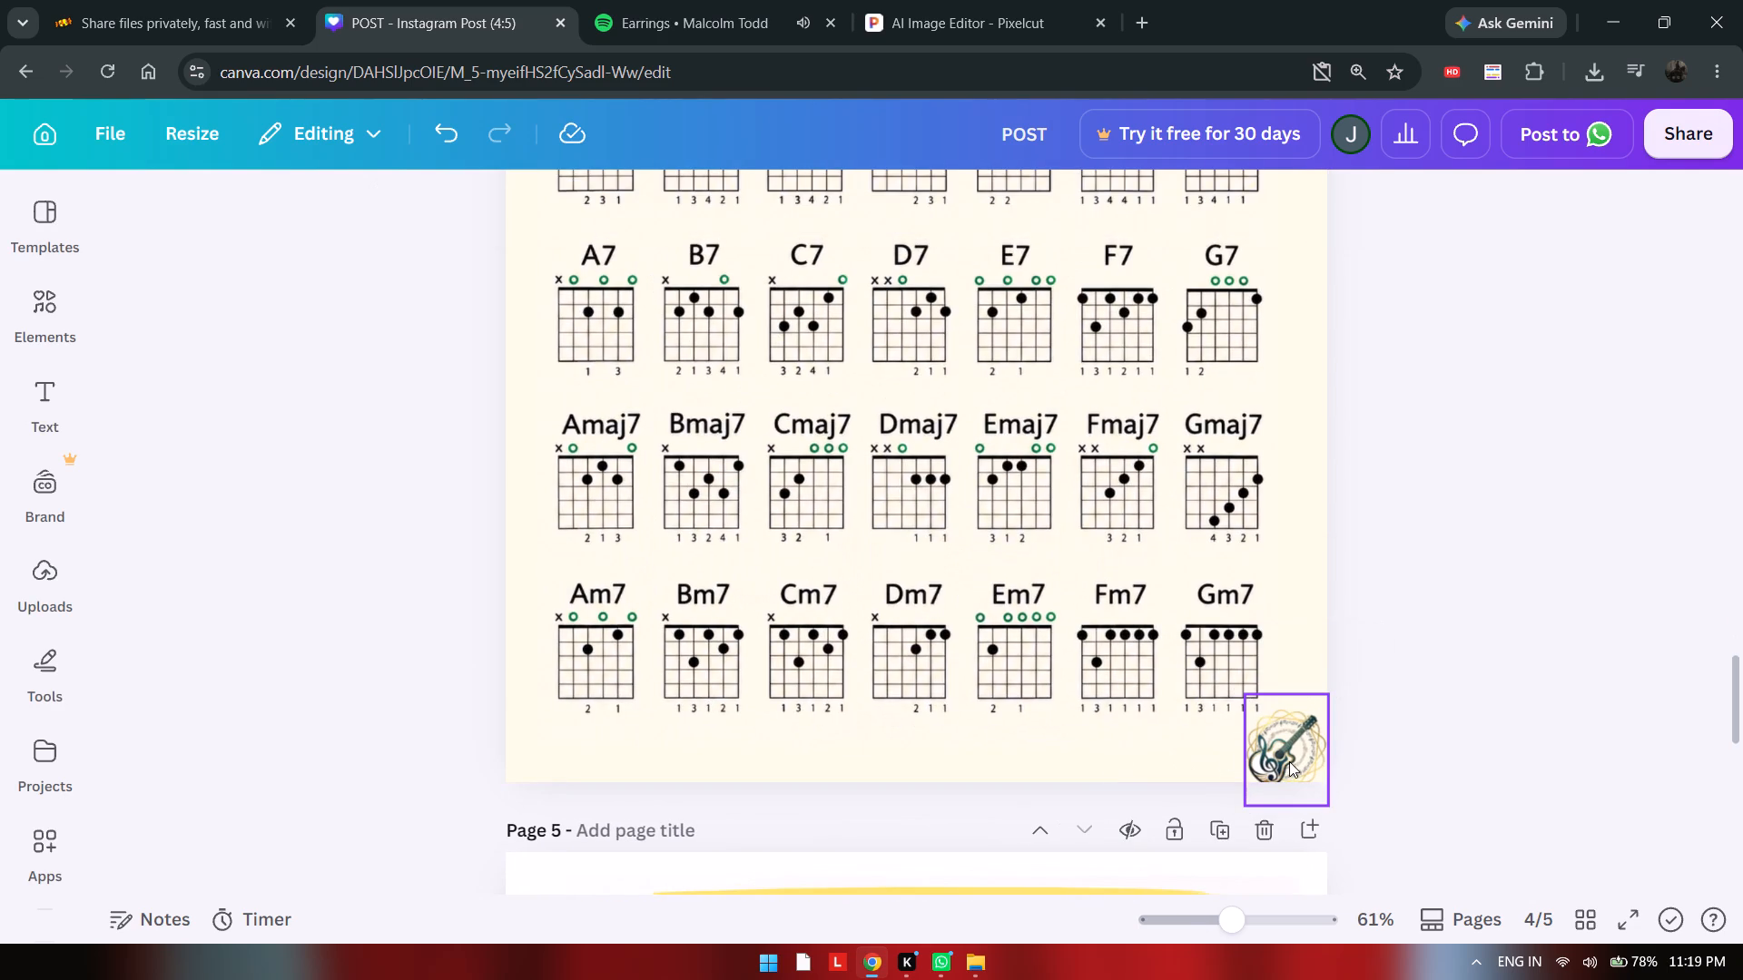
pyautogui.click(1289, 761)
pyautogui.press('Up')
pyautogui.press('Up')
pyautogui.press('Up')
pyautogui.press('Up')
pyautogui.press('Up')
pyautogui.press('Up')
pyautogui.press('Up')
pyautogui.press('Up')
pyautogui.press('Up')
pyautogui.press('Up')
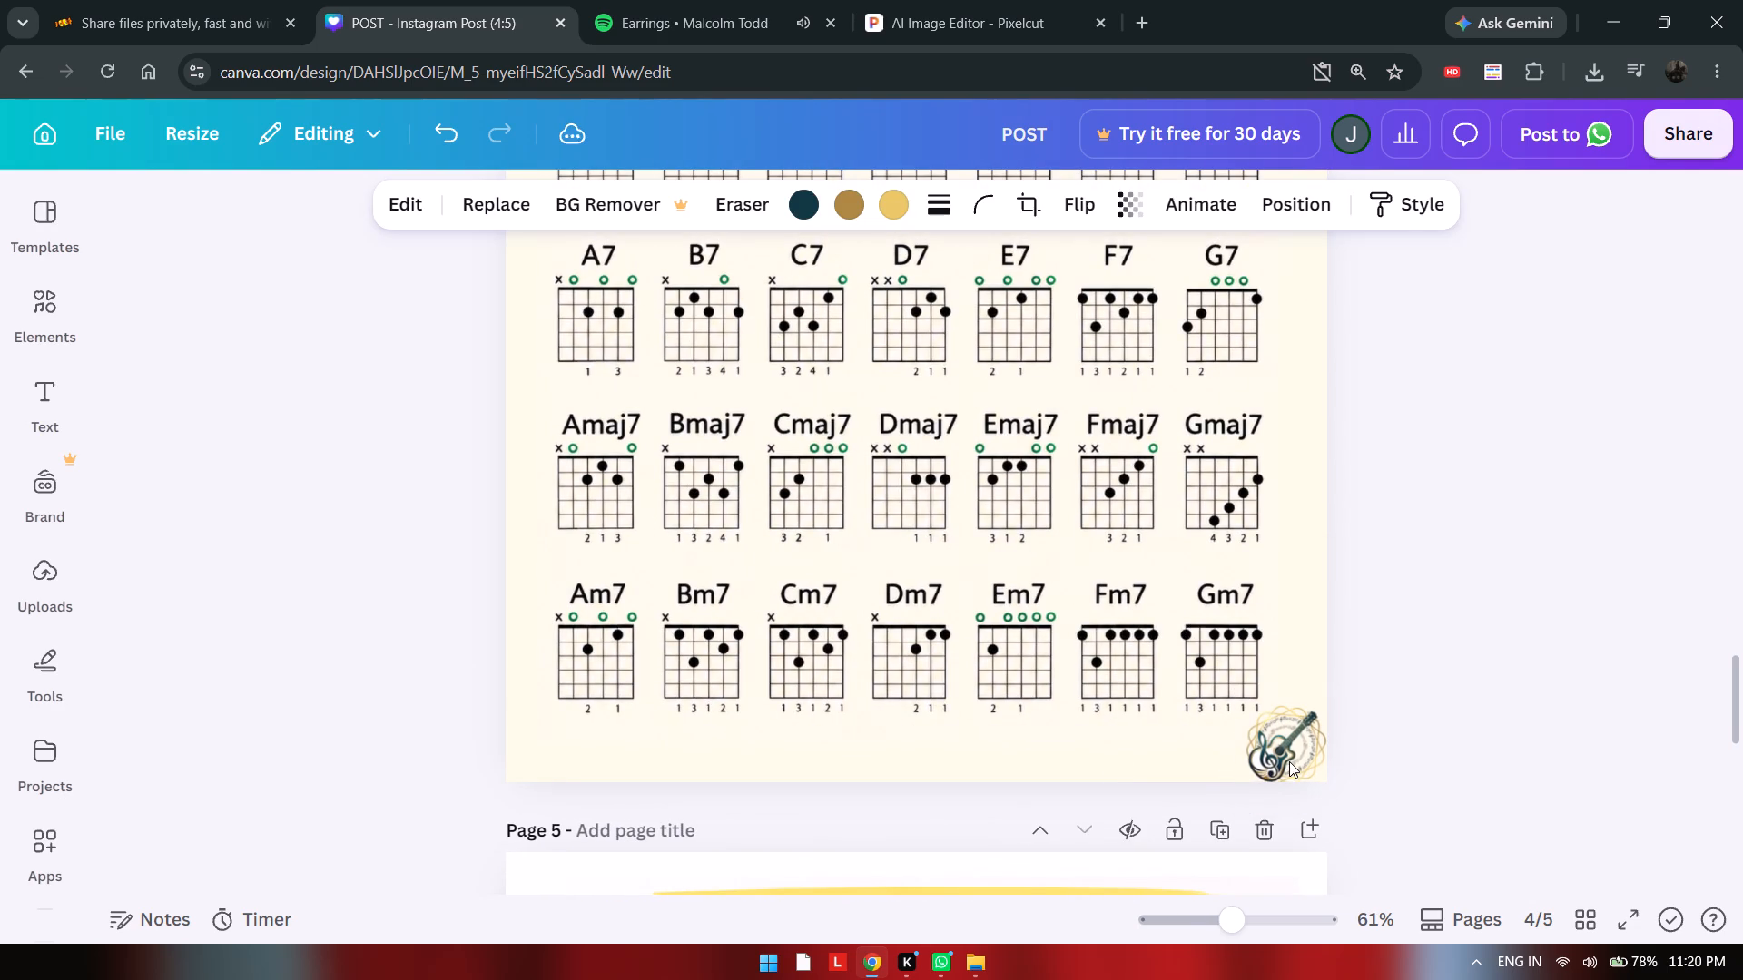
pyautogui.press('Left')
pyautogui.press('Left')
pyautogui.press('Left')
pyautogui.press('Left')
pyautogui.press('Left')
pyautogui.press('Left')
pyautogui.press('Left')
pyautogui.press('Left')
pyautogui.press('Left')
pyautogui.press('Up')
pyautogui.press('Up')
pyautogui.press('Up')
pyautogui.press('Up')
pyautogui.press('Up')
pyautogui.press('Right')
pyautogui.press('Right')
pyautogui.press('Right')
pyautogui.press('Right')
pyautogui.press('Right')
pyautogui.press('Right')
pyautogui.press('Right')
pyautogui.press('Right')
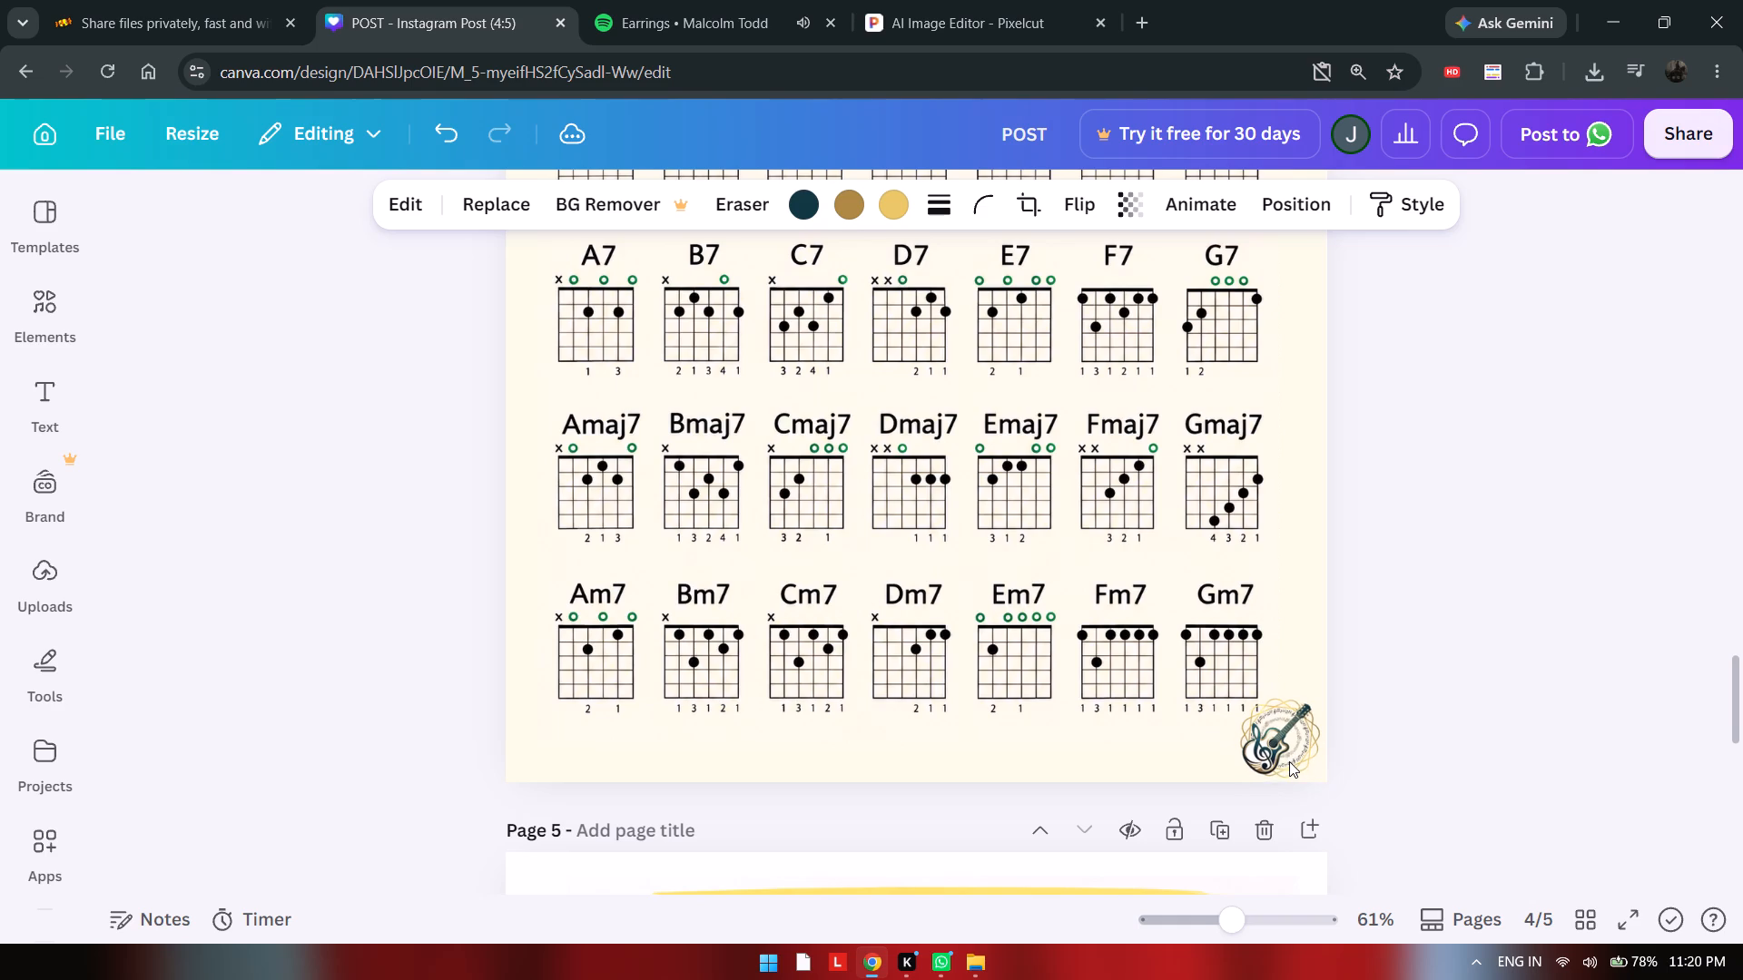
pyautogui.press('Up')
pyautogui.press('Up')
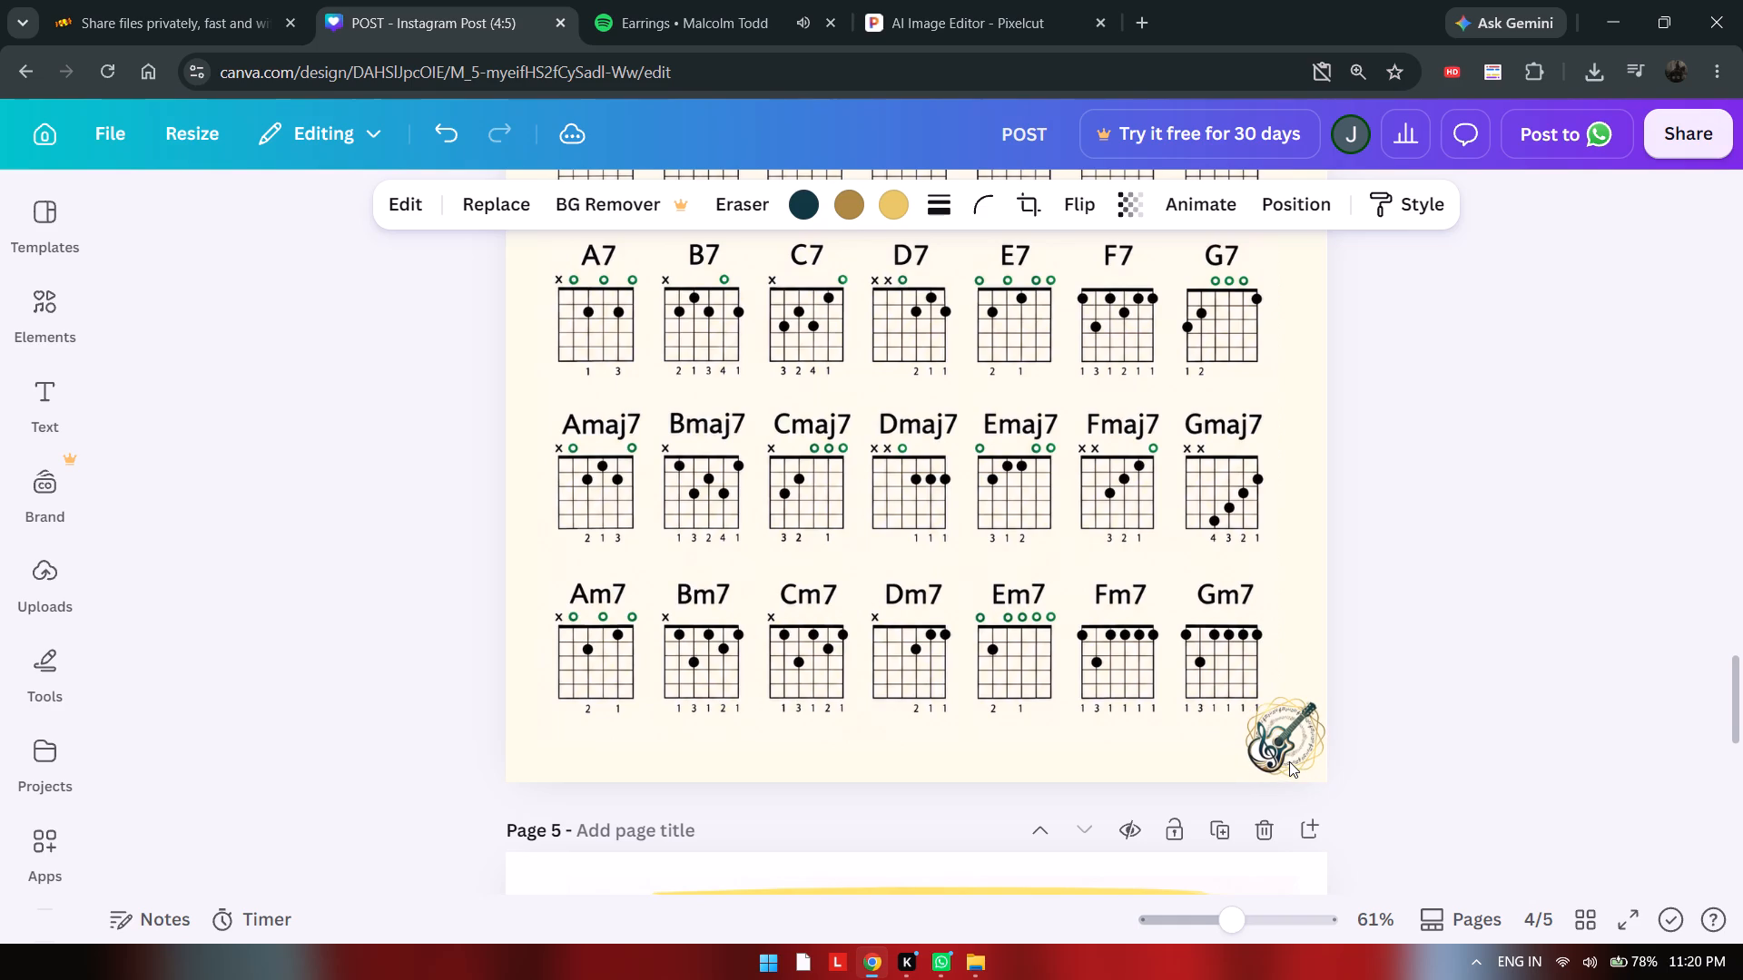
# Duplicate the small guitar logo on page 4 and enlarge the copy over the chord chart to most of the page's width.
pyautogui.click(1289, 761)
pyautogui.hotkey('ctrl', 'c')
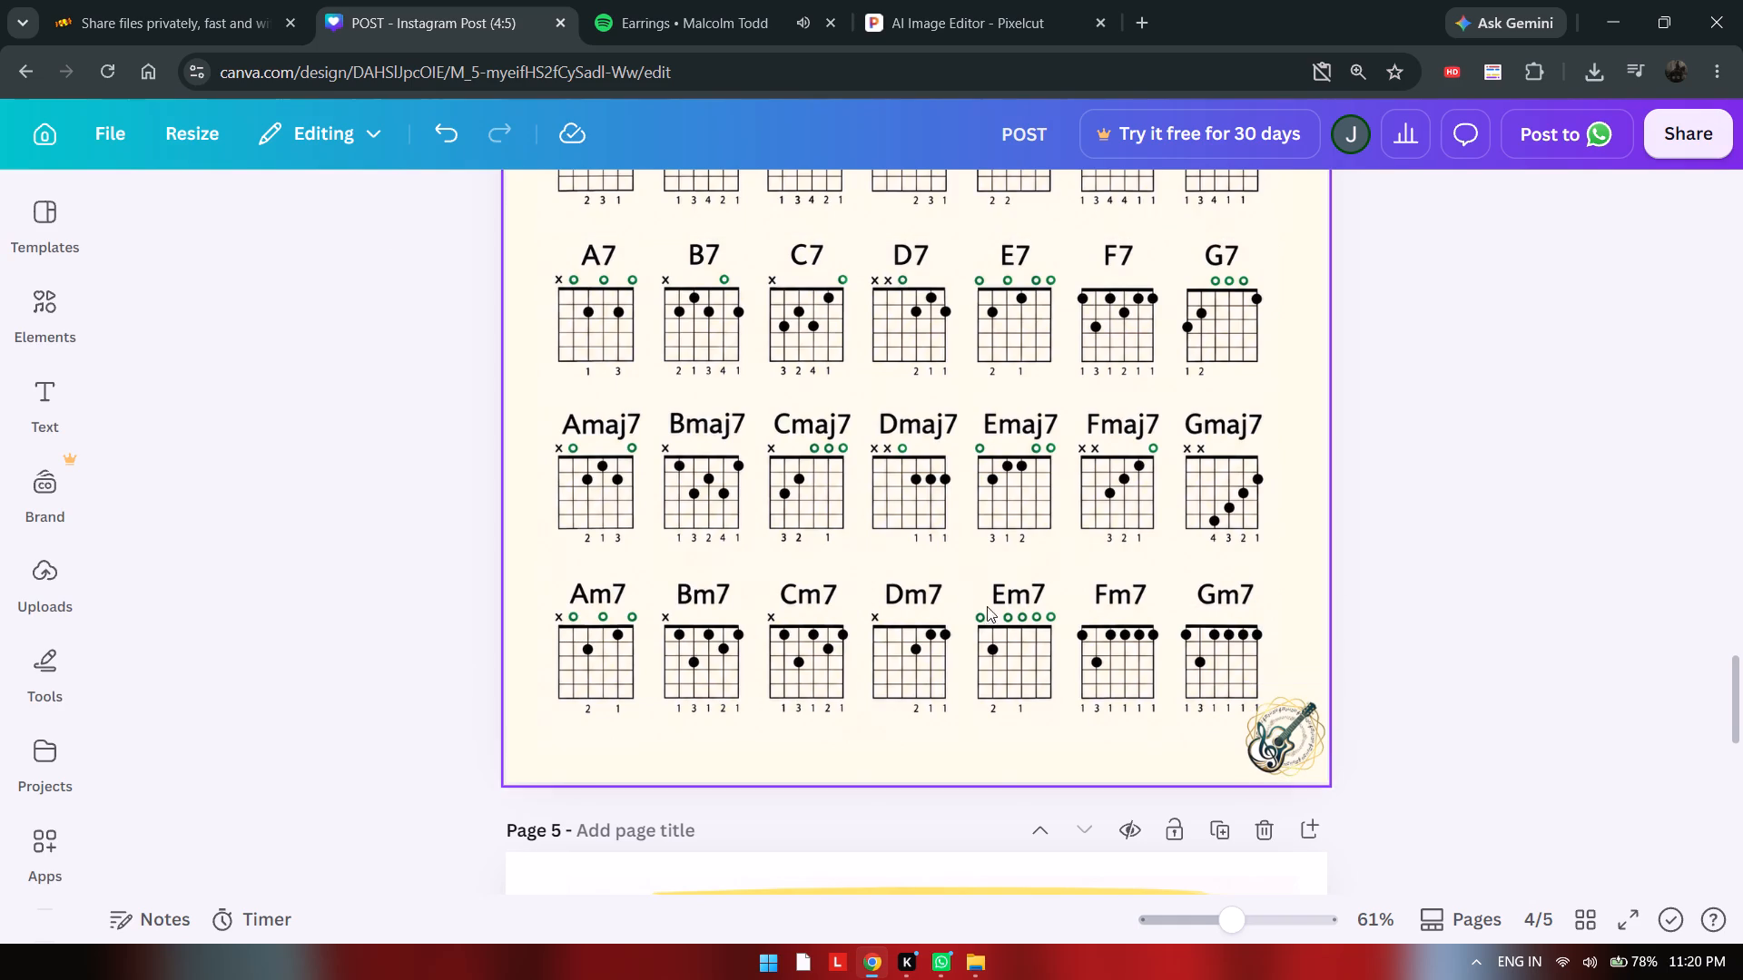
pyautogui.click(959, 591)
pyautogui.hotkey('ctrl', 'v')
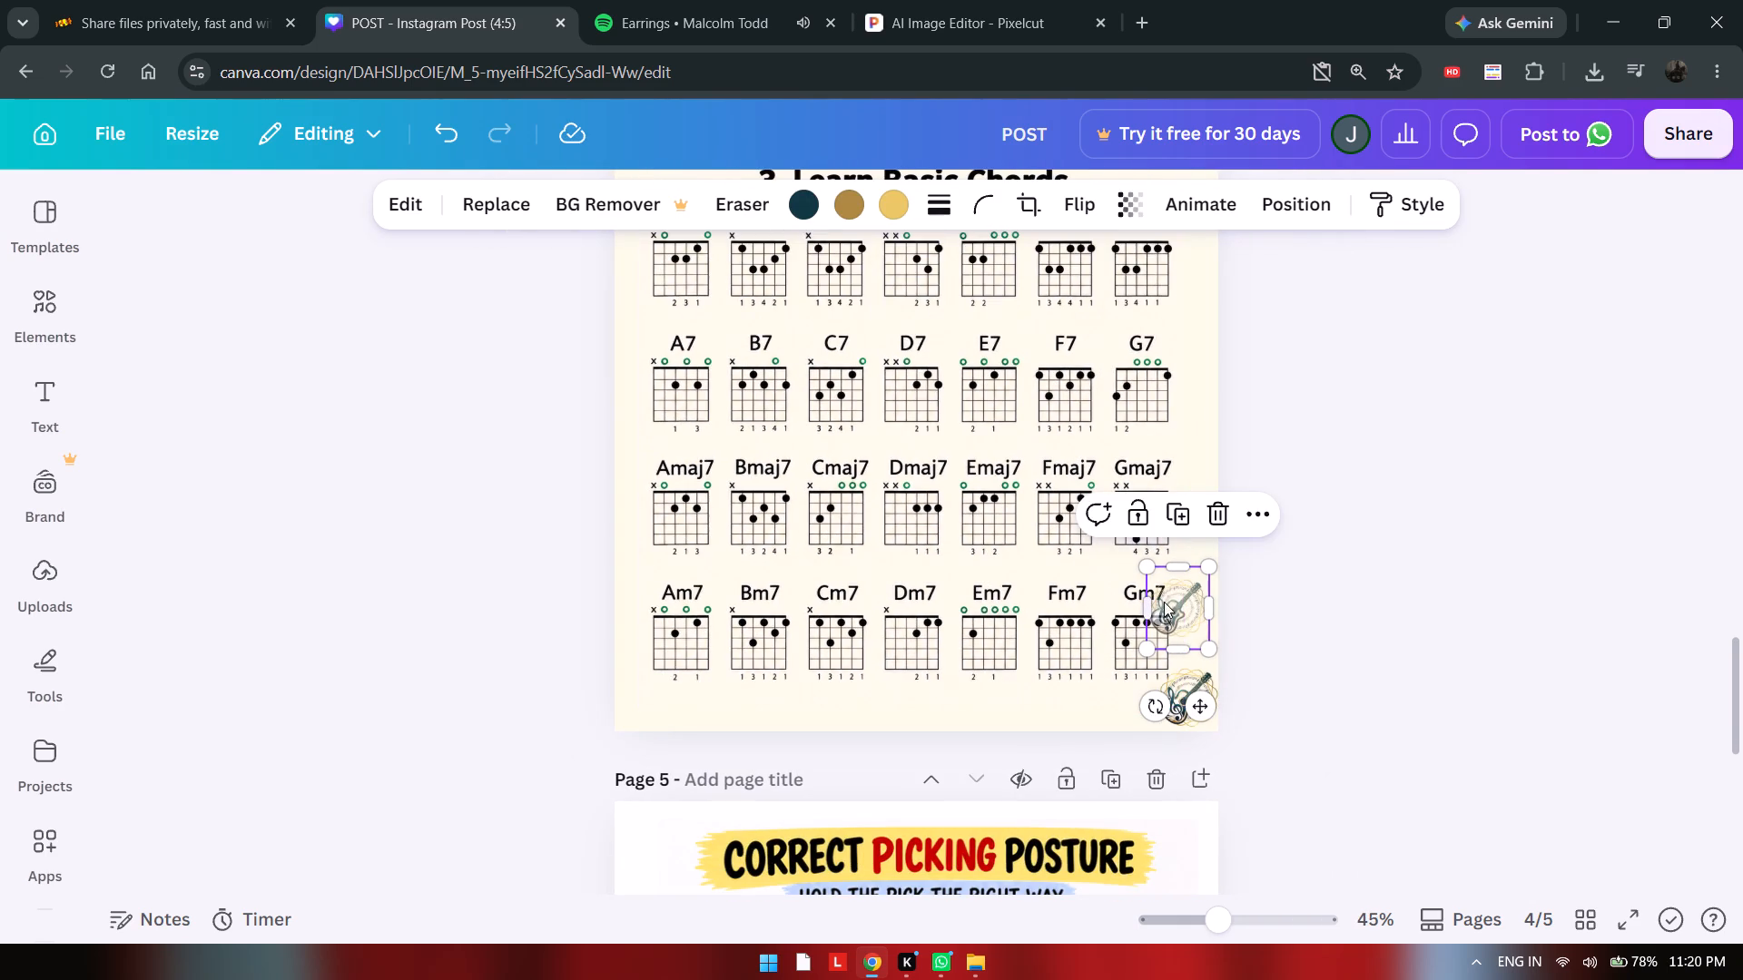
pyautogui.moveTo(1185, 603); pyautogui.dragTo(932, 482)
pyautogui.moveTo(911, 475); pyautogui.dragTo(869, 406)
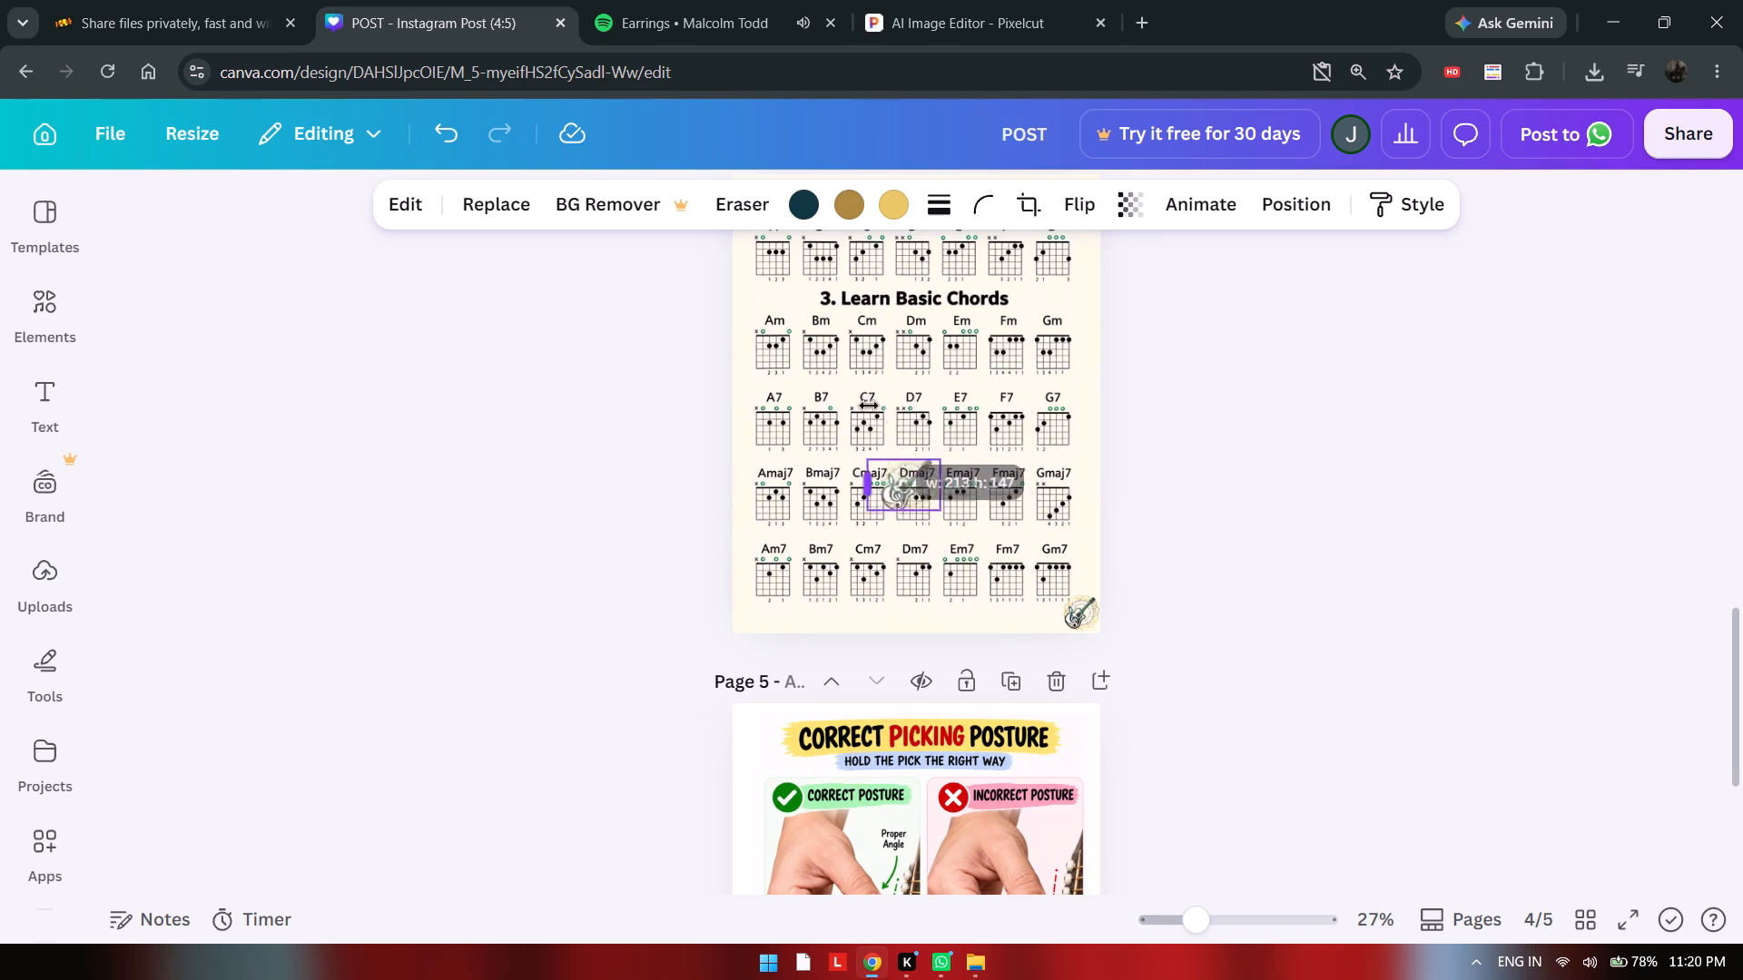
pyautogui.moveTo(869, 406); pyautogui.dragTo(836, 369)
pyautogui.hotkey('ctrl', 'z')
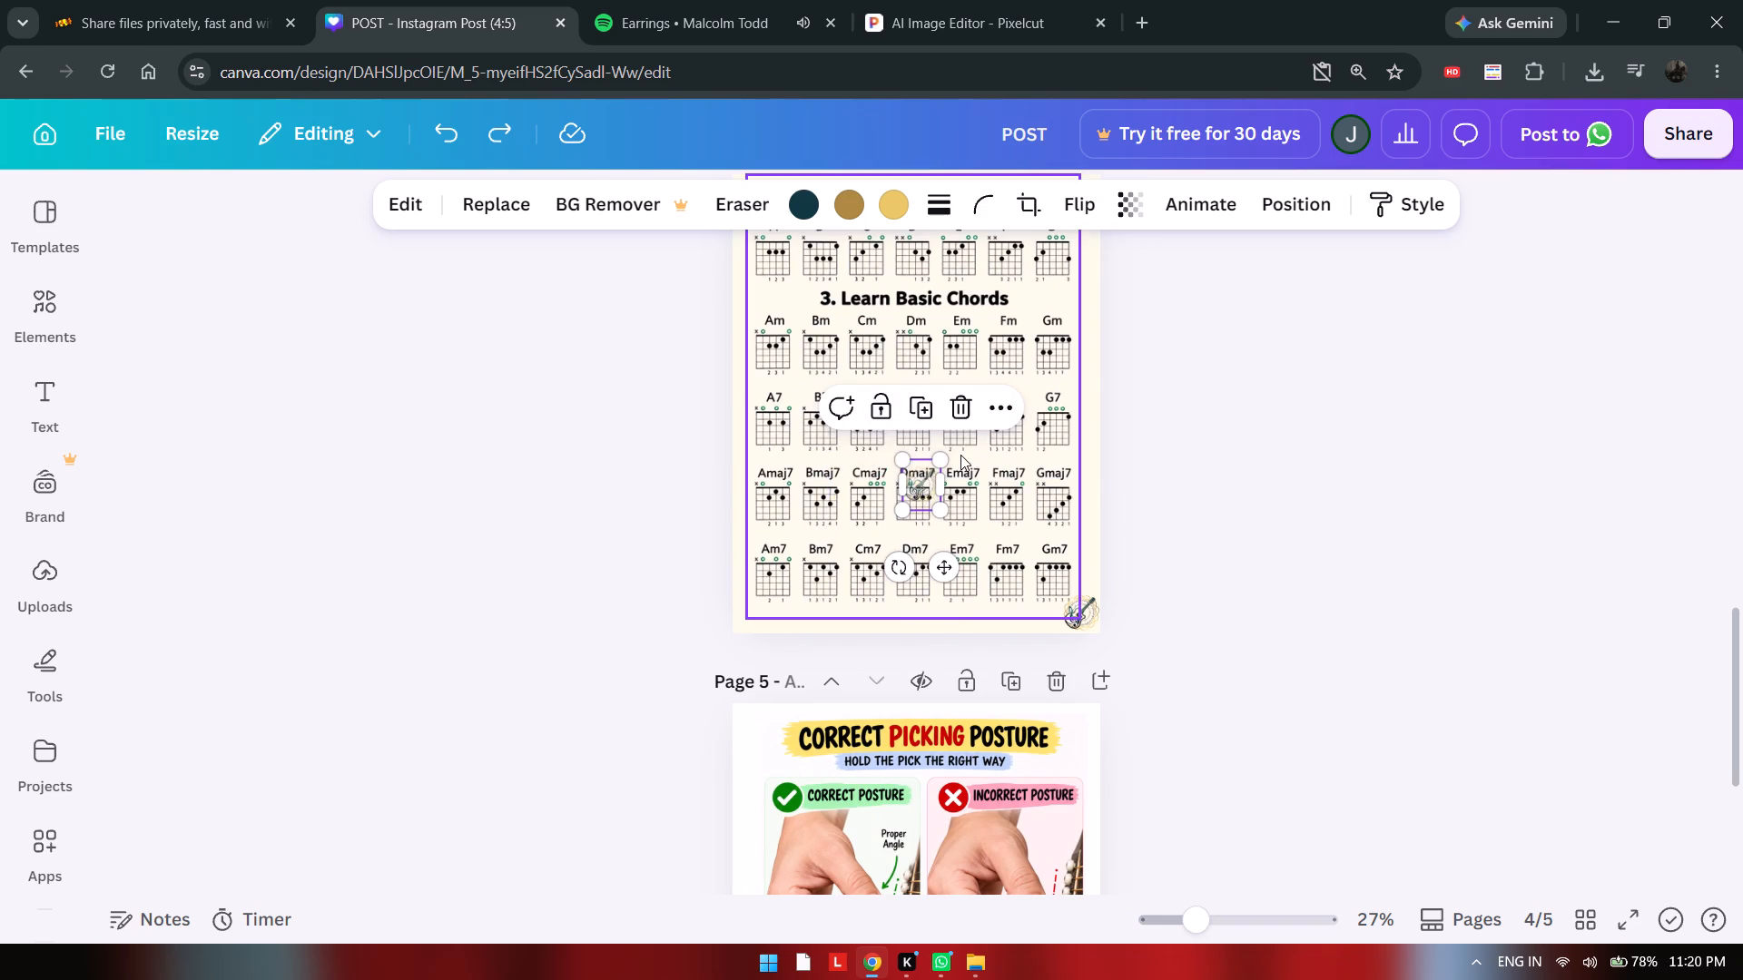
pyautogui.scroll(1, 960, 455)
pyautogui.moveTo(943, 674); pyautogui.dragTo(842, 508)
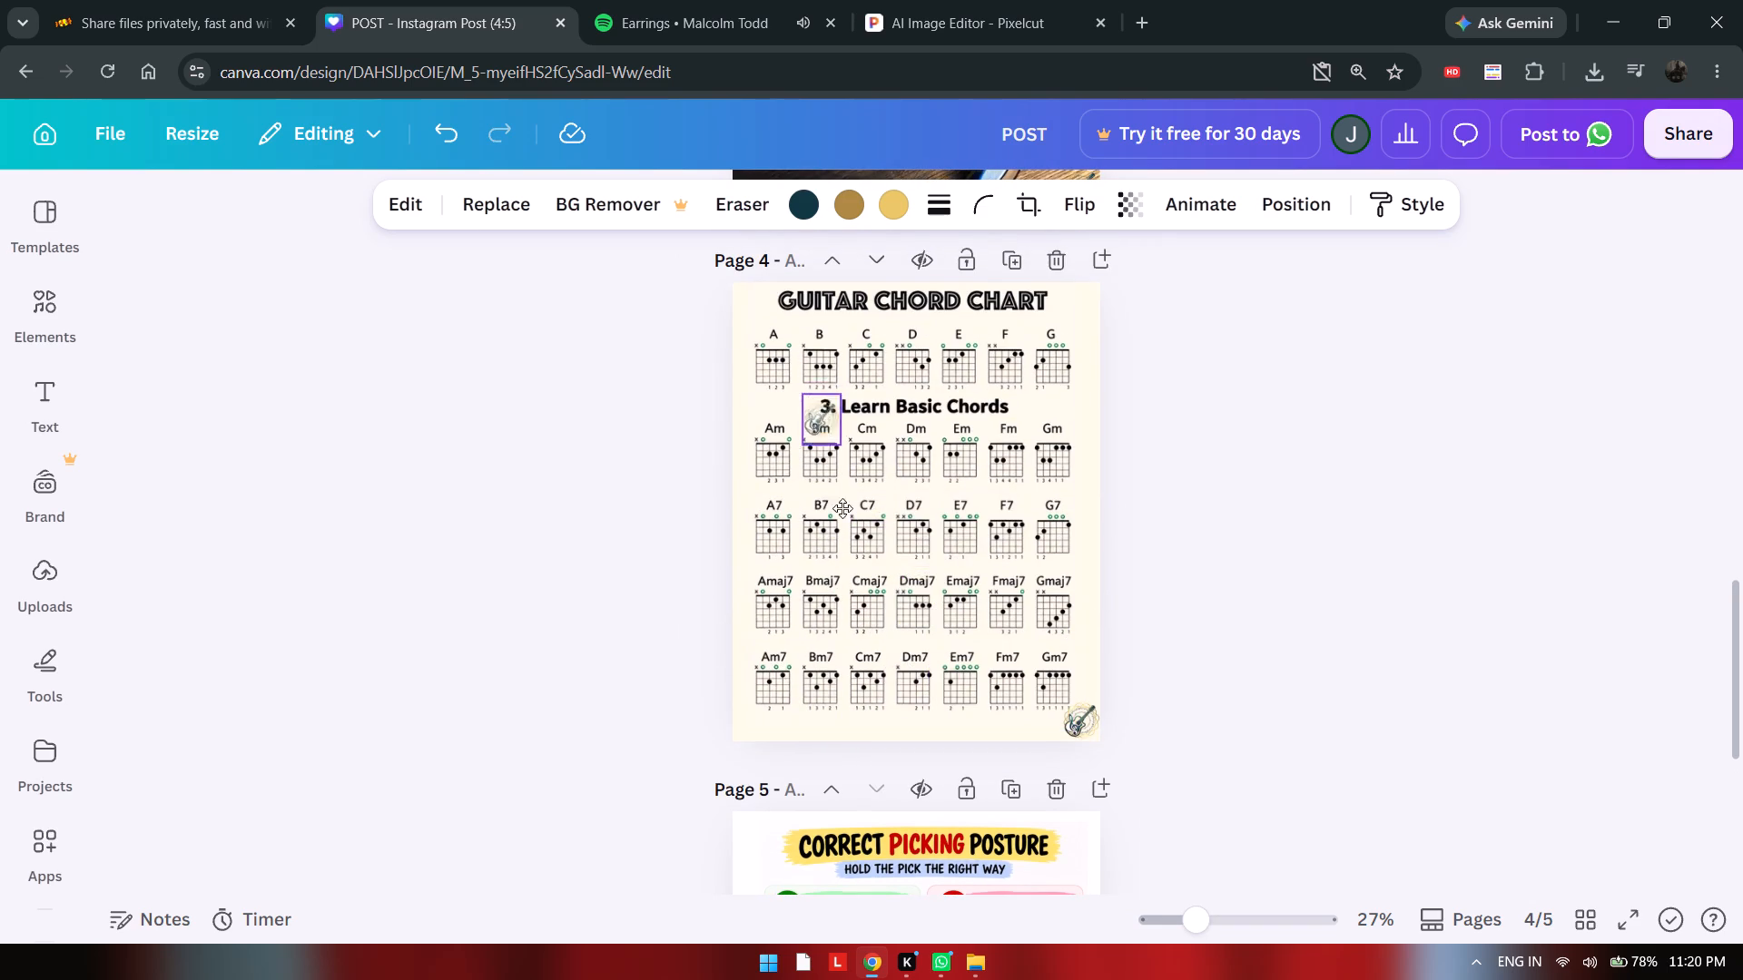
pyautogui.moveTo(842, 508); pyautogui.dragTo(841, 518)
pyautogui.moveTo(836, 460); pyautogui.dragTo(1165, 773)
pyautogui.moveTo(996, 684); pyautogui.dragTo(947, 593)
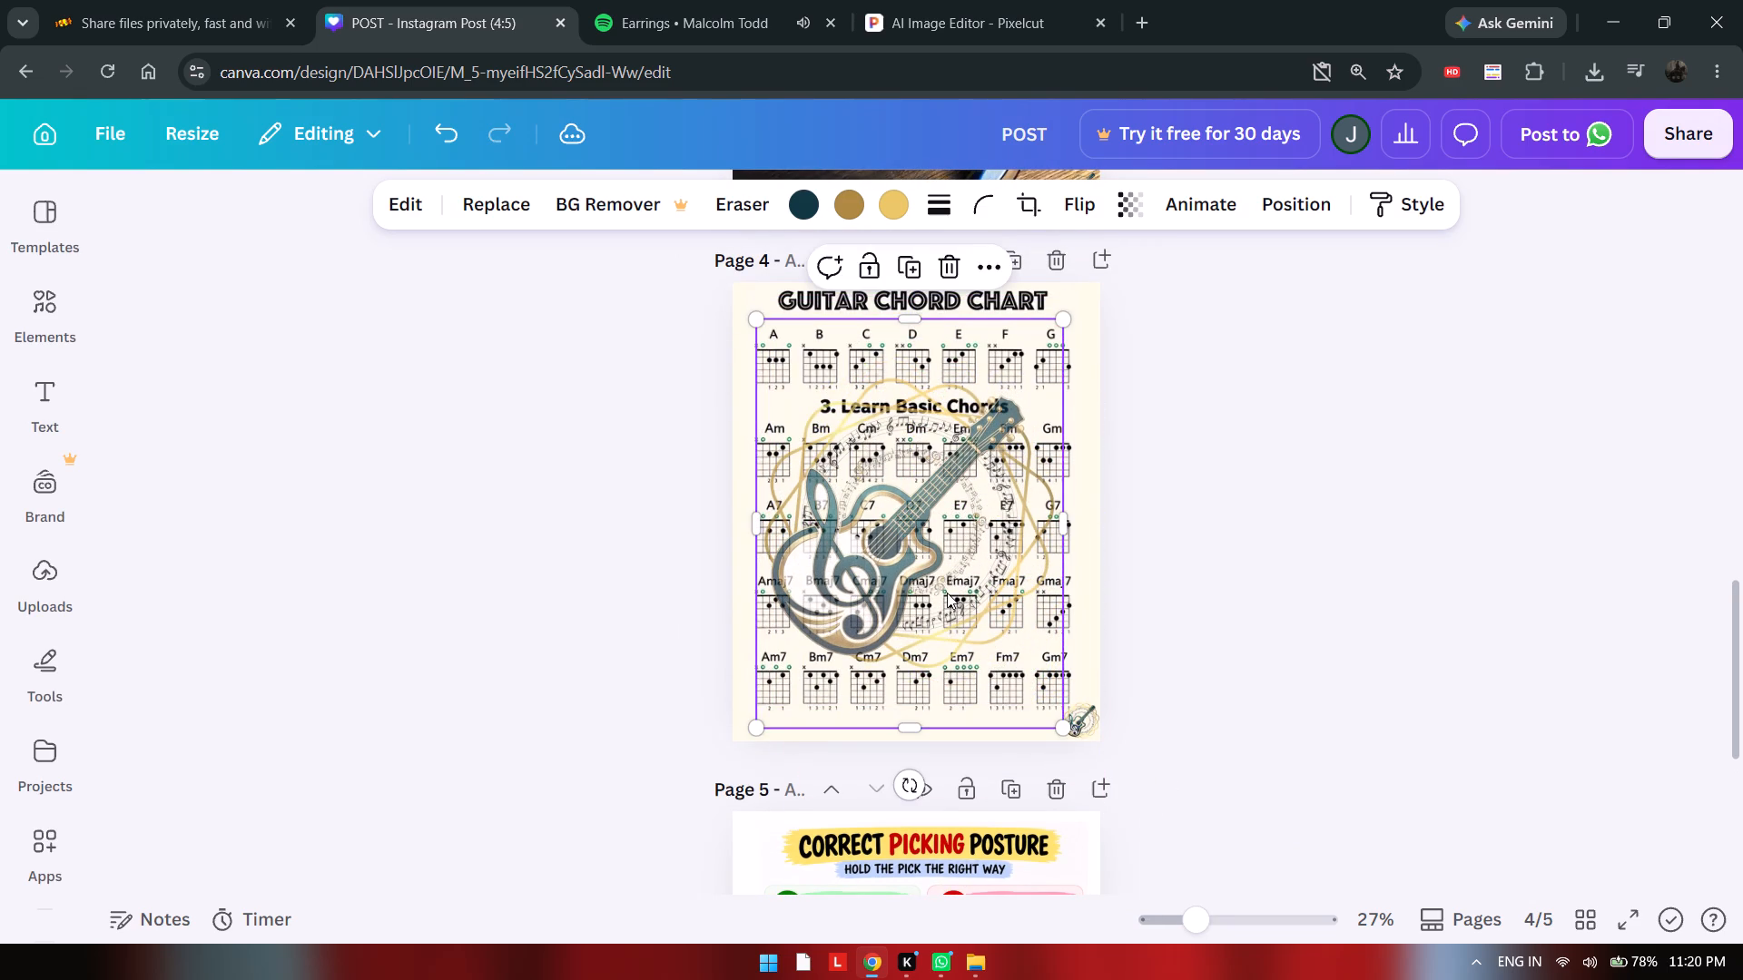
pyautogui.moveTo(947, 593); pyautogui.dragTo(952, 622)
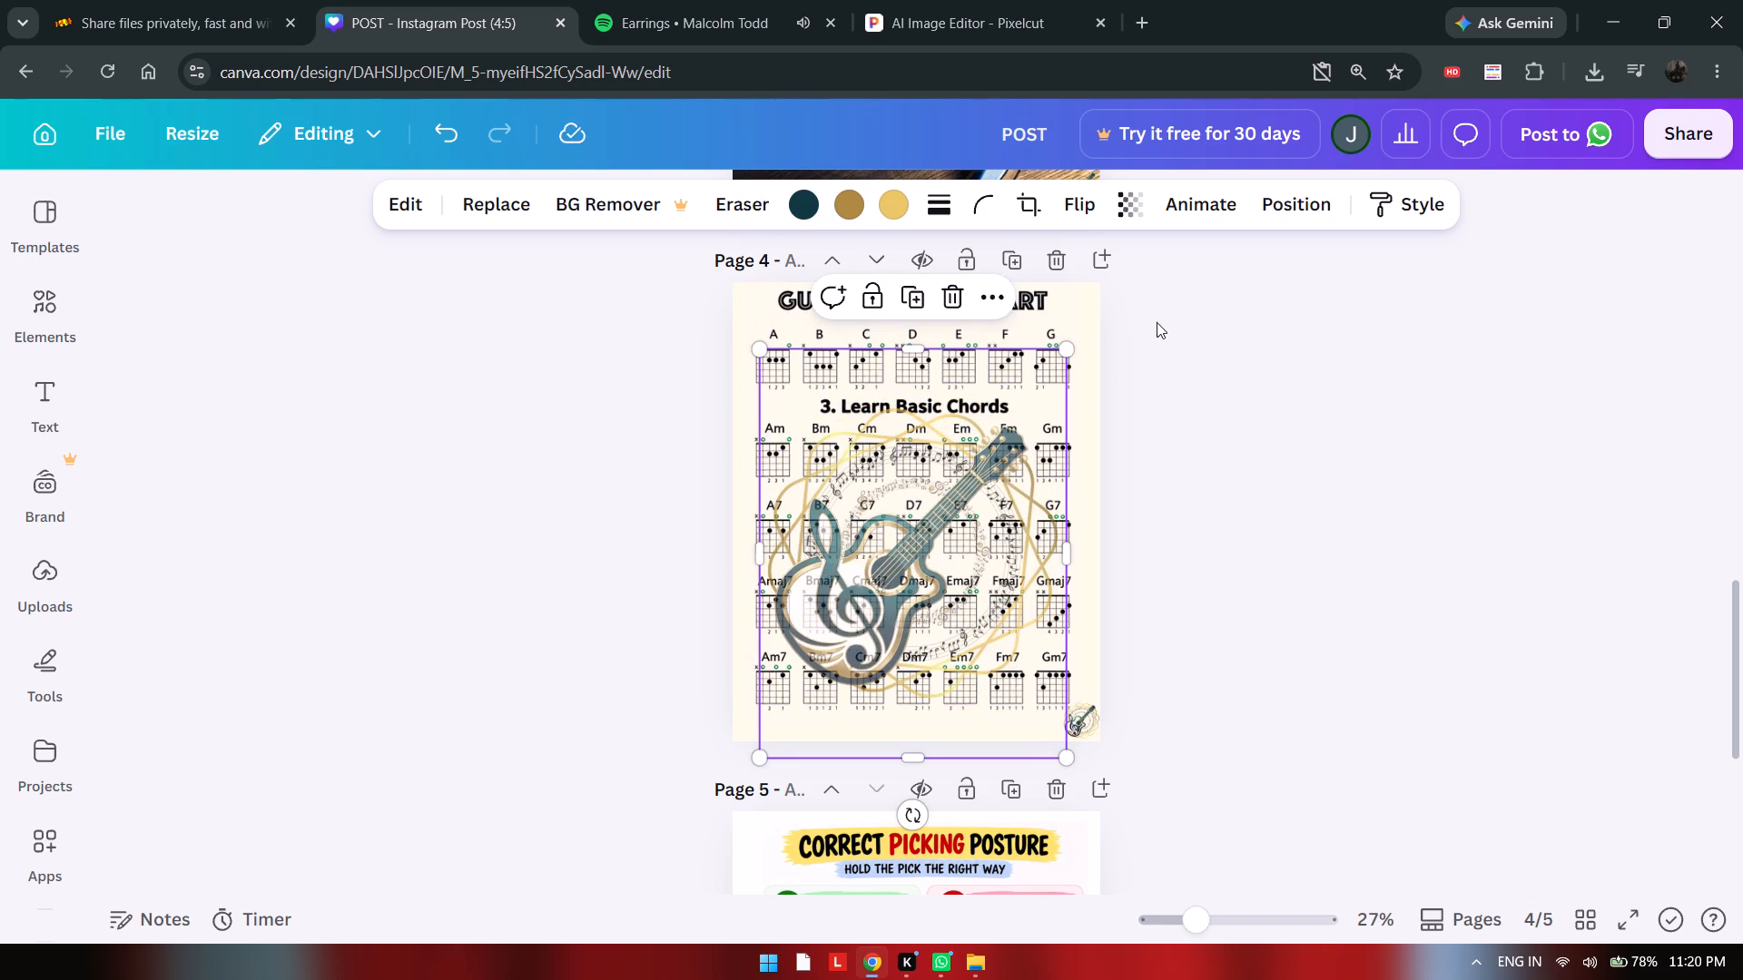
# Set the large guitar logo's transparency to 23.
pyautogui.click(1140, 205)
pyautogui.click(1044, 315)
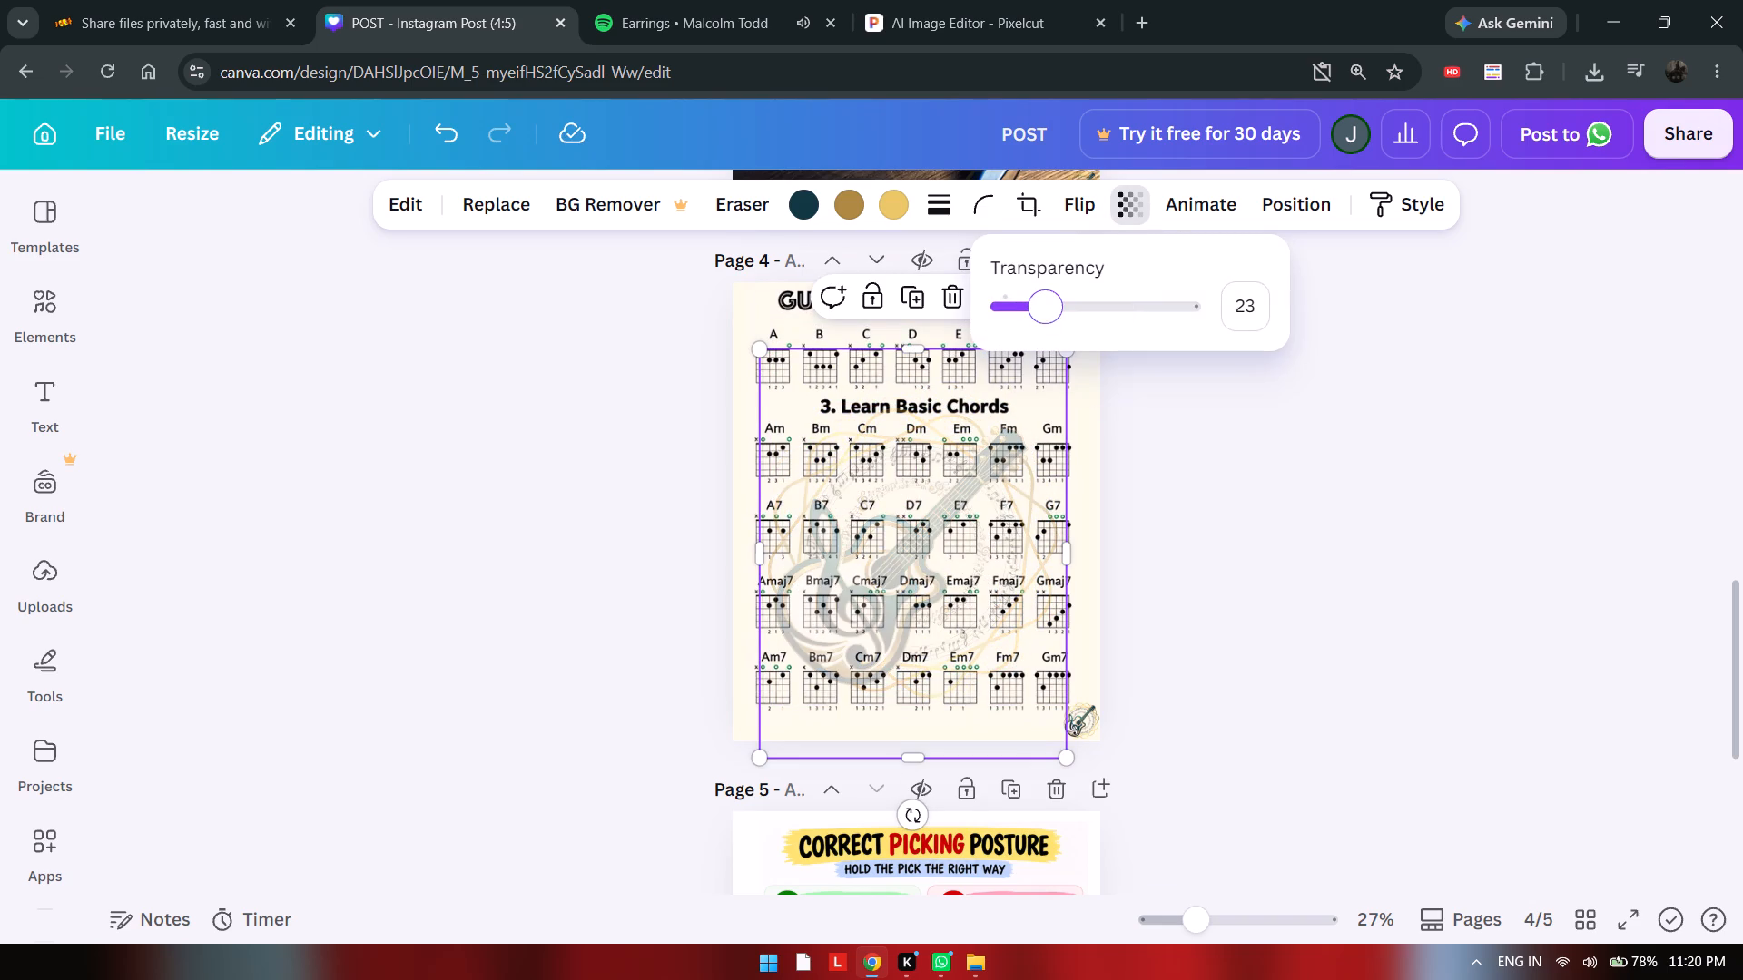
# Enlarge the faded guitar logo to about the full page width and centre it over the chord chart as a watermark.
pyautogui.moveTo(932, 534); pyautogui.dragTo(929, 485)
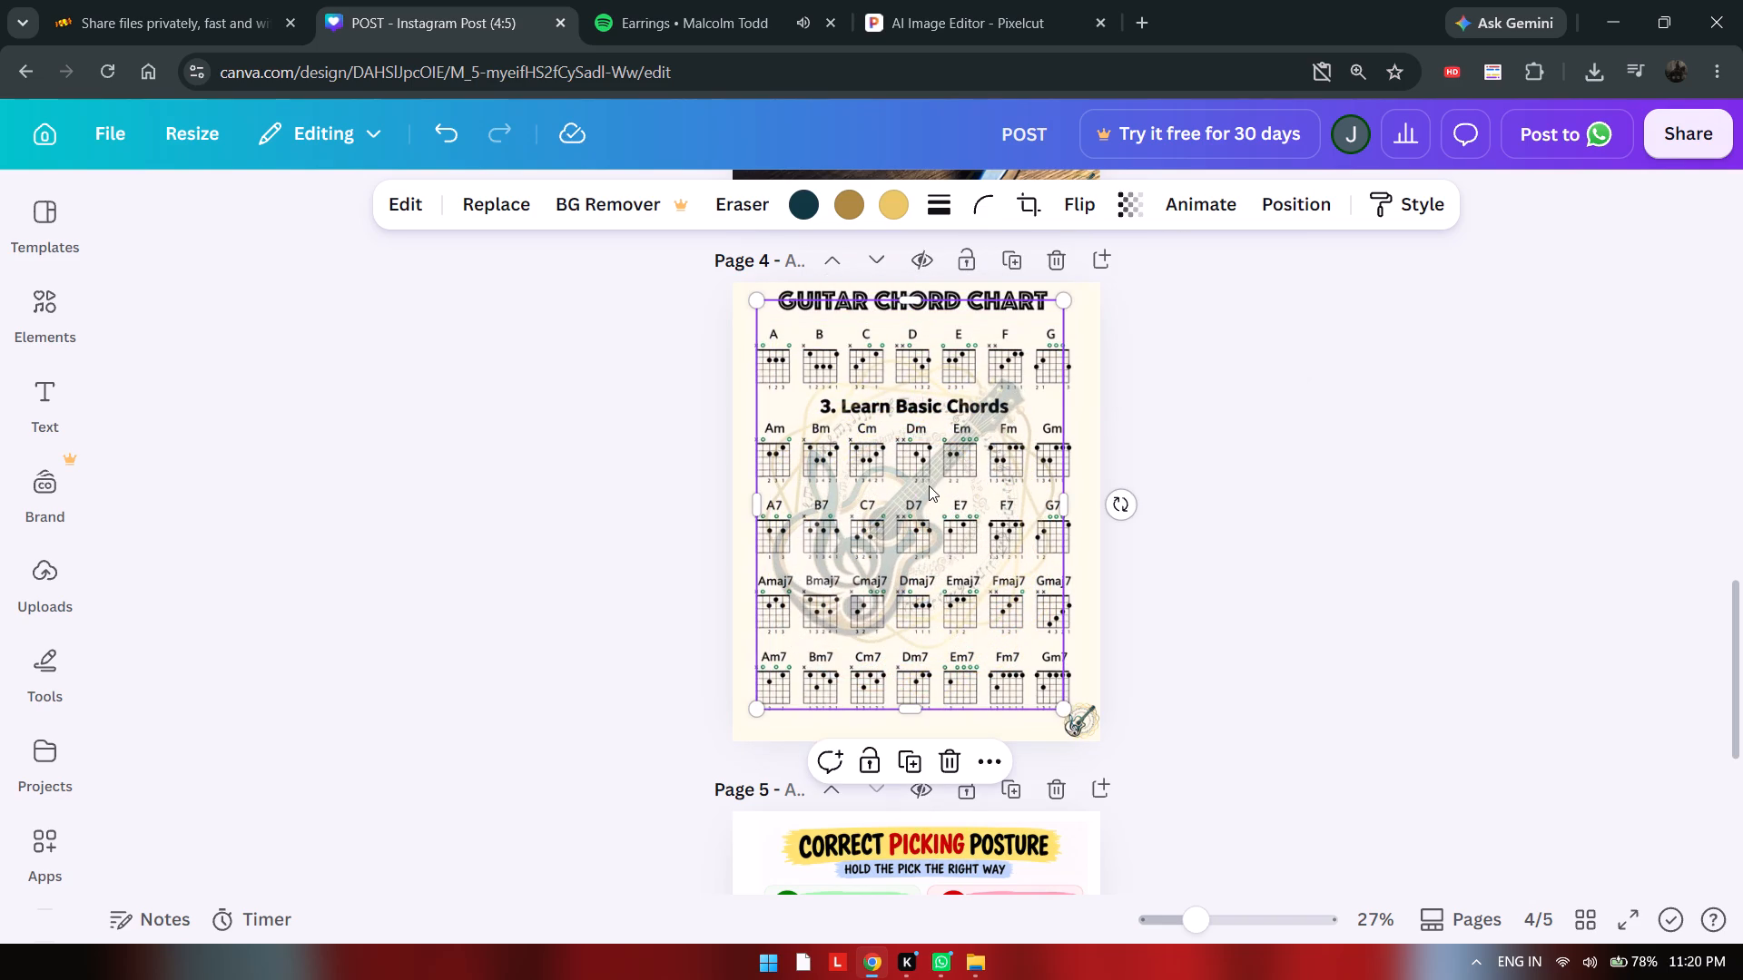
pyautogui.moveTo(1059, 702); pyautogui.dragTo(1106, 741)
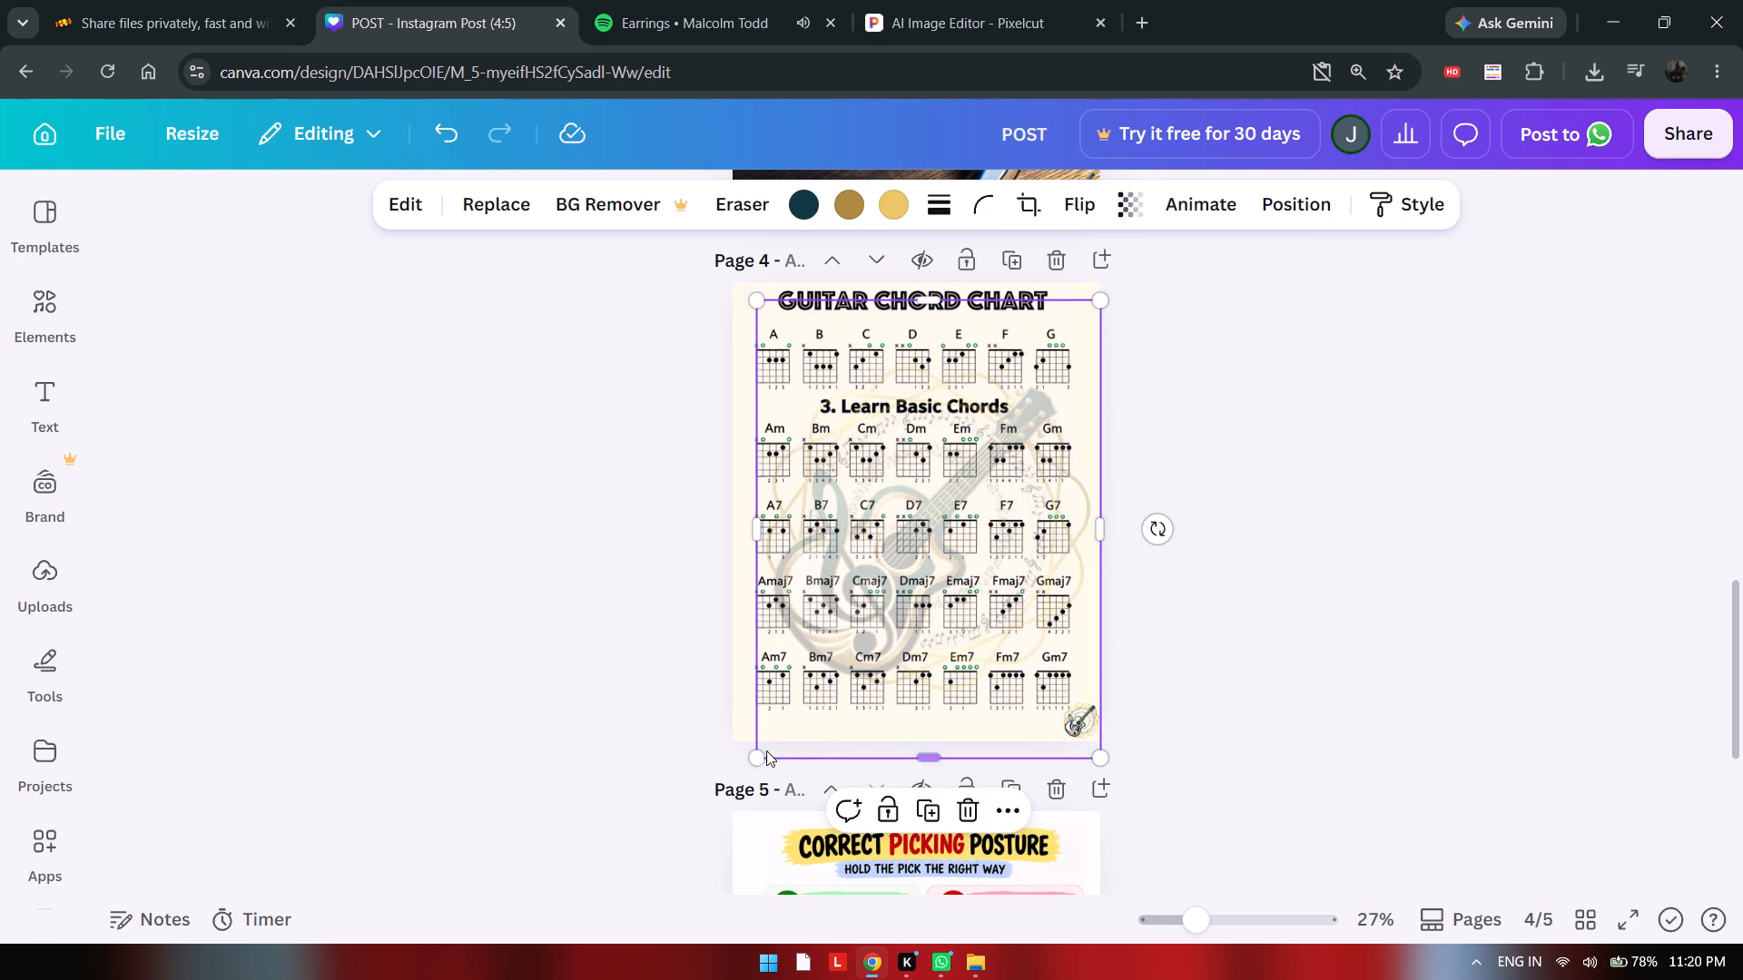
pyautogui.moveTo(757, 756); pyautogui.dragTo(719, 779)
pyautogui.moveTo(854, 668); pyautogui.dragTo(853, 648)
pyautogui.click(1263, 534)
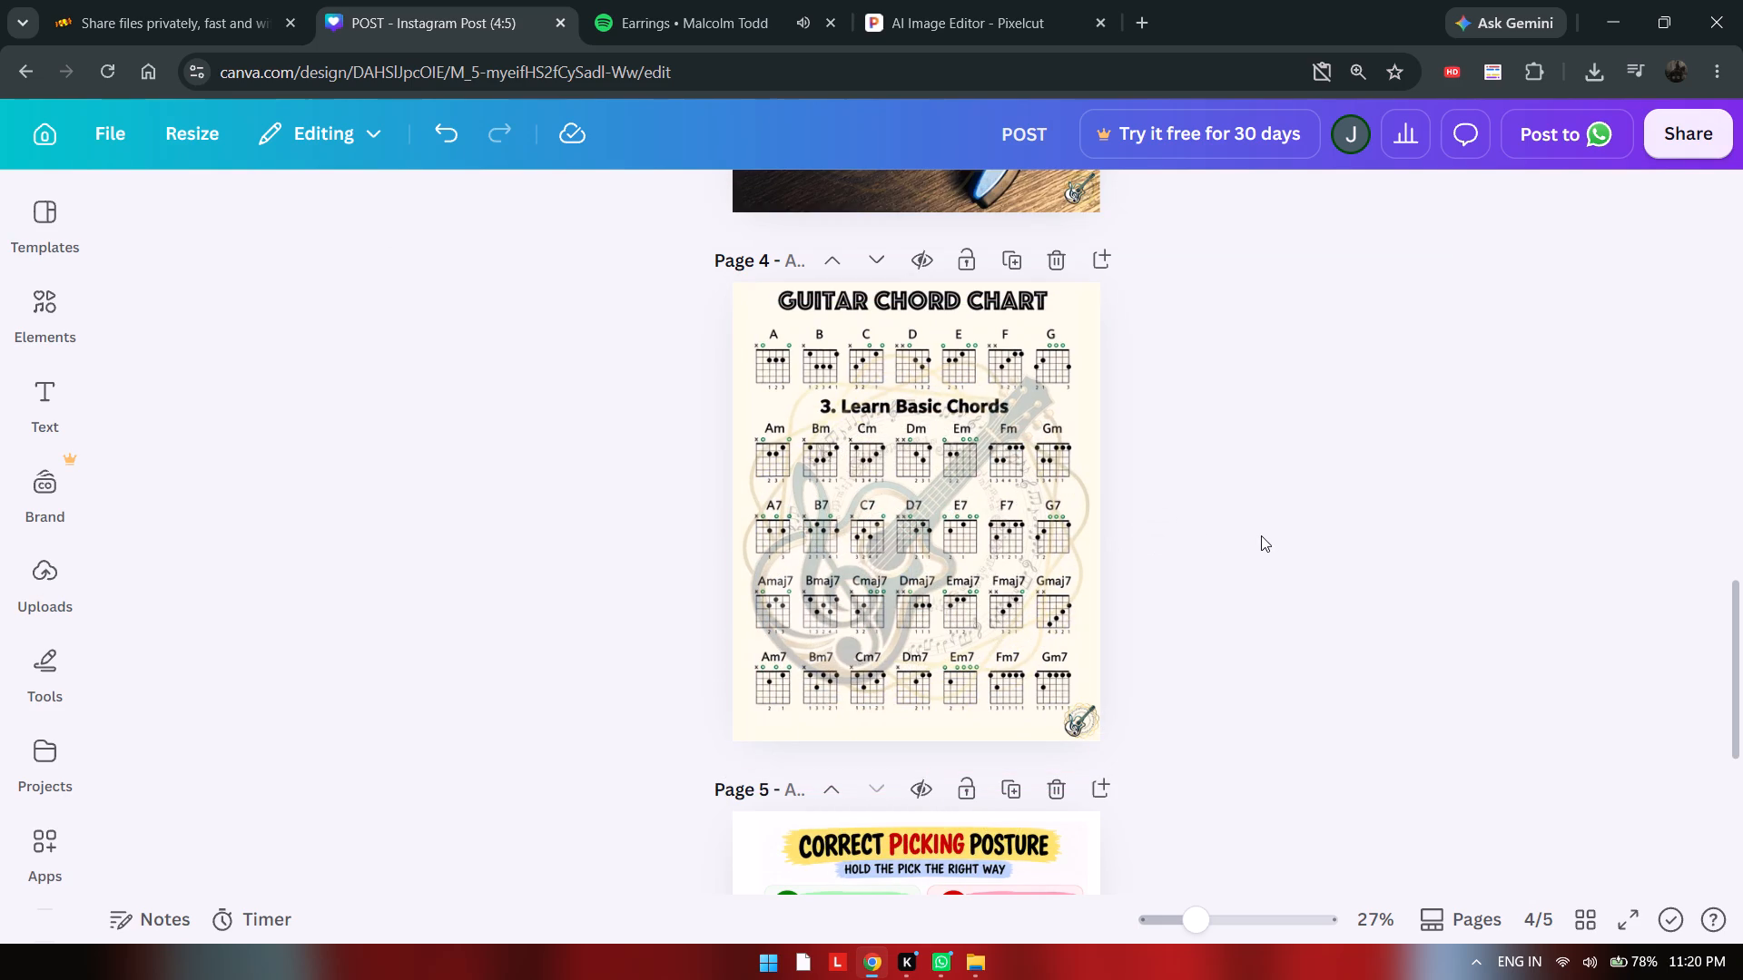
# Delete page 5, the "Correct Picking Posture" page.
pyautogui.scroll(-3, 1193, 589)
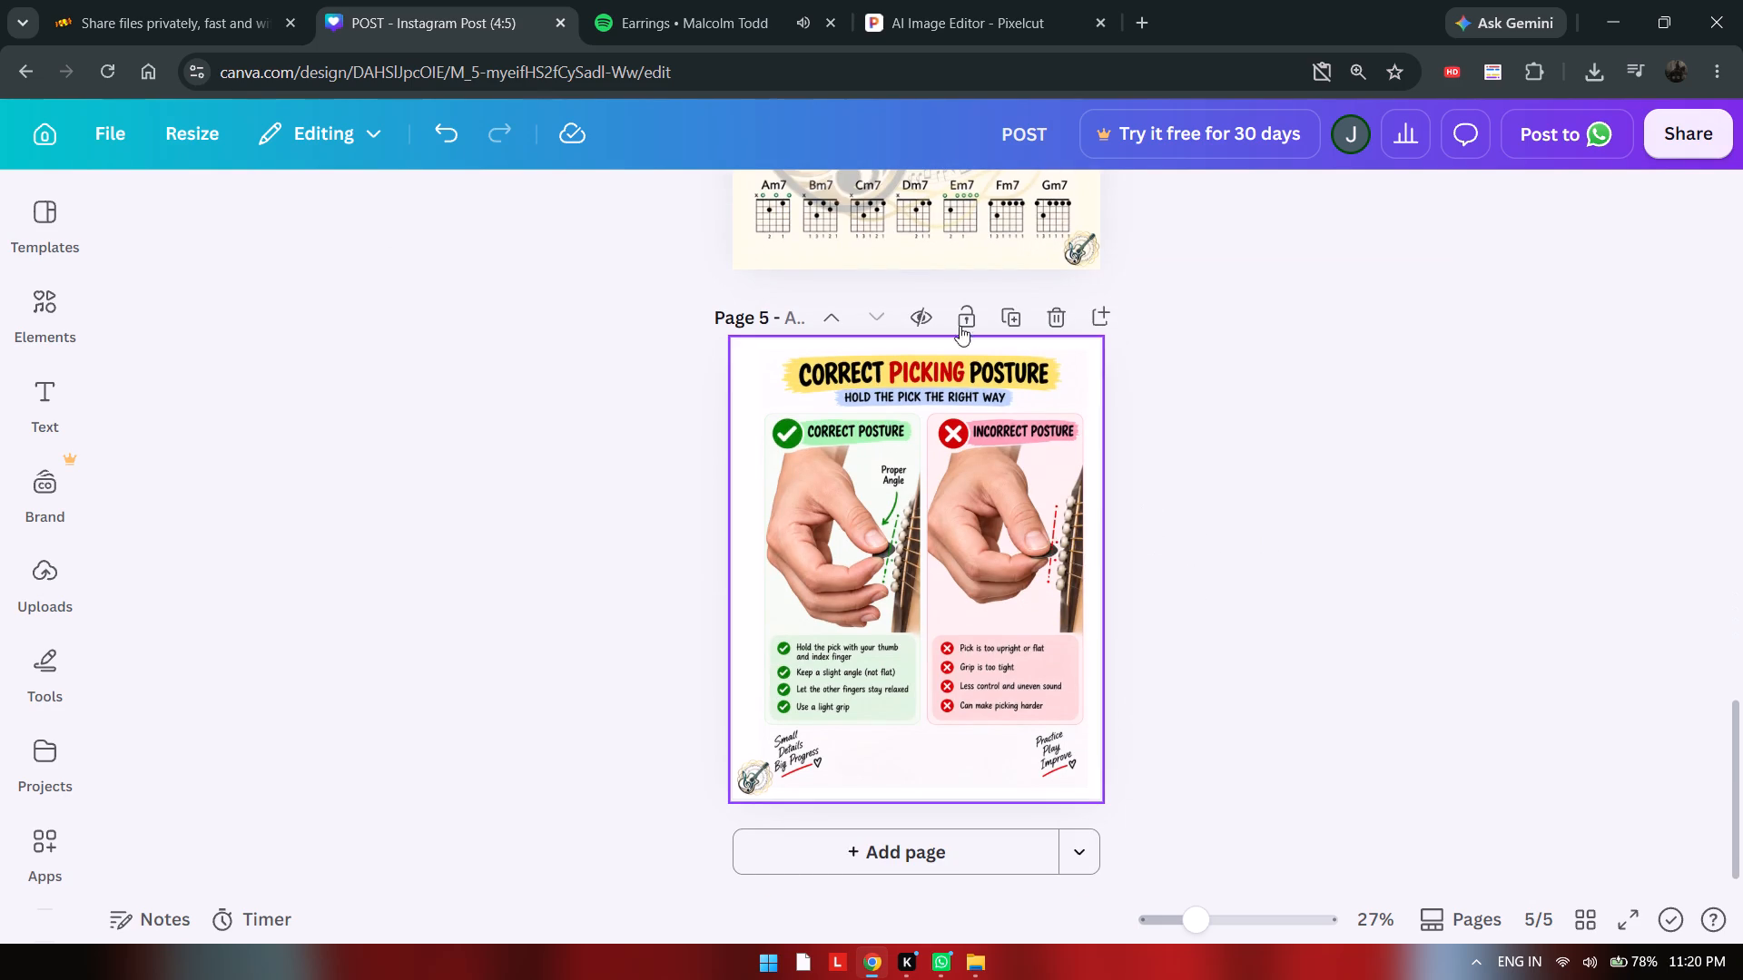
pyautogui.click(1051, 312)
# Review the remaining four pages, from the chord chart back to the "4 tips to get better at playing guitar" cover.
pyautogui.scroll(1, 1257, 630)
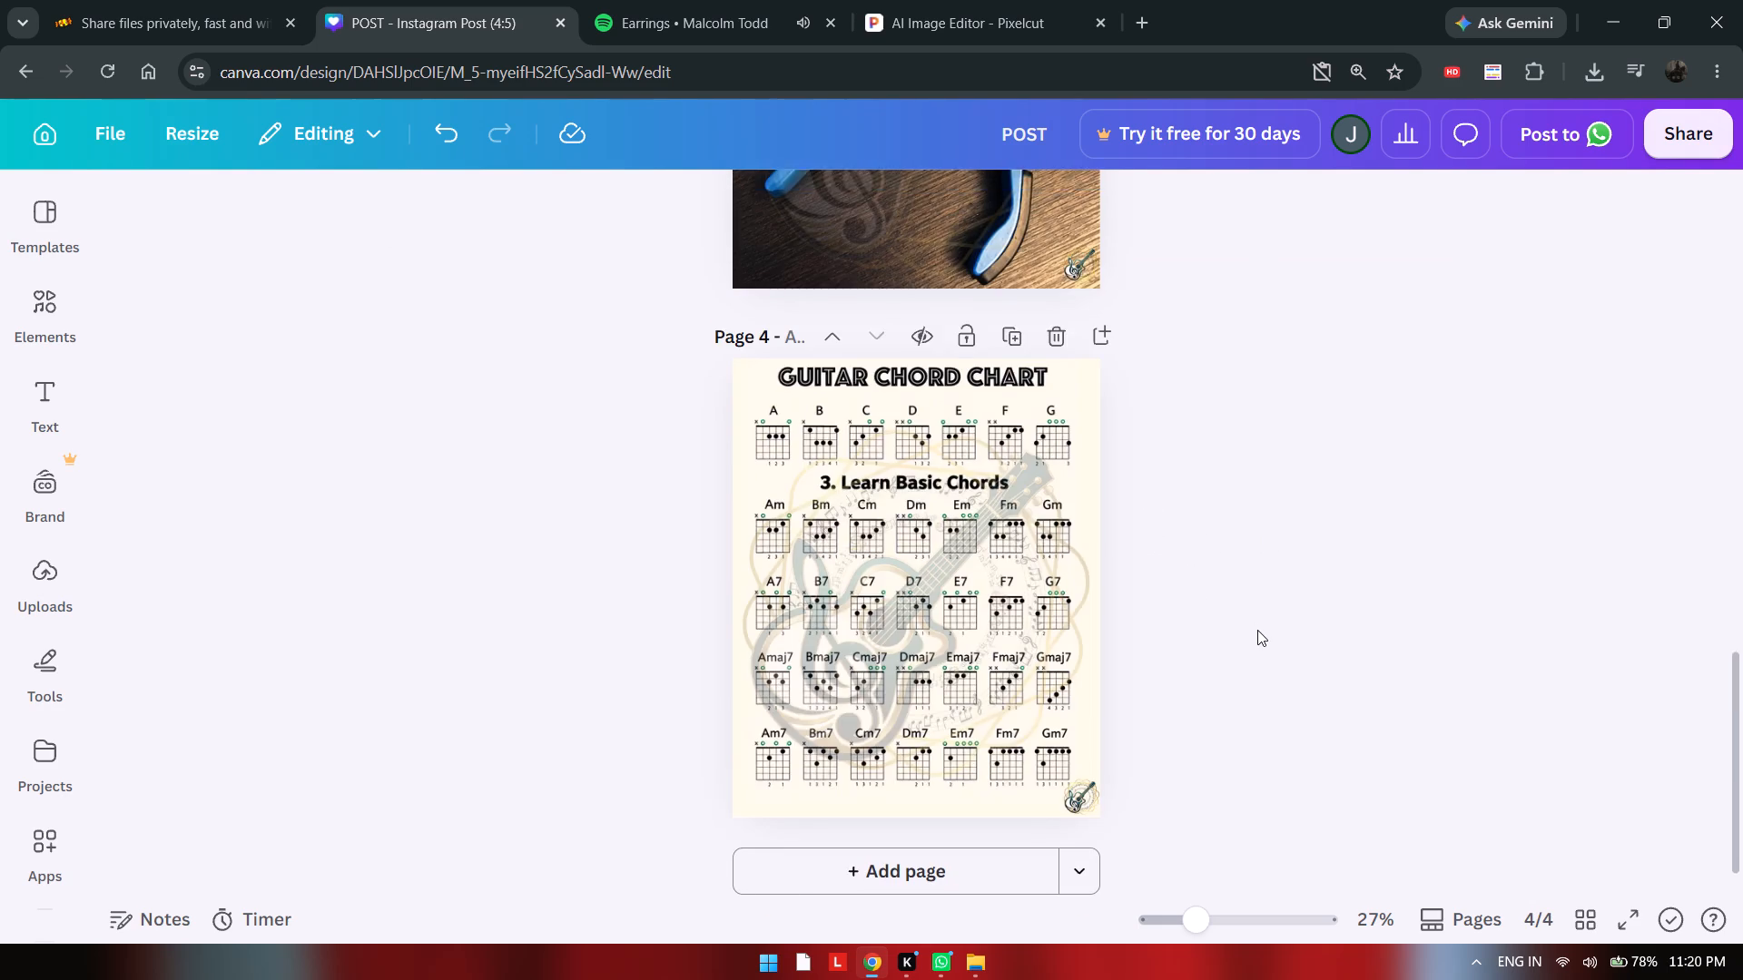
pyautogui.scroll(1, 1257, 630)
pyautogui.scroll(-2, 1257, 630)
pyautogui.scroll(4, 1257, 630)
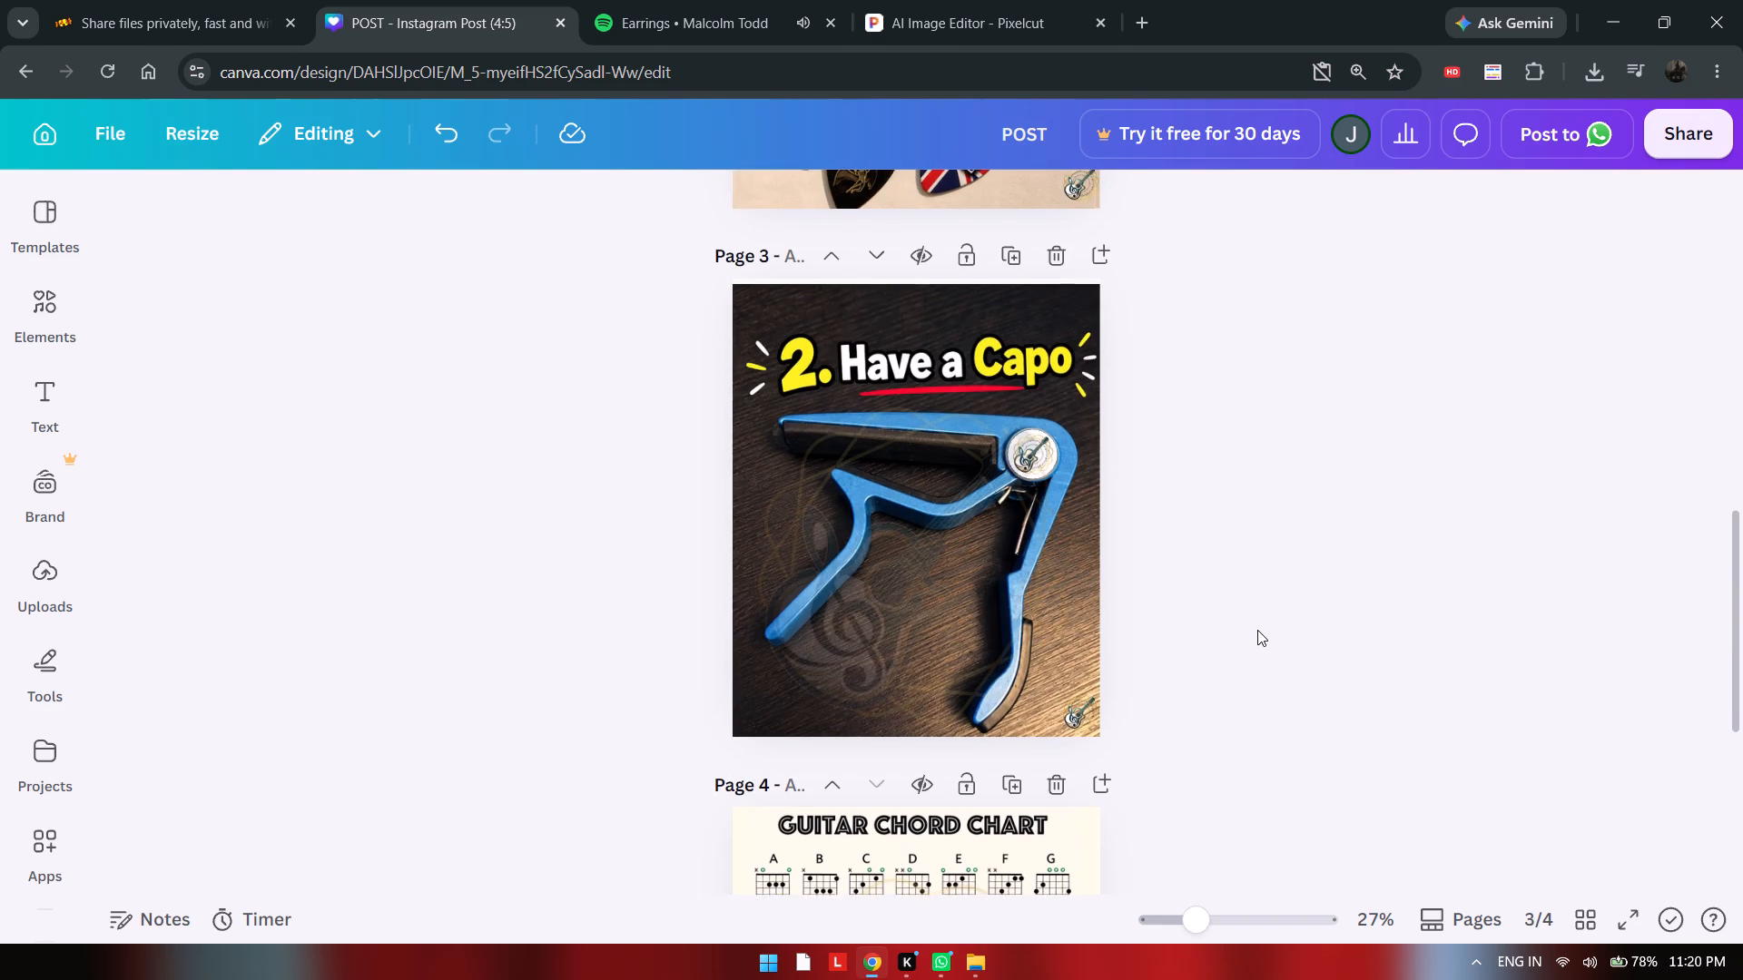
pyautogui.scroll(5, 1257, 630)
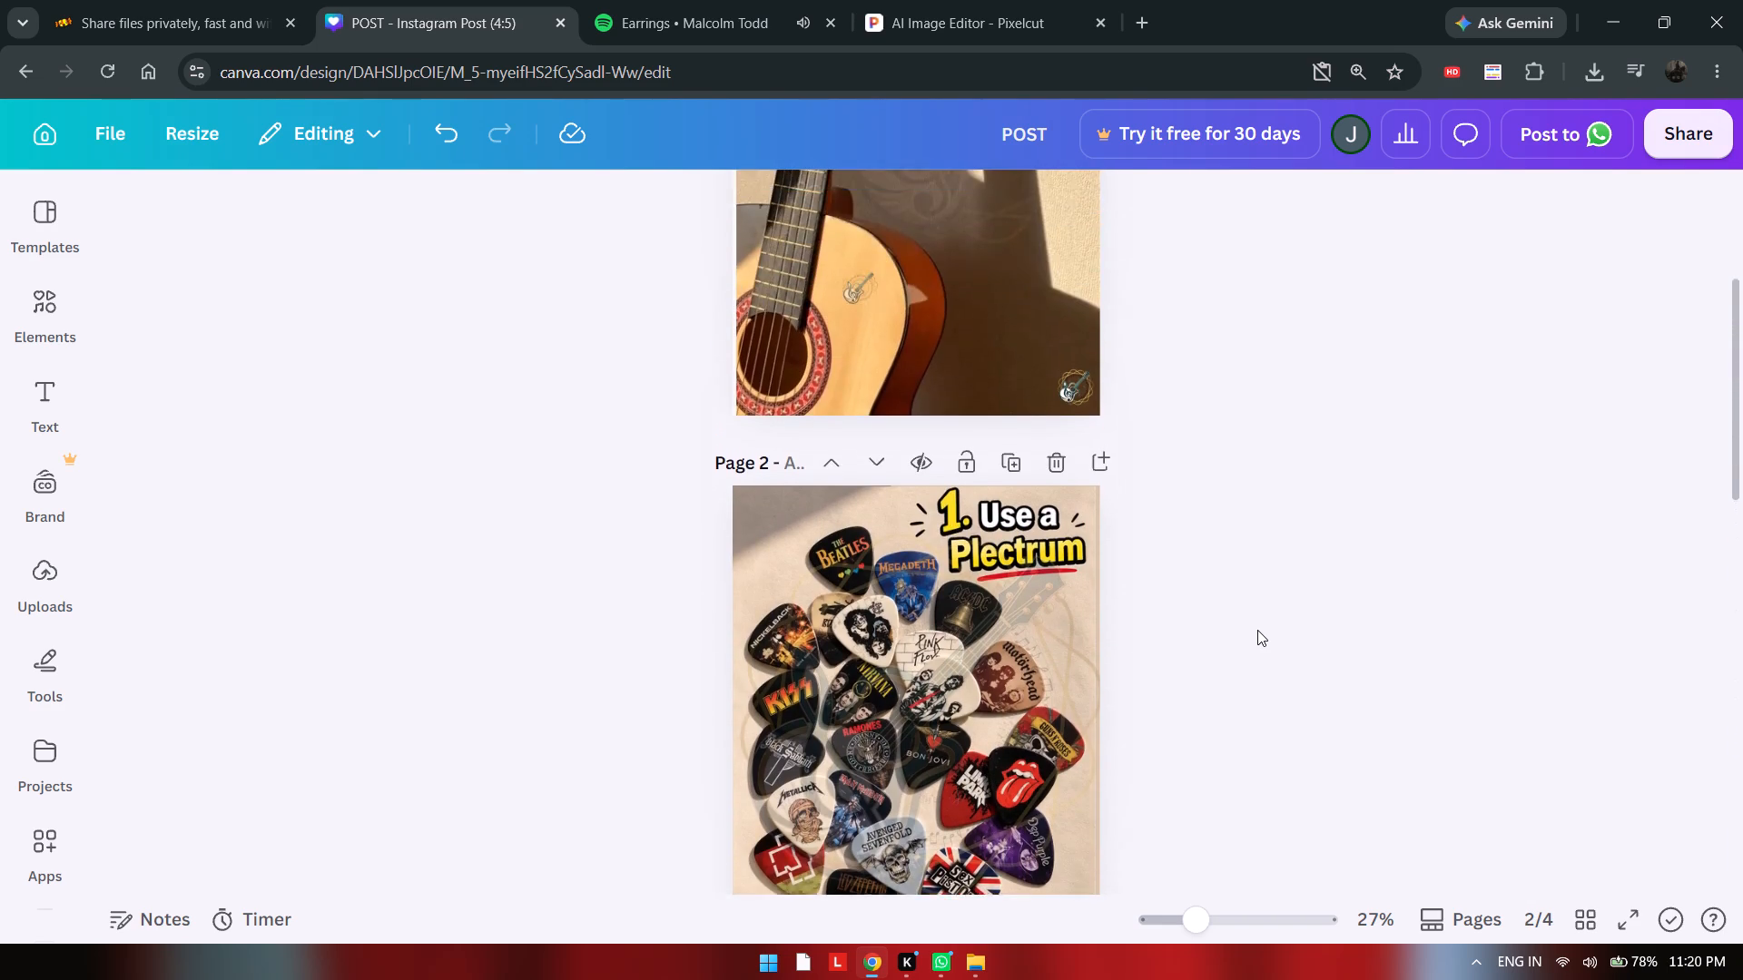
pyautogui.scroll(2, 1257, 630)
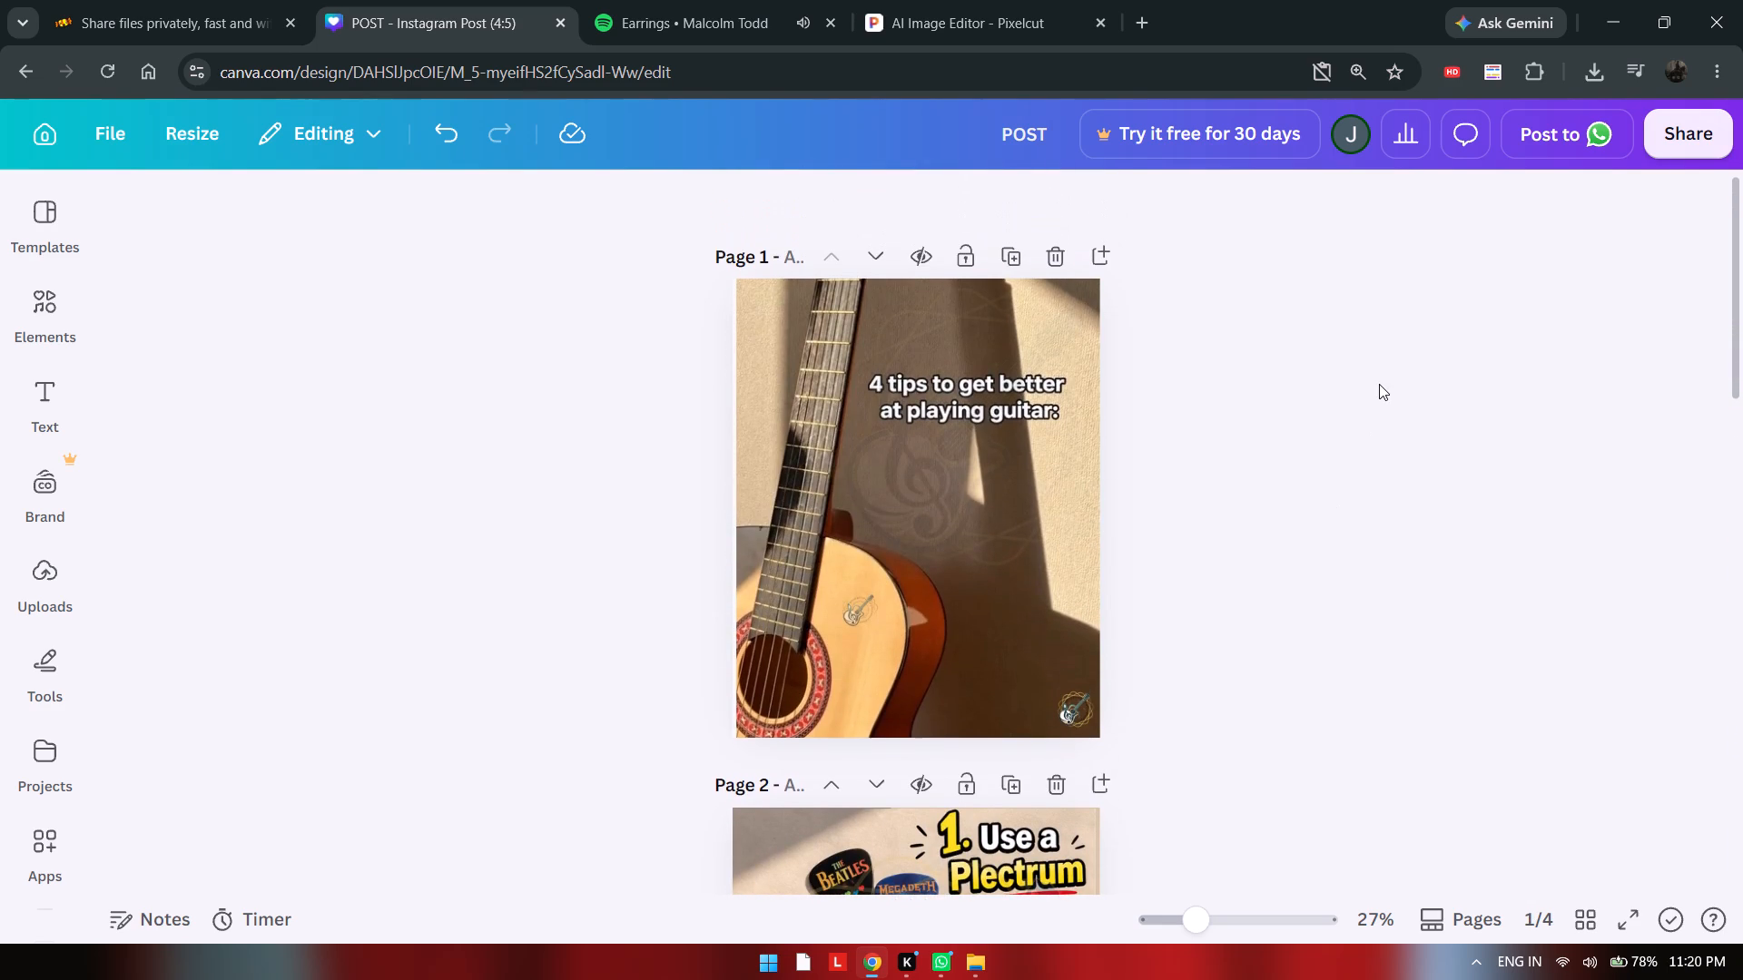
# Download all four pages of the POST design as PNG images.
pyautogui.click(1673, 131)
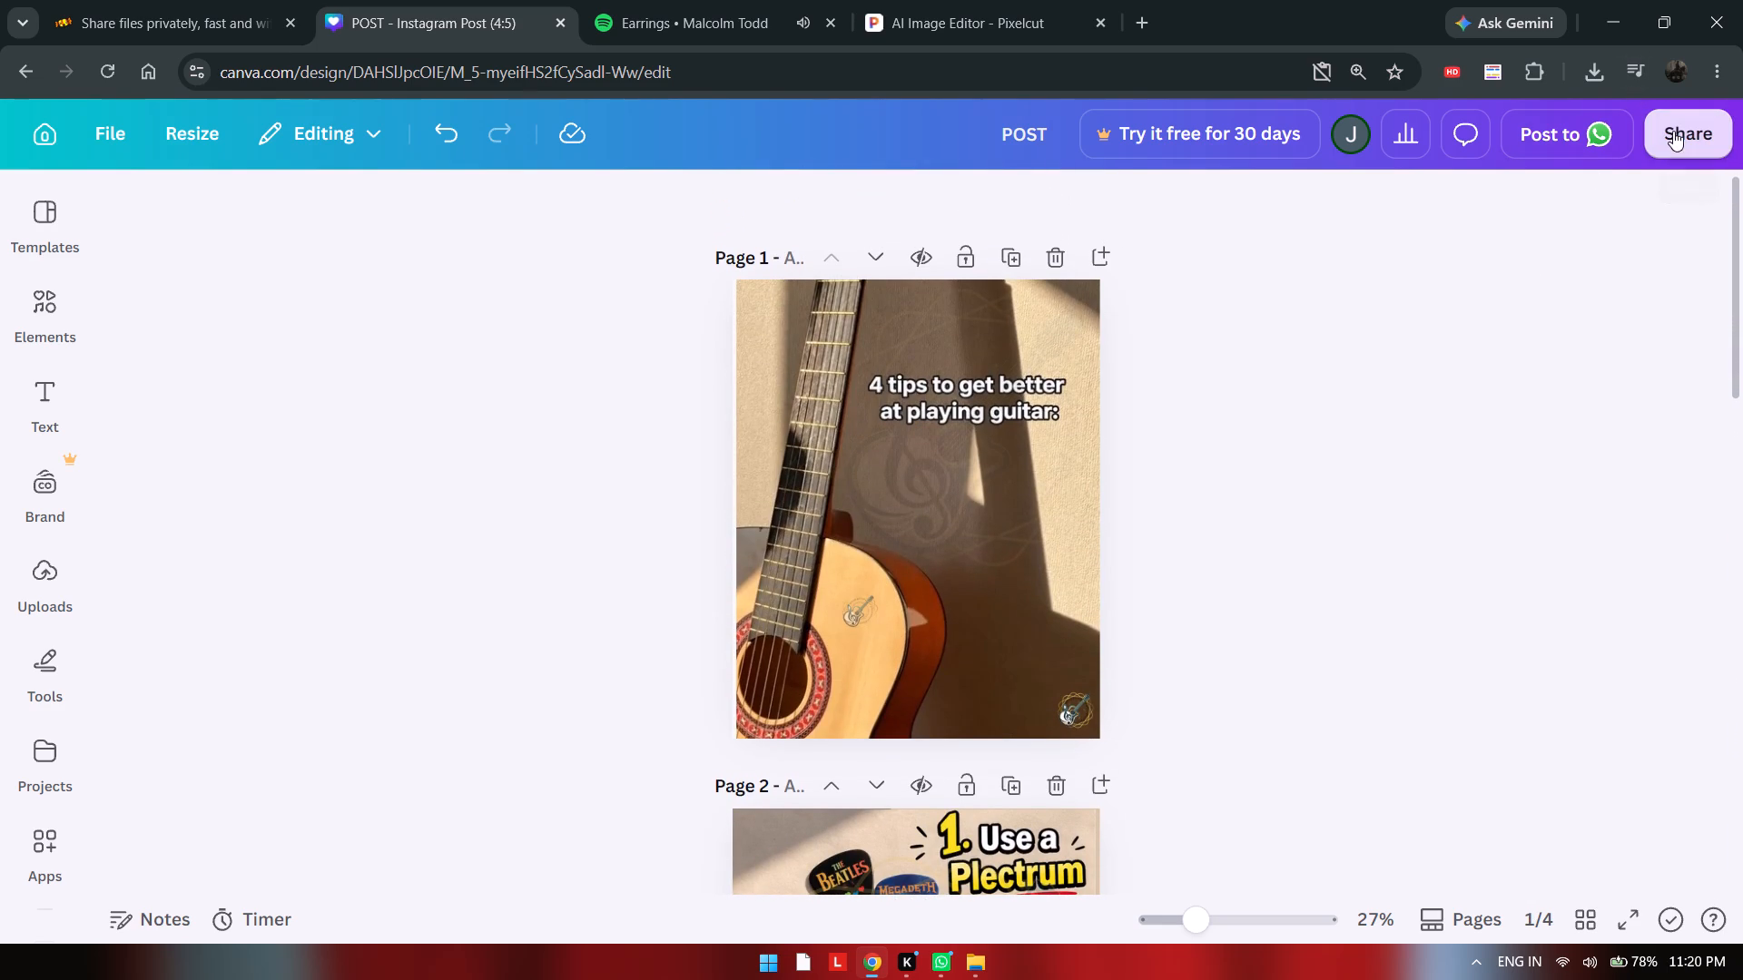
pyautogui.scroll(-3, 1528, 619)
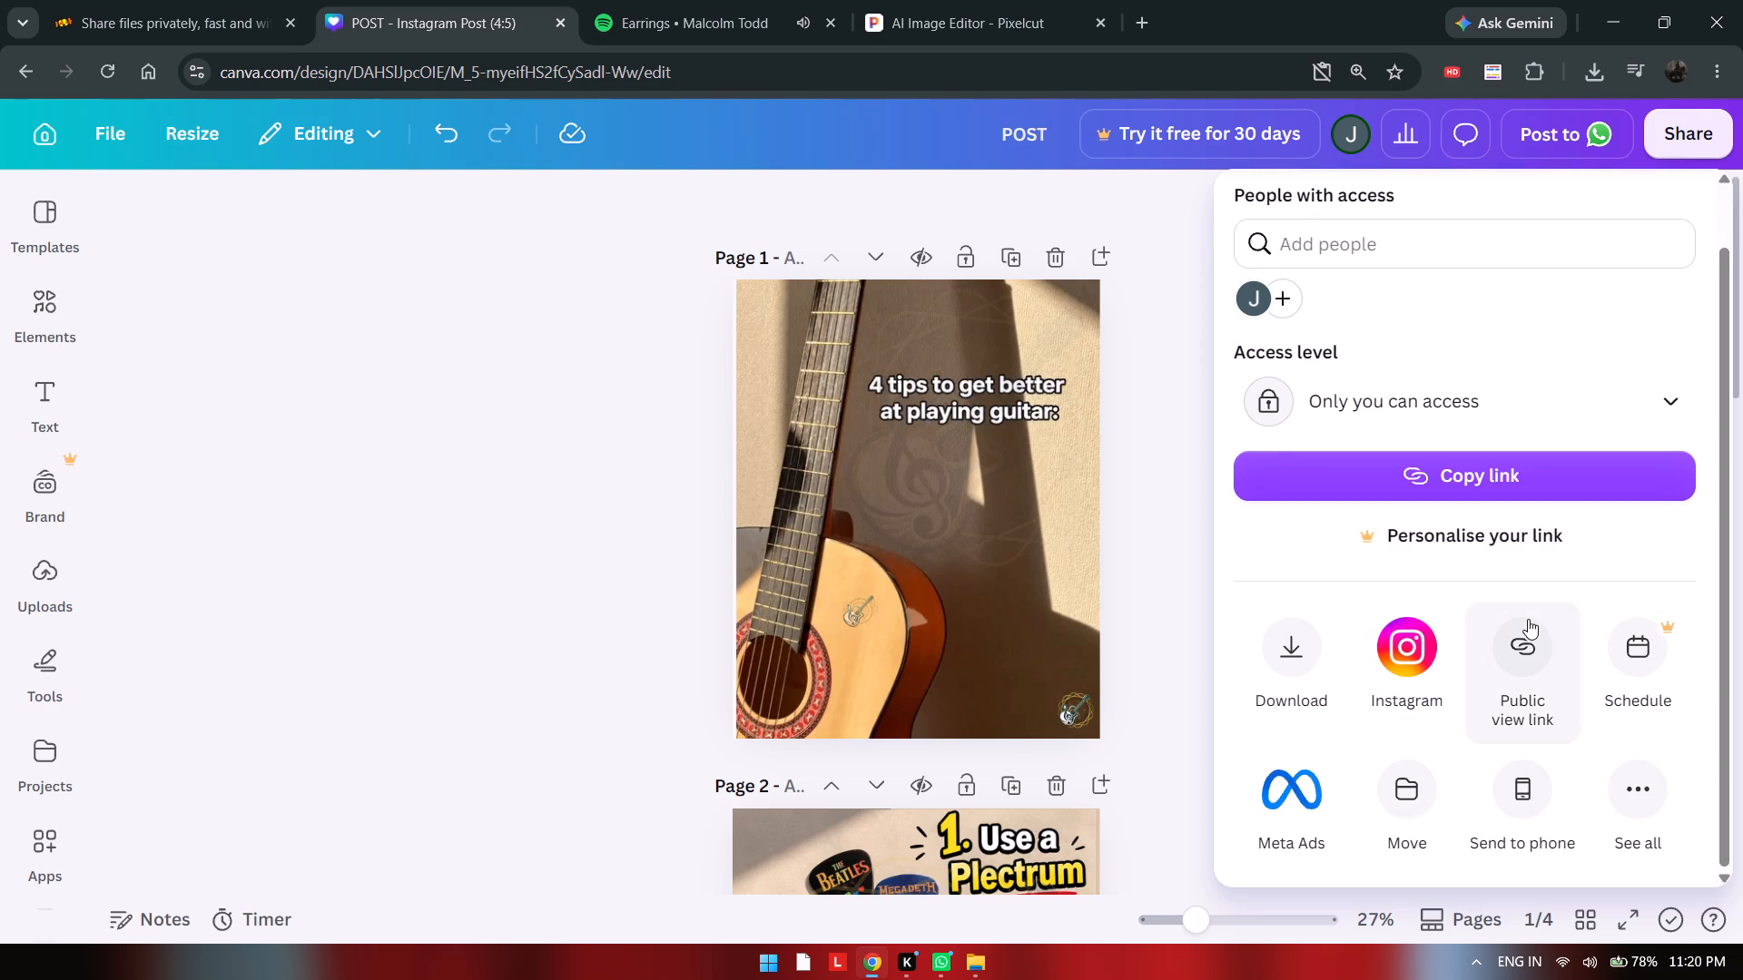
pyautogui.click(1626, 800)
pyautogui.scroll(-1, 1626, 800)
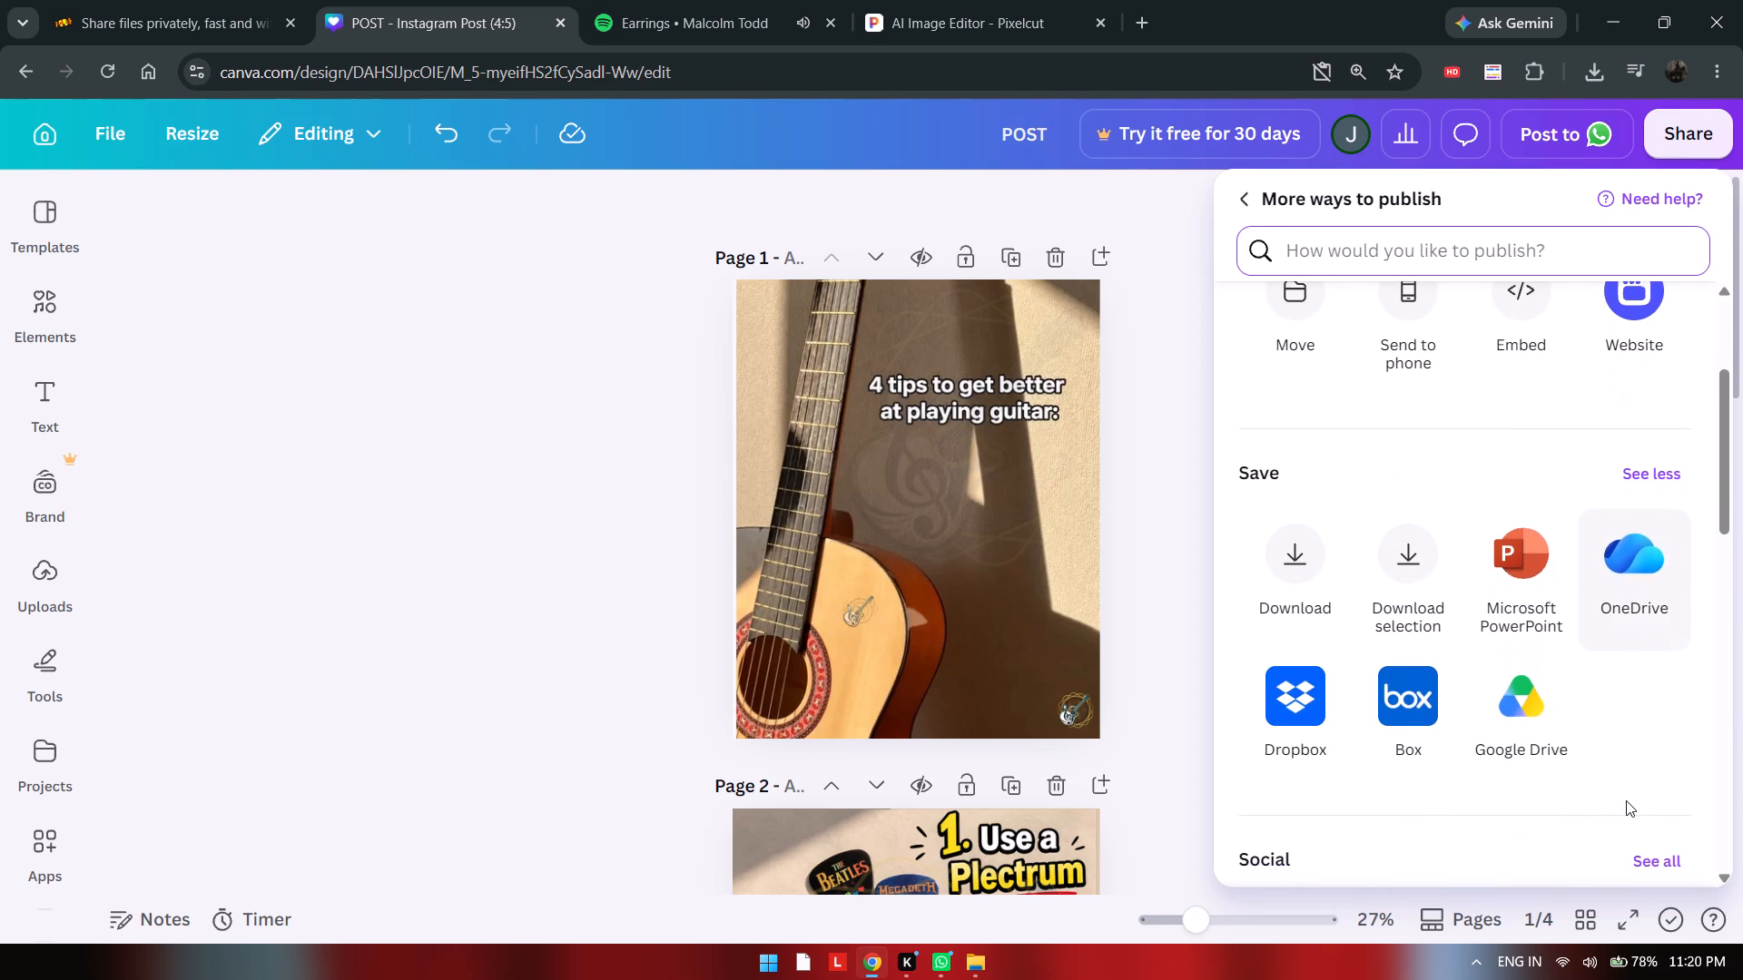
pyautogui.scroll(-2, 1284, 569)
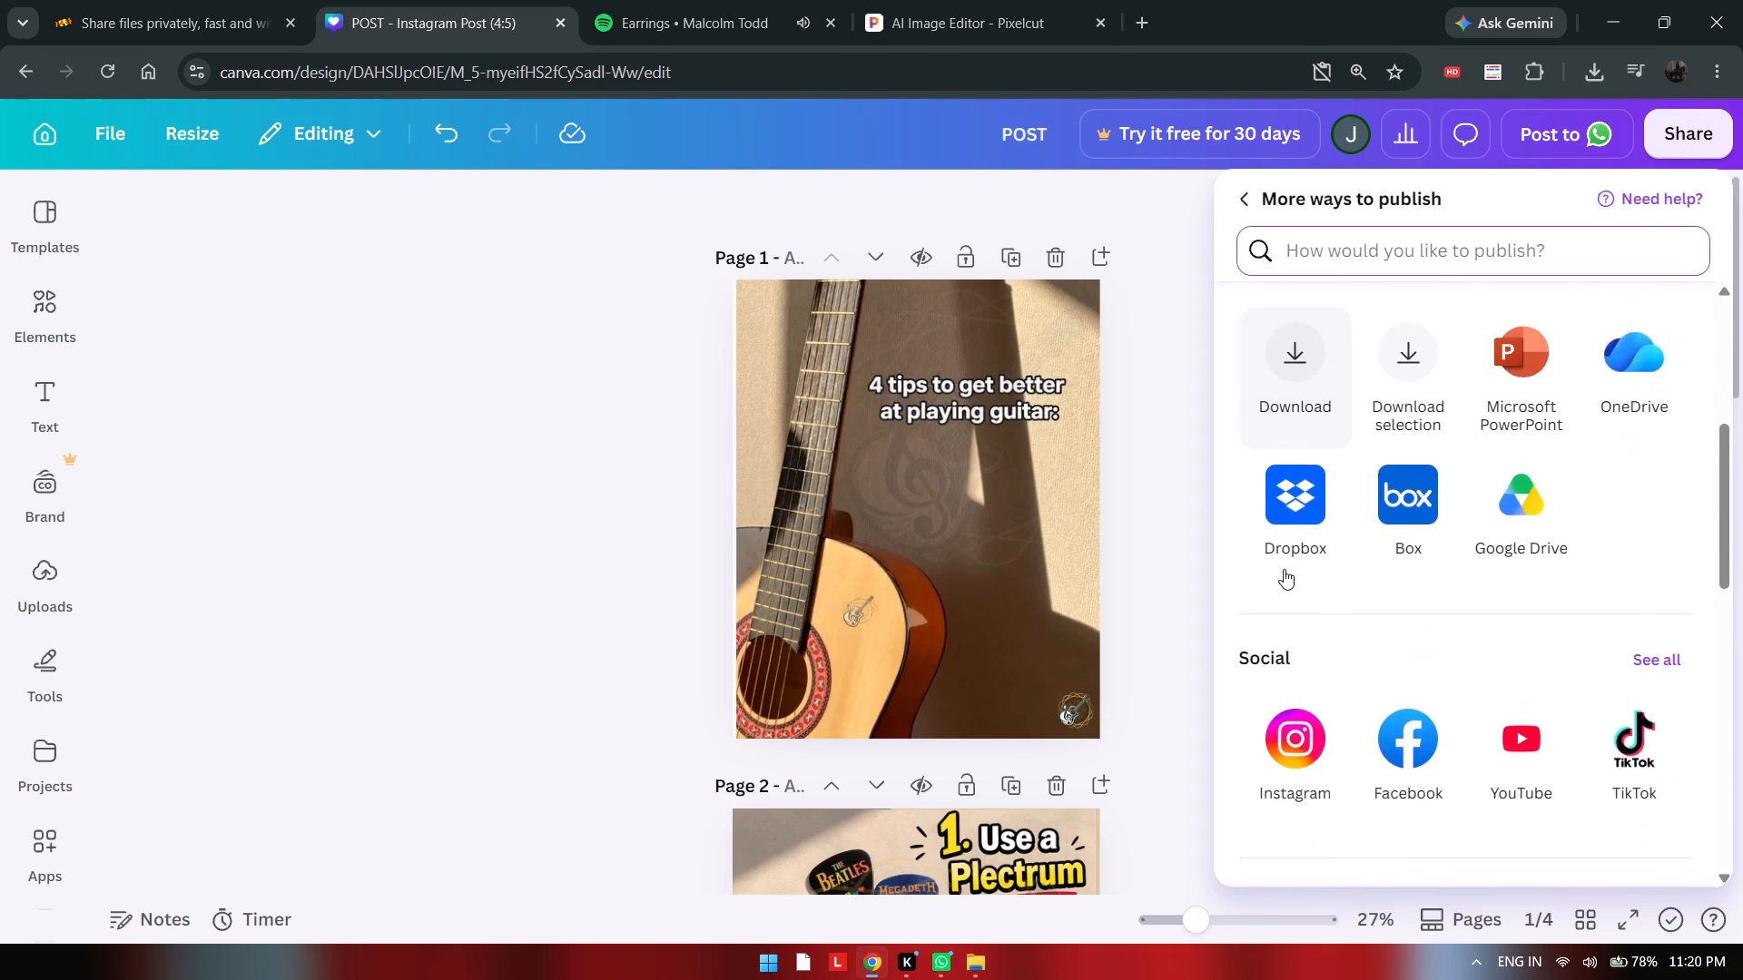
pyautogui.click(1260, 376)
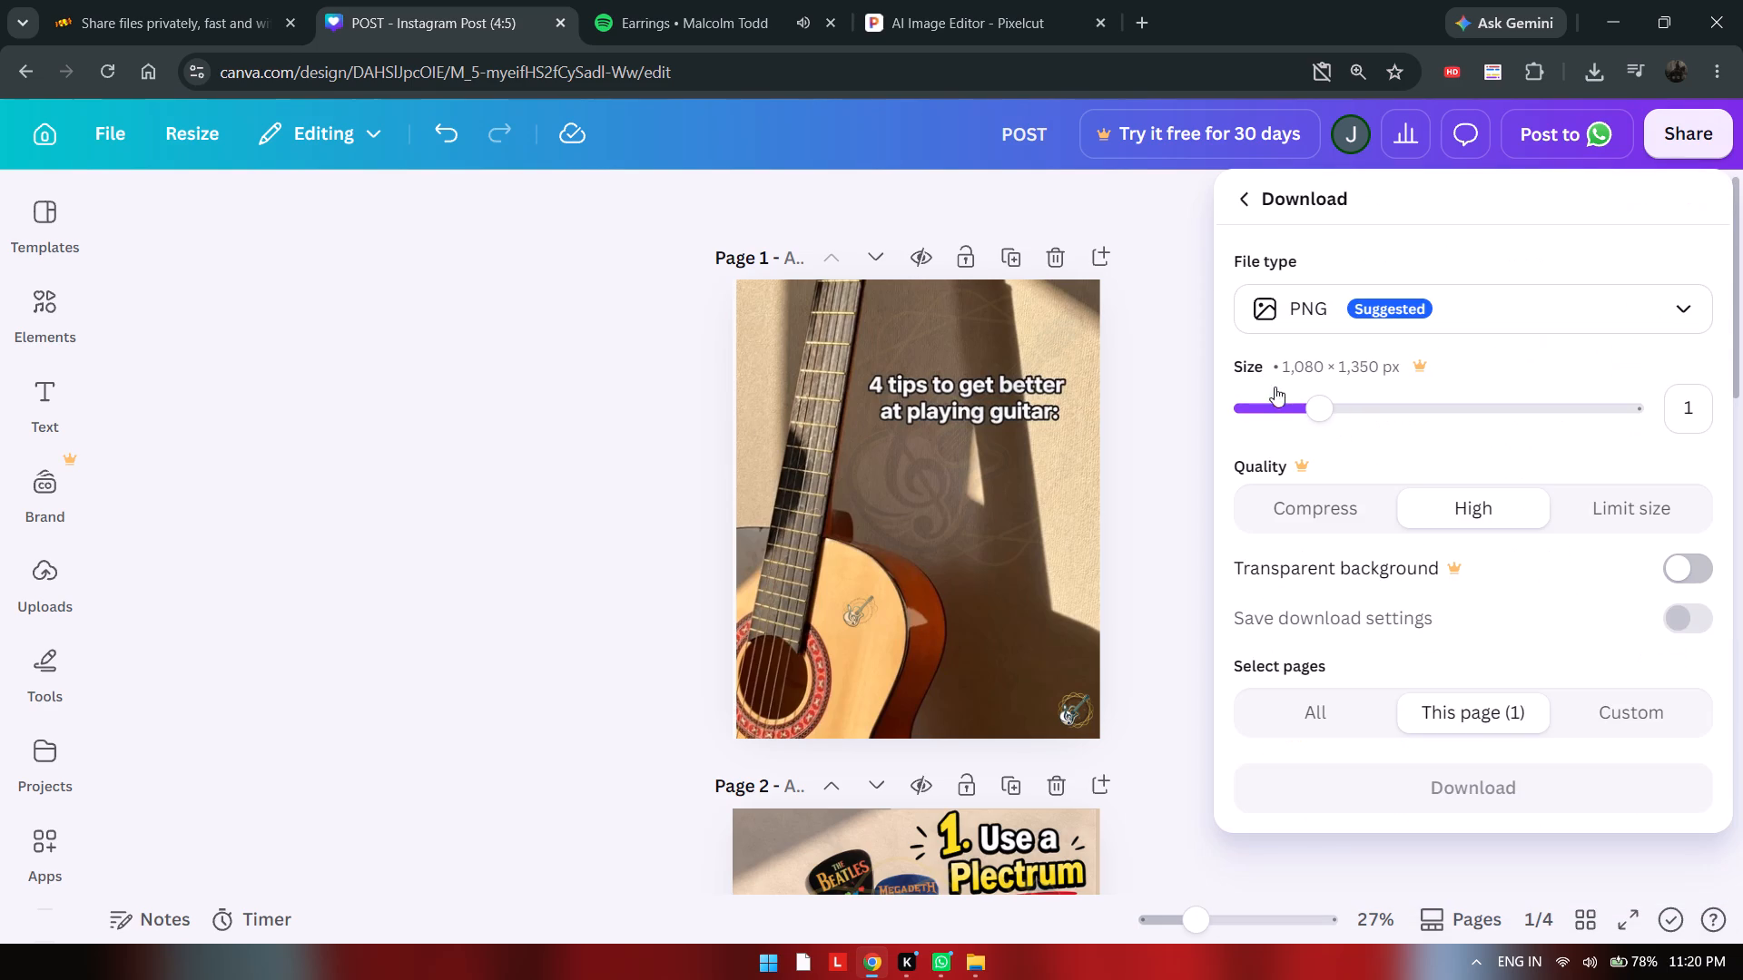
pyautogui.click(1344, 711)
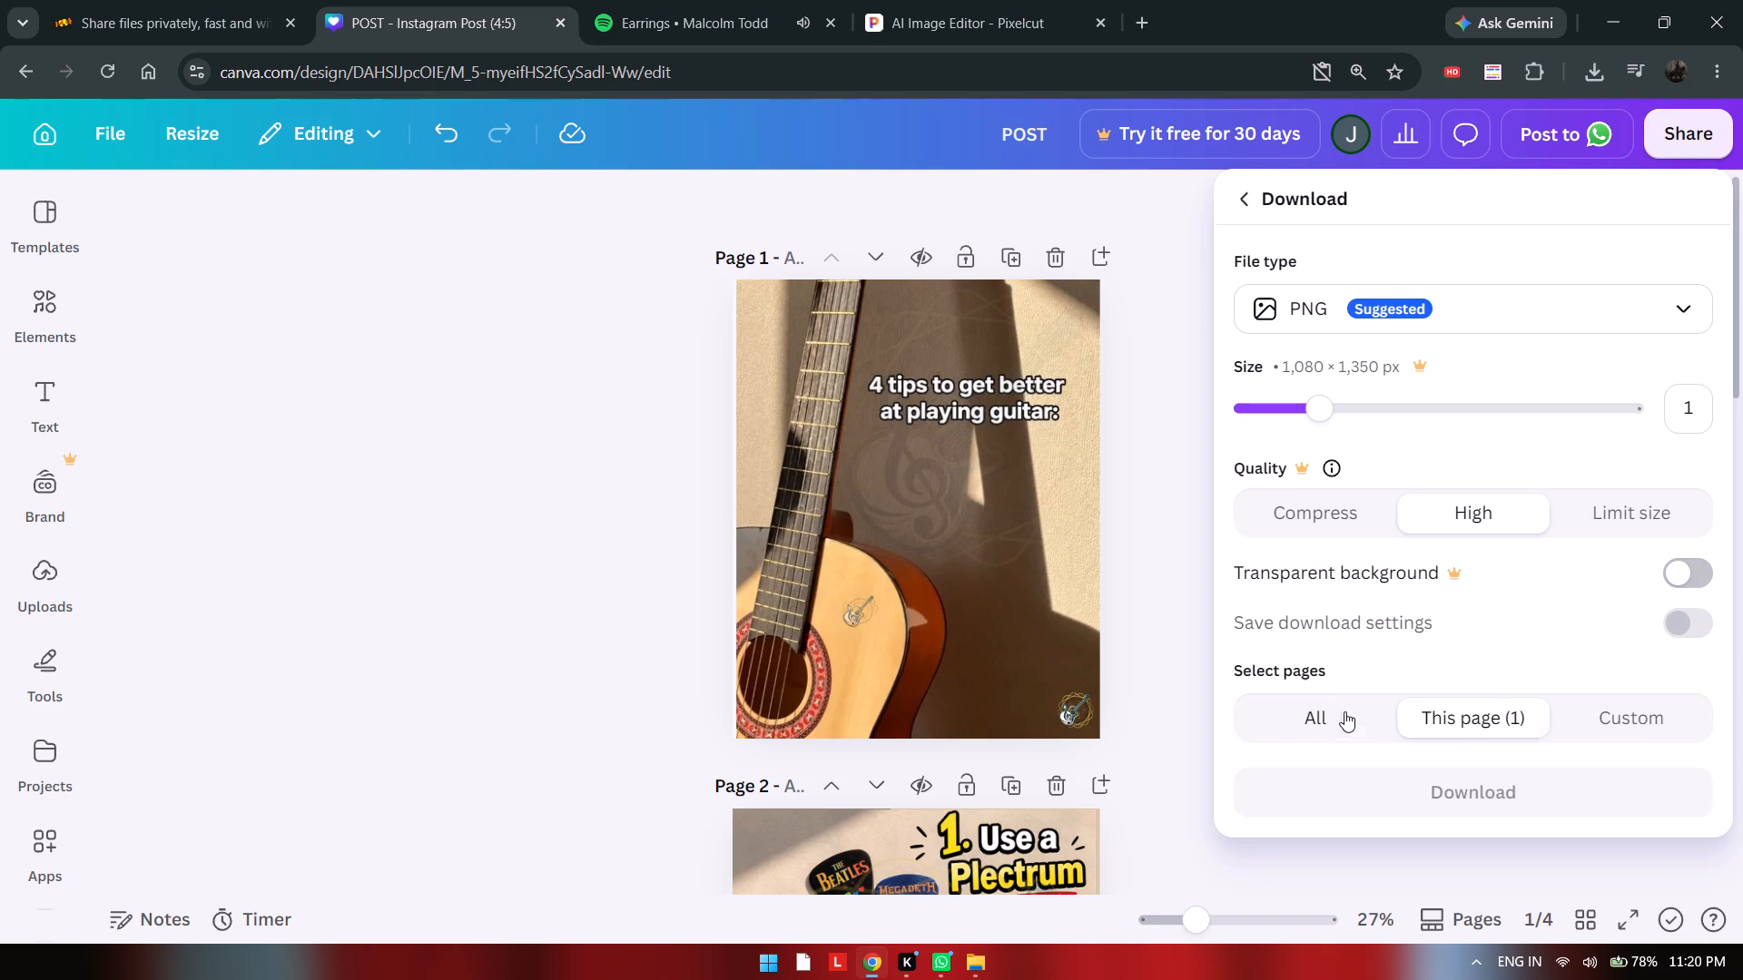
pyautogui.scroll(-2, 1344, 711)
pyautogui.click(1359, 797)
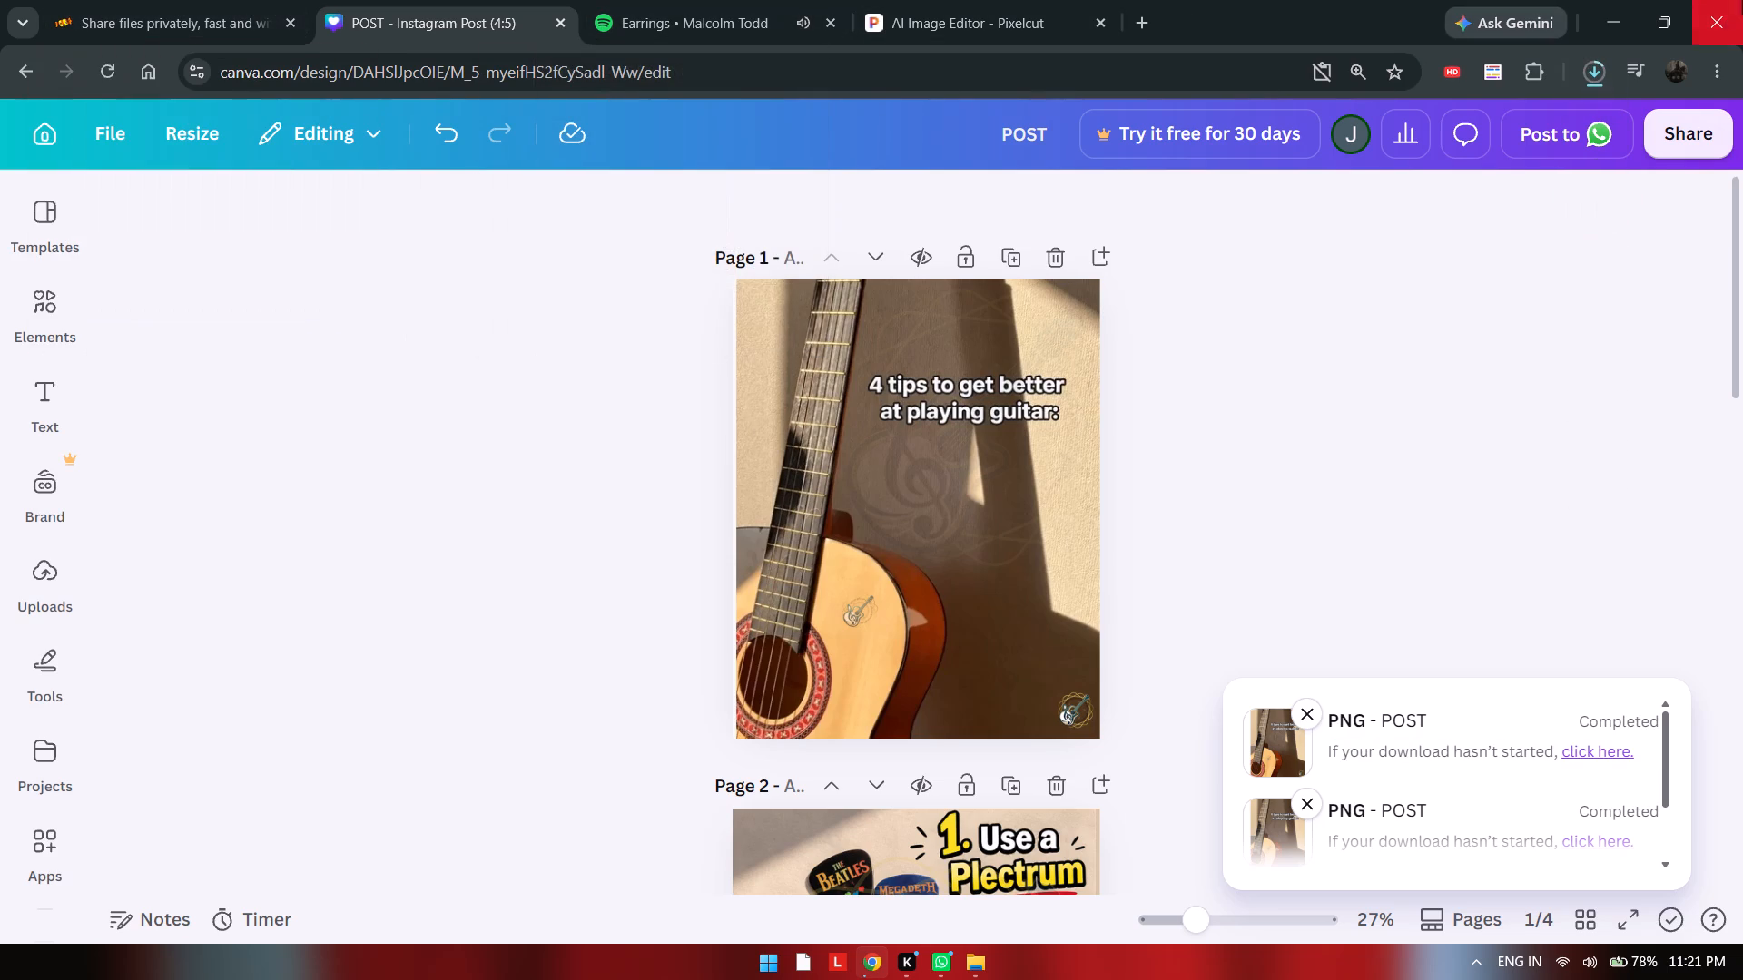
# Open the downloaded POST.zip archive to check the page images it contains, and dismiss the licence reminder.
pyautogui.click(1600, 86)
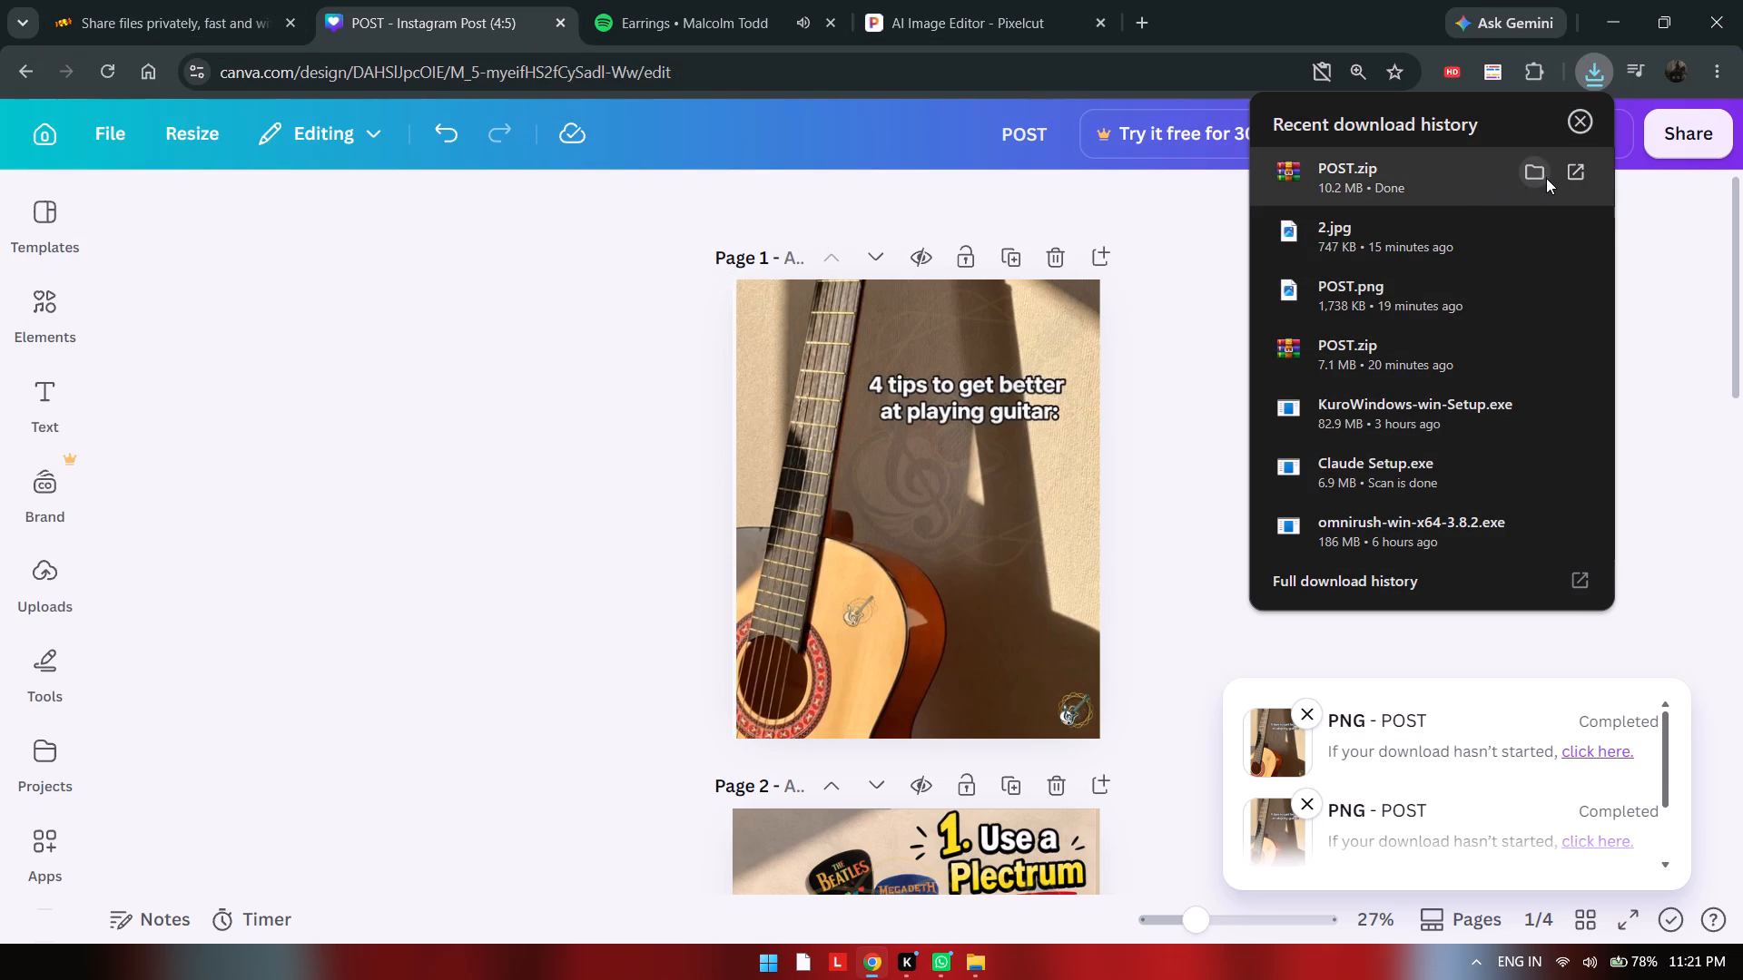
pyautogui.click(1580, 171)
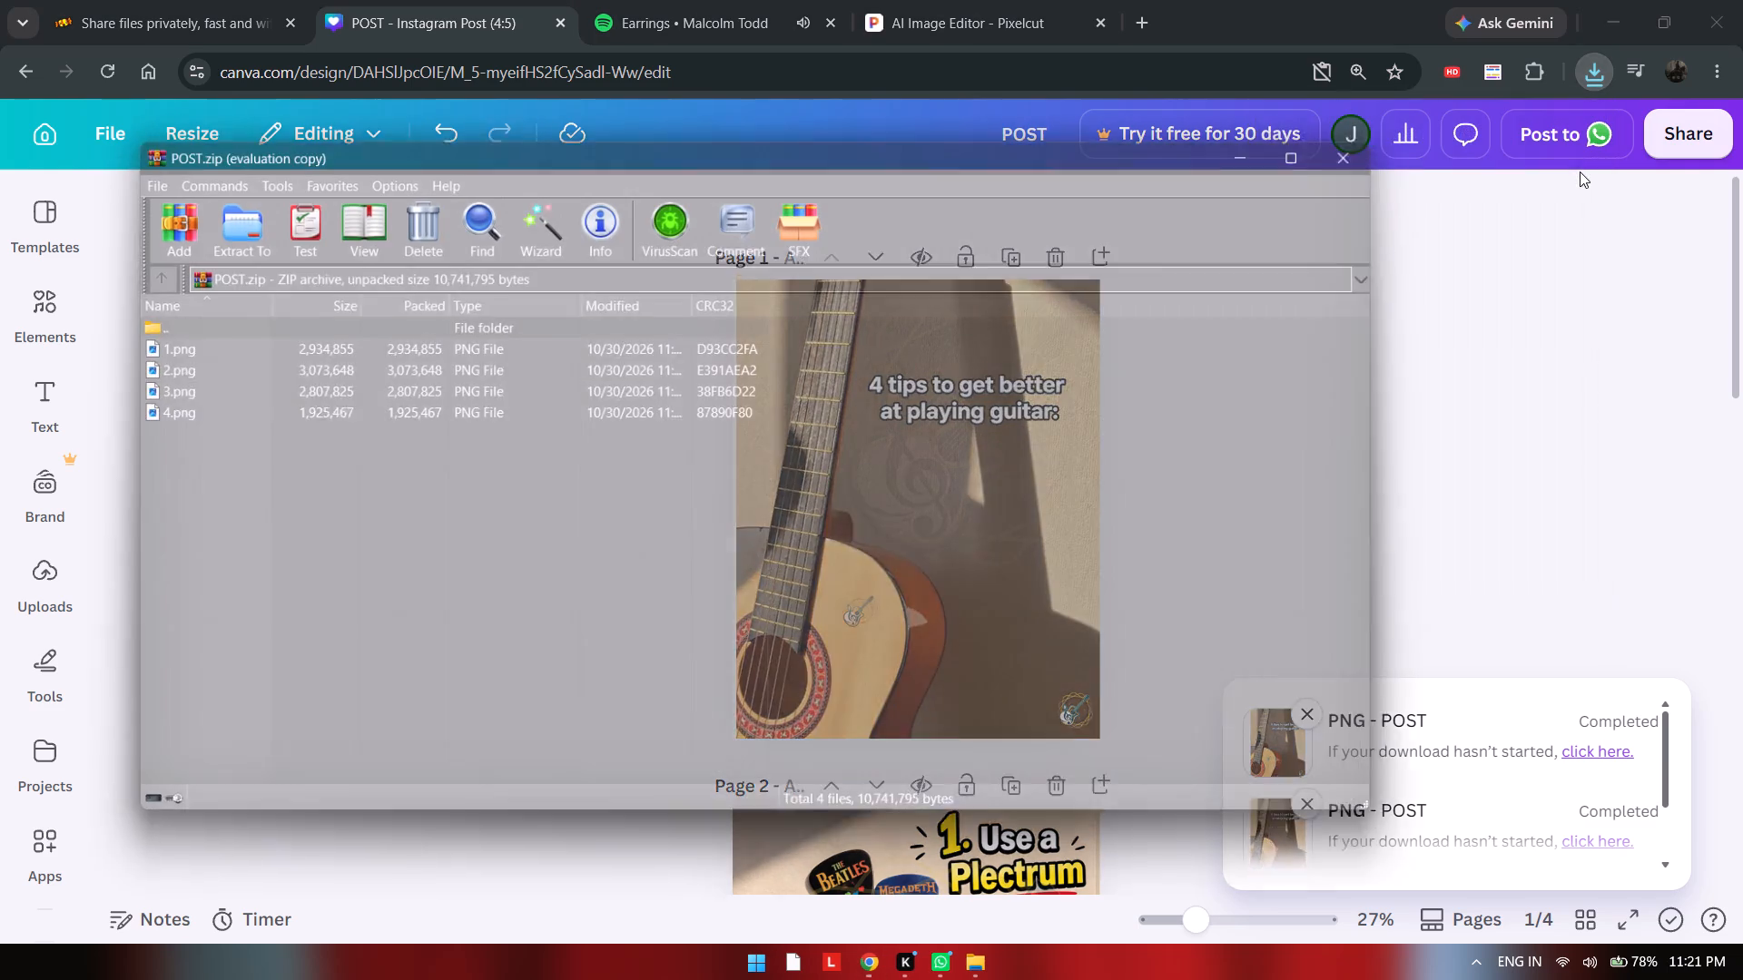
pyautogui.click(1374, 154)
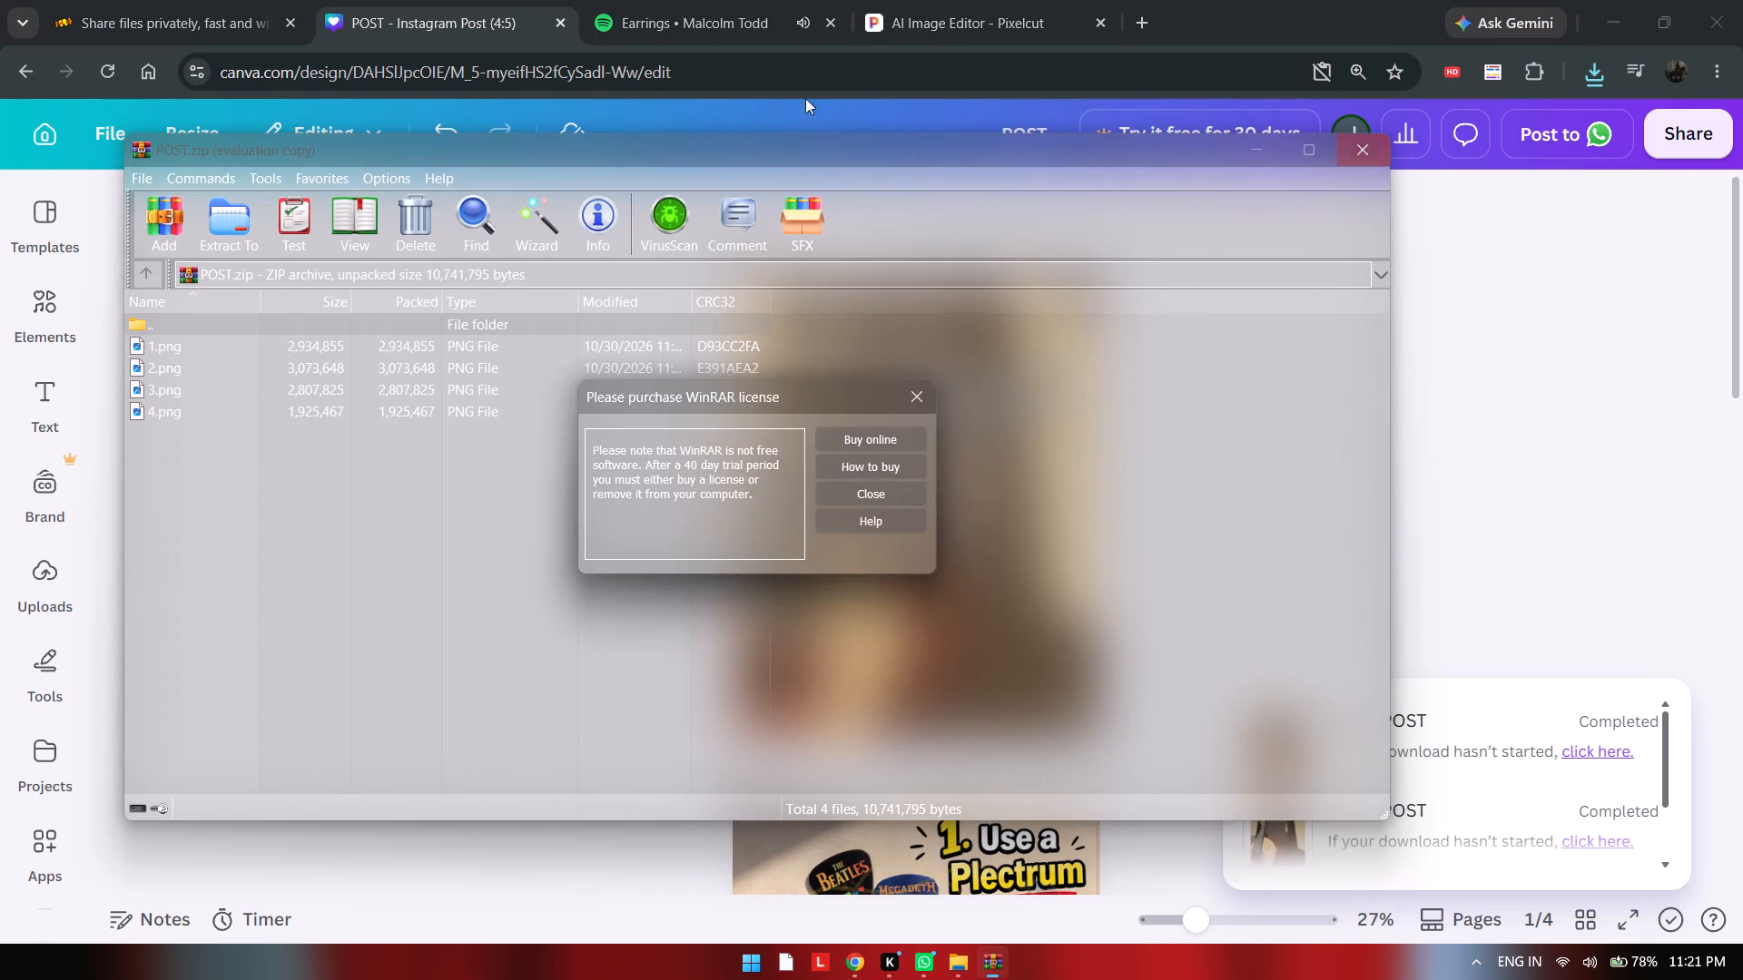
pyautogui.click(913, 390)
# Switch to ToffeeShare and end the existing POST.png transfer, confirming leaving the page.
pyautogui.click(140, 0)
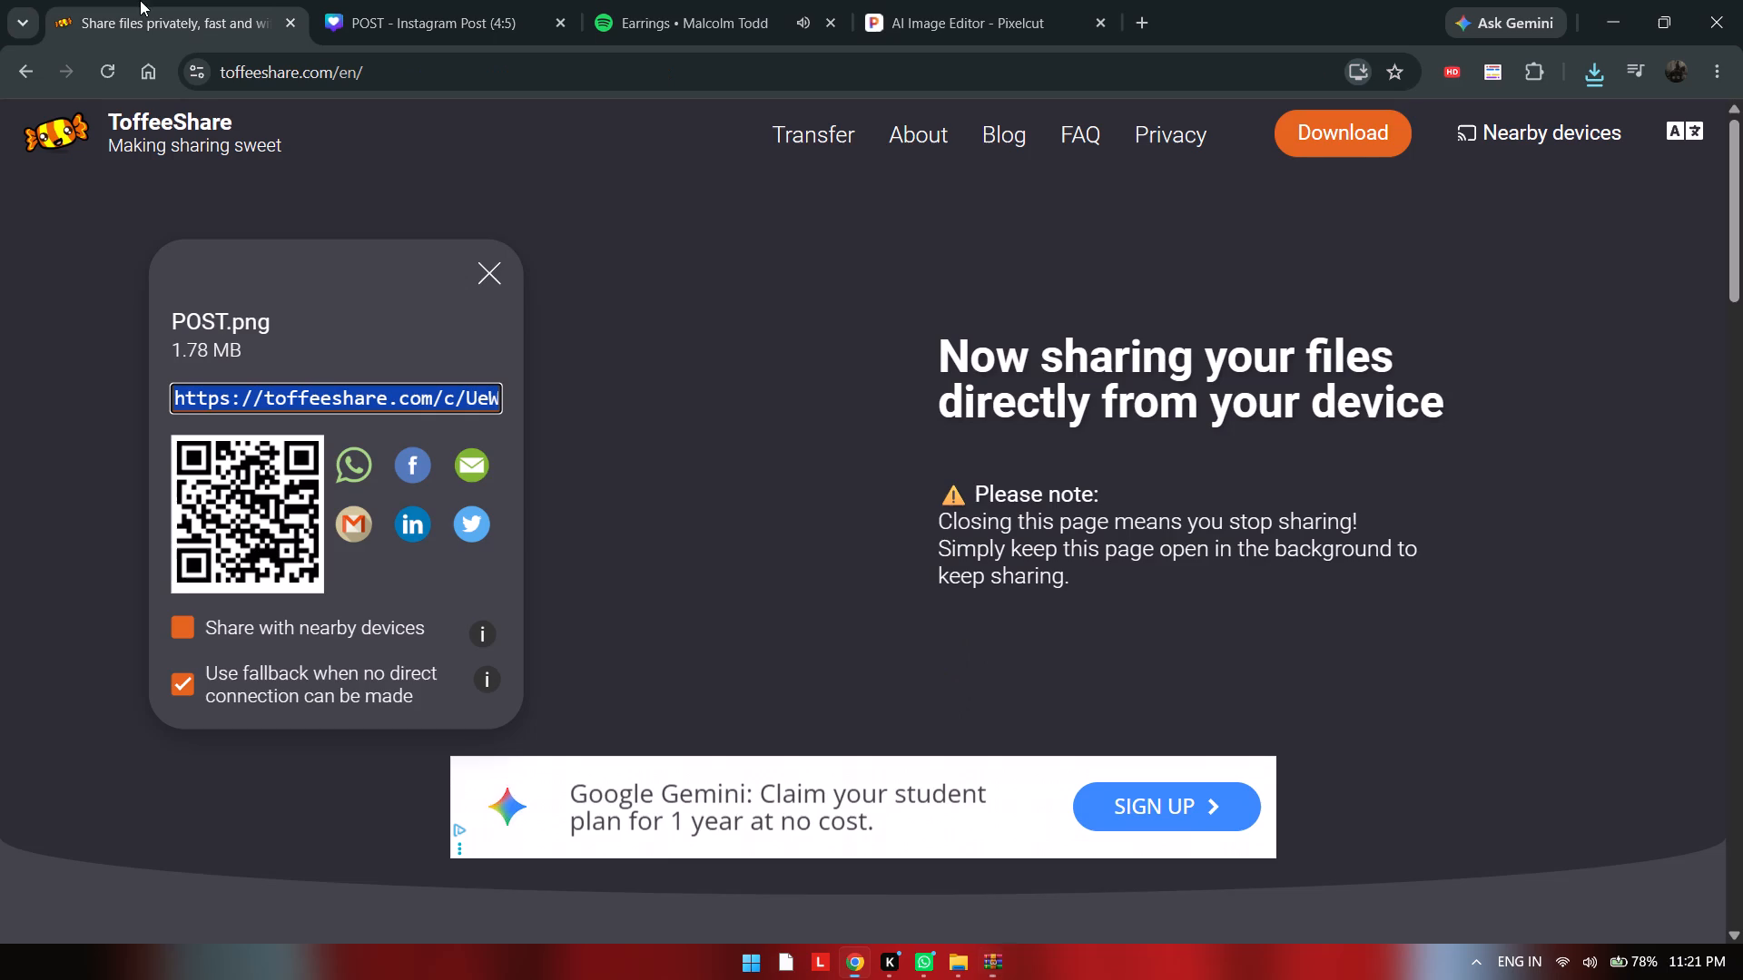
pyautogui.click(490, 277)
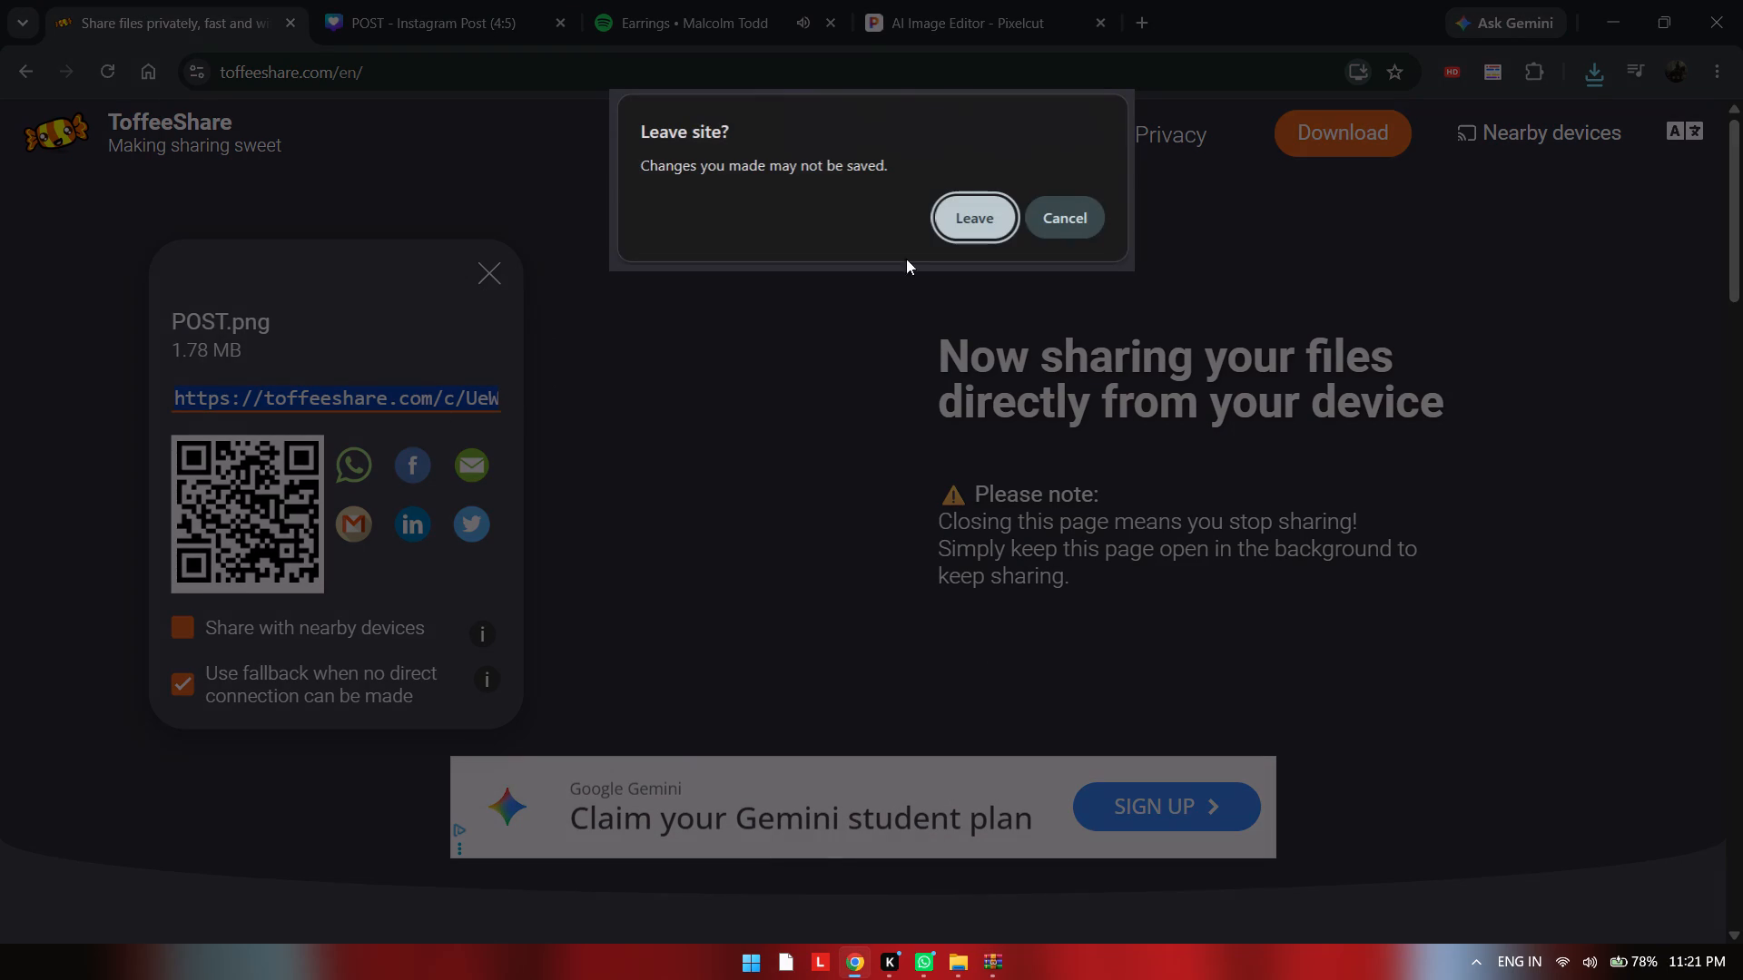
pyautogui.click(963, 225)
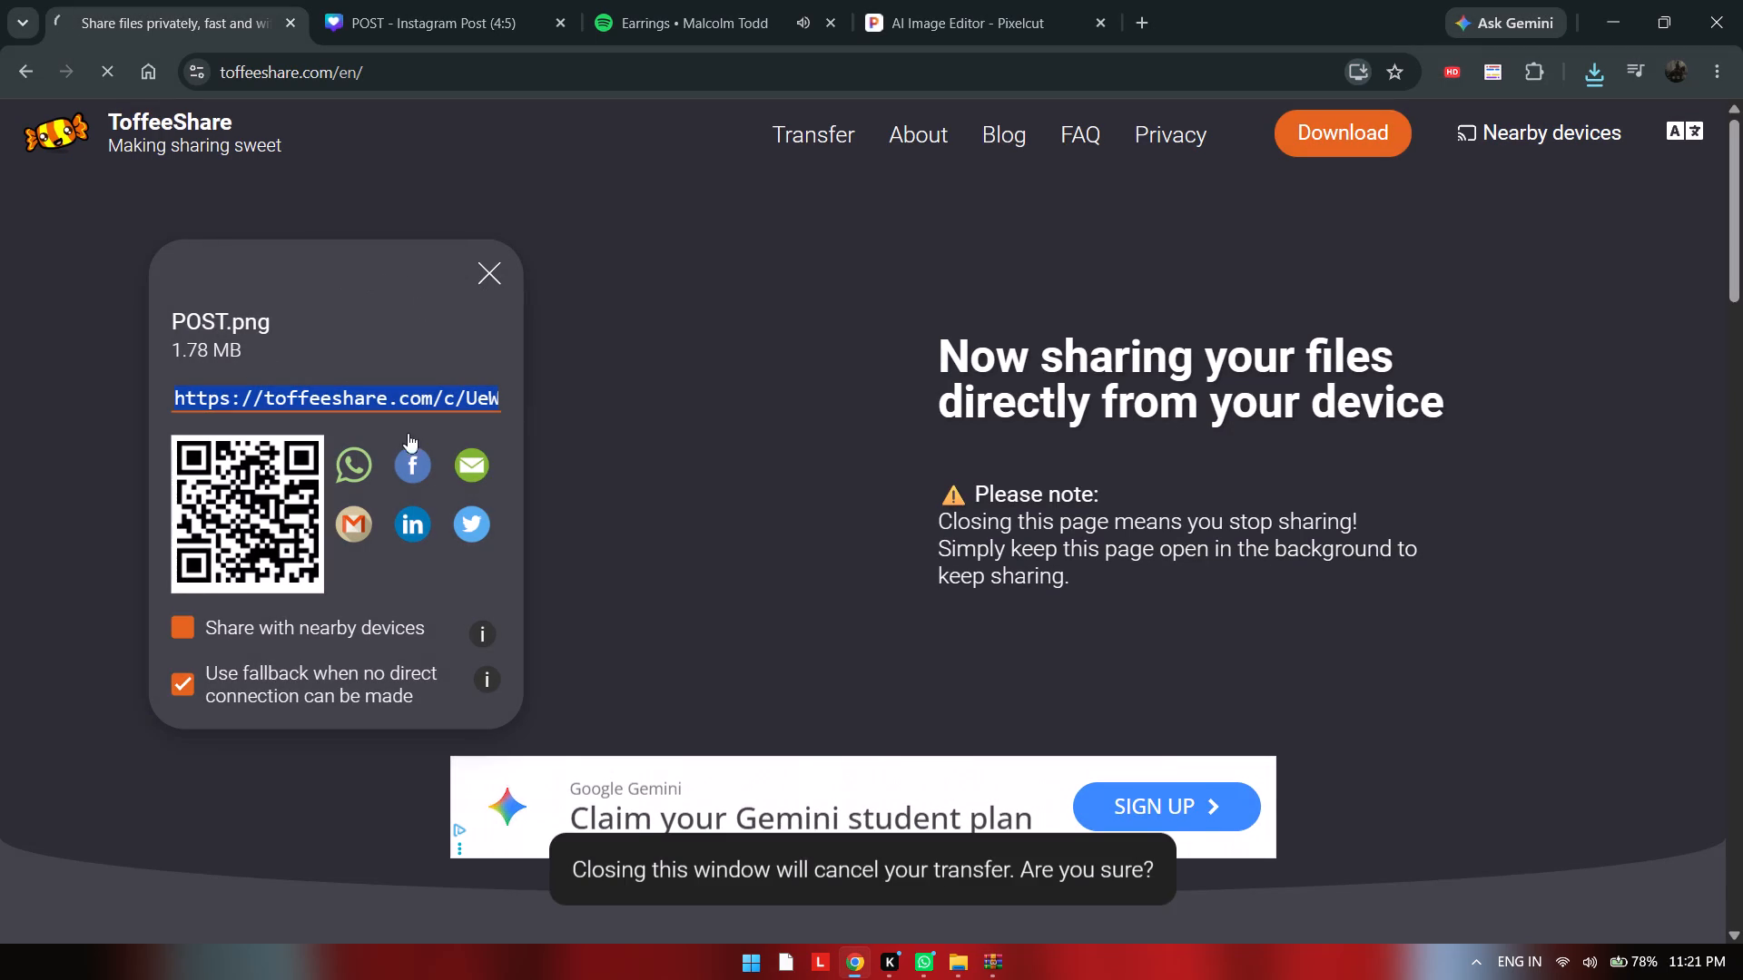
pyautogui.click(324, 416)
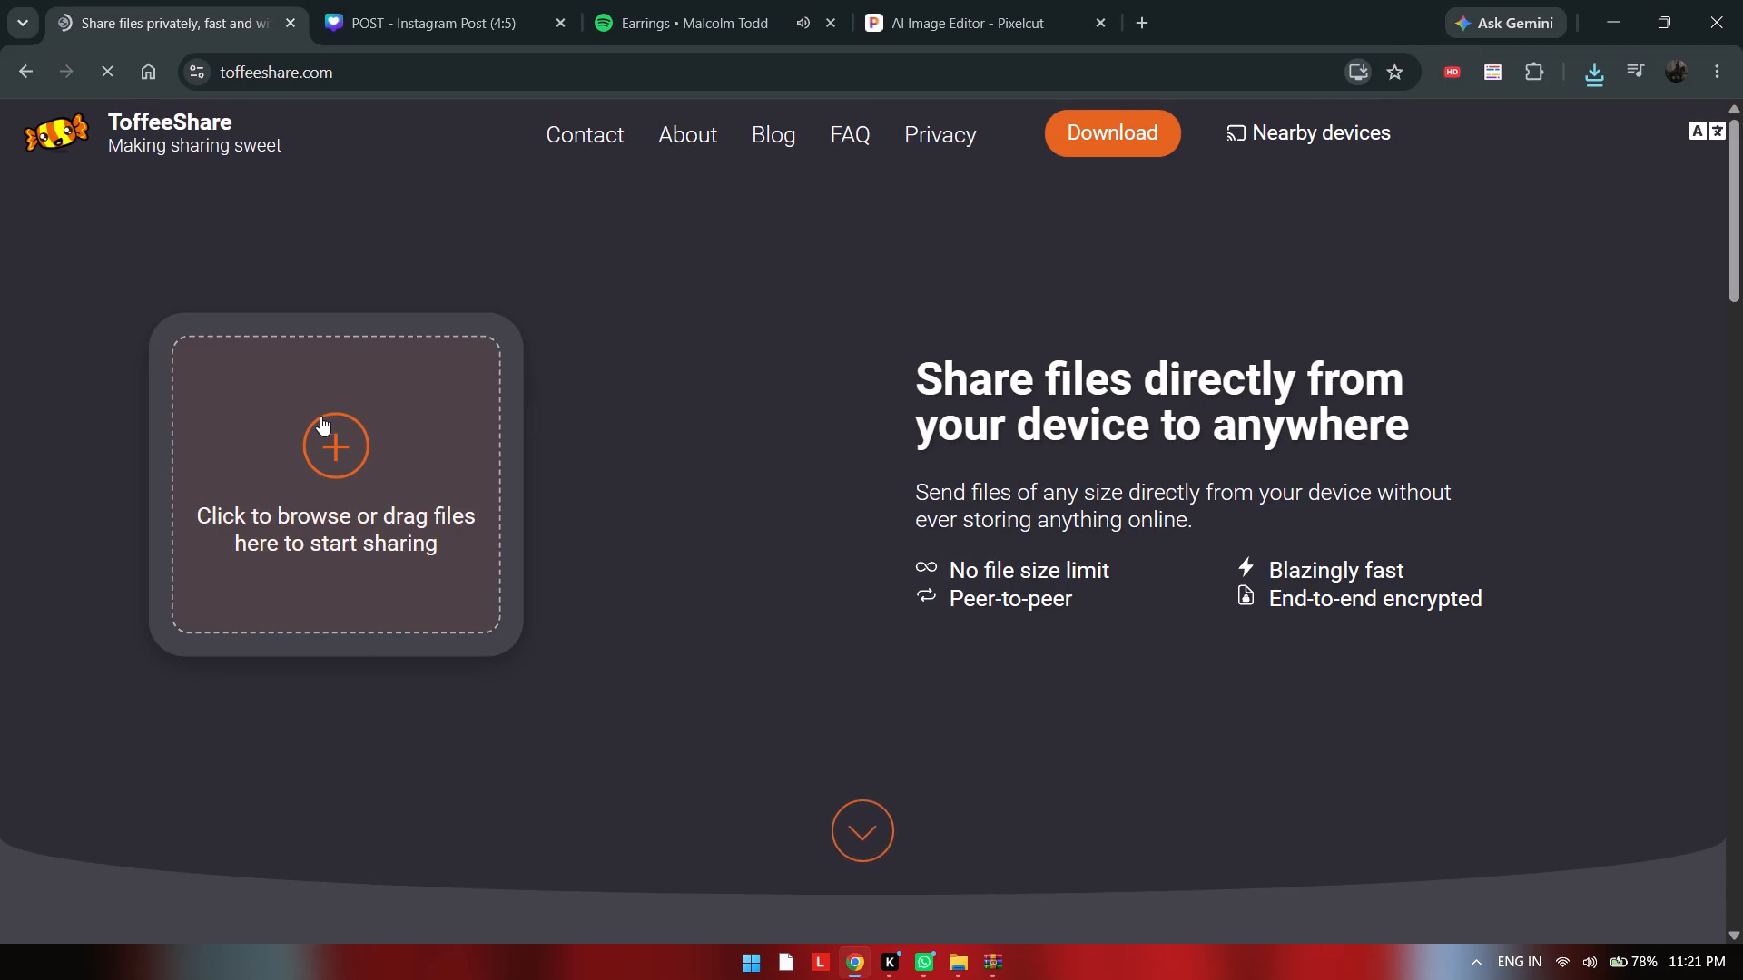
pyautogui.click(318, 456)
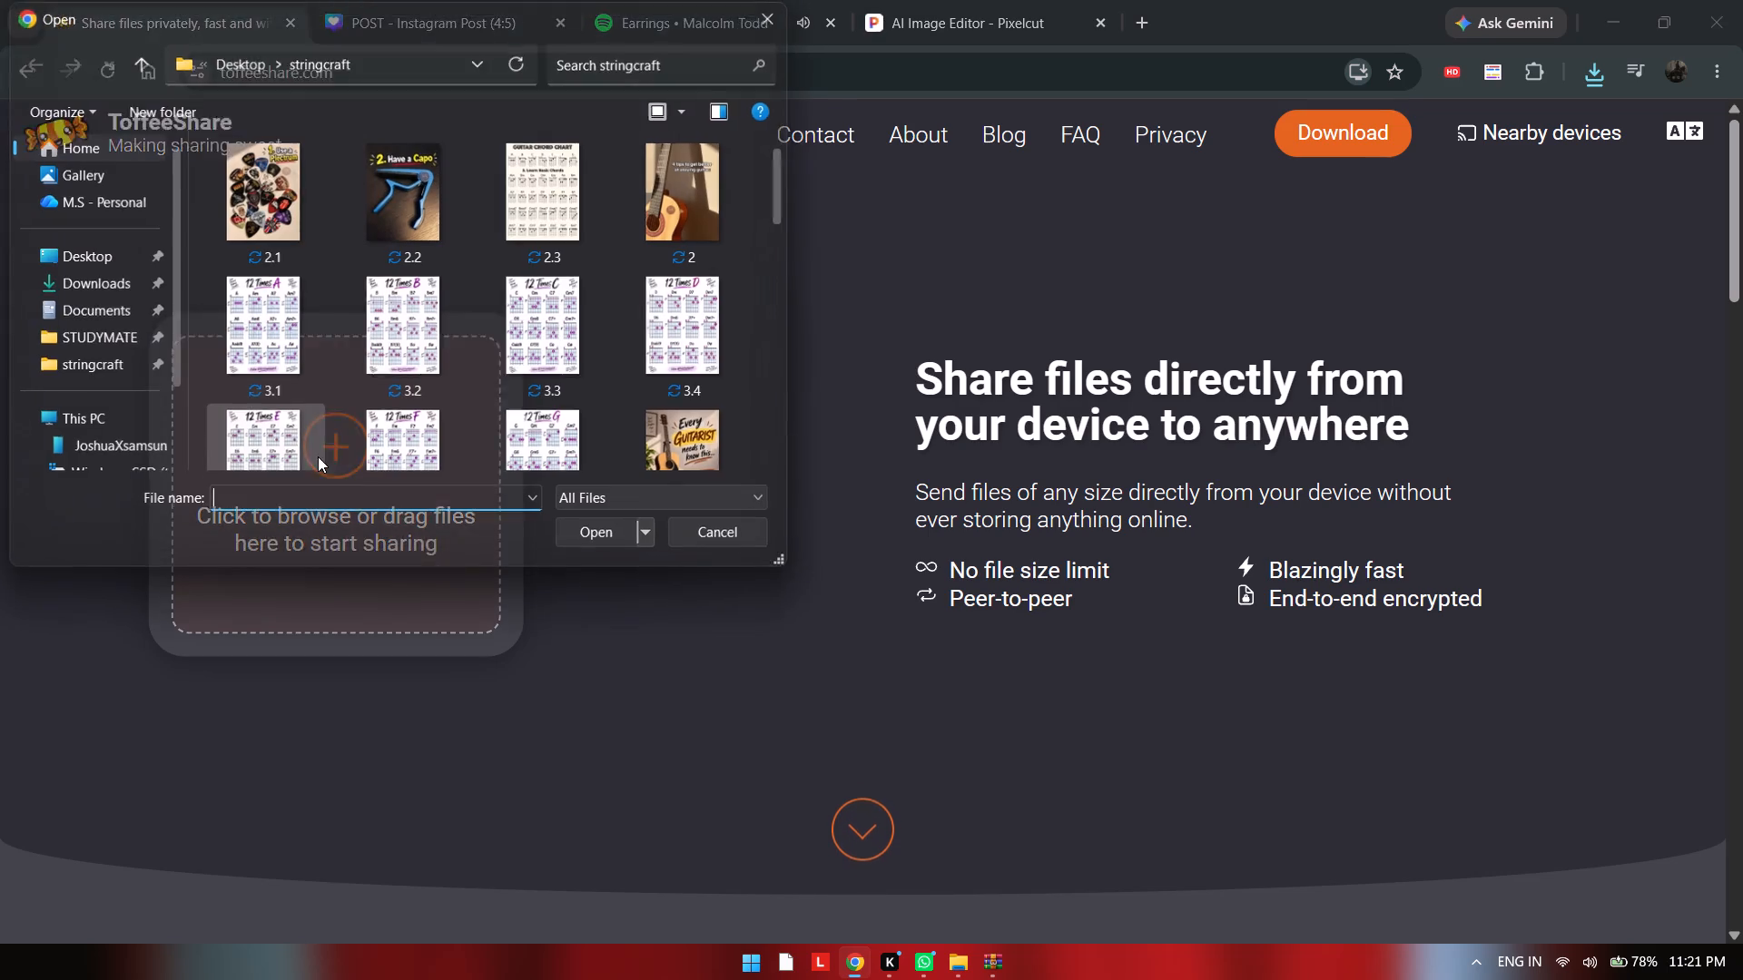
pyautogui.click(59, 284)
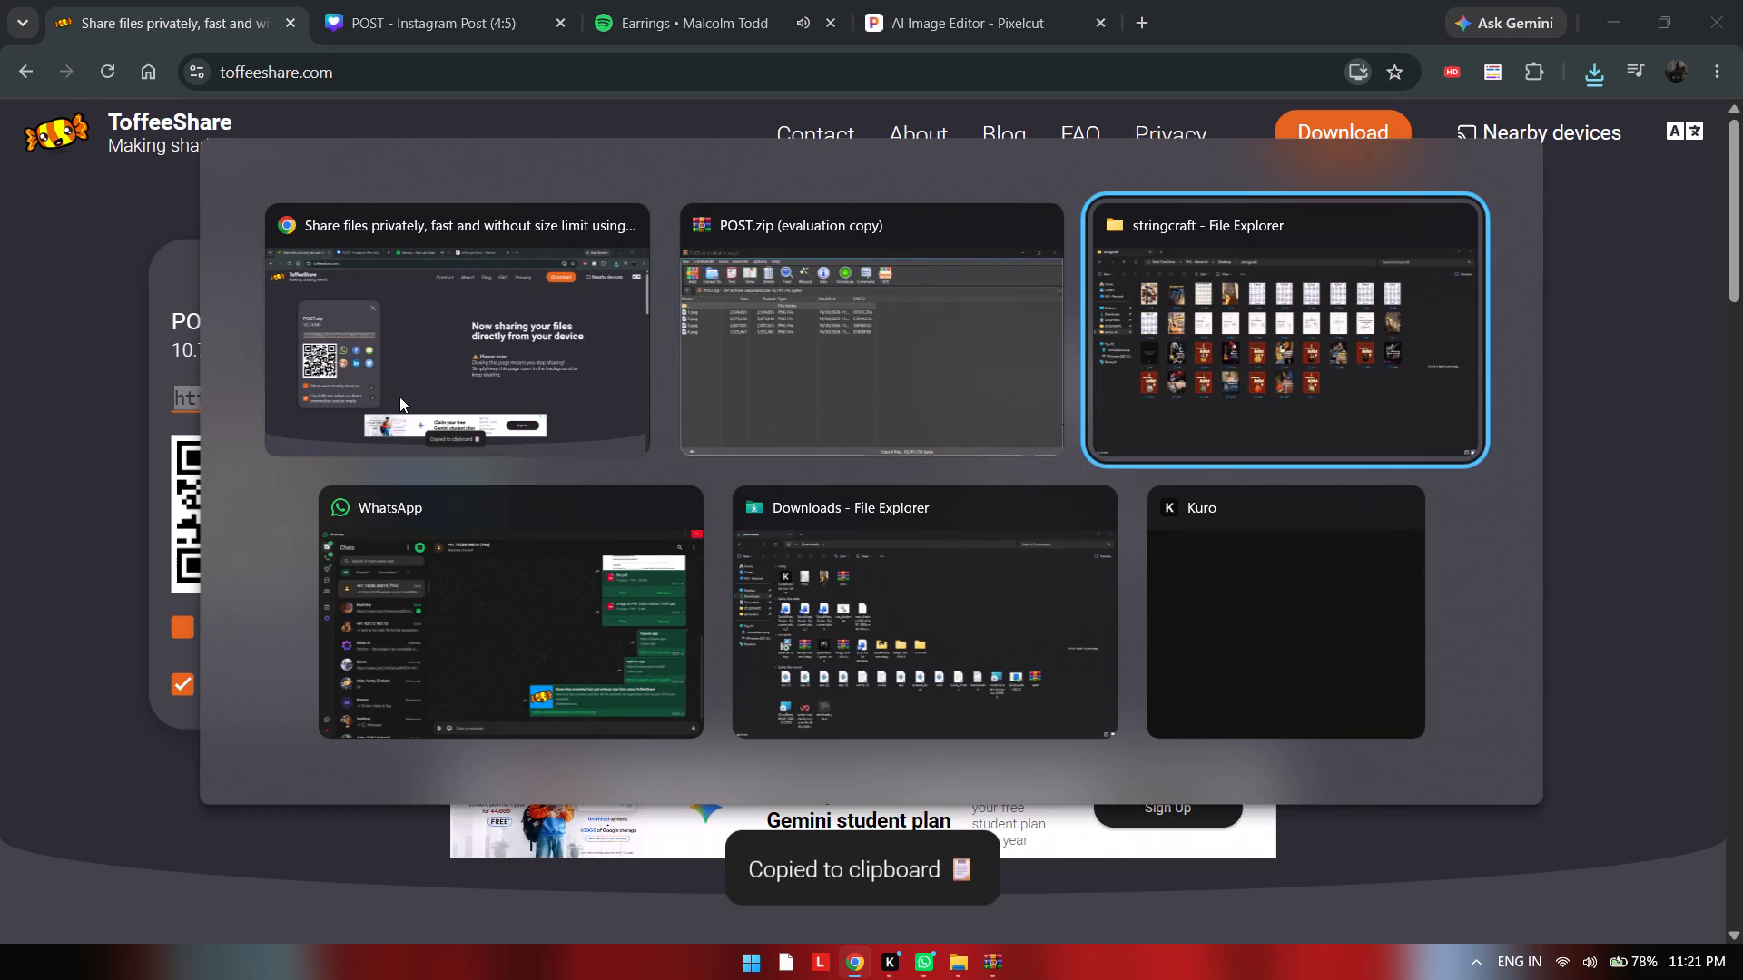